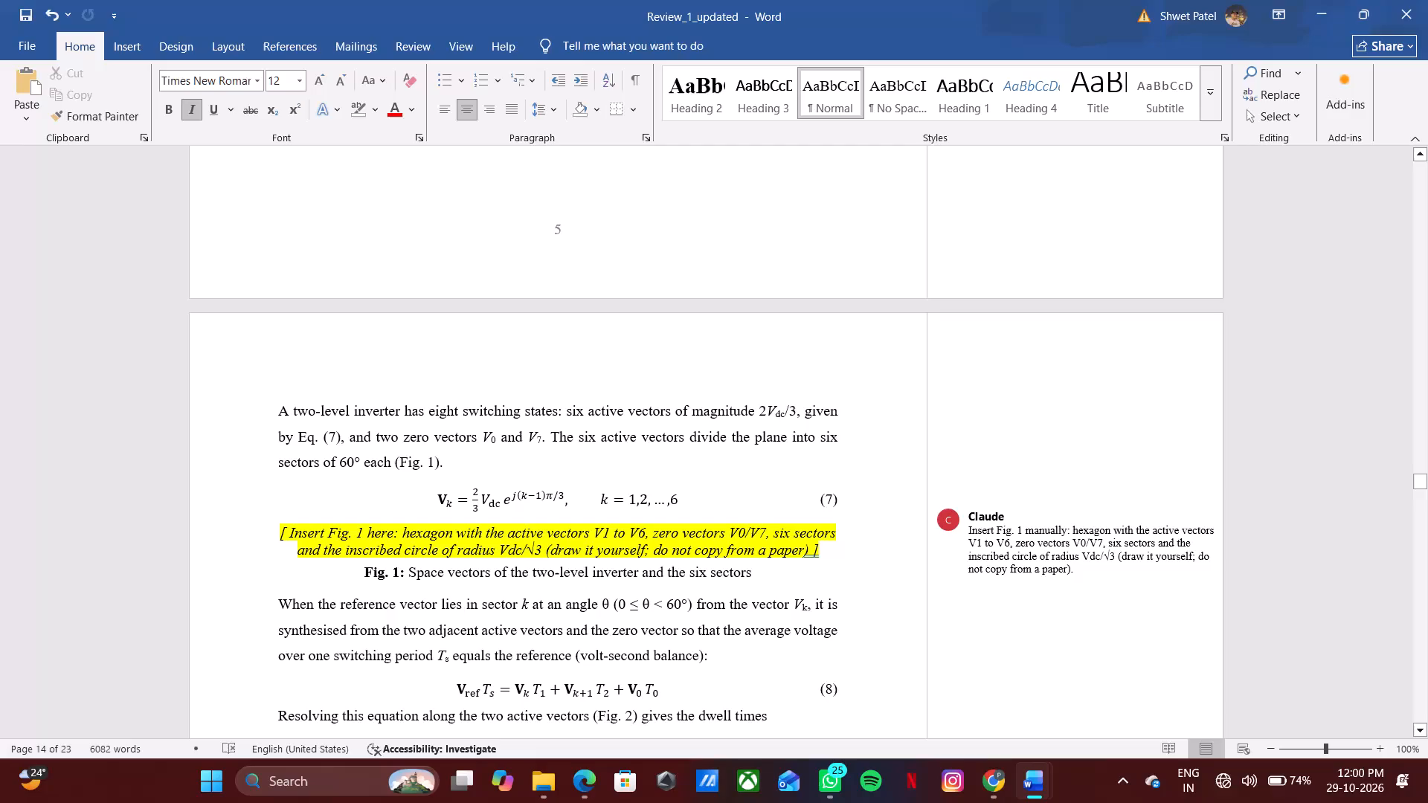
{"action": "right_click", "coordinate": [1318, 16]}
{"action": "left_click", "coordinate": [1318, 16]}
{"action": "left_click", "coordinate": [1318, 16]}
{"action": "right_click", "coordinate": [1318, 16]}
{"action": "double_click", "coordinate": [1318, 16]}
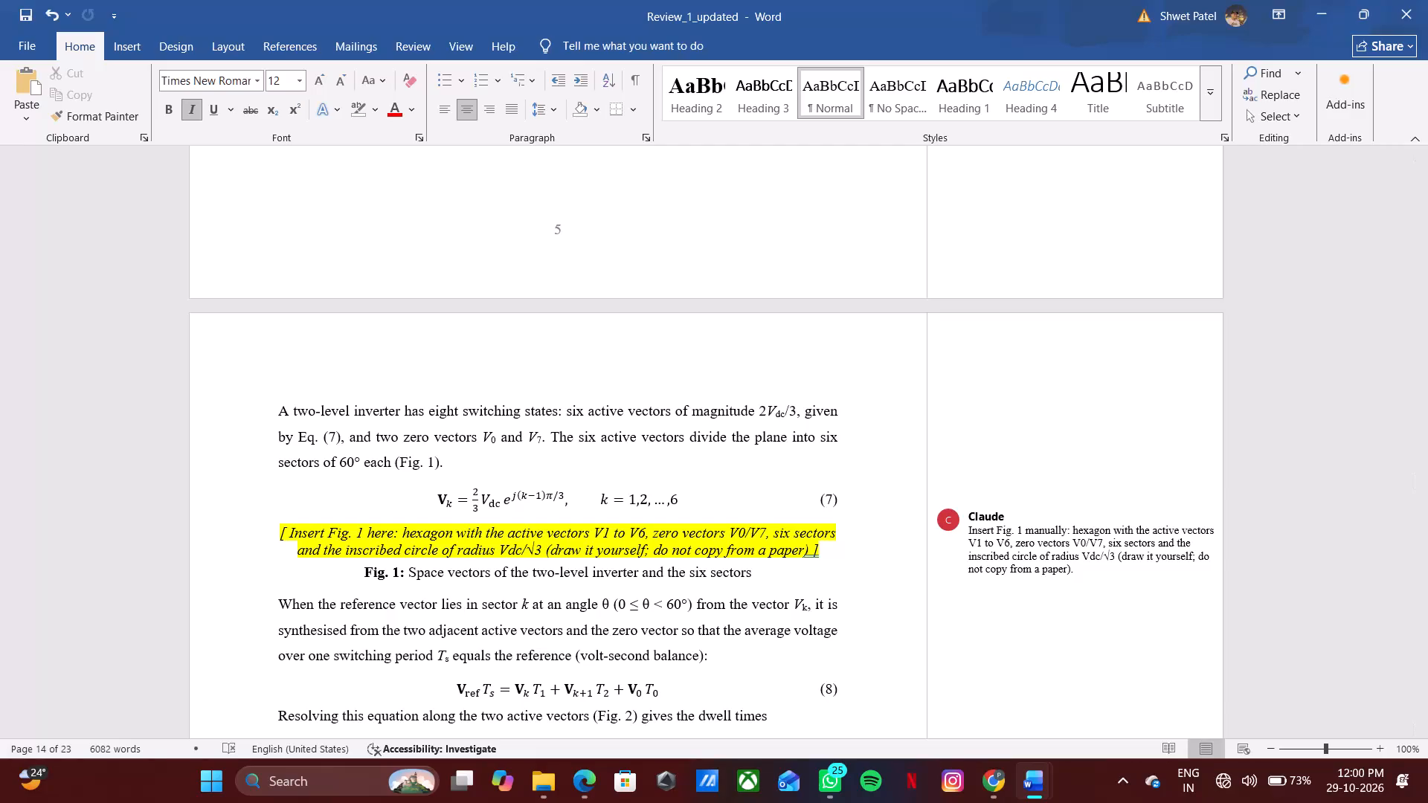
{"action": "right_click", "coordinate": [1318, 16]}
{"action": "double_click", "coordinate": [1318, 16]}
Delete the comment attached to the Fig. 1 placeholder below Eq. (7).
{"action": "left_click", "coordinate": [1023, 541]}
{"action": "right_click", "coordinate": [1023, 541]}
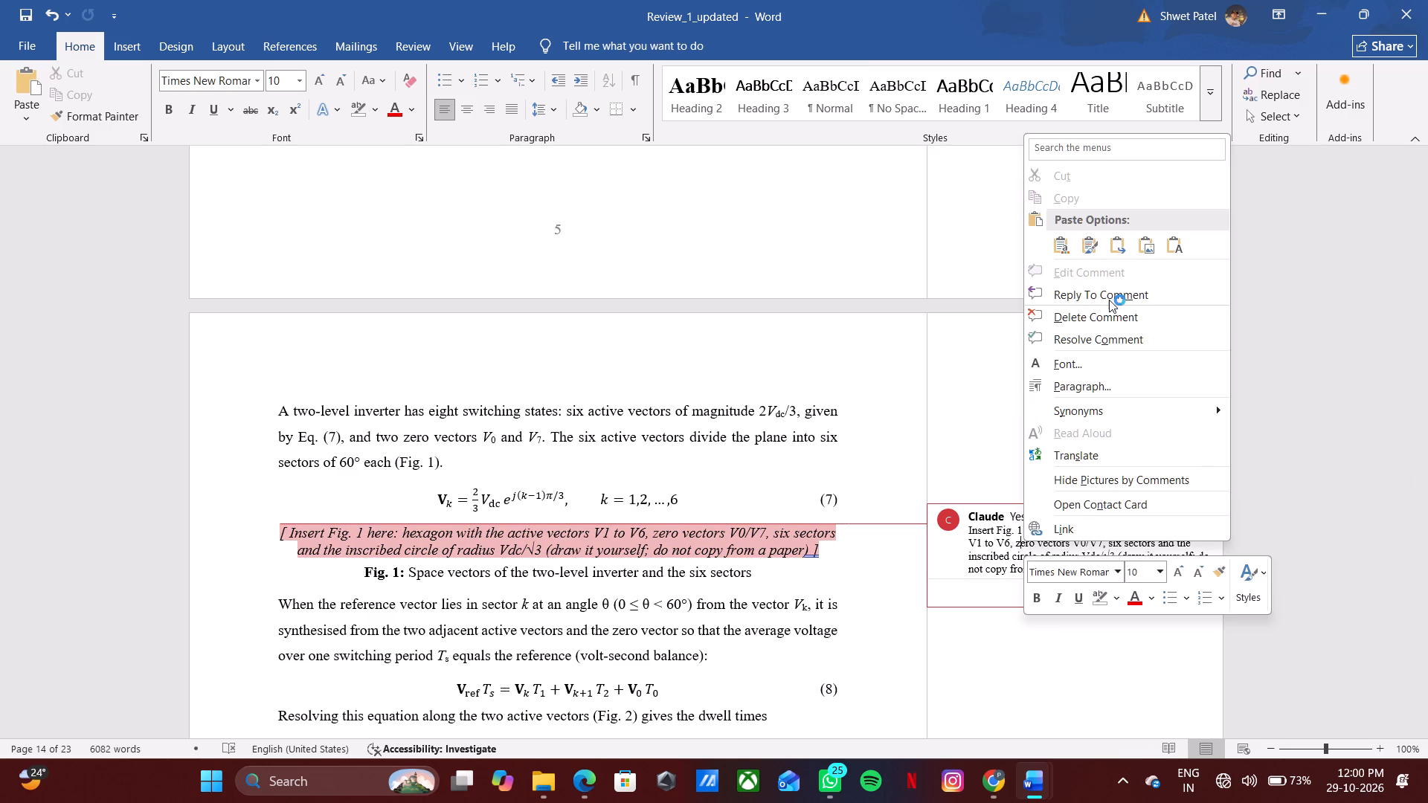
{"action": "left_click", "coordinate": [1116, 322]}
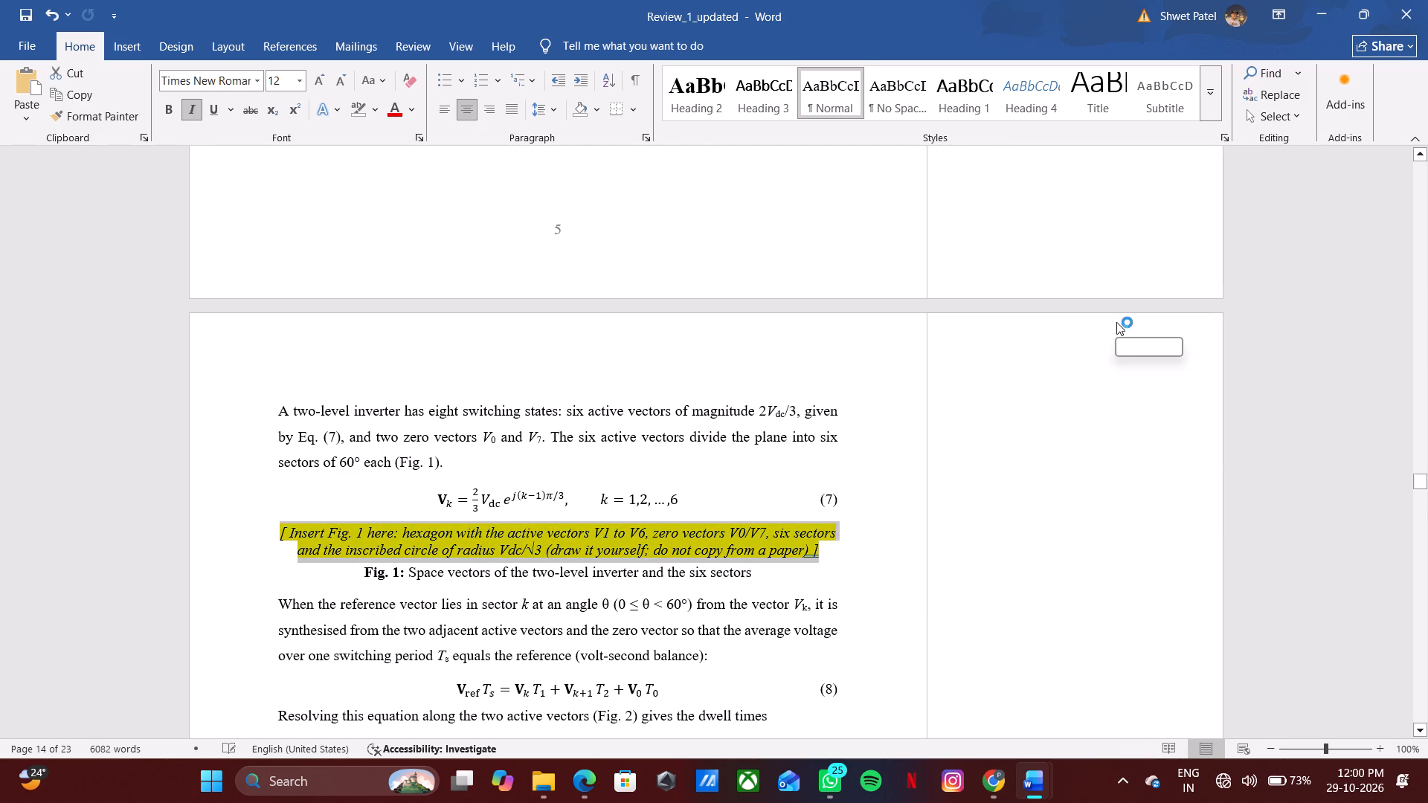
Look through the earlier pages of the report, back to the contents page, for any other comments.
{"action": "scroll", "coordinate": [1116, 322], "scroll_direction": "up", "scroll_amount": 17}
{"action": "scroll", "coordinate": [1209, 68], "scroll_direction": "up", "scroll_amount": 4}
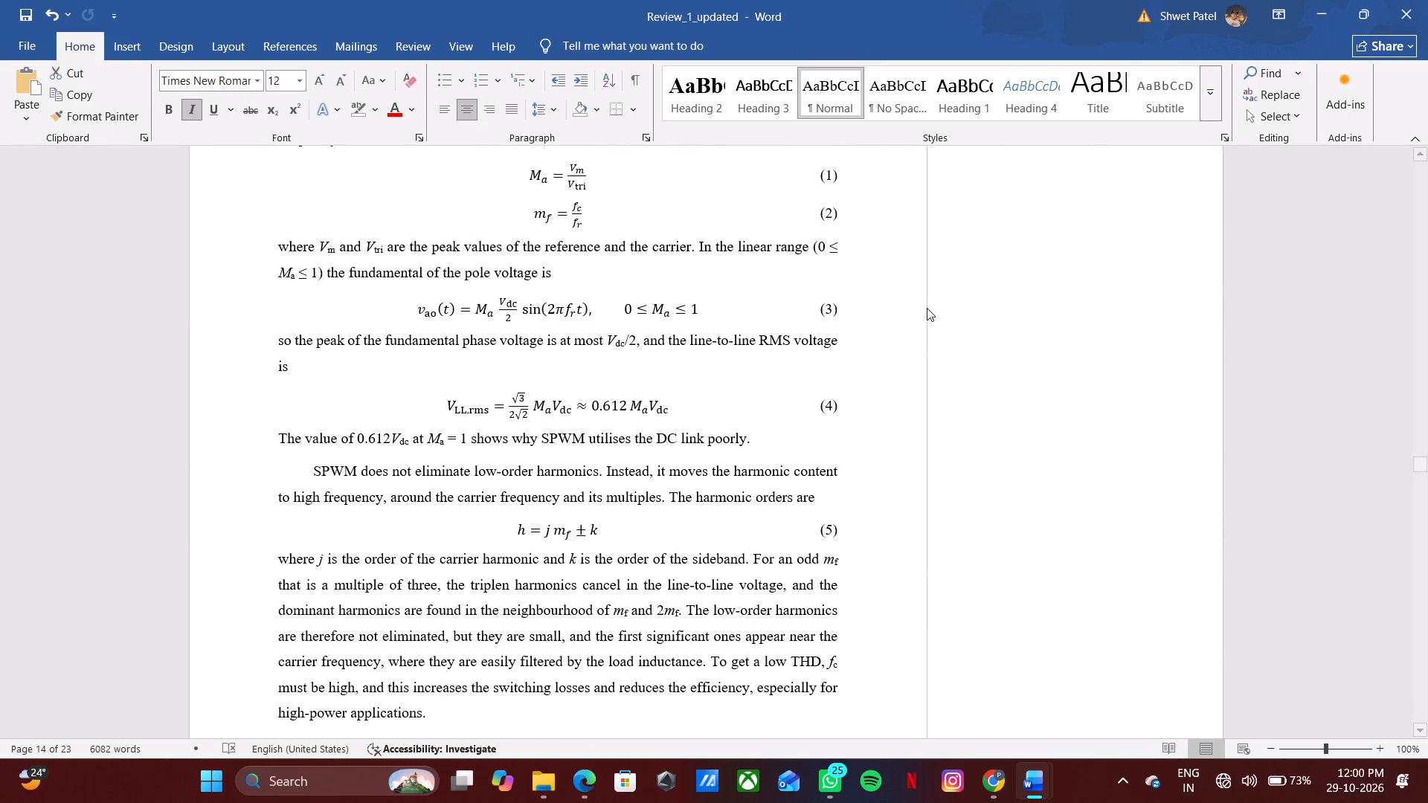
{"action": "scroll", "coordinate": [904, 496], "scroll_direction": "up", "scroll_amount": 15}
{"action": "scroll", "coordinate": [1183, 442], "scroll_direction": "down", "scroll_amount": 1}
{"action": "scroll", "coordinate": [1148, 446], "scroll_direction": "up", "scroll_amount": 20}
{"action": "scroll", "coordinate": [1148, 446], "scroll_direction": "up", "scroll_amount": 1}
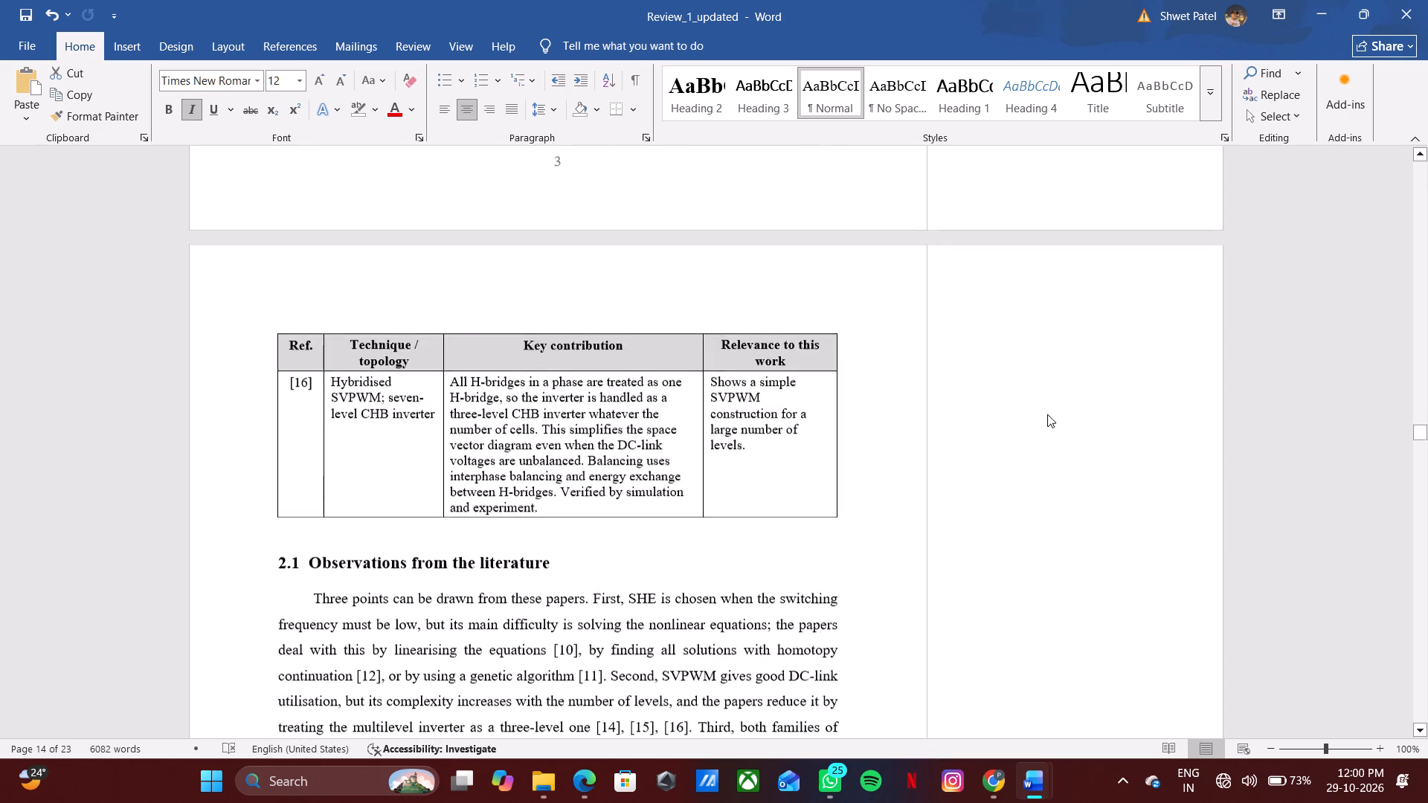
{"action": "scroll", "coordinate": [1047, 414], "scroll_direction": "up", "scroll_amount": 20}
{"action": "scroll", "coordinate": [1047, 414], "scroll_direction": "up", "scroll_amount": 20}
{"action": "scroll", "coordinate": [1047, 414], "scroll_direction": "up", "scroll_amount": 7}
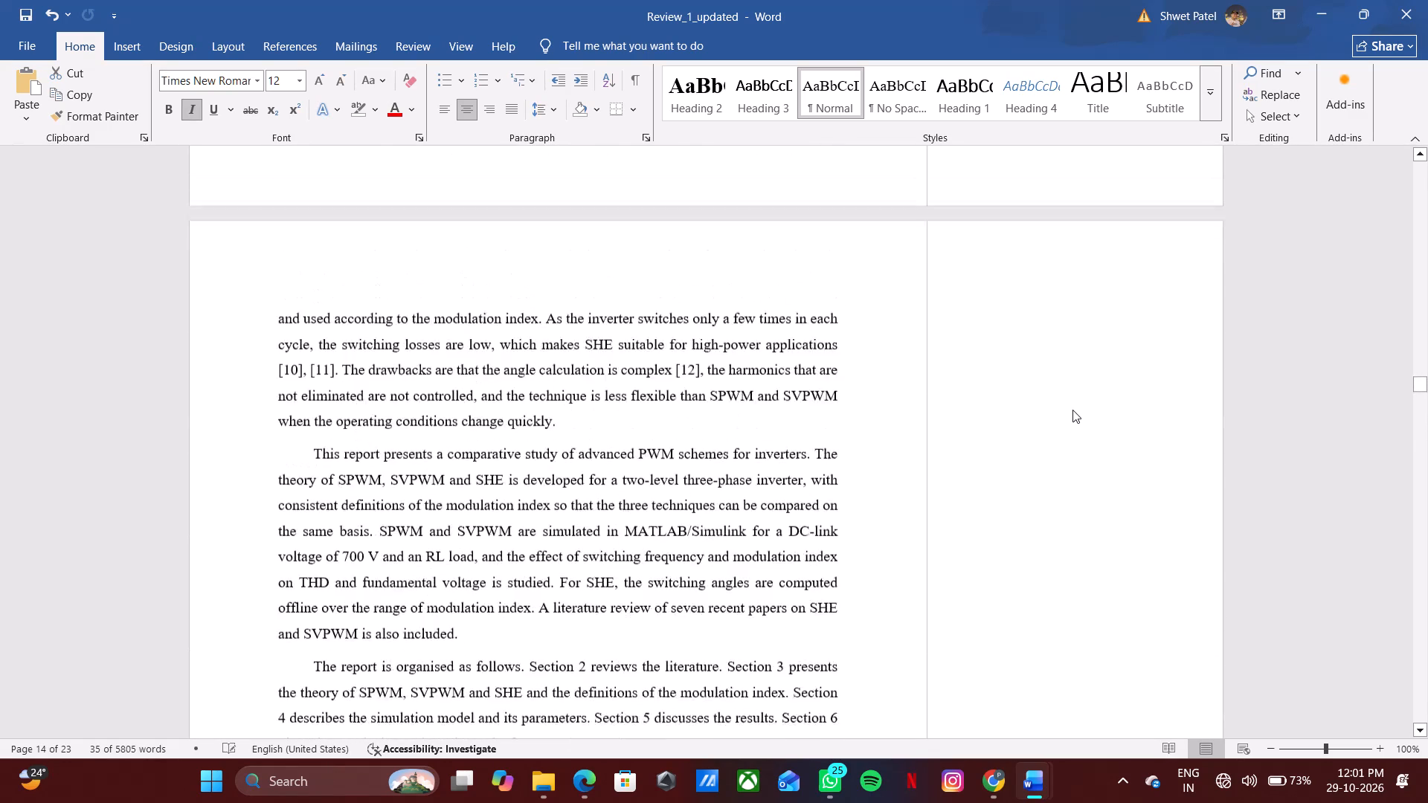
{"action": "scroll", "coordinate": [1072, 410], "scroll_direction": "up", "scroll_amount": 20}
{"action": "scroll", "coordinate": [1072, 410], "scroll_direction": "up", "scroll_amount": 20}
{"action": "scroll", "coordinate": [1072, 410], "scroll_direction": "up", "scroll_amount": 6}
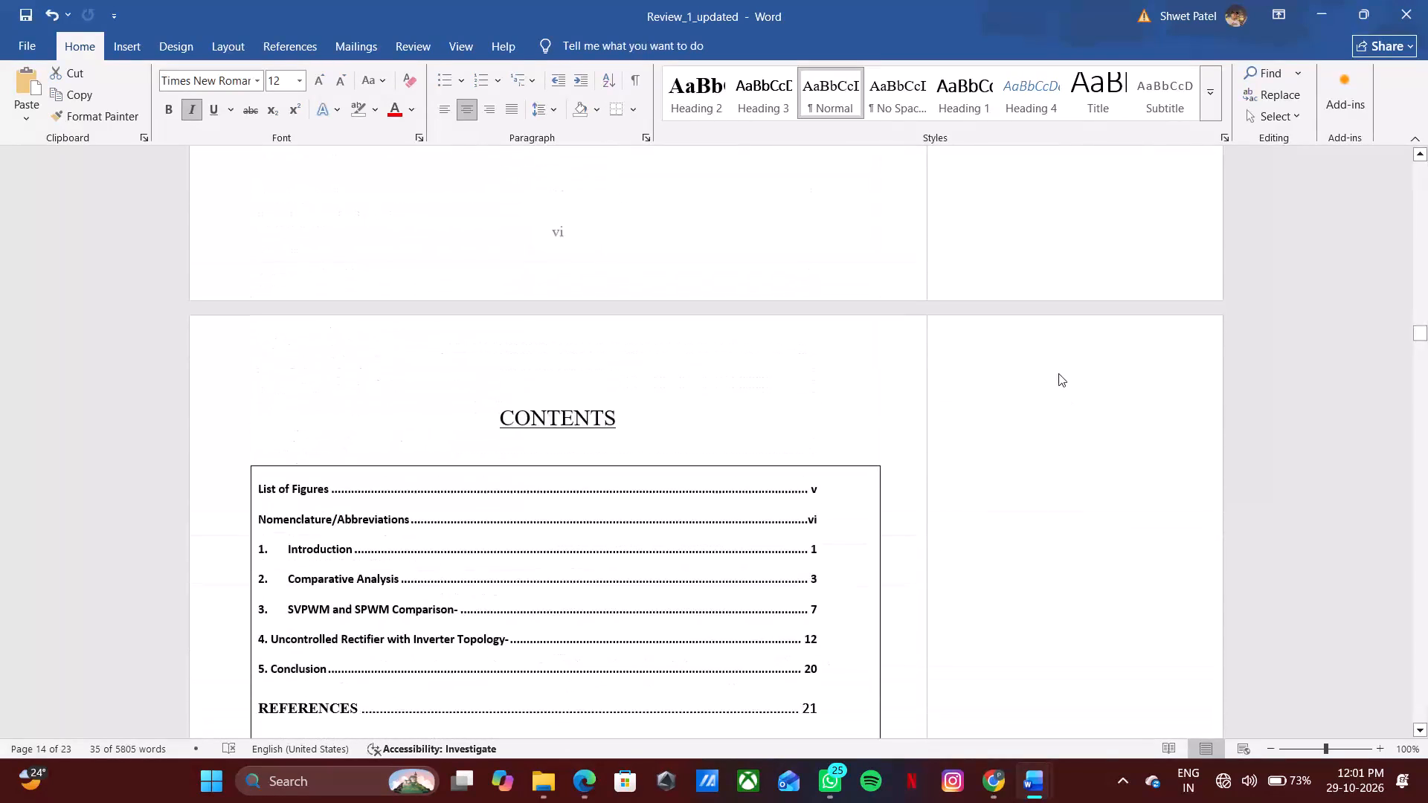
{"action": "scroll", "coordinate": [318, 563], "scroll_direction": "down", "scroll_amount": 12}
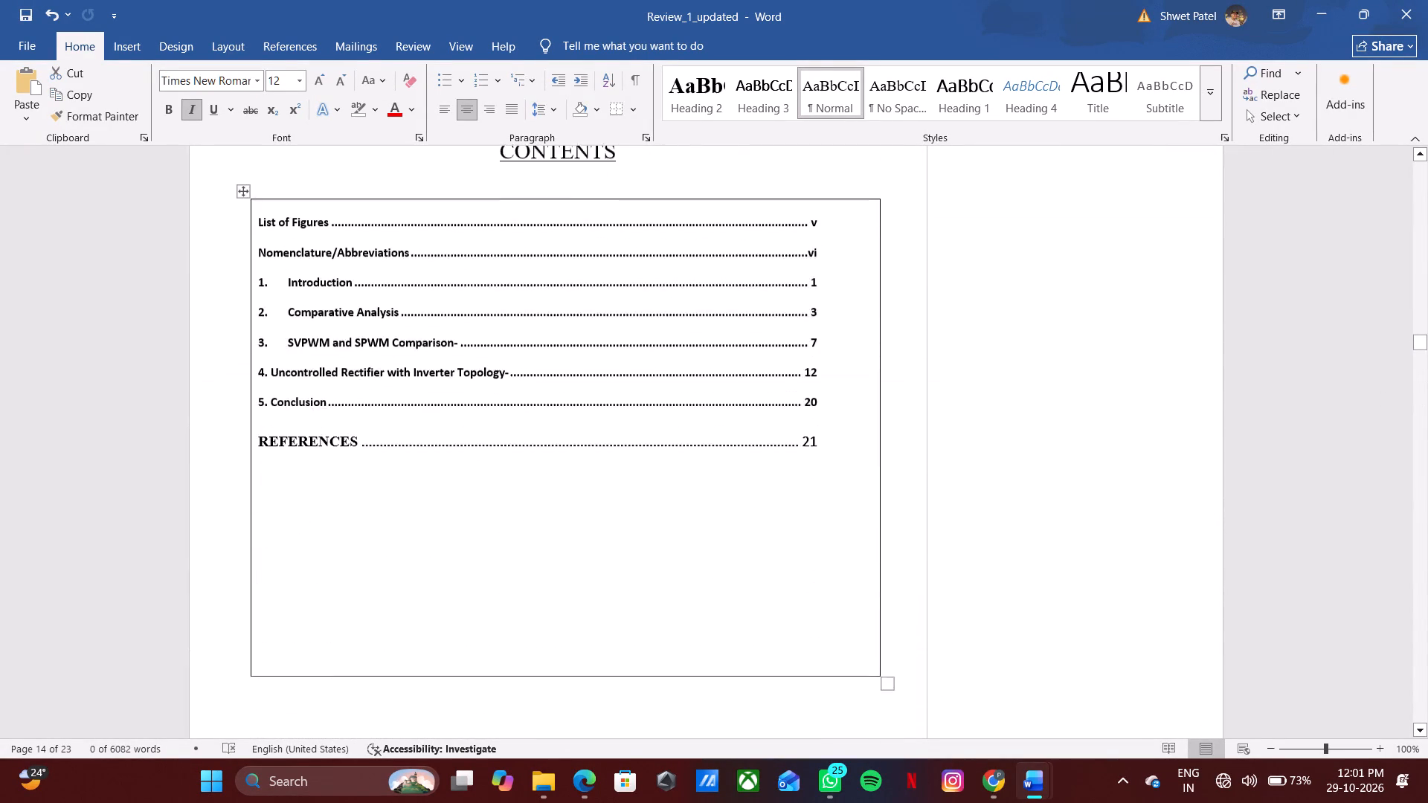
Delete the comment attached to the Fig. 2 placeholder below Eq. (11).
{"action": "scroll", "coordinate": [680, 401], "scroll_direction": "down", "scroll_amount": 3}
{"action": "scroll", "coordinate": [1017, 399], "scroll_direction": "down", "scroll_amount": 3}
{"action": "middle_click", "coordinate": [1024, 387]}
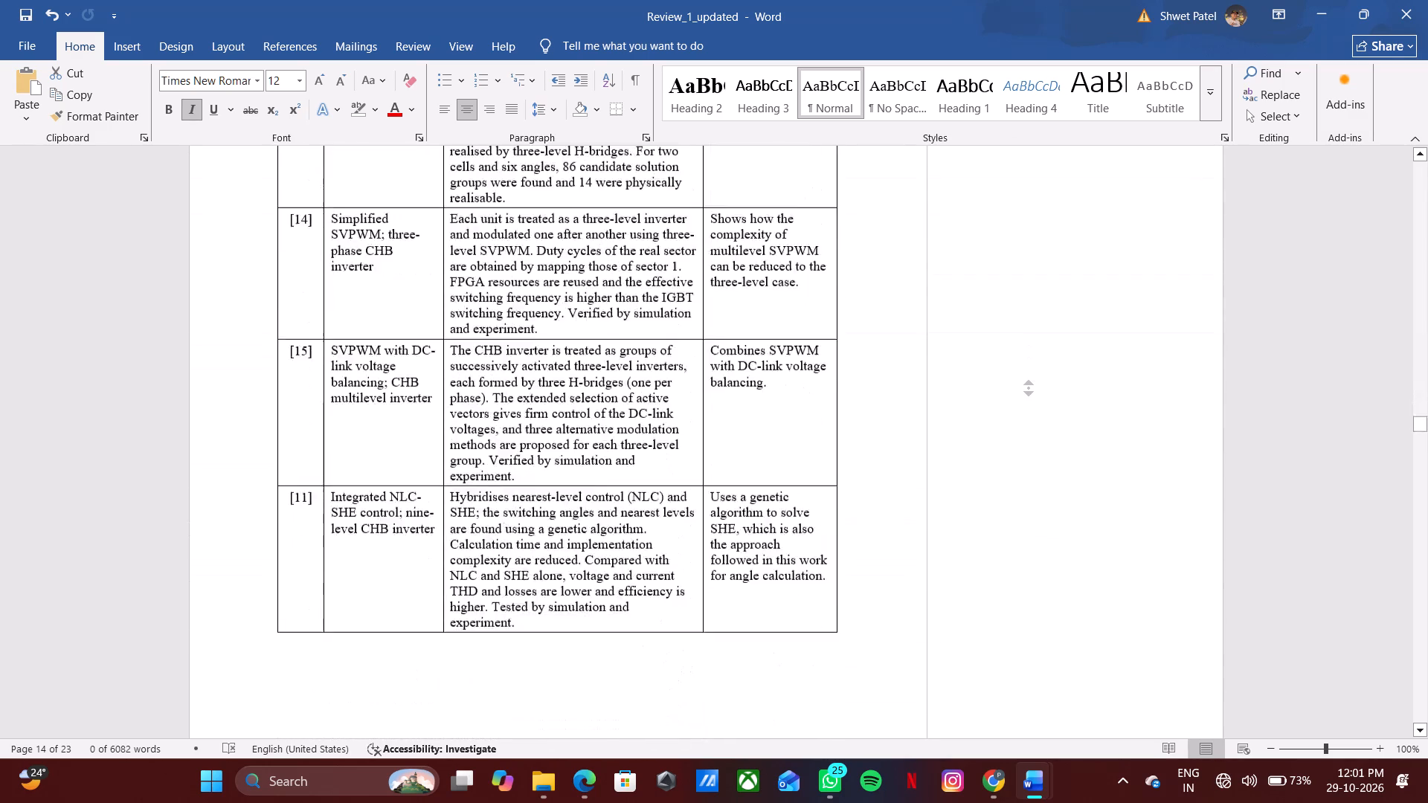
{"action": "middle_click", "coordinate": [1034, 508]}
{"action": "scroll", "coordinate": [1029, 480], "scroll_direction": "up", "scroll_amount": 11}
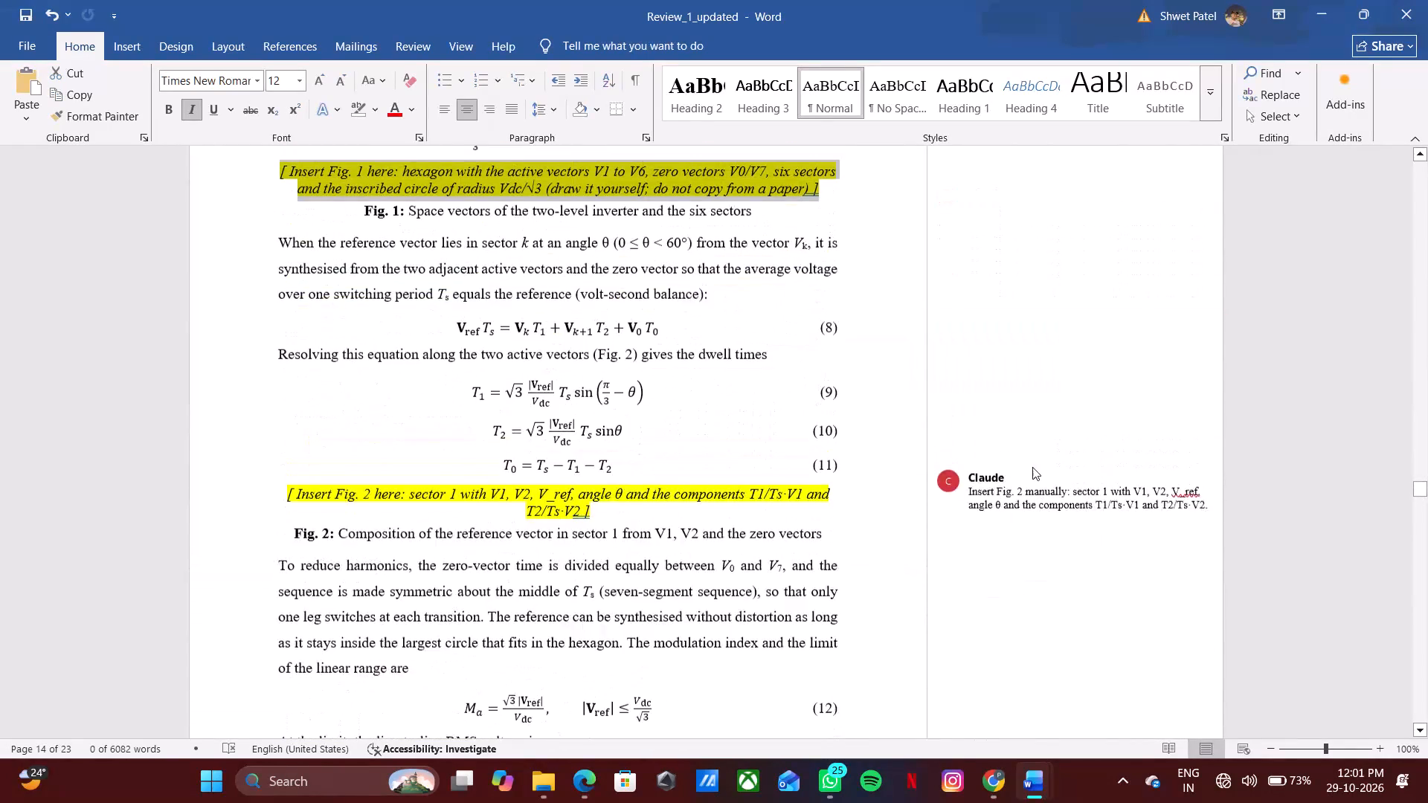
{"action": "left_click", "coordinate": [1031, 503]}
{"action": "left_click", "coordinate": [1048, 554]}
{"action": "right_click", "coordinate": [1048, 554]}
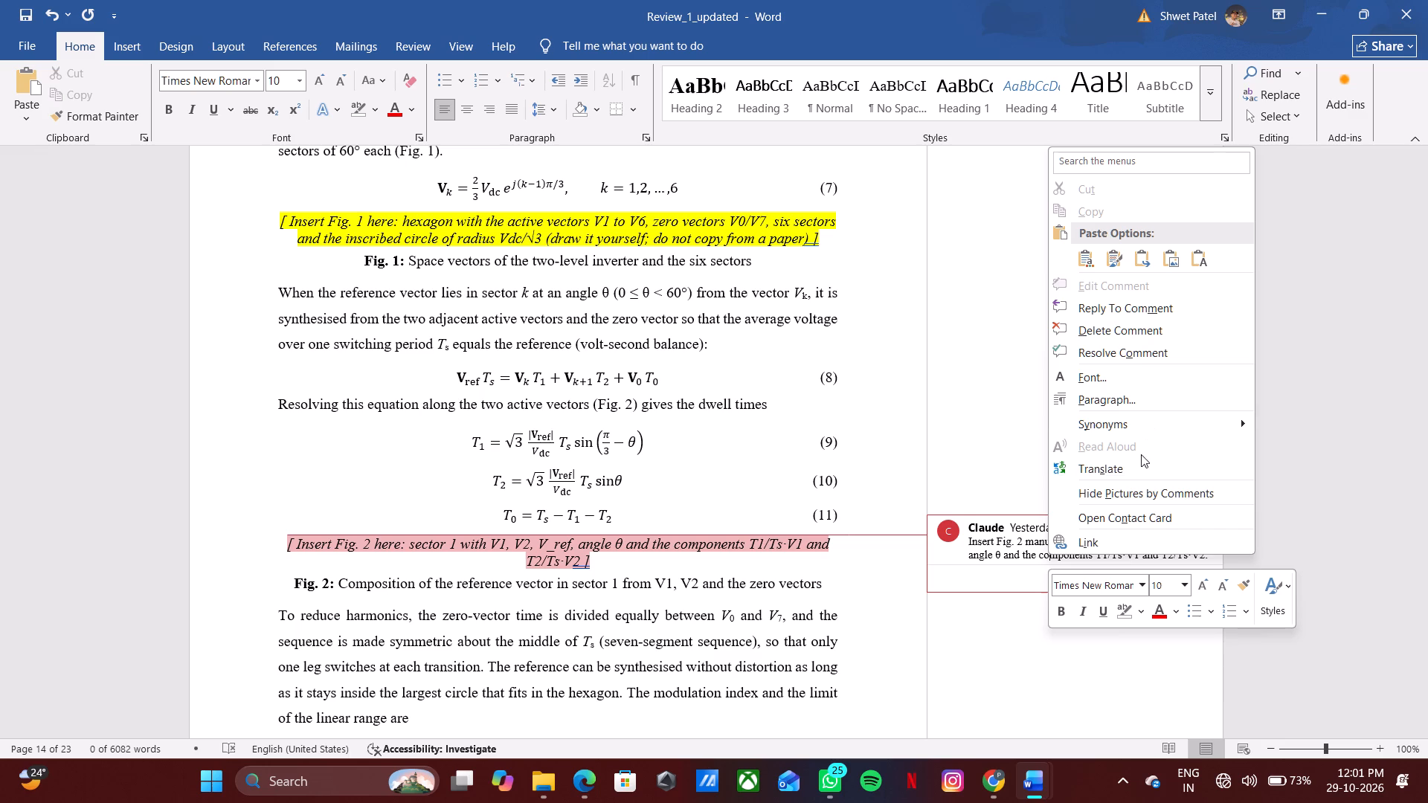
{"action": "left_click", "coordinate": [1137, 325]}
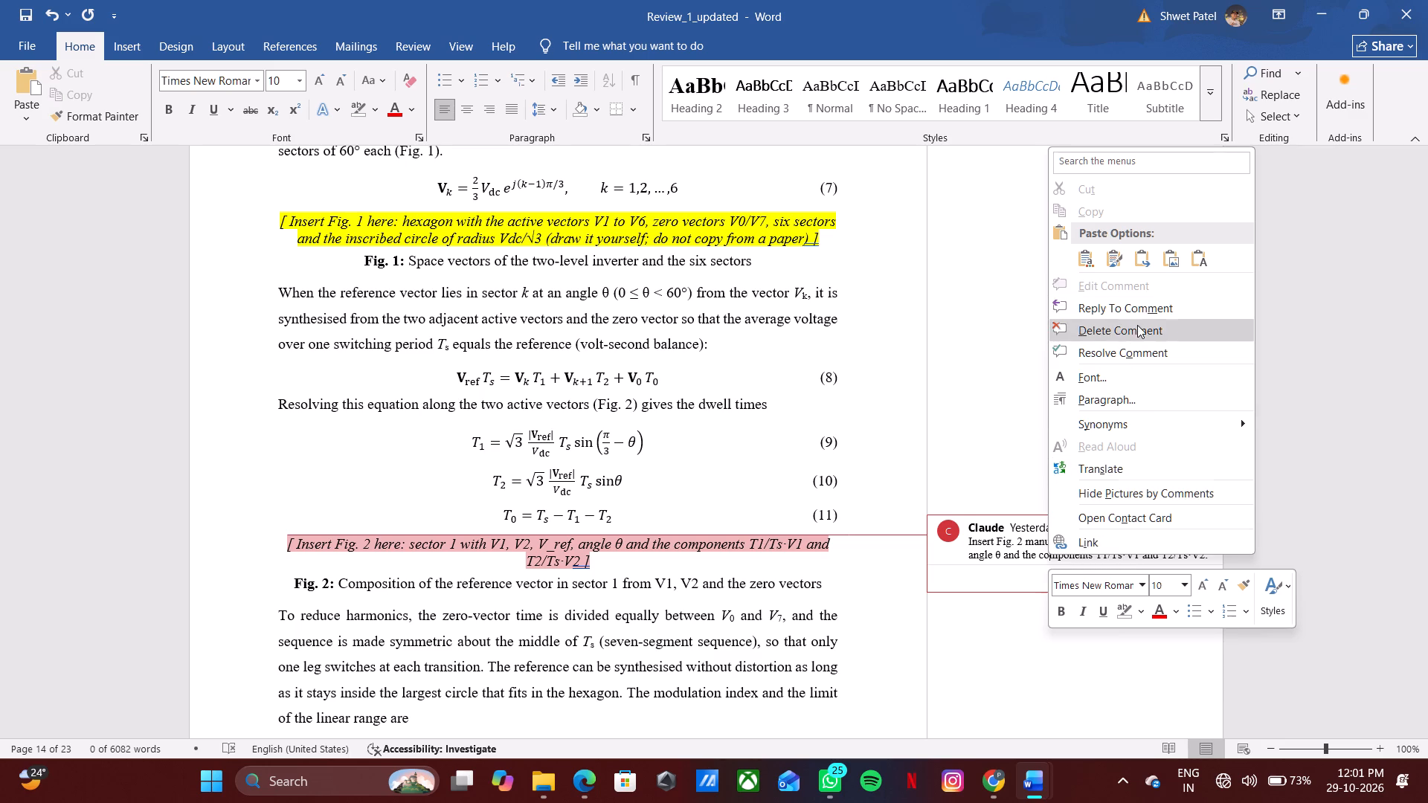
Delete the comments on the Fig. 3 placeholder and on the SHE solver paragraph below Eq. (20).
{"action": "scroll", "coordinate": [1126, 454], "scroll_direction": "down", "scroll_amount": 18}
{"action": "scroll", "coordinate": [1061, 414], "scroll_direction": "down", "scroll_amount": 6}
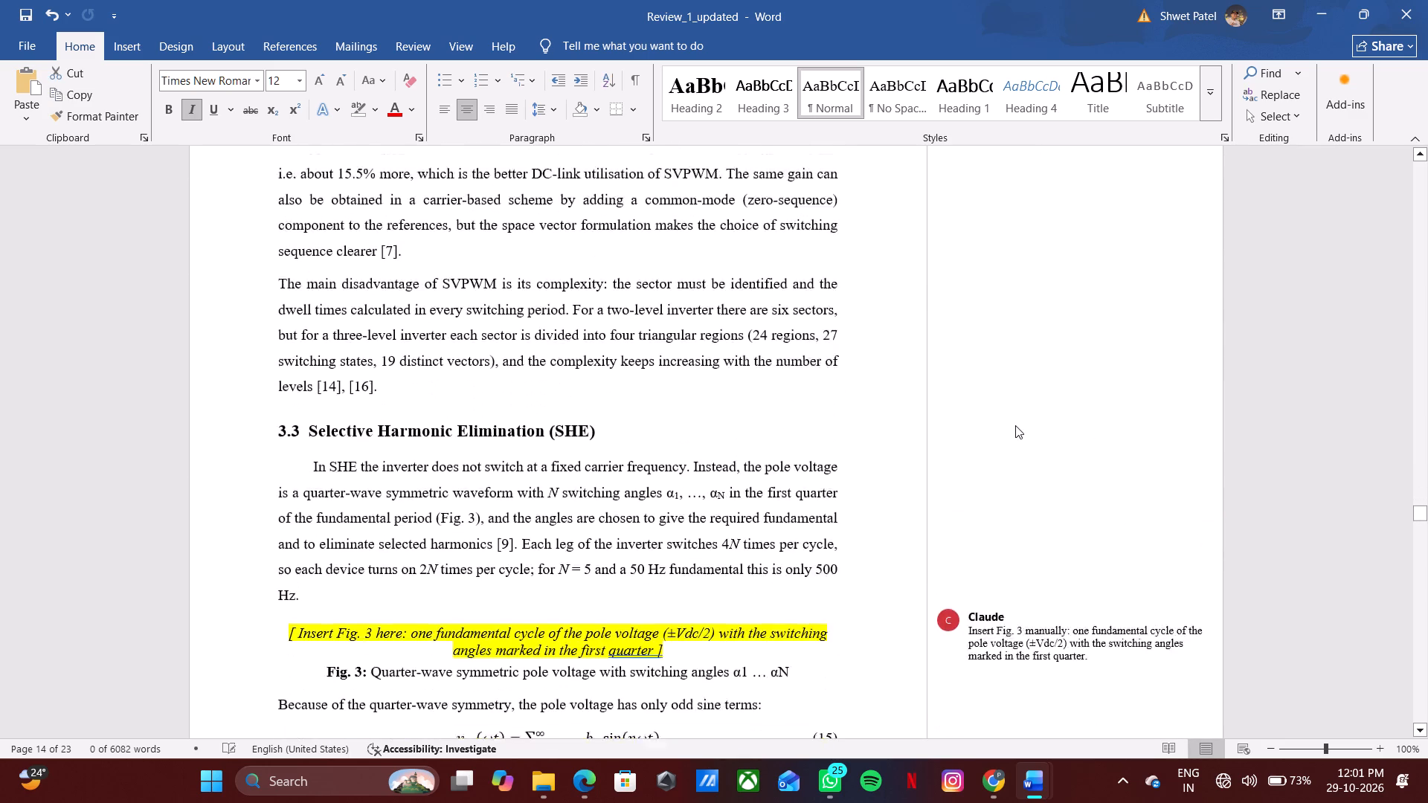
{"action": "left_click", "coordinate": [1033, 544]}
{"action": "right_click", "coordinate": [1033, 544]}
{"action": "left_click", "coordinate": [1064, 323]}
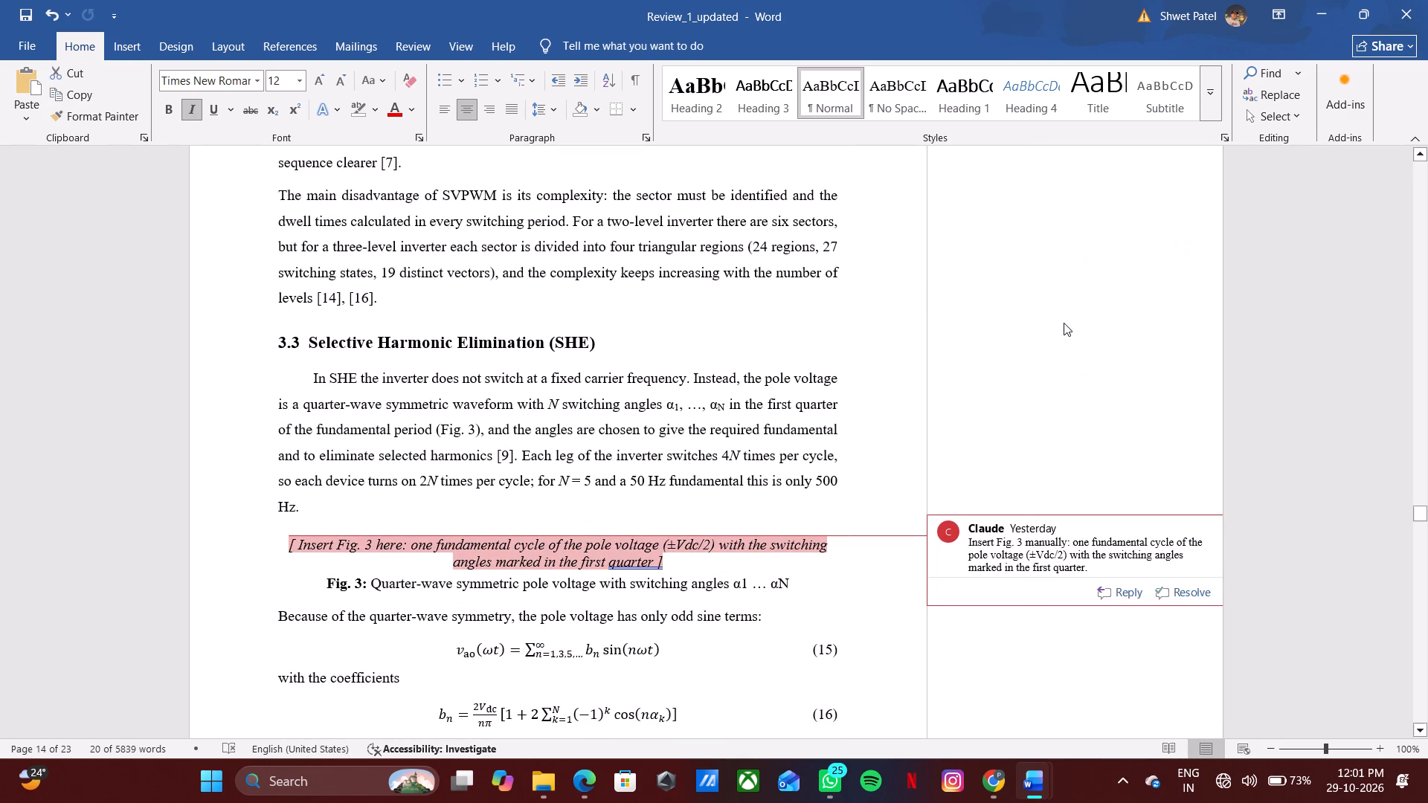
{"action": "scroll", "coordinate": [1061, 328], "scroll_direction": "down", "scroll_amount": 18}
{"action": "left_click", "coordinate": [1068, 535]}
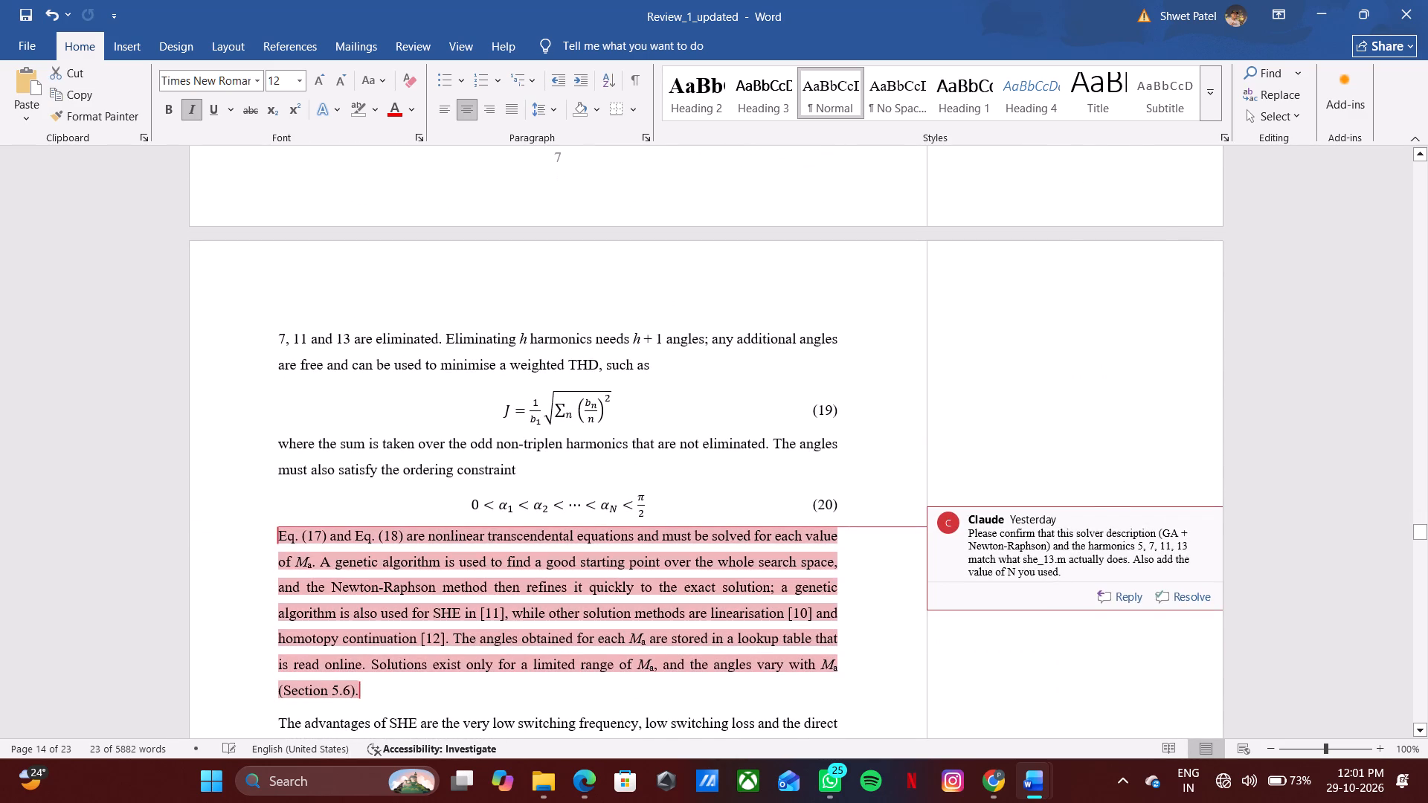
{"action": "right_click", "coordinate": [1068, 535]}
{"action": "left_click", "coordinate": [1096, 300]}
Delete the comments on the Fig. 4 placeholder and the Table 5 caption in section 4.
{"action": "scroll", "coordinate": [1125, 451], "scroll_direction": "down", "scroll_amount": 10}
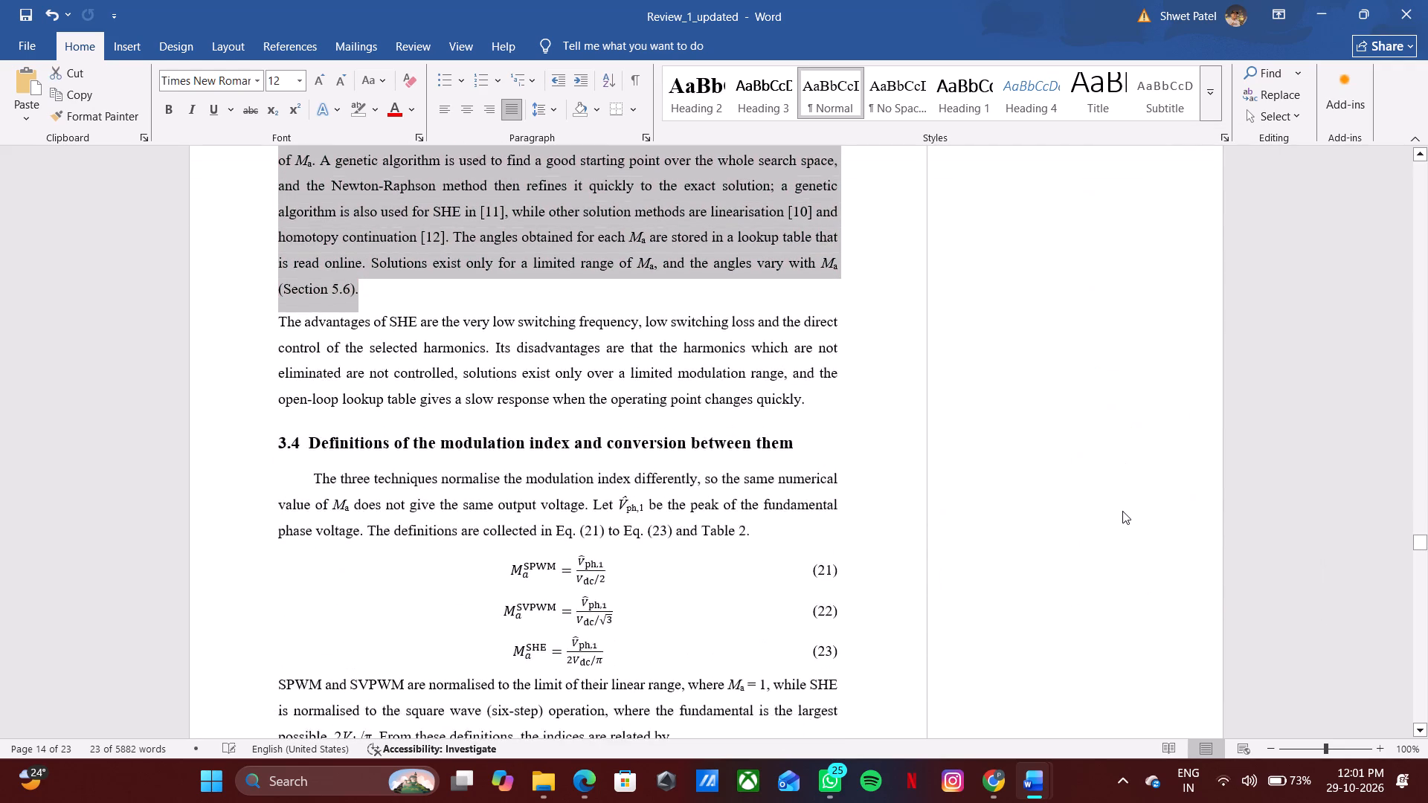
{"action": "scroll", "coordinate": [971, 496], "scroll_direction": "down", "scroll_amount": 13}
{"action": "scroll", "coordinate": [993, 445], "scroll_direction": "up", "scroll_amount": 1}
{"action": "scroll", "coordinate": [995, 444], "scroll_direction": "down", "scroll_amount": 9}
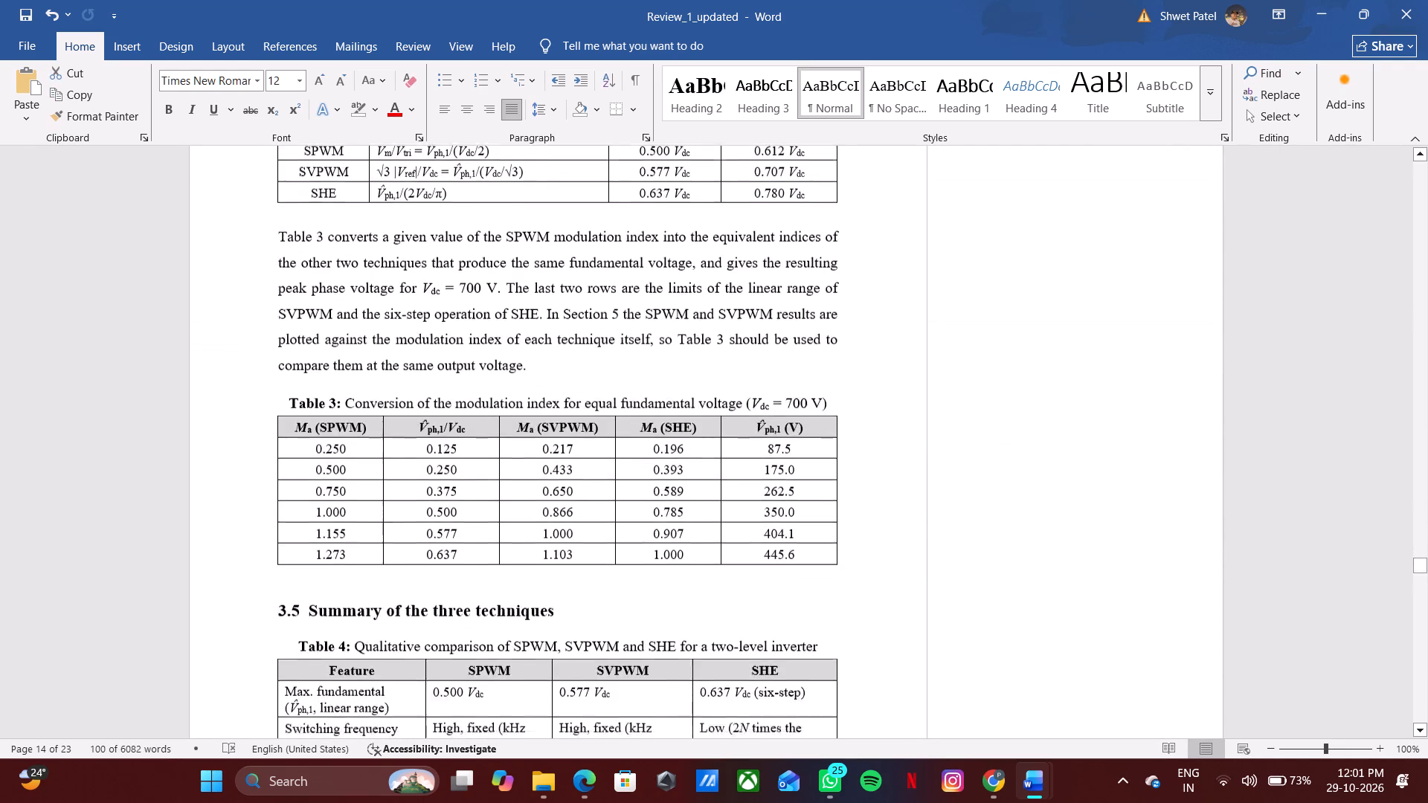
{"action": "scroll", "coordinate": [1031, 420], "scroll_direction": "down", "scroll_amount": 19}
{"action": "left_click", "coordinate": [1061, 515]}
{"action": "right_click", "coordinate": [1061, 515]}
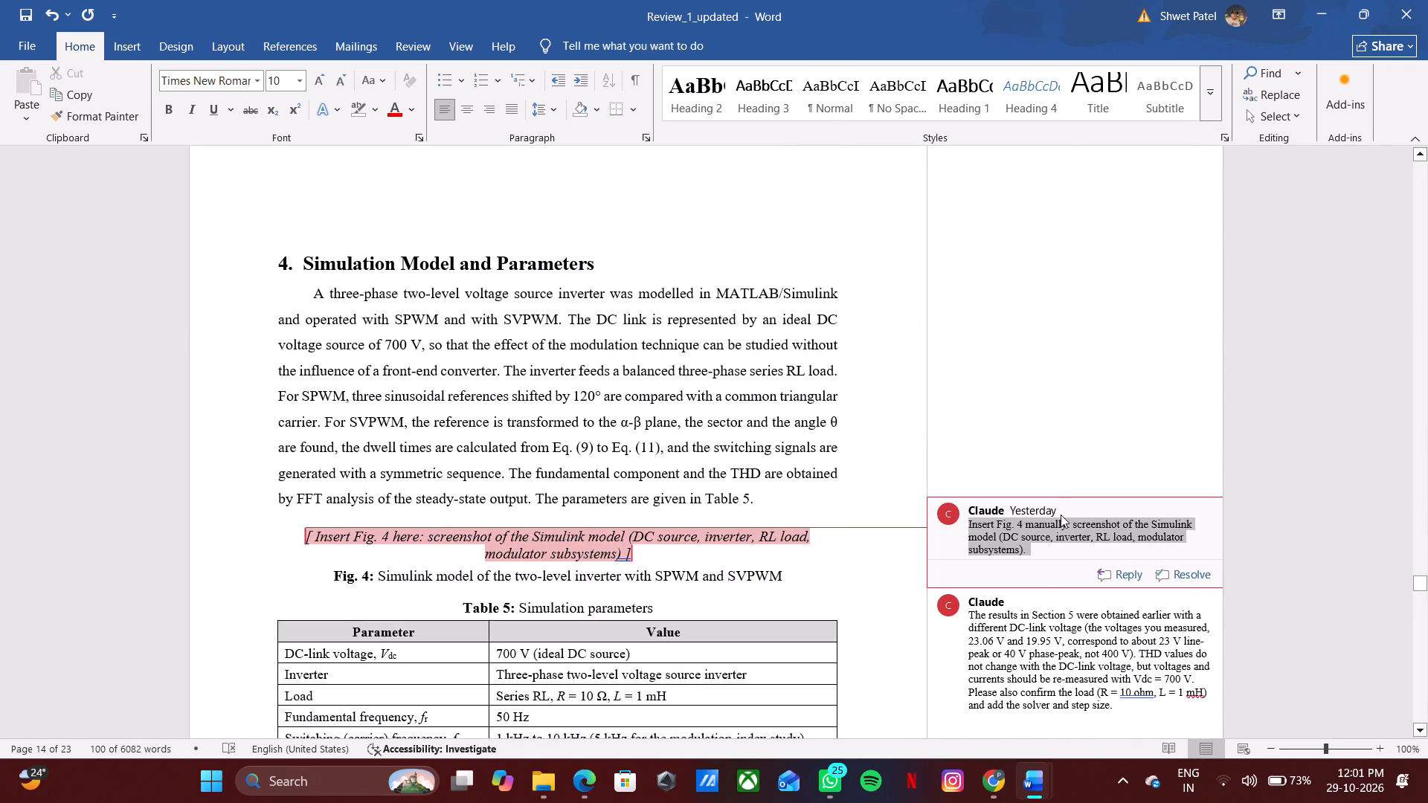
{"action": "left_click", "coordinate": [1125, 281]}
{"action": "scroll", "coordinate": [1090, 384], "scroll_direction": "down", "scroll_amount": 5}
{"action": "left_click", "coordinate": [1071, 438]}
{"action": "right_click", "coordinate": [1071, 438]}
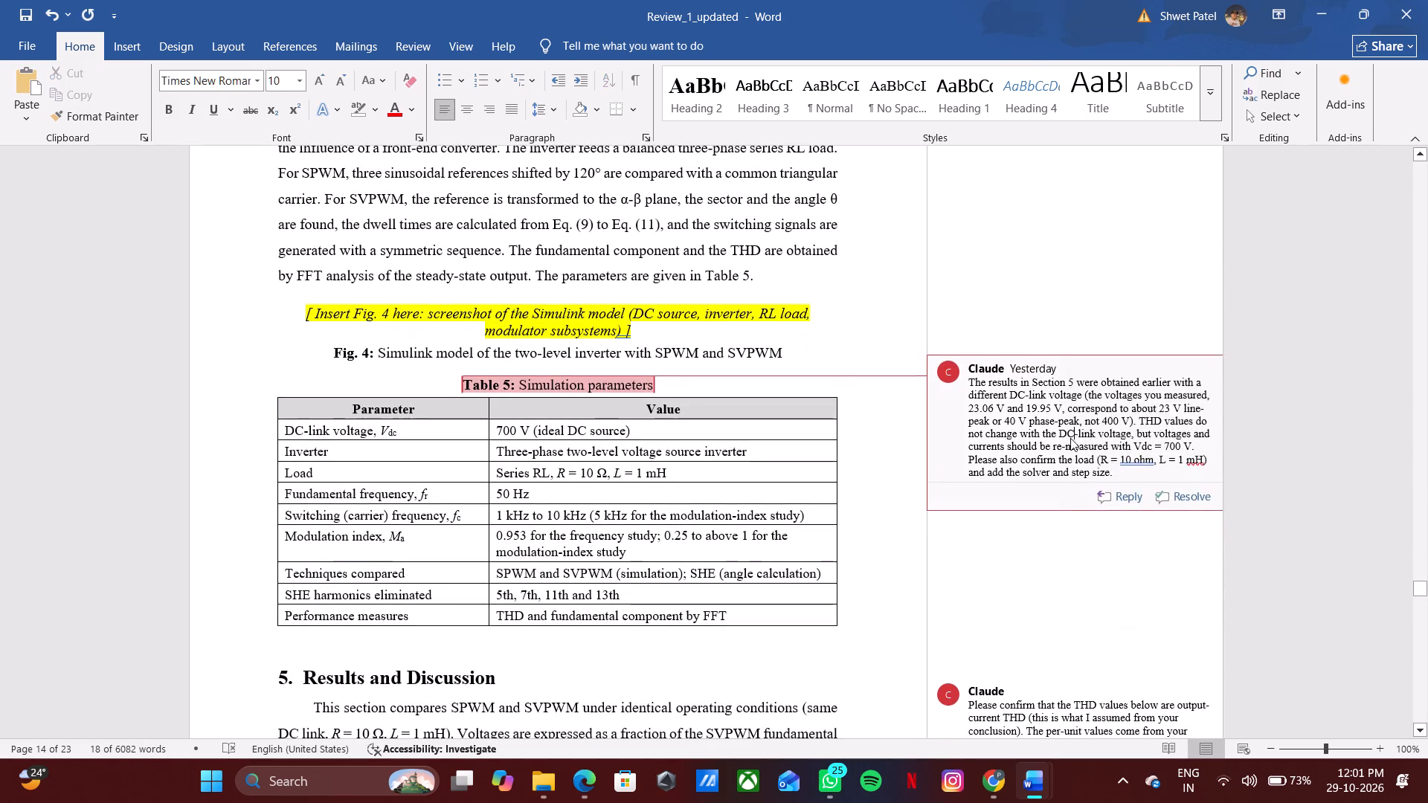
{"action": "left_click", "coordinate": [1116, 214]}
Delete the comment on the opening paragraph of section 5, Results and Discussion.
{"action": "scroll", "coordinate": [1086, 349], "scroll_direction": "down", "scroll_amount": 9}
{"action": "left_click", "coordinate": [1078, 338]}
{"action": "right_click", "coordinate": [1078, 338]}
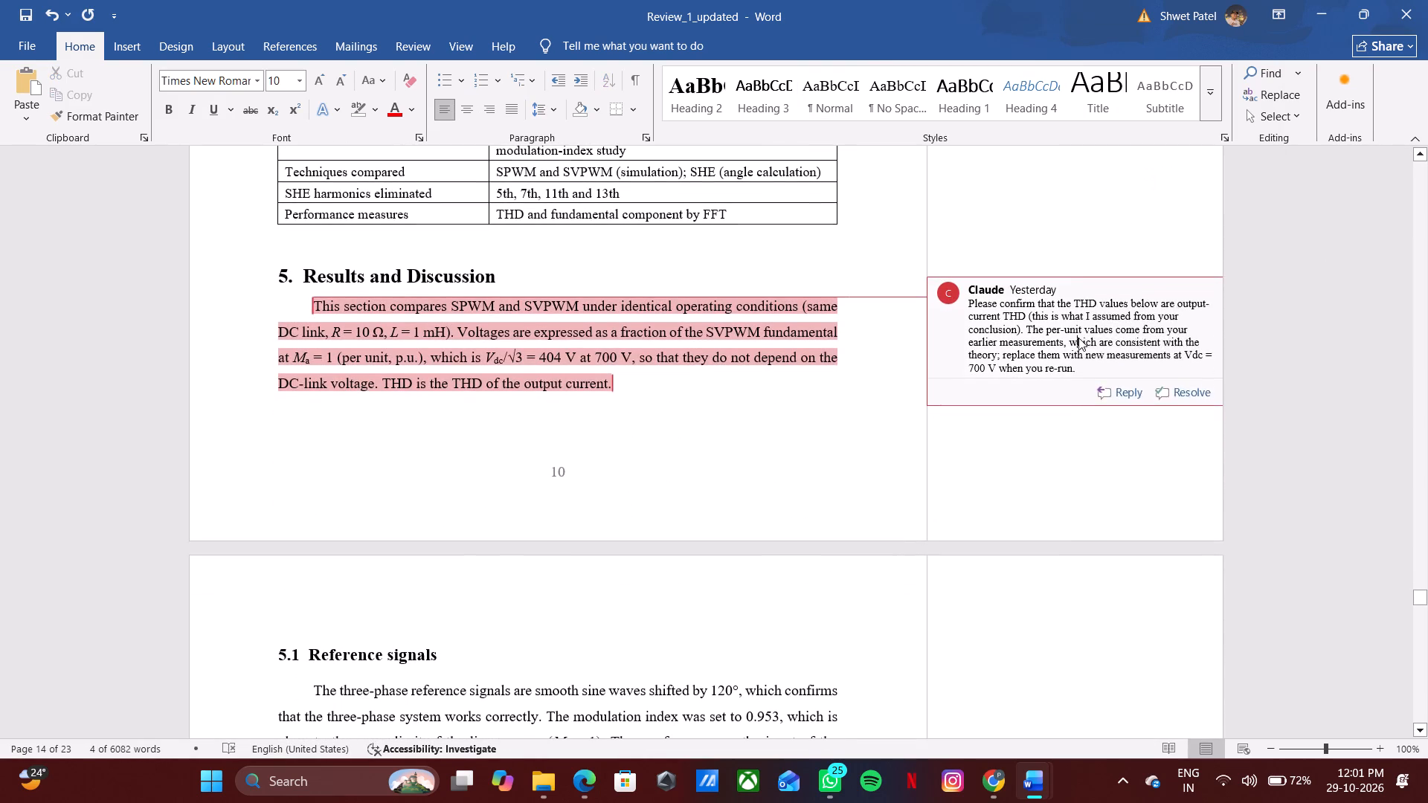
{"action": "left_click", "coordinate": [1151, 524]}
Delete the comments on the section 5.2 output current paragraph and on the Fig. 5 placeholder.
{"action": "scroll", "coordinate": [1072, 421], "scroll_direction": "down", "scroll_amount": 9}
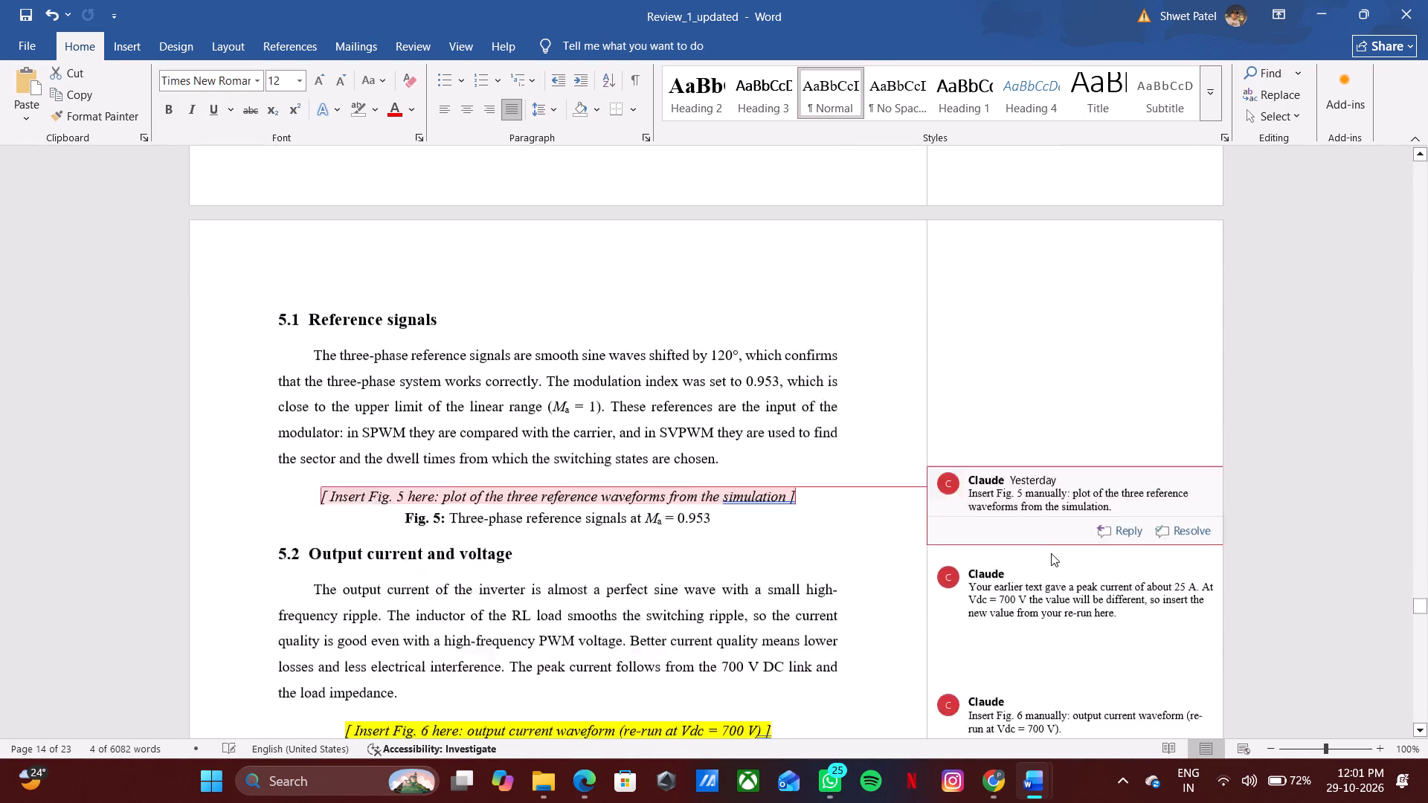
{"action": "left_click", "coordinate": [1051, 553]}
{"action": "right_click", "coordinate": [1054, 524]}
{"action": "left_click", "coordinate": [1157, 288]}
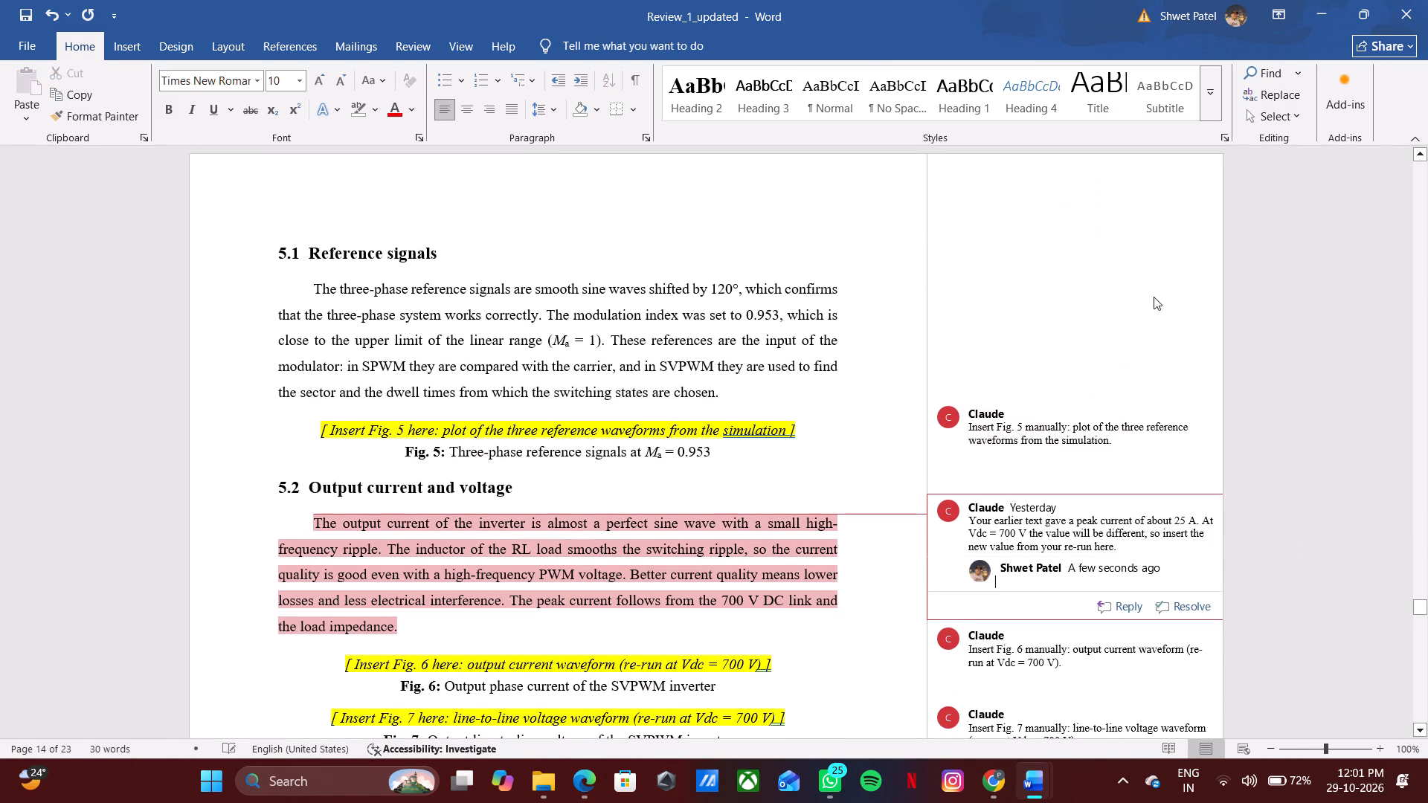
{"action": "right_click", "coordinate": [1065, 552]}
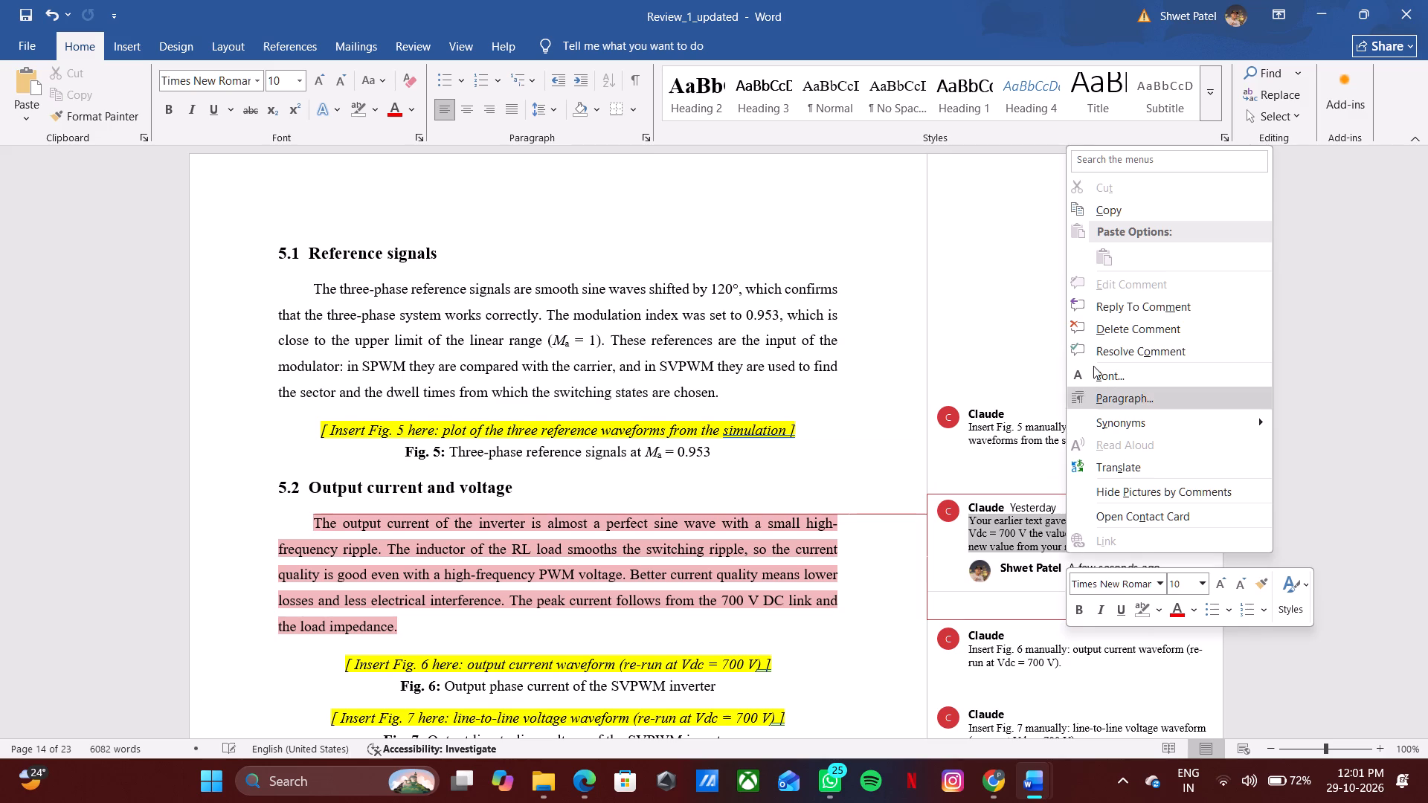
{"action": "left_click", "coordinate": [1097, 319]}
{"action": "left_click", "coordinate": [1052, 446]}
{"action": "right_click", "coordinate": [1052, 446]}
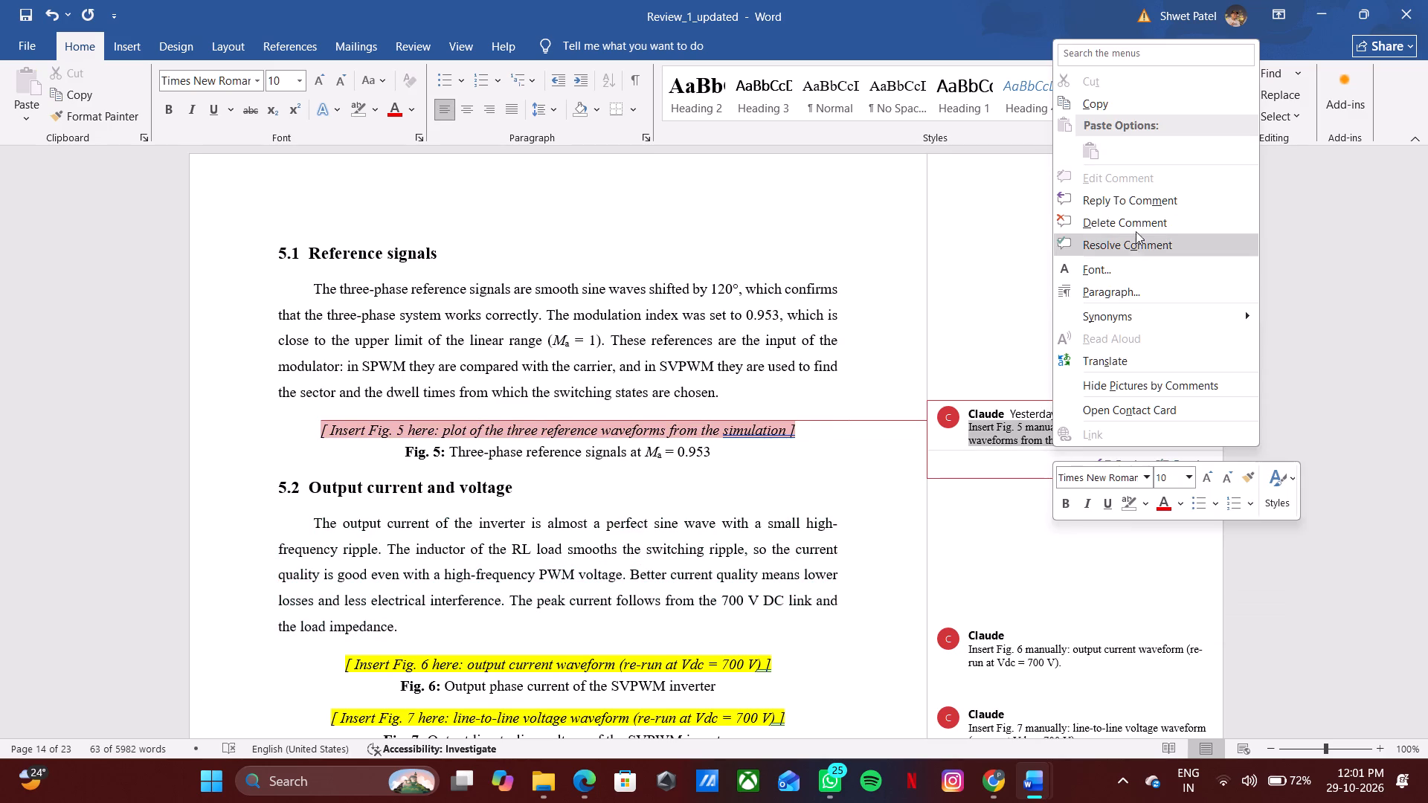
{"action": "left_click", "coordinate": [1137, 227]}
Delete the comments on the Fig. 6 and Fig. 7 waveform placeholders in section 5.2.
{"action": "scroll", "coordinate": [1139, 260], "scroll_direction": "down", "scroll_amount": 6}
{"action": "left_click", "coordinate": [1065, 379]}
{"action": "right_click", "coordinate": [1065, 379]}
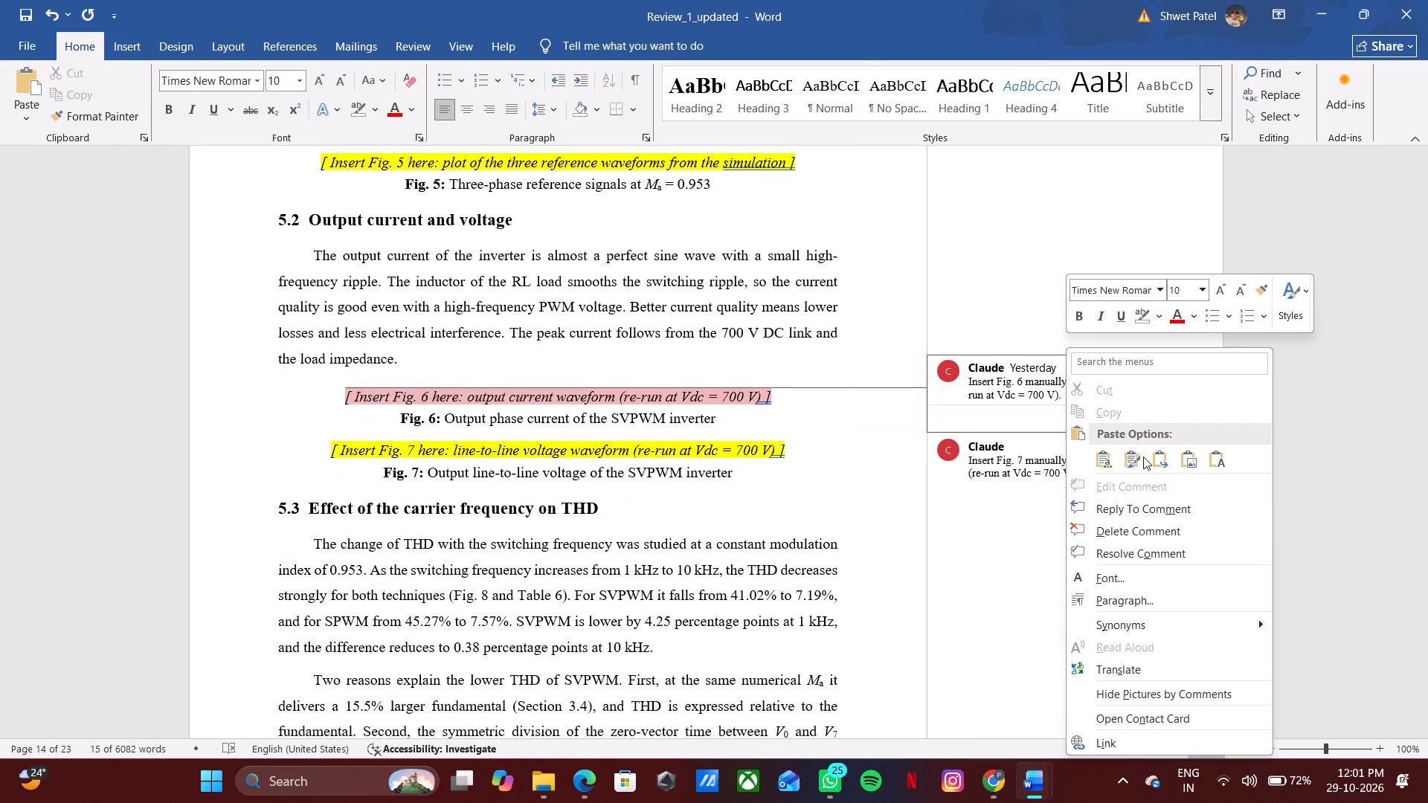
{"action": "left_click", "coordinate": [1153, 533]}
{"action": "scroll", "coordinate": [1065, 403], "scroll_direction": "down", "scroll_amount": 2}
{"action": "left_click", "coordinate": [1044, 353]}
{"action": "right_click", "coordinate": [1044, 353]}
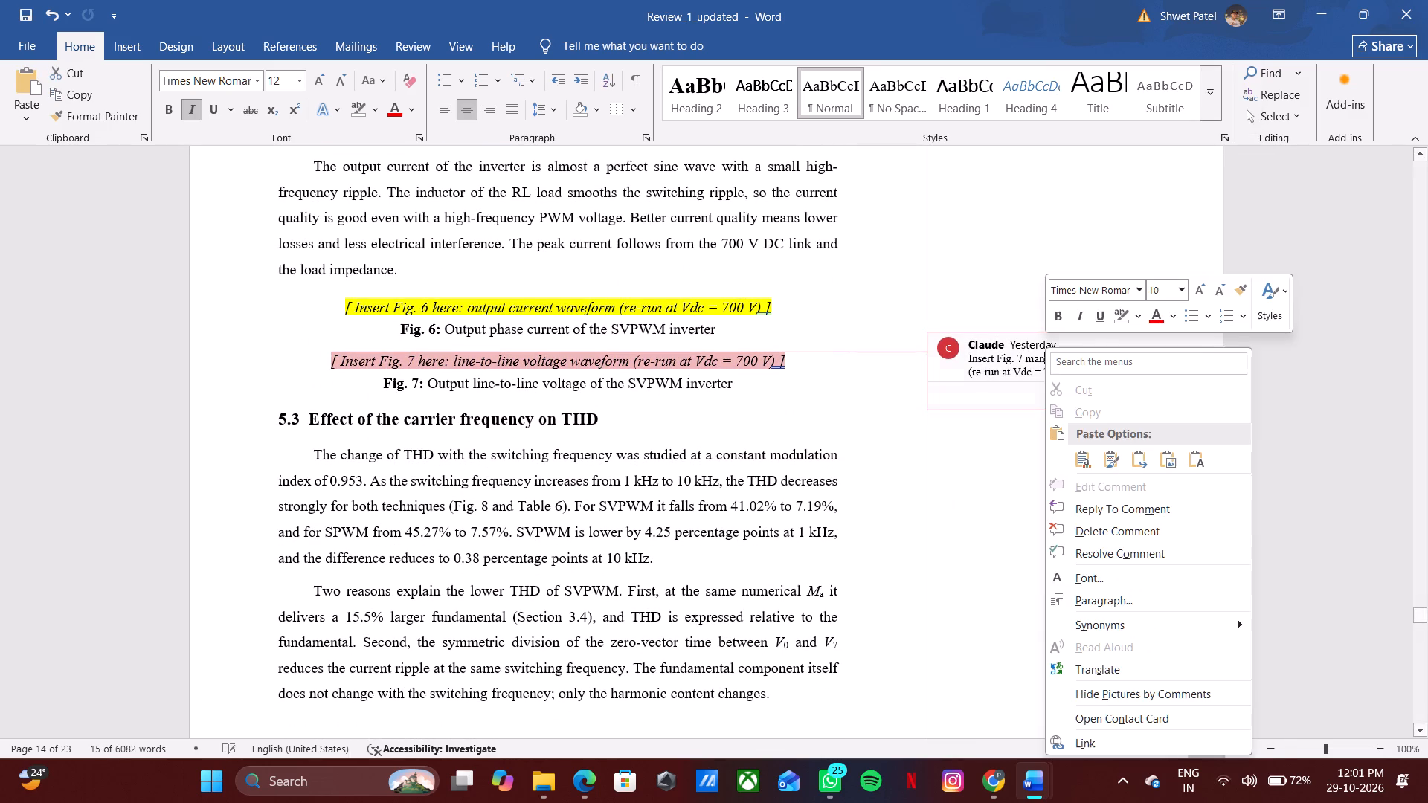
{"action": "left_click", "coordinate": [1104, 532]}
Delete the comments on the Fig. 8 placeholder and on the first paragraph of section 5.4.
{"action": "scroll", "coordinate": [1104, 531], "scroll_direction": "down", "scroll_amount": 12}
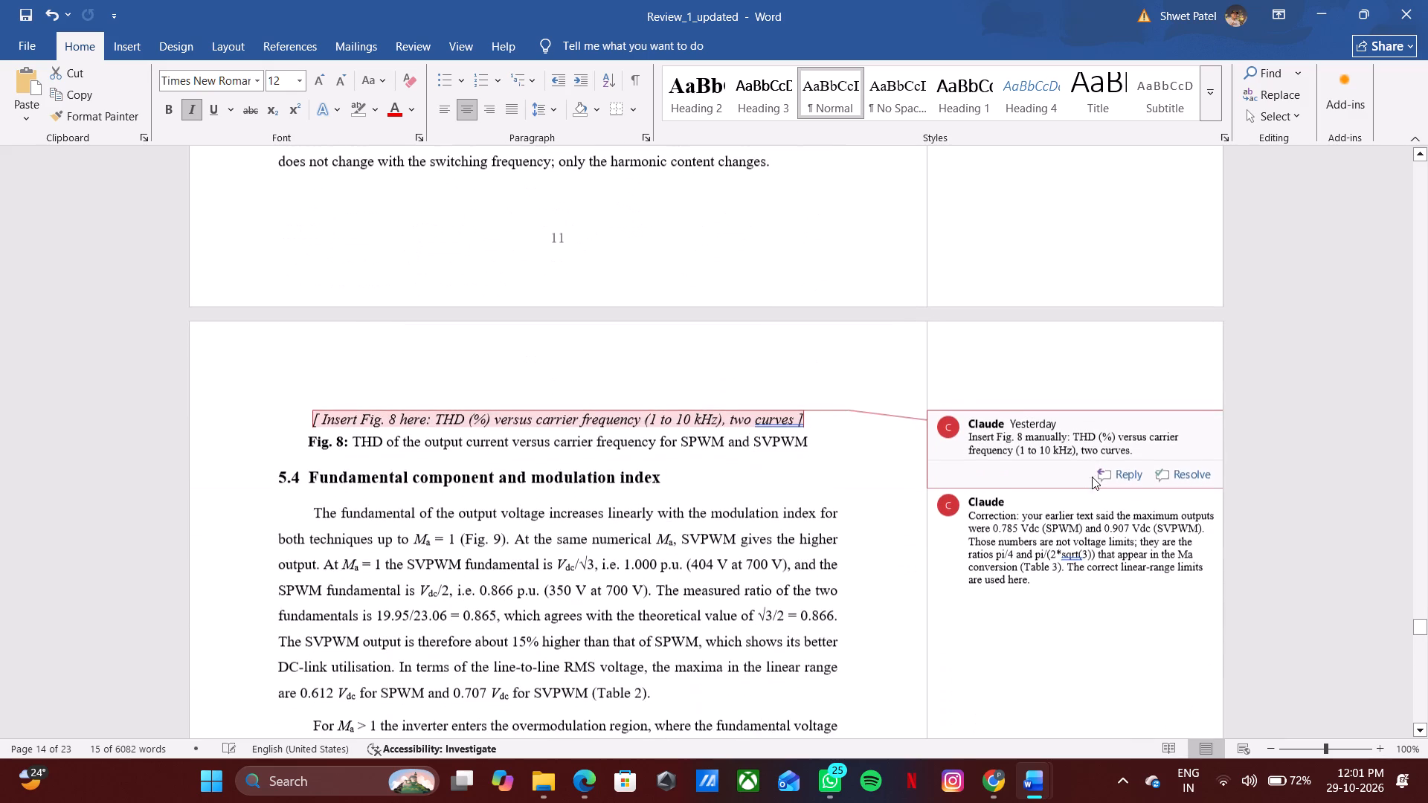
{"action": "left_click", "coordinate": [1084, 430]}
{"action": "right_click", "coordinate": [1084, 430]}
{"action": "left_click", "coordinate": [1151, 204]}
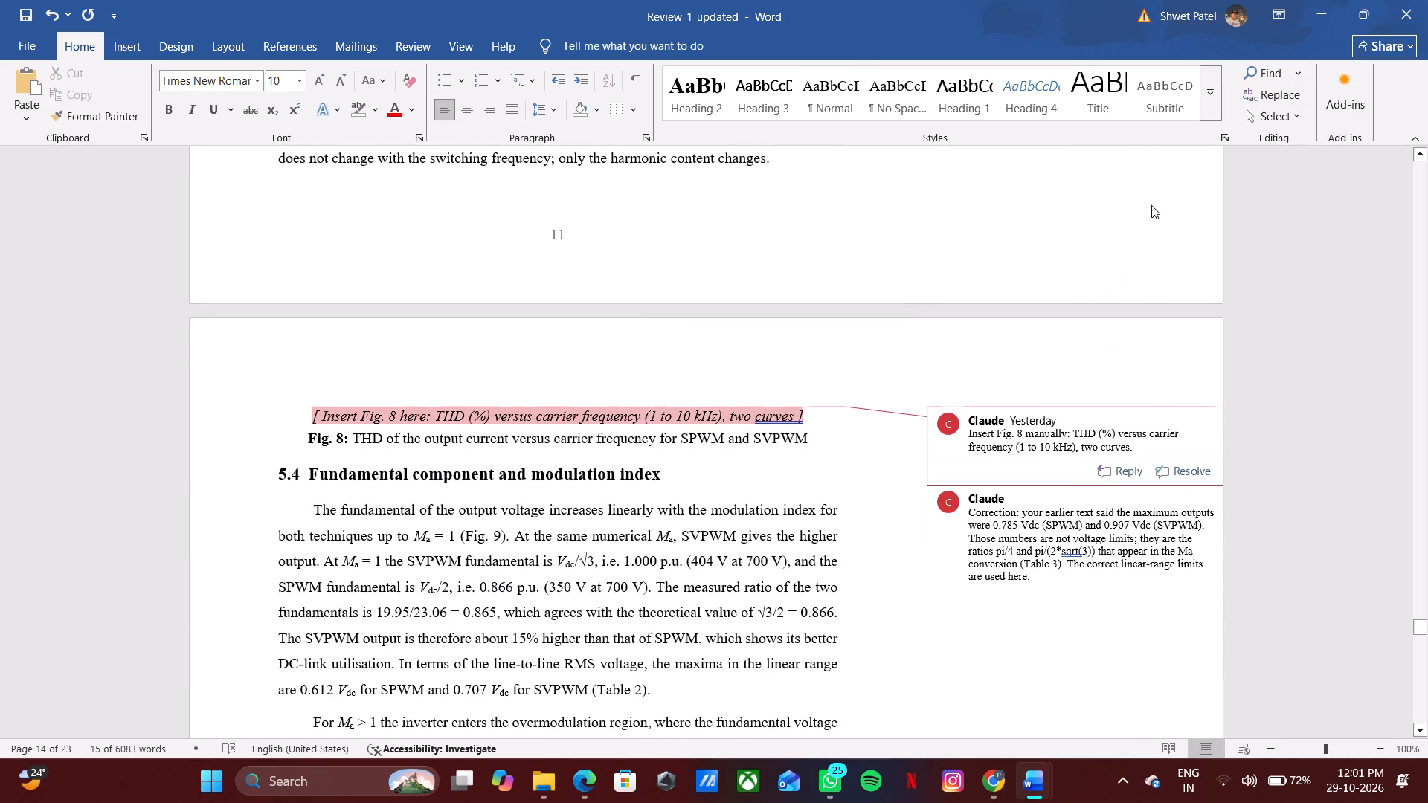
{"action": "left_click", "coordinate": [1072, 509]}
{"action": "right_click", "coordinate": [1072, 509]}
{"action": "left_click", "coordinate": [1133, 287]}
Delete the comments on the Fig. 9 and Fig. 10 placeholders in sections 5.4 and 5.5.
{"action": "scroll", "coordinate": [1128, 303], "scroll_direction": "down", "scroll_amount": 2}
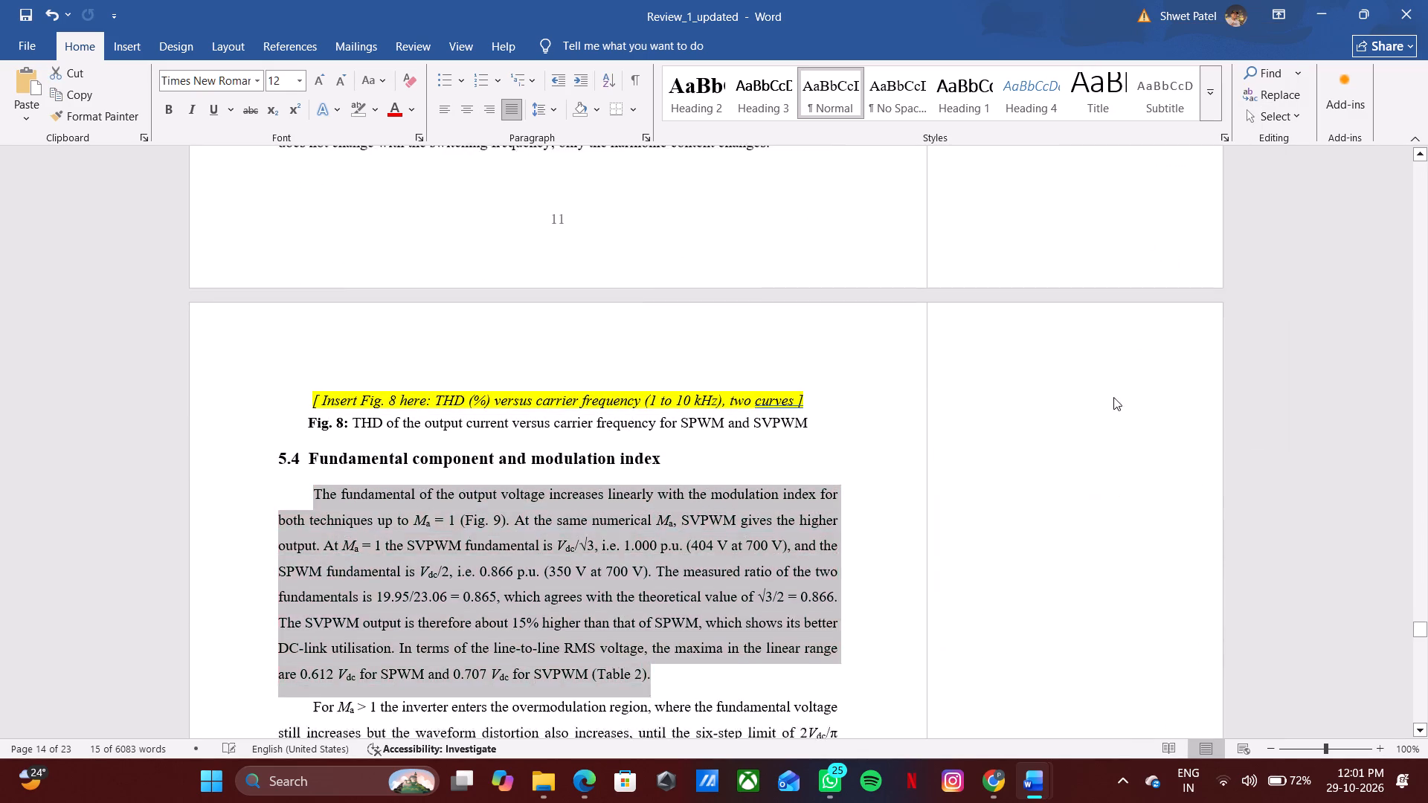
{"action": "scroll", "coordinate": [1113, 397], "scroll_direction": "down", "scroll_amount": 6}
{"action": "left_click", "coordinate": [1081, 457]}
{"action": "right_click", "coordinate": [1081, 456]}
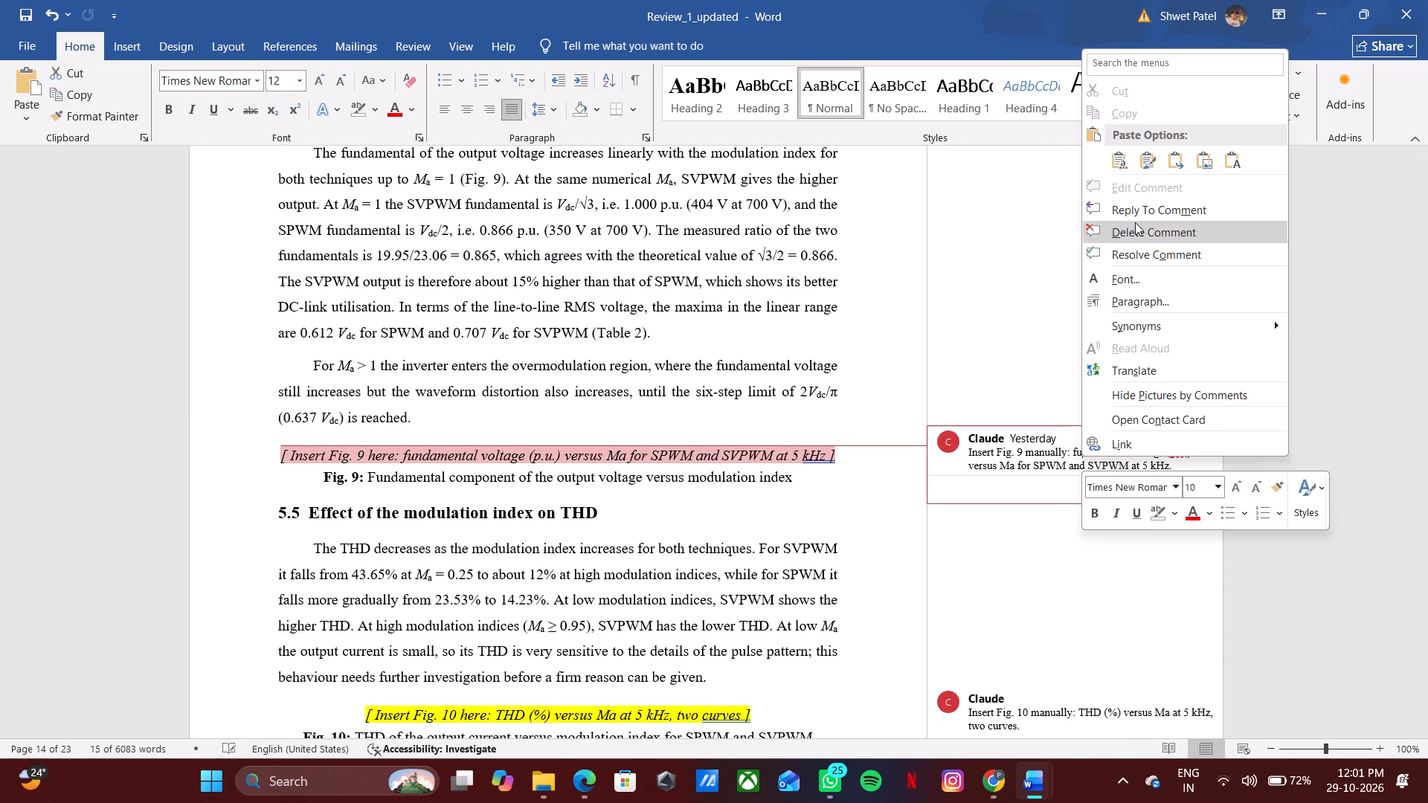
{"action": "left_click", "coordinate": [1135, 222]}
{"action": "scroll", "coordinate": [1081, 347], "scroll_direction": "down", "scroll_amount": 8}
{"action": "left_click", "coordinate": [1064, 422]}
{"action": "left_click", "coordinate": [1081, 329]}
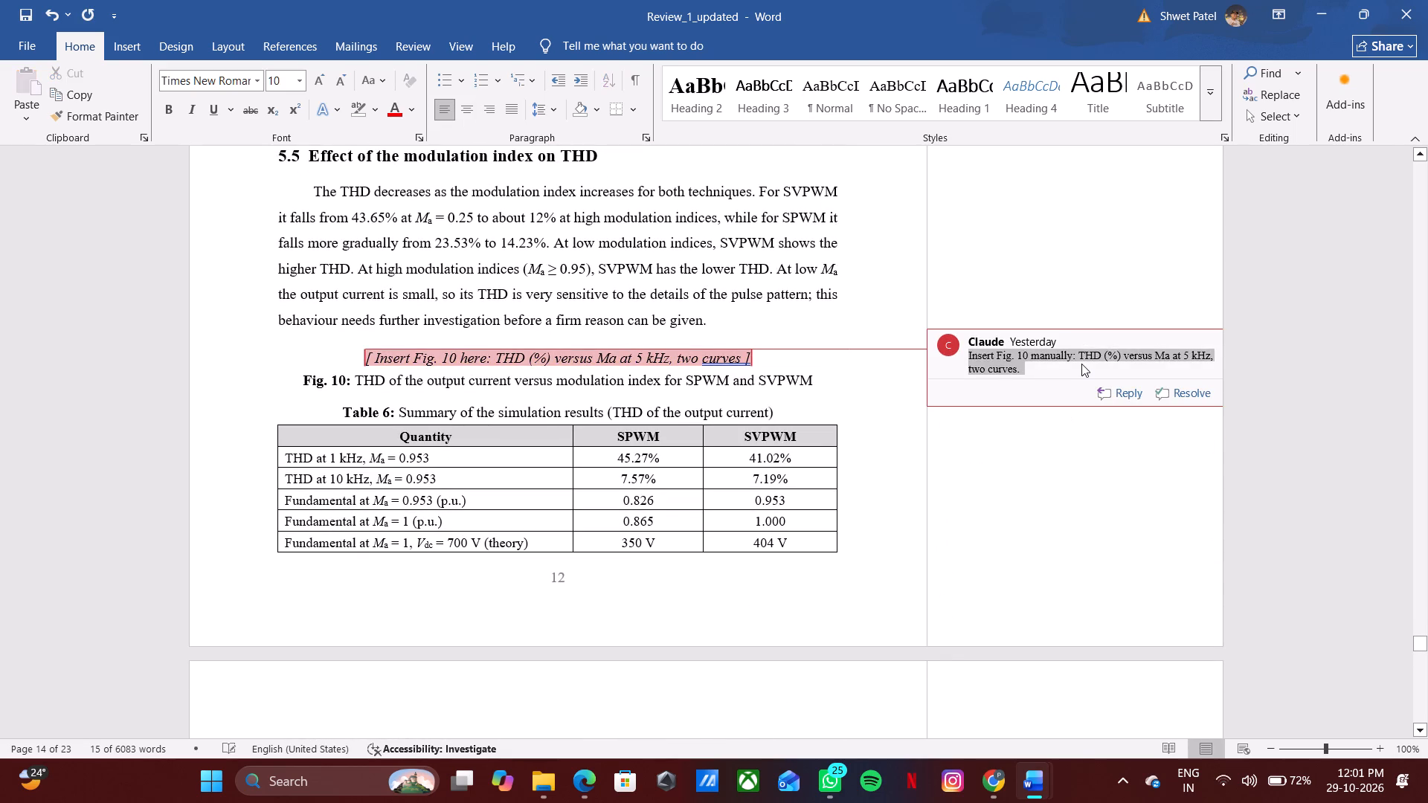
{"action": "right_click", "coordinate": [1081, 364]}
{"action": "left_click", "coordinate": [1155, 532]}
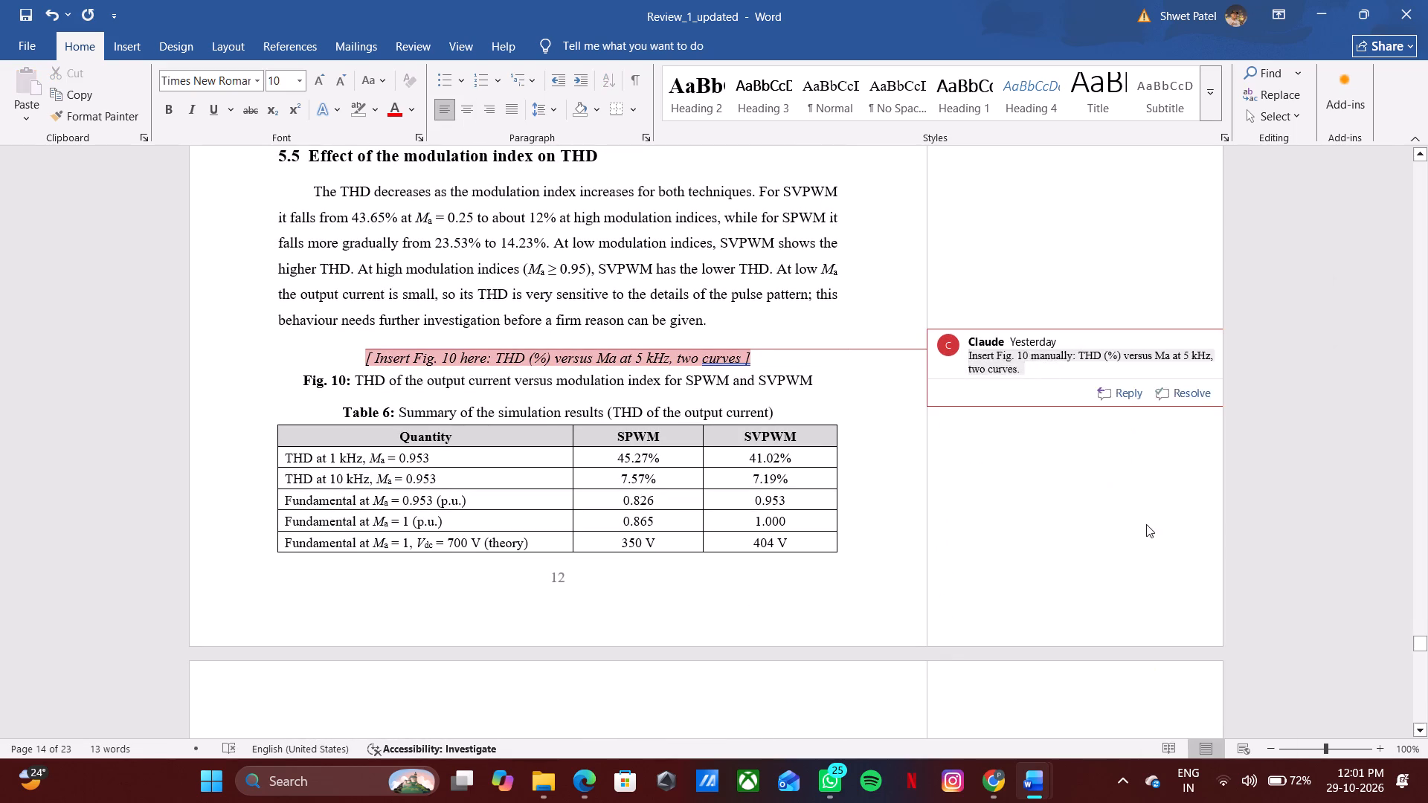
Delete the comment on the section 5.6 paragraph about SHE switching angles.
{"action": "scroll", "coordinate": [1038, 423], "scroll_direction": "down", "scroll_amount": 10}
{"action": "left_click", "coordinate": [1047, 454]}
{"action": "right_click", "coordinate": [1047, 454]}
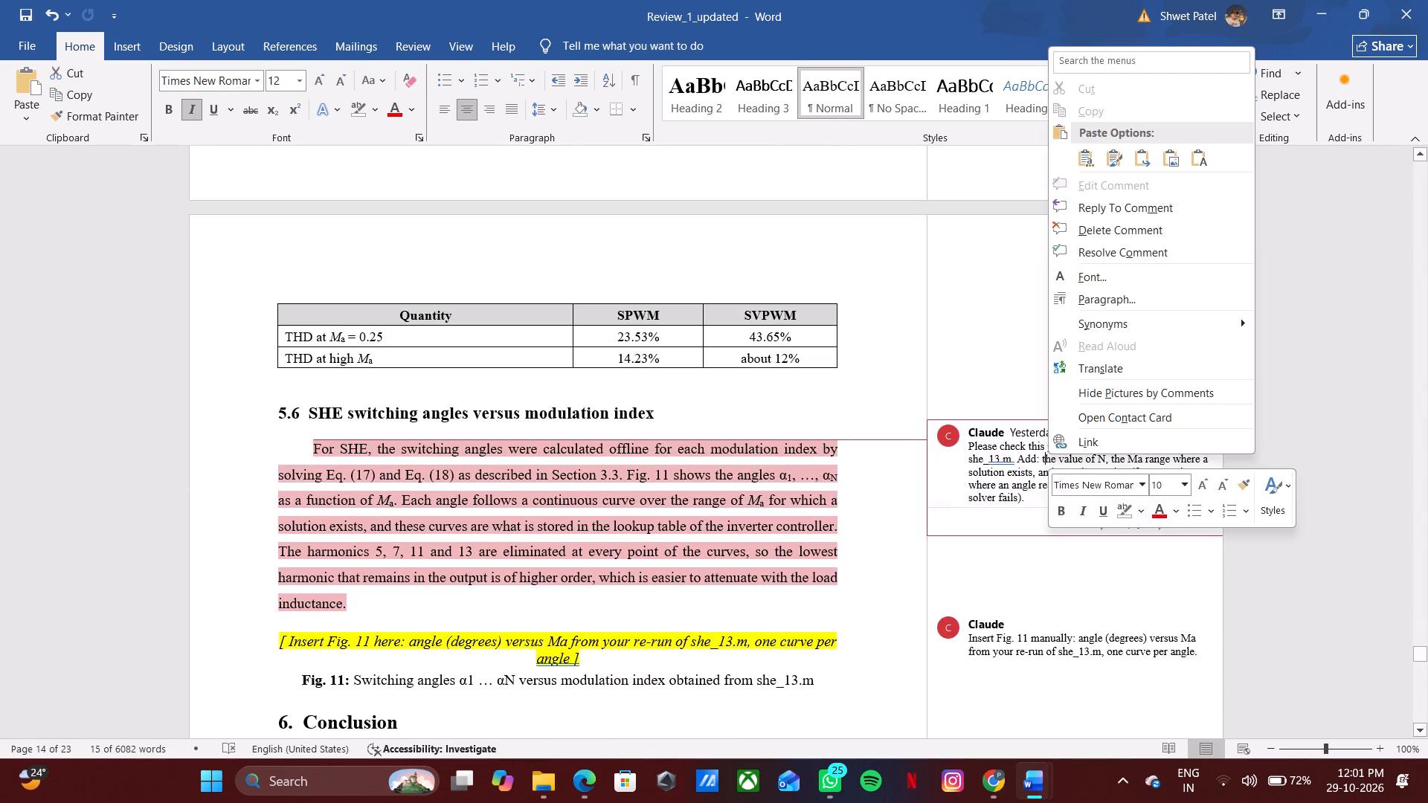
{"action": "left_click", "coordinate": [1093, 230]}
Delete the comment on the Fig. 11 placeholder in section 5.6.
{"action": "scroll", "coordinate": [1032, 322], "scroll_direction": "down", "scroll_amount": 4}
{"action": "left_click", "coordinate": [1032, 488]}
{"action": "right_click", "coordinate": [1038, 470]}
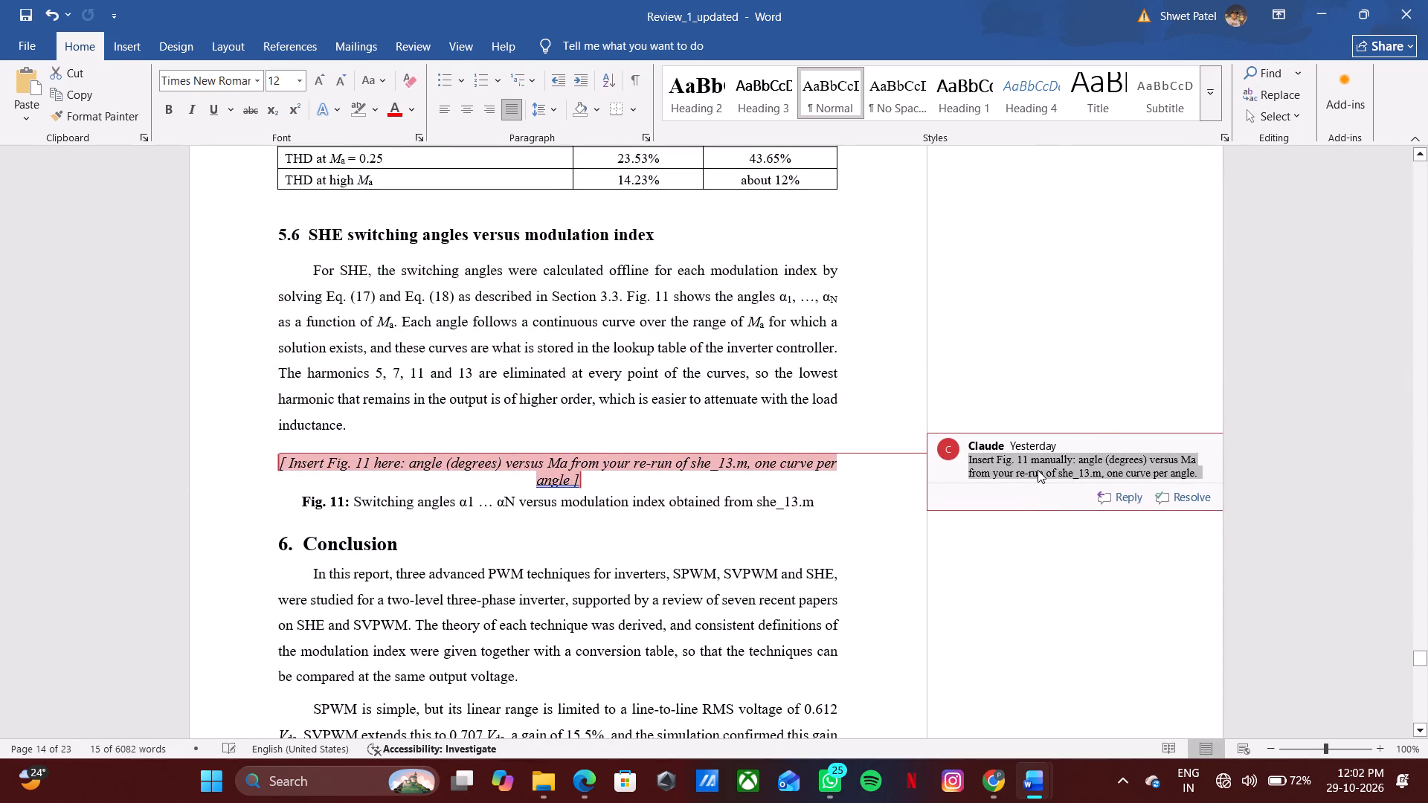
{"action": "left_click", "coordinate": [1143, 251]}
Delete the comment on reference [1] in the References list.
{"action": "scroll", "coordinate": [1140, 256], "scroll_direction": "down", "scroll_amount": 18}
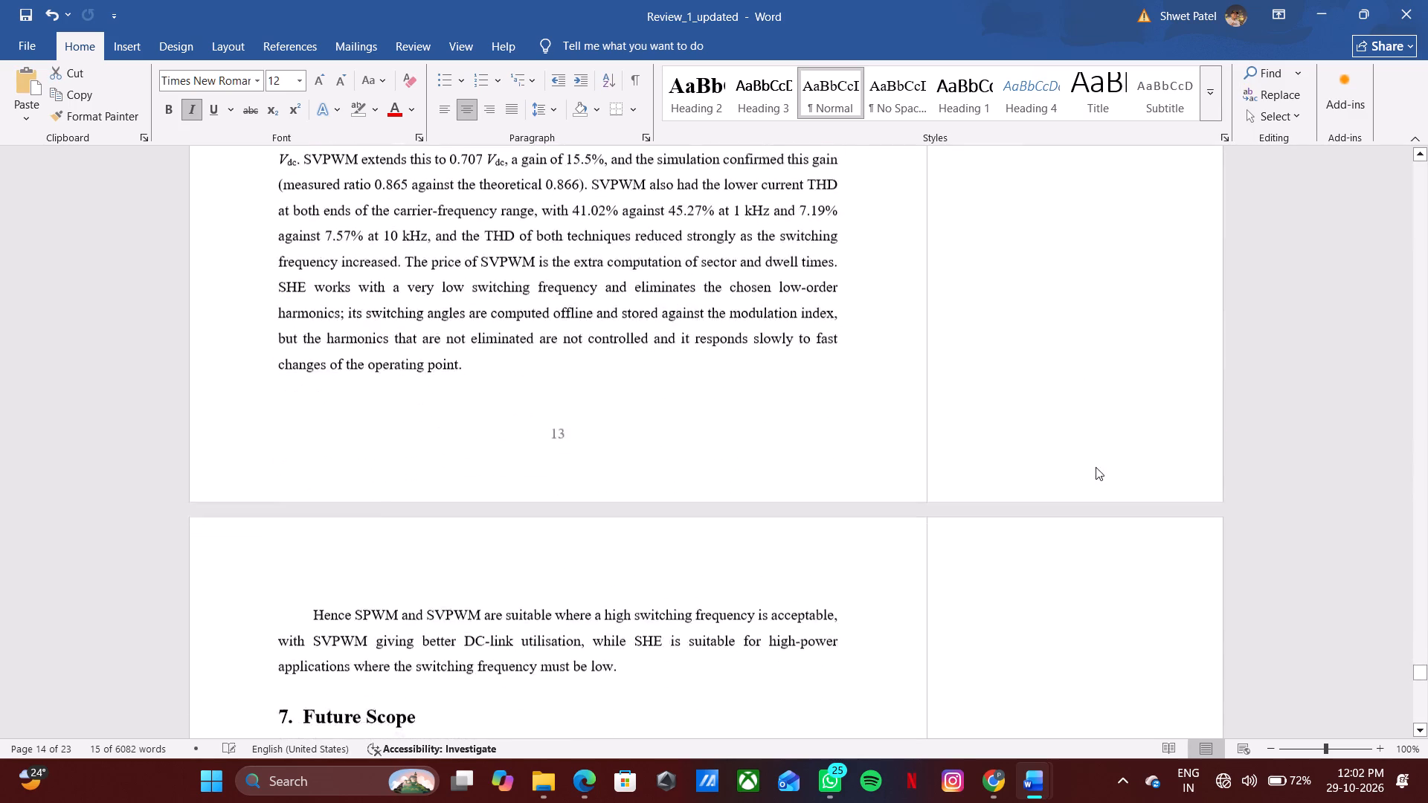
{"action": "scroll", "coordinate": [1096, 467], "scroll_direction": "down", "scroll_amount": 7}
{"action": "left_click_drag", "start_coordinate": [1056, 233], "coordinate": [1121, 568]}
{"action": "scroll", "coordinate": [1100, 310], "scroll_direction": "down", "scroll_amount": 5}
{"action": "scroll", "coordinate": [1049, 604], "scroll_direction": "down", "scroll_amount": 3}
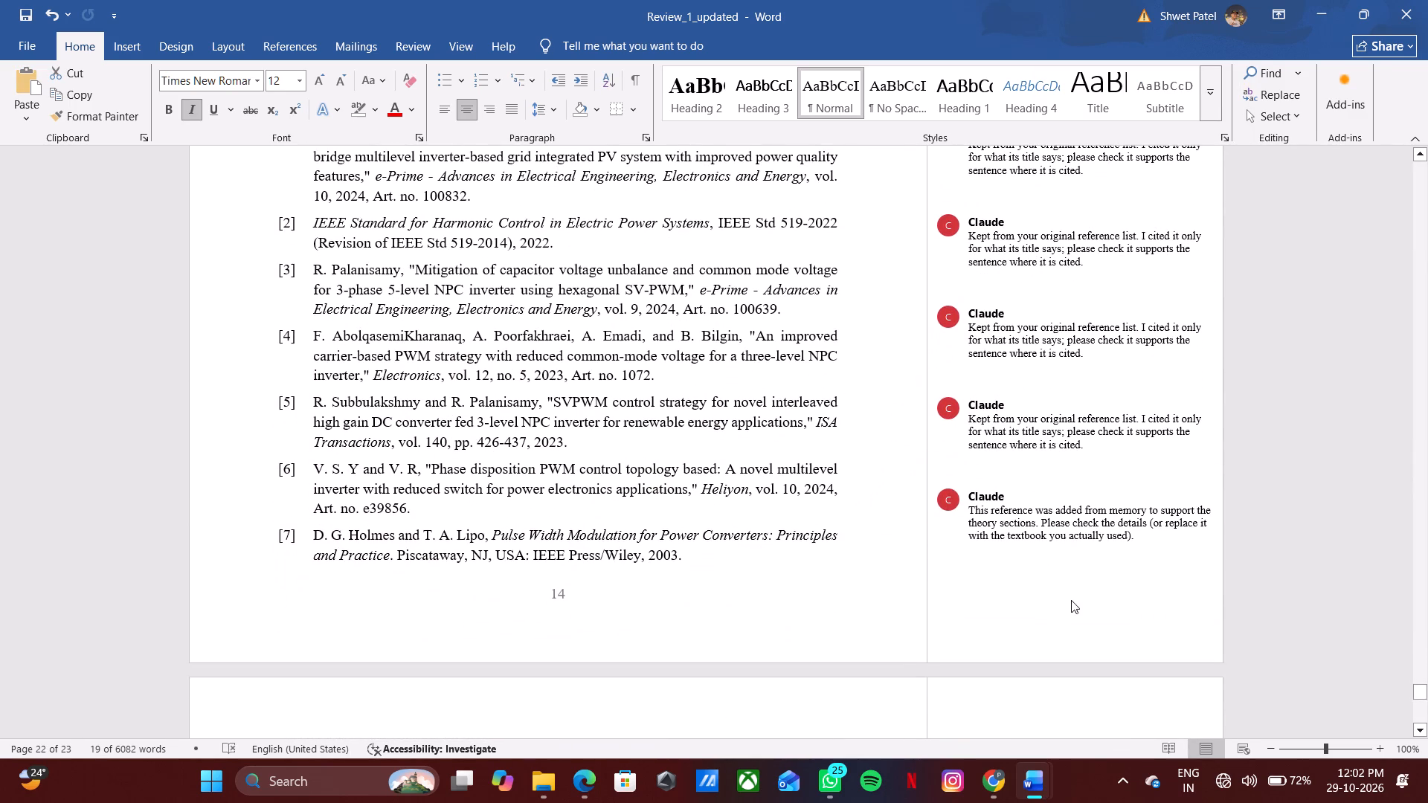
{"action": "left_click_drag", "start_coordinate": [1071, 600], "coordinate": [1119, 85]}
{"action": "scroll", "coordinate": [1000, 493], "scroll_direction": "up", "scroll_amount": 8}
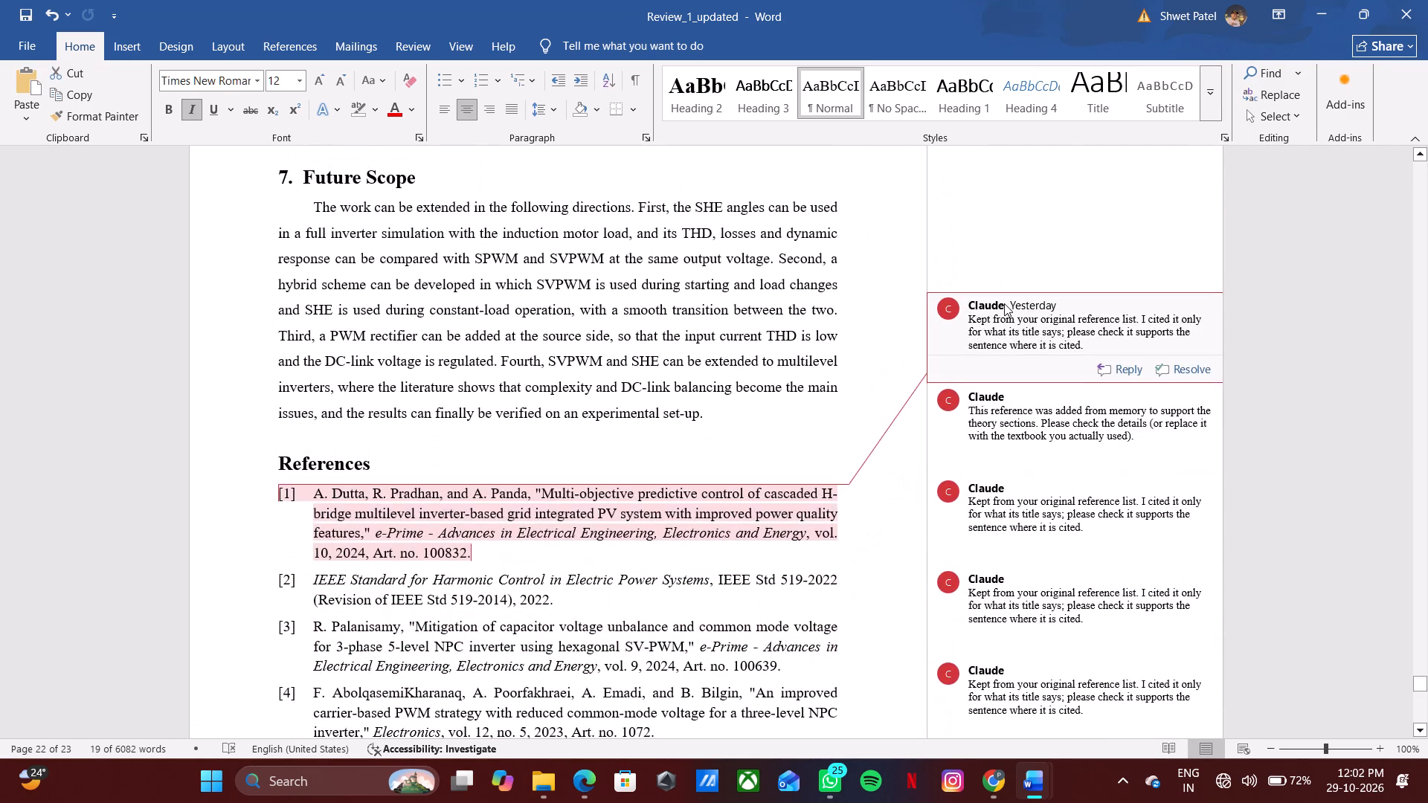
{"action": "left_click", "coordinate": [1004, 303]}
{"action": "right_click", "coordinate": [1004, 303]}
{"action": "left_click", "coordinate": [1070, 488]}
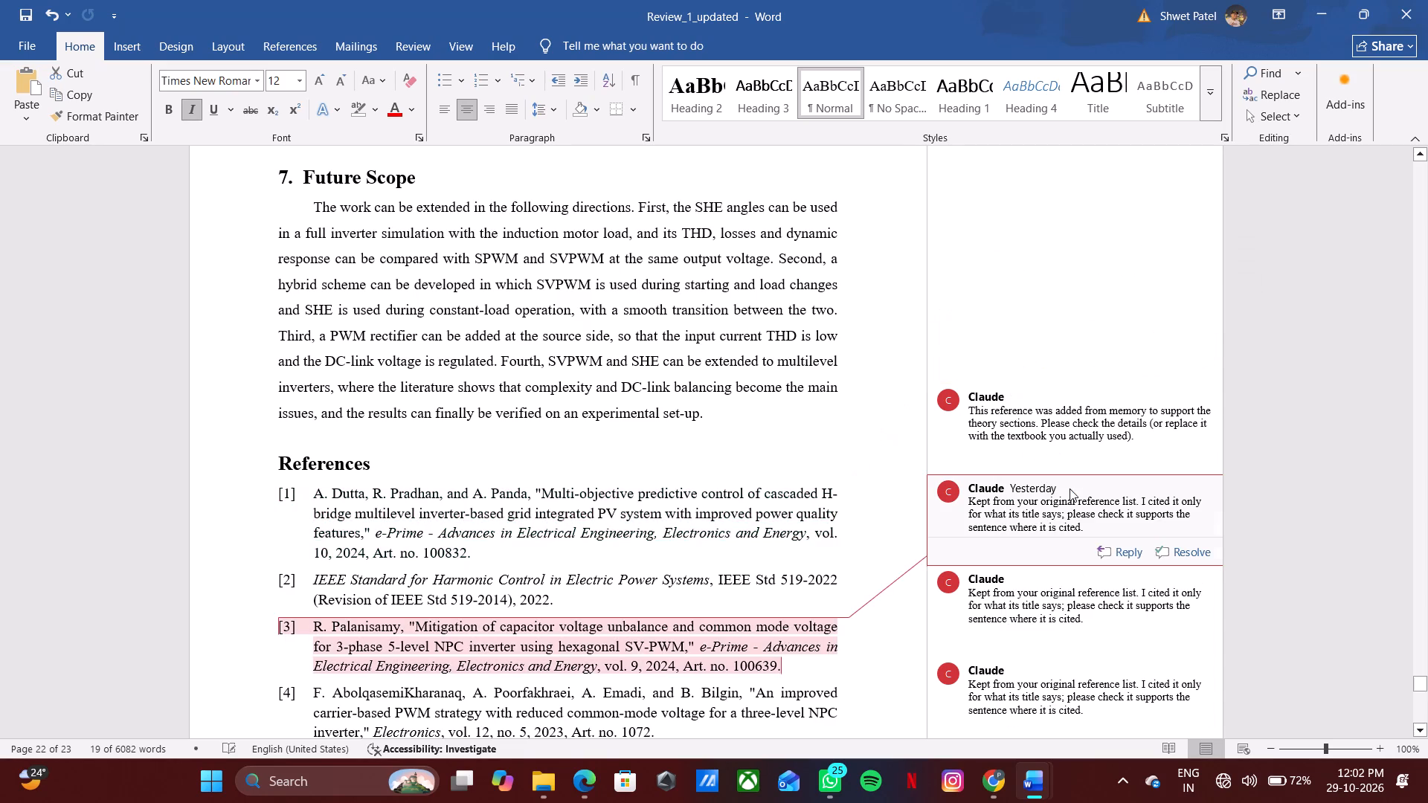
Delete the comments on references [2] and [3] in the References list.
{"action": "left_click", "coordinate": [1082, 434]}
{"action": "right_click", "coordinate": [1082, 434]}
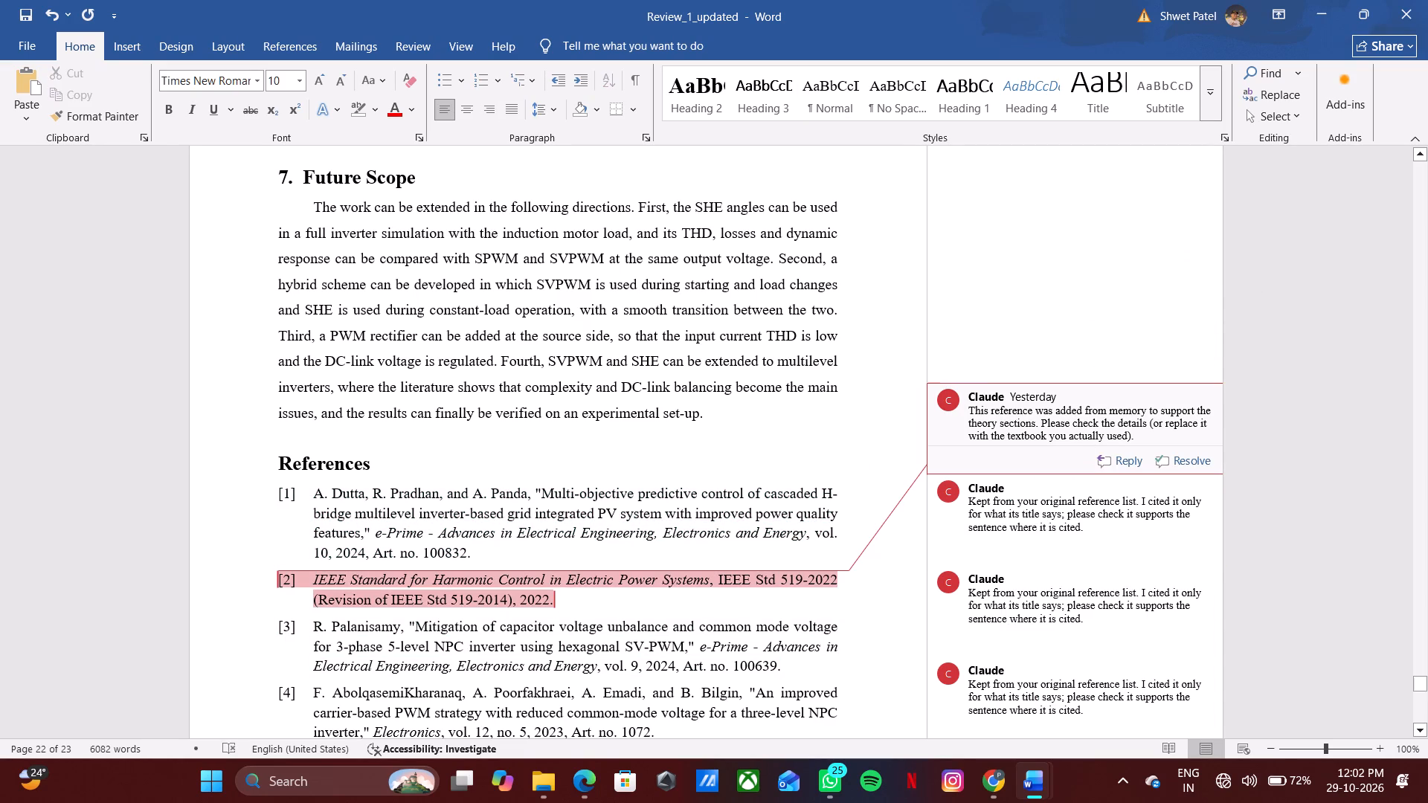
{"action": "left_click", "coordinate": [1078, 426]}
{"action": "right_click", "coordinate": [1139, 418]}
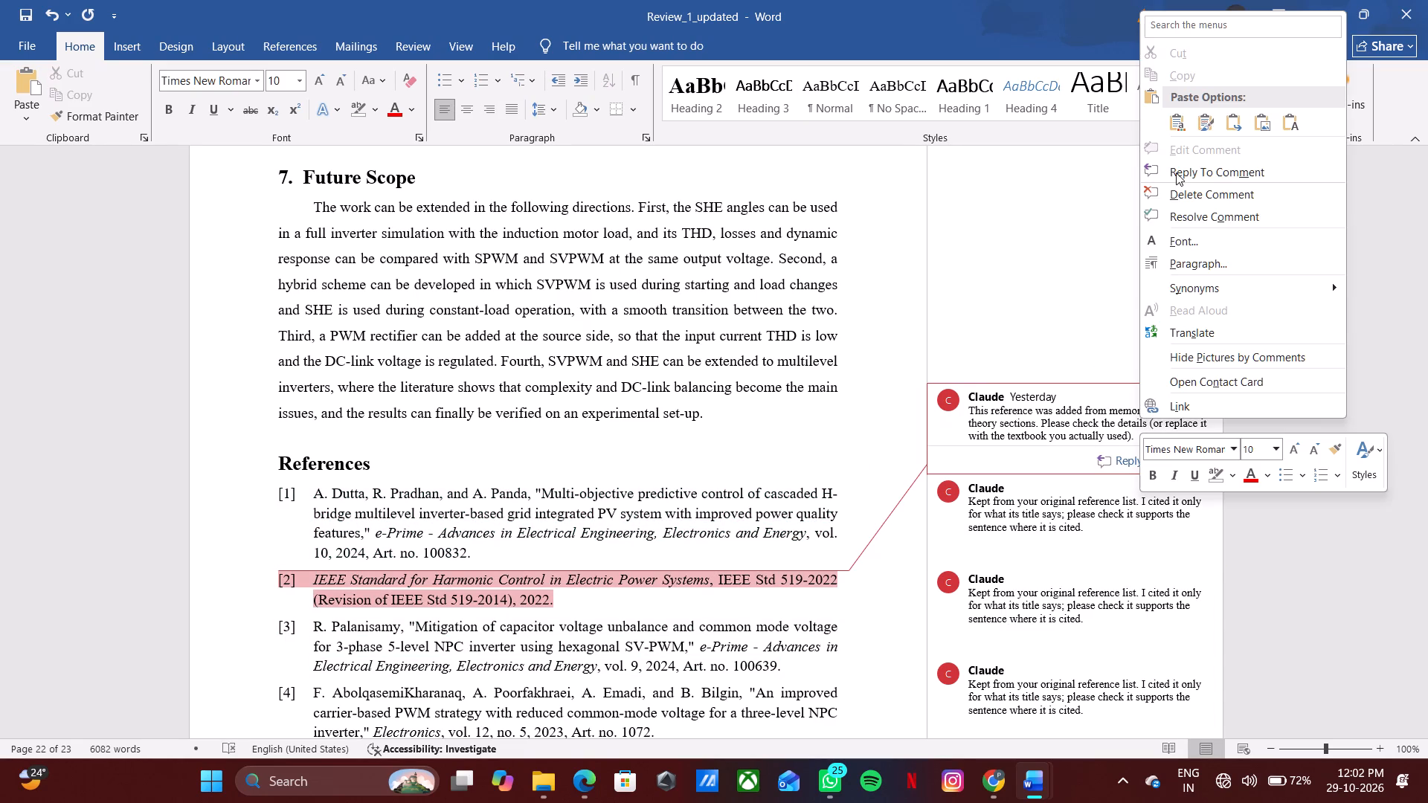
{"action": "left_click", "coordinate": [1182, 204]}
{"action": "left_click", "coordinate": [1085, 513]}
{"action": "right_click", "coordinate": [1085, 513]}
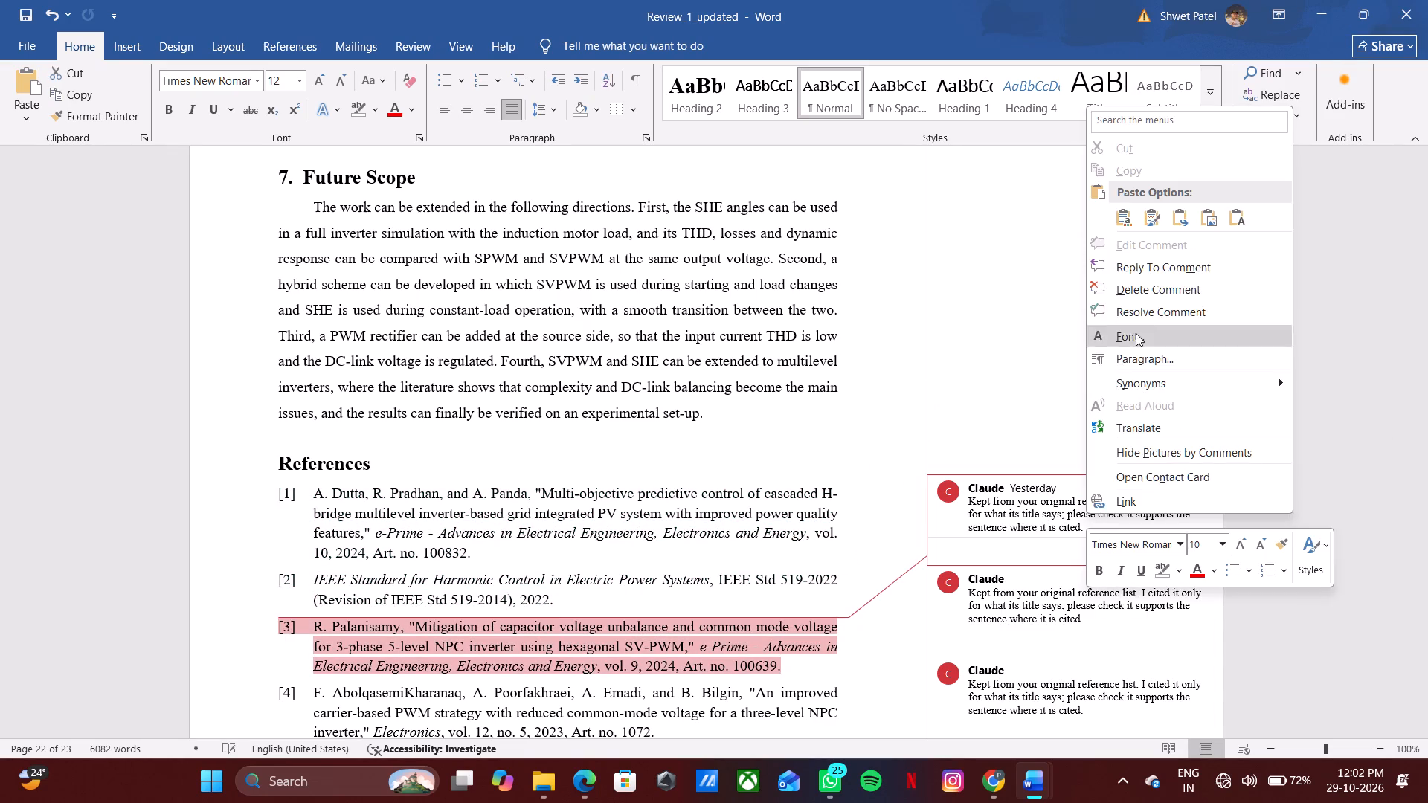
{"action": "left_click", "coordinate": [1148, 289]}
Delete the comments on references [4] and [5] in the References list.
{"action": "scroll", "coordinate": [1058, 362], "scroll_direction": "down", "scroll_amount": 3}
{"action": "left_click", "coordinate": [1053, 454]}
{"action": "right_click", "coordinate": [1053, 454]}
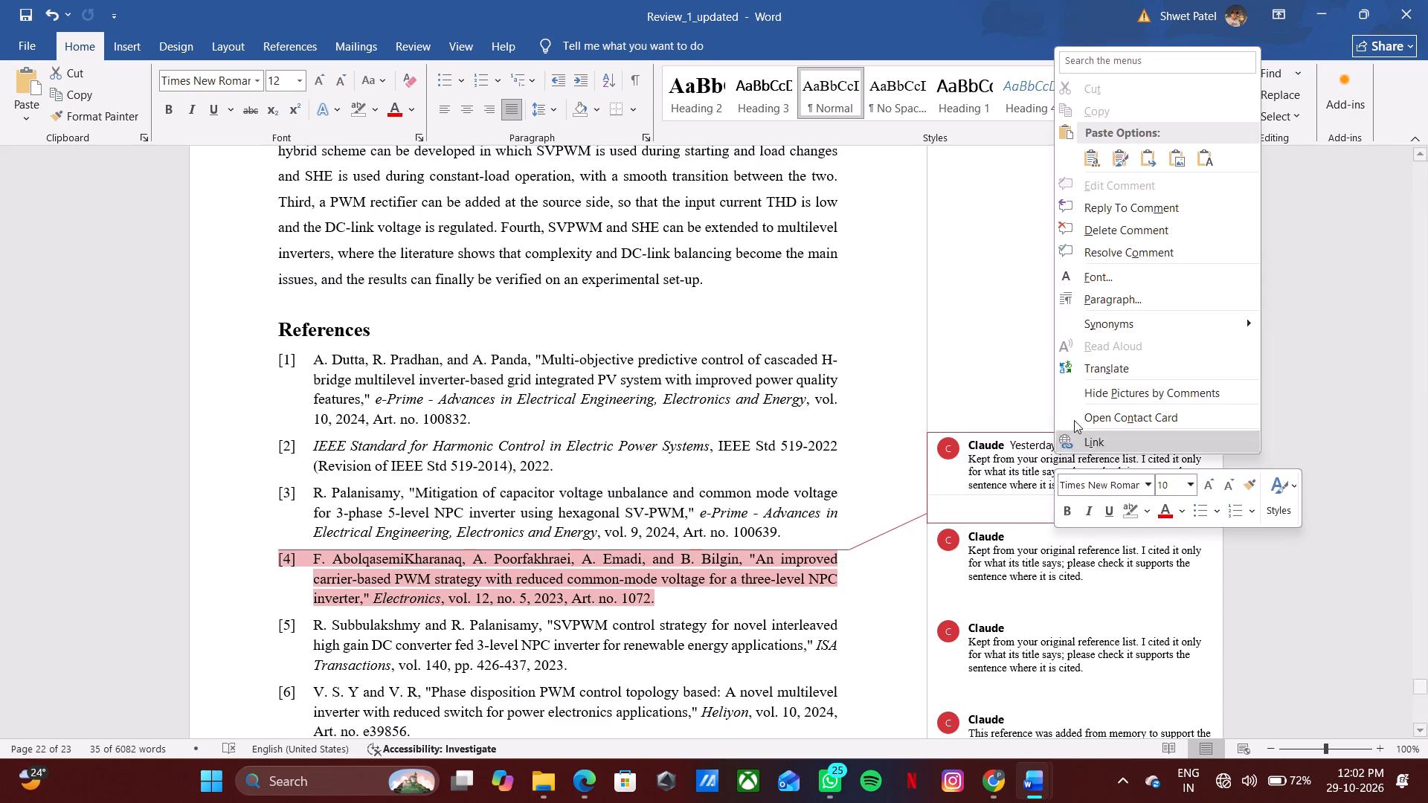
{"action": "left_click", "coordinate": [1133, 226]}
{"action": "left_click", "coordinate": [1047, 552]}
{"action": "right_click", "coordinate": [1047, 552]}
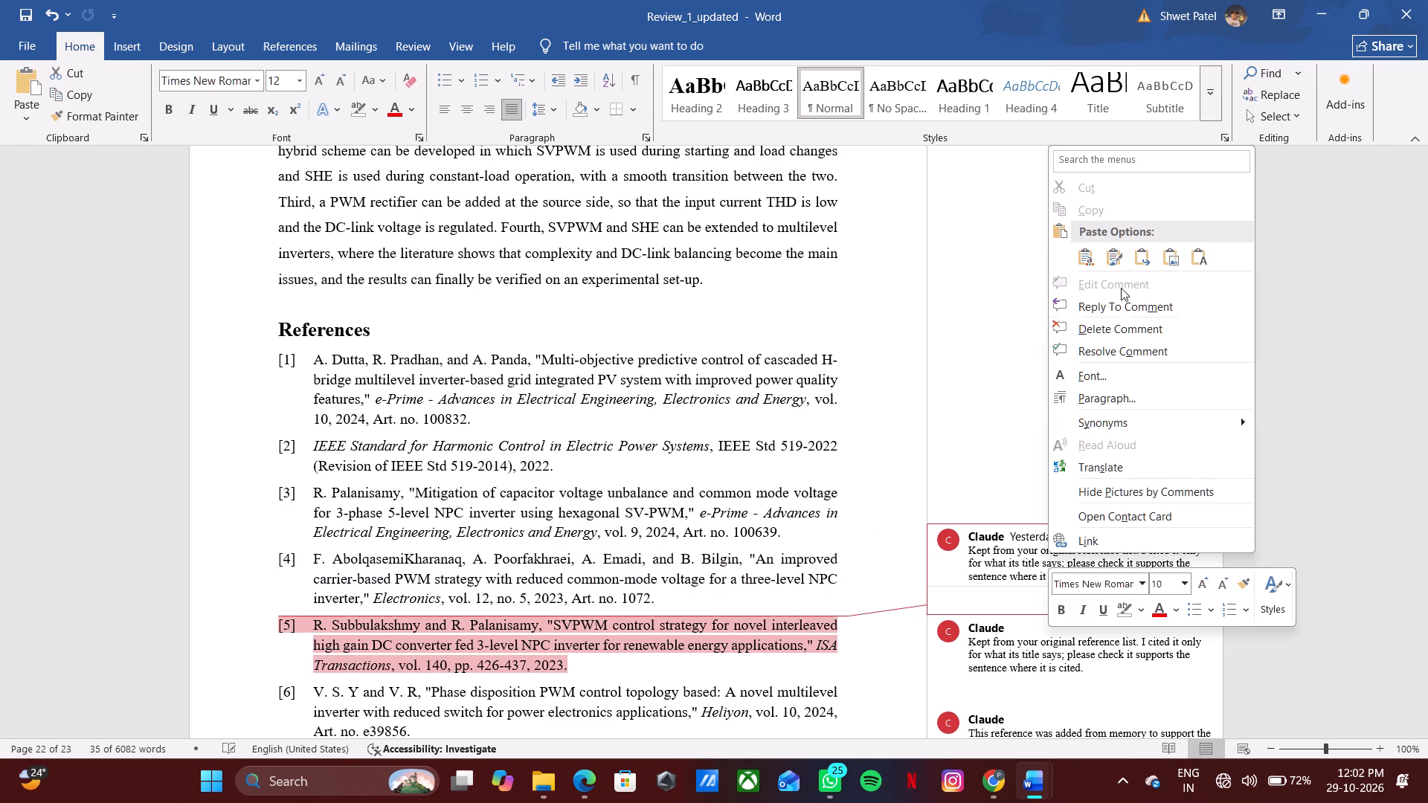
{"action": "left_click", "coordinate": [1115, 333]}
Delete the comments on references [6] and [7] in the References list.
{"action": "scroll", "coordinate": [1115, 333], "scroll_direction": "down", "scroll_amount": 4}
{"action": "left_click", "coordinate": [1048, 467]}
{"action": "right_click", "coordinate": [1048, 467]}
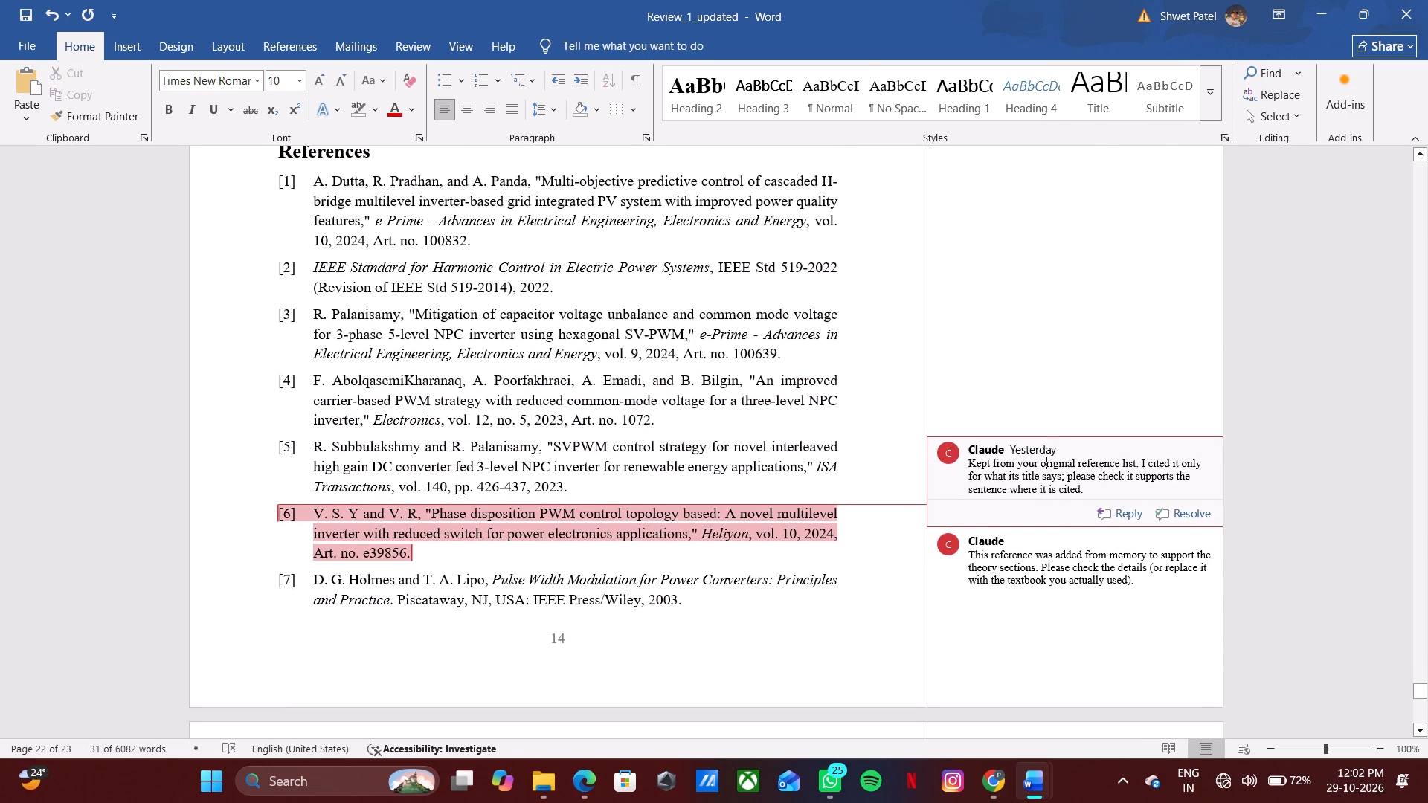
{"action": "left_click", "coordinate": [1089, 238]}
{"action": "left_click", "coordinate": [1037, 555]}
{"action": "right_click", "coordinate": [1037, 555]}
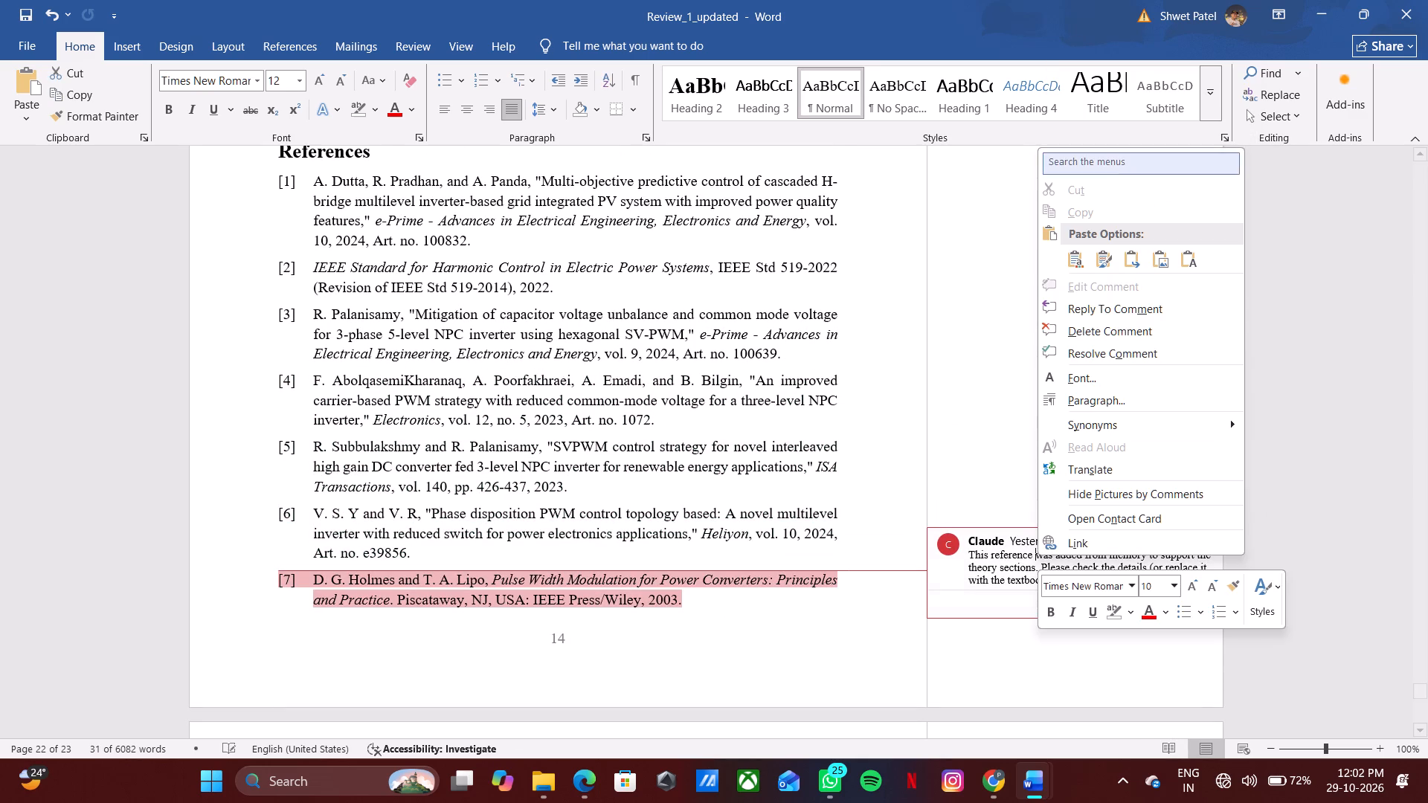
{"action": "left_click", "coordinate": [1103, 323]}
Delete the comments on references [8] and [9] in the References list.
{"action": "scroll", "coordinate": [1103, 323], "scroll_direction": "down", "scroll_amount": 14}
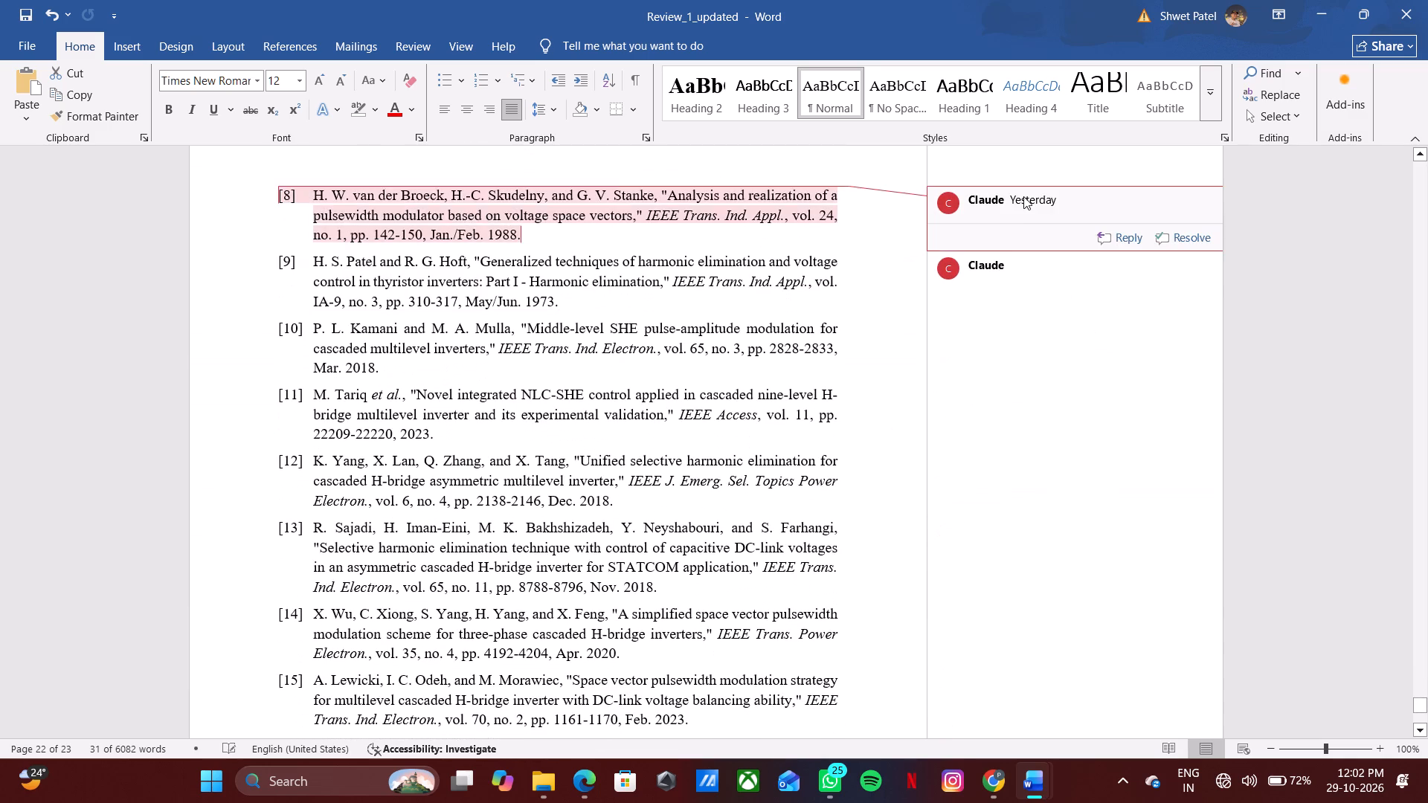
{"action": "left_click", "coordinate": [1023, 196]}
{"action": "right_click", "coordinate": [1023, 196]}
{"action": "left_click", "coordinate": [1075, 380]}
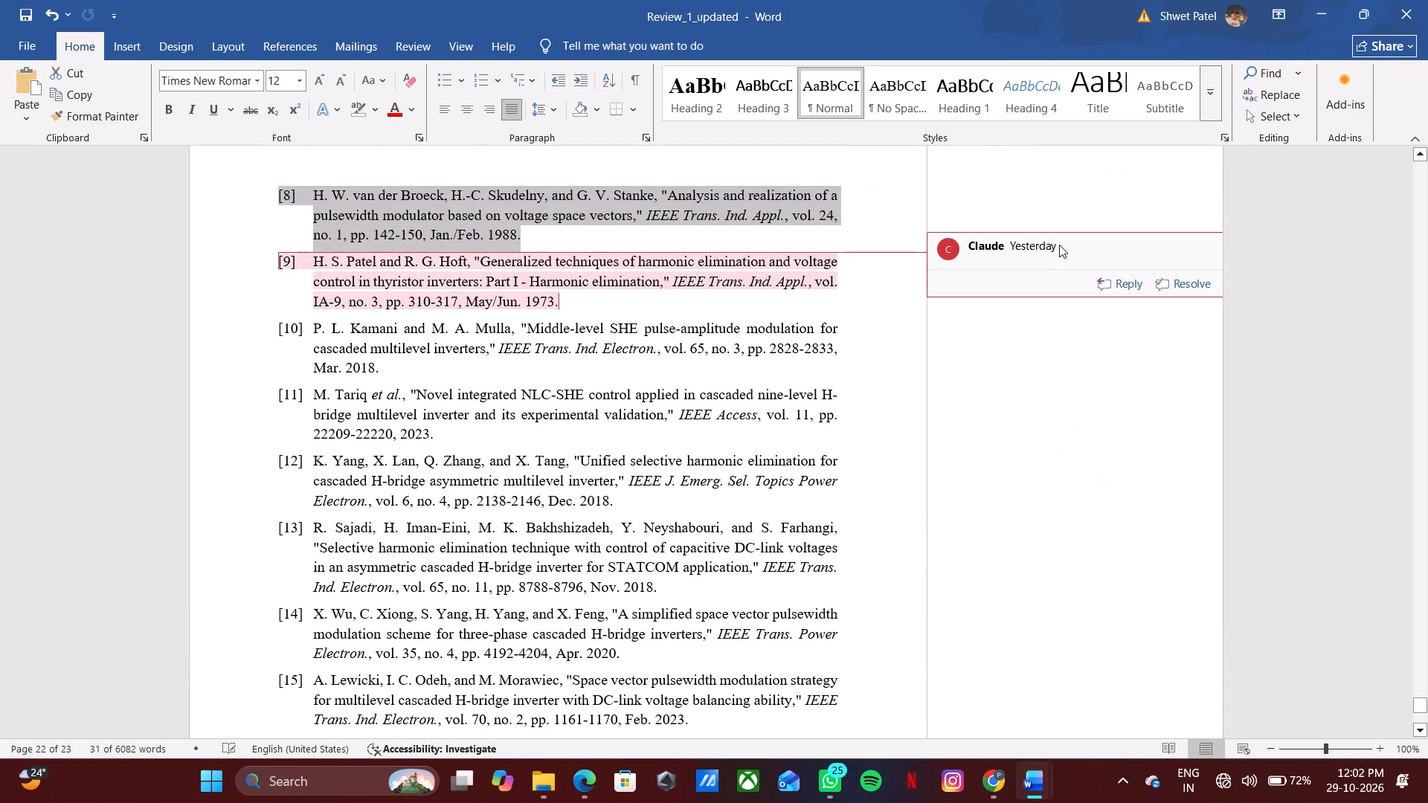
{"action": "left_click", "coordinate": [1059, 245]}
{"action": "right_click", "coordinate": [1059, 245]}
{"action": "left_click", "coordinate": [1103, 423]}
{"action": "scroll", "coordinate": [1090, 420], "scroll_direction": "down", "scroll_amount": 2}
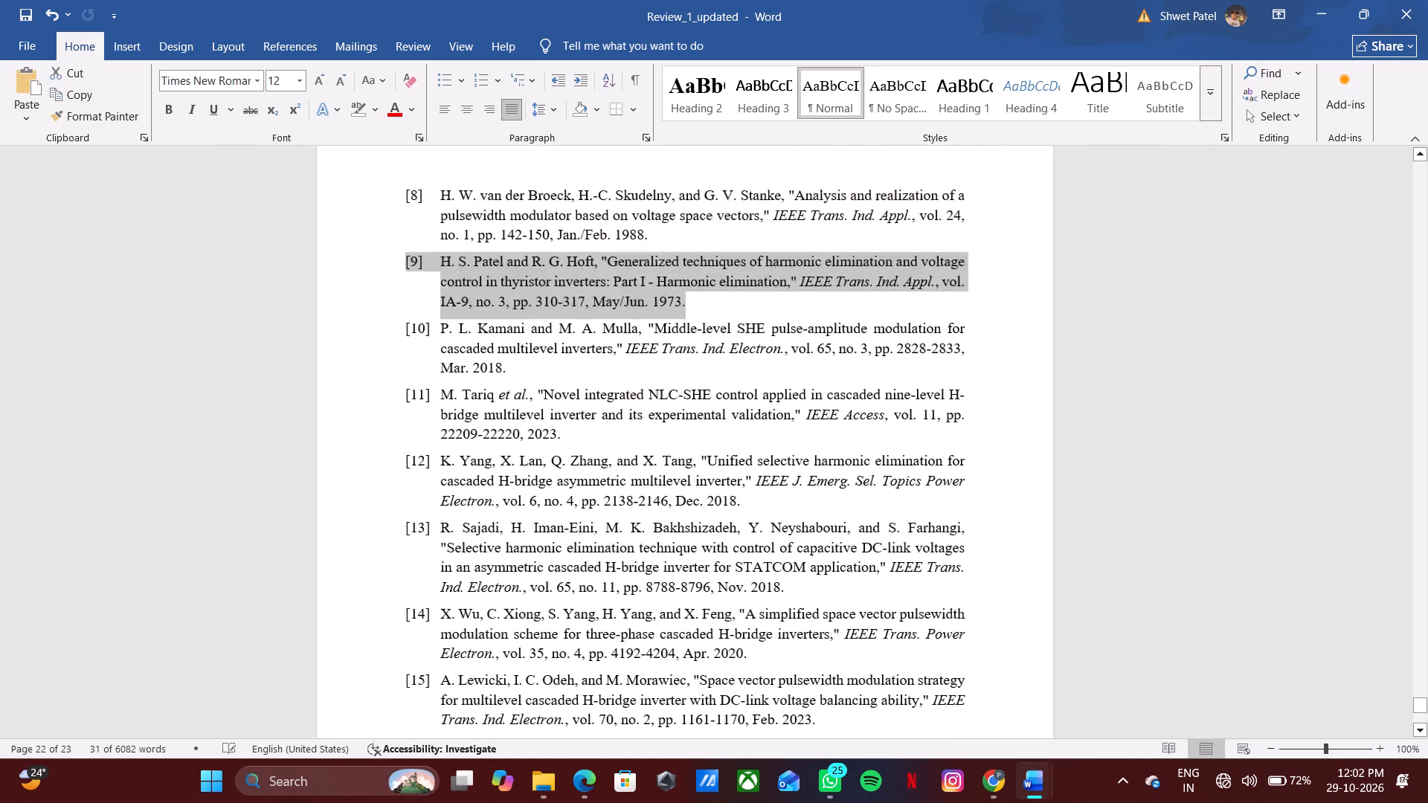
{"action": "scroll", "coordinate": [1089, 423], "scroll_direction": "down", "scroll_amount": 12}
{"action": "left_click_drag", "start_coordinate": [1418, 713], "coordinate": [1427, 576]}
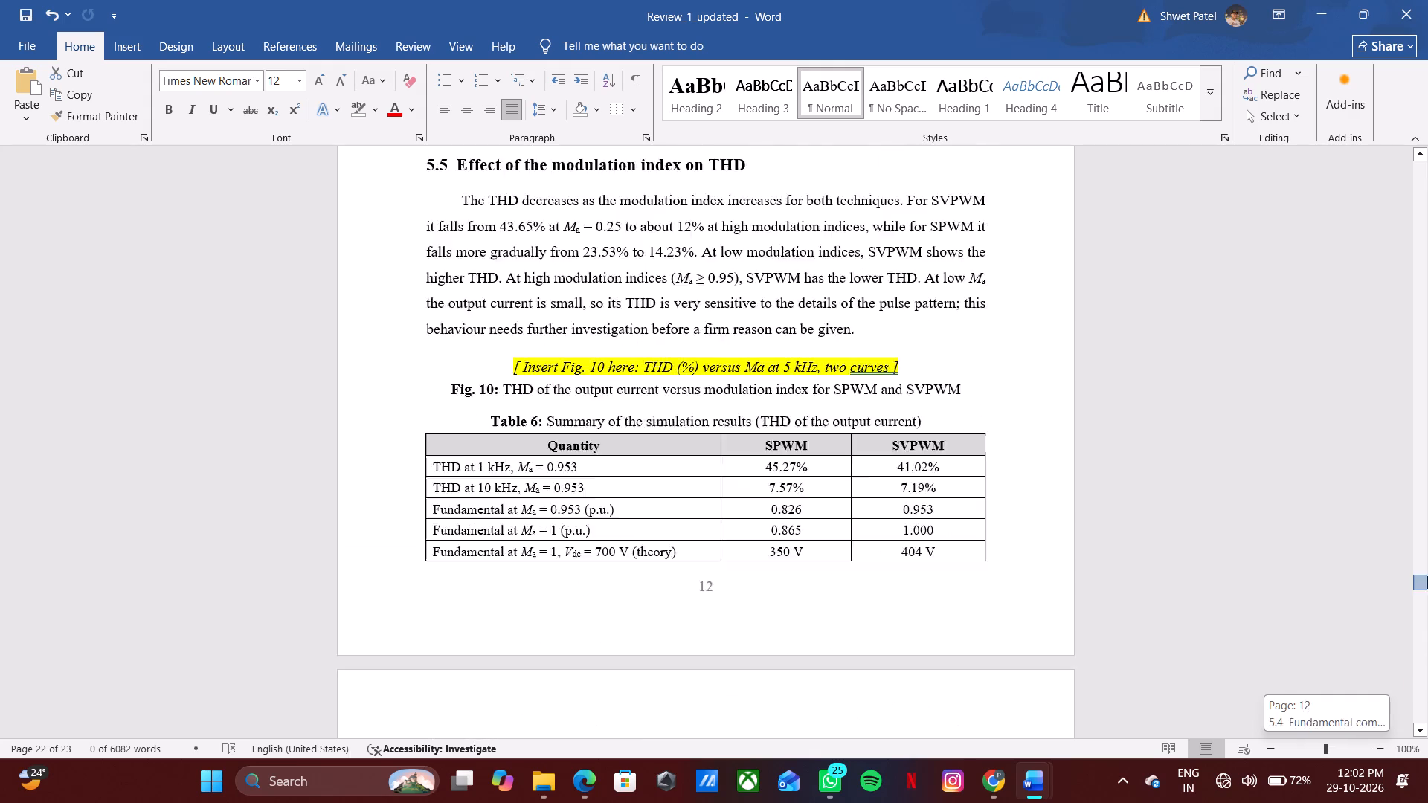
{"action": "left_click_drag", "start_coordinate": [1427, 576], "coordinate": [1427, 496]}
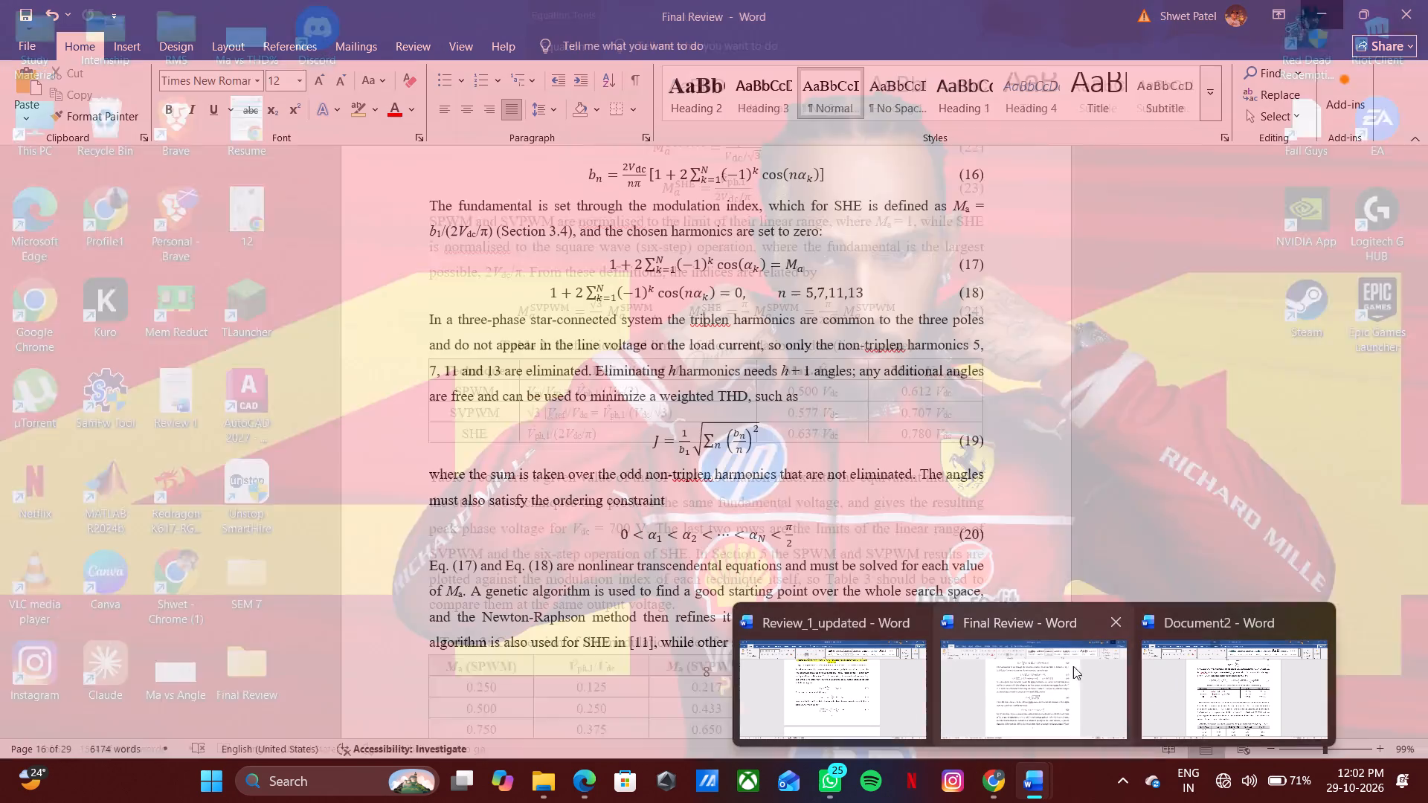
Switch to the Final Review document and look through its pages from section 3.2 to the Conclusion.
{"action": "left_click", "coordinate": [1028, 657]}
{"action": "scroll", "coordinate": [820, 553], "scroll_direction": "up", "scroll_amount": 17}
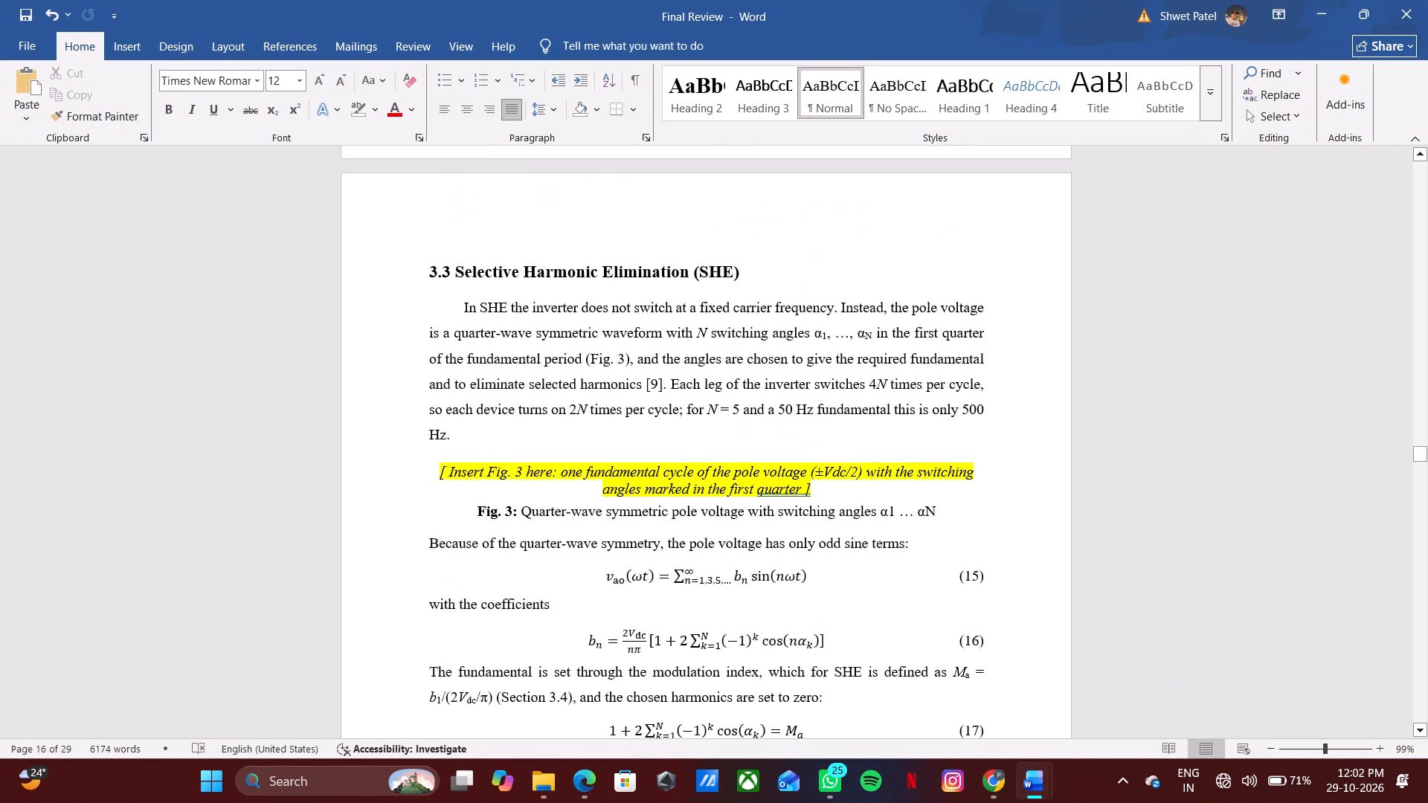
{"action": "scroll", "coordinate": [820, 553], "scroll_direction": "up", "scroll_amount": 4}
{"action": "key", "text": "alt+Tab"}
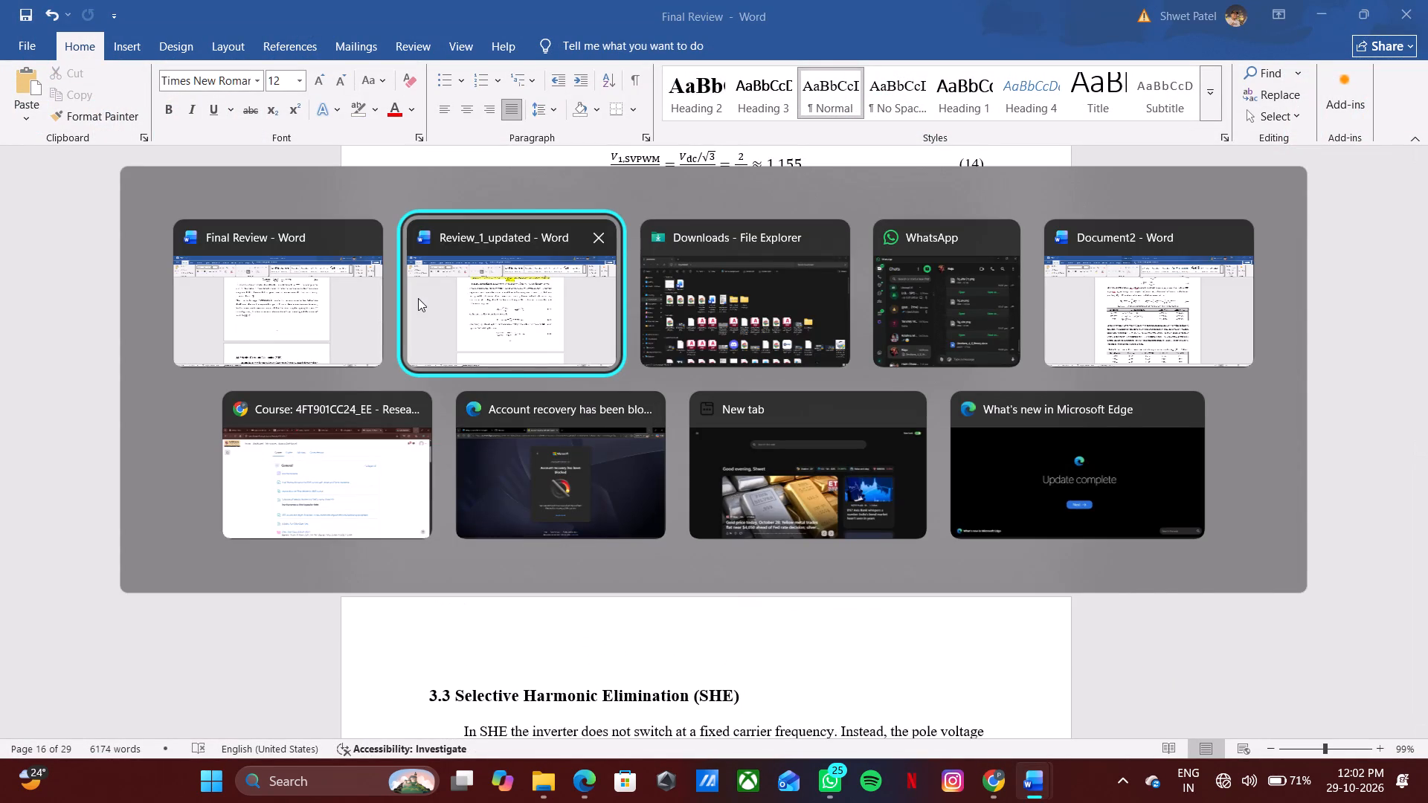
{"action": "left_click", "coordinate": [337, 300], "text": "alt"}
{"action": "scroll", "coordinate": [819, 448], "scroll_direction": "up", "scroll_amount": 11}
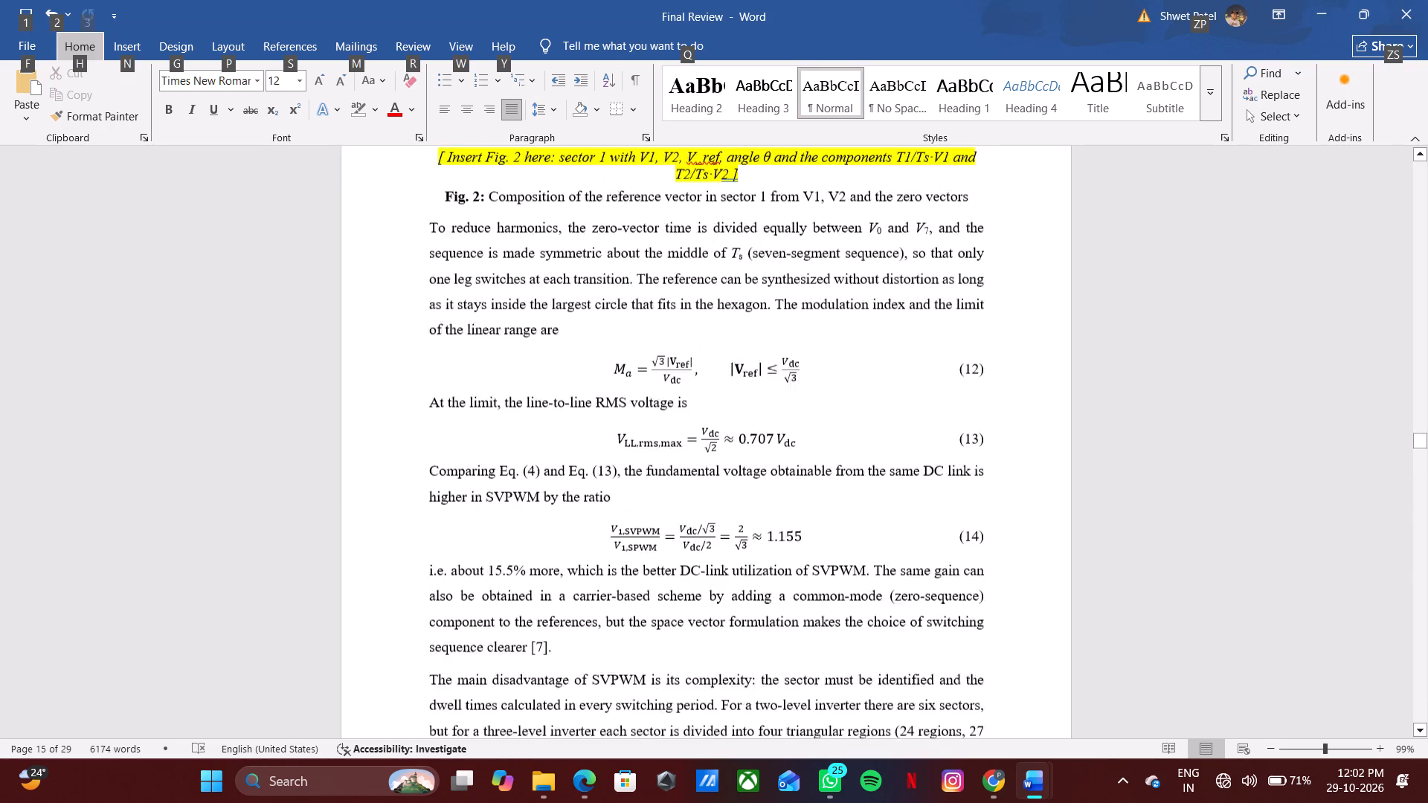
{"action": "scroll", "coordinate": [819, 448], "scroll_direction": "up", "scroll_amount": 5}
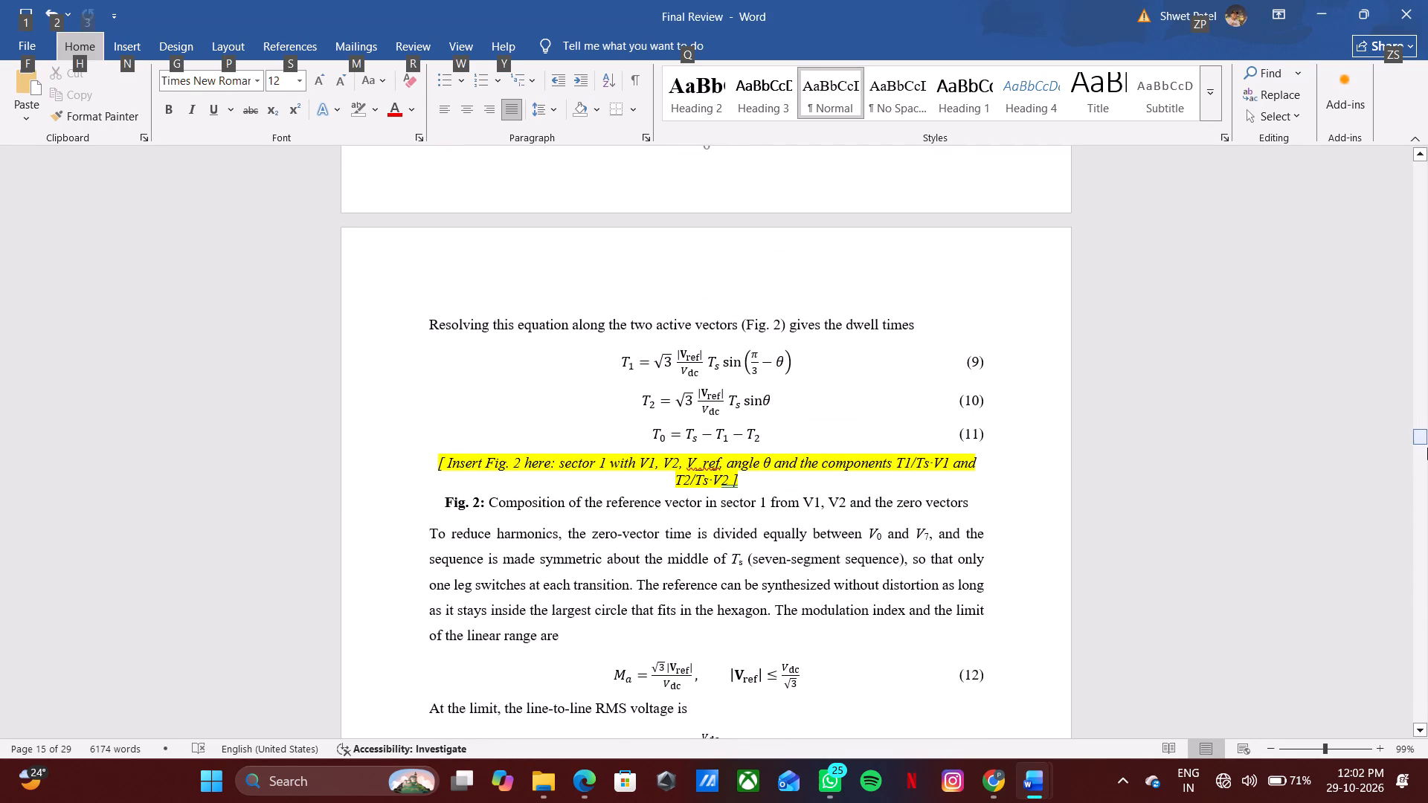
{"action": "left_click_drag", "start_coordinate": [1422, 429], "coordinate": [1408, 657]}
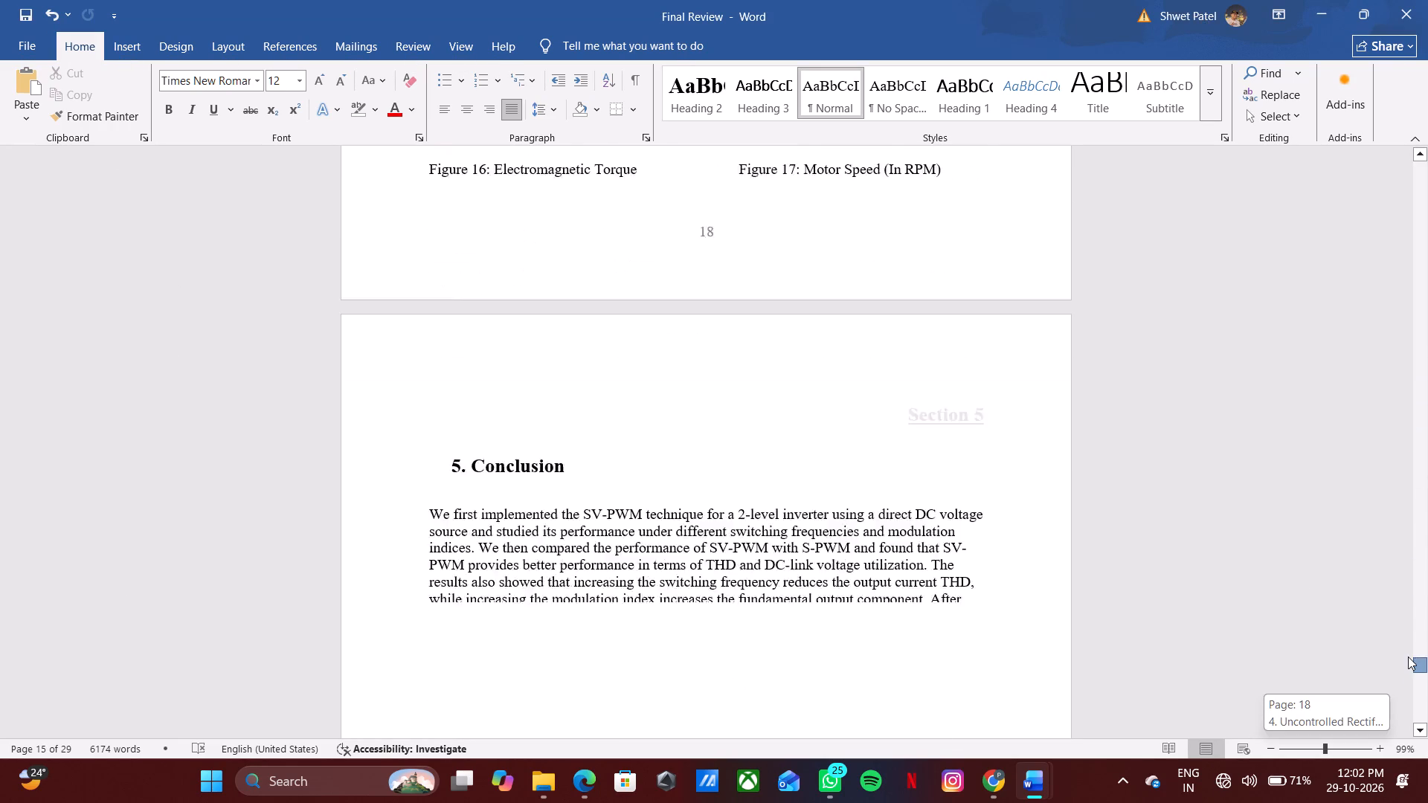
{"action": "left_click_drag", "start_coordinate": [1408, 657], "coordinate": [1375, 513]}
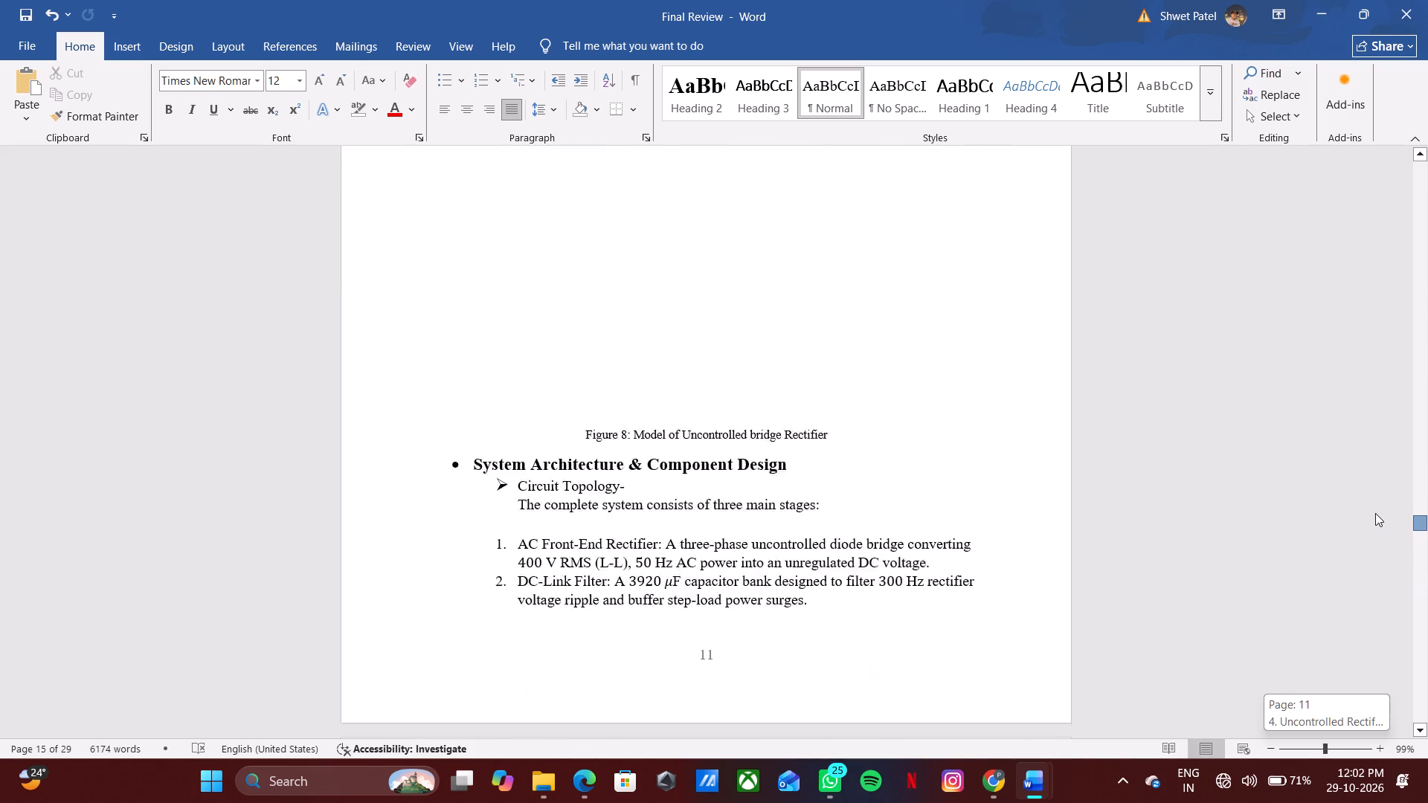
{"action": "left_click_drag", "start_coordinate": [1375, 513], "coordinate": [1364, 462]}
{"action": "scroll", "coordinate": [729, 523], "scroll_direction": "up", "scroll_amount": 6}
{"action": "scroll", "coordinate": [730, 520], "scroll_direction": "down", "scroll_amount": 12}
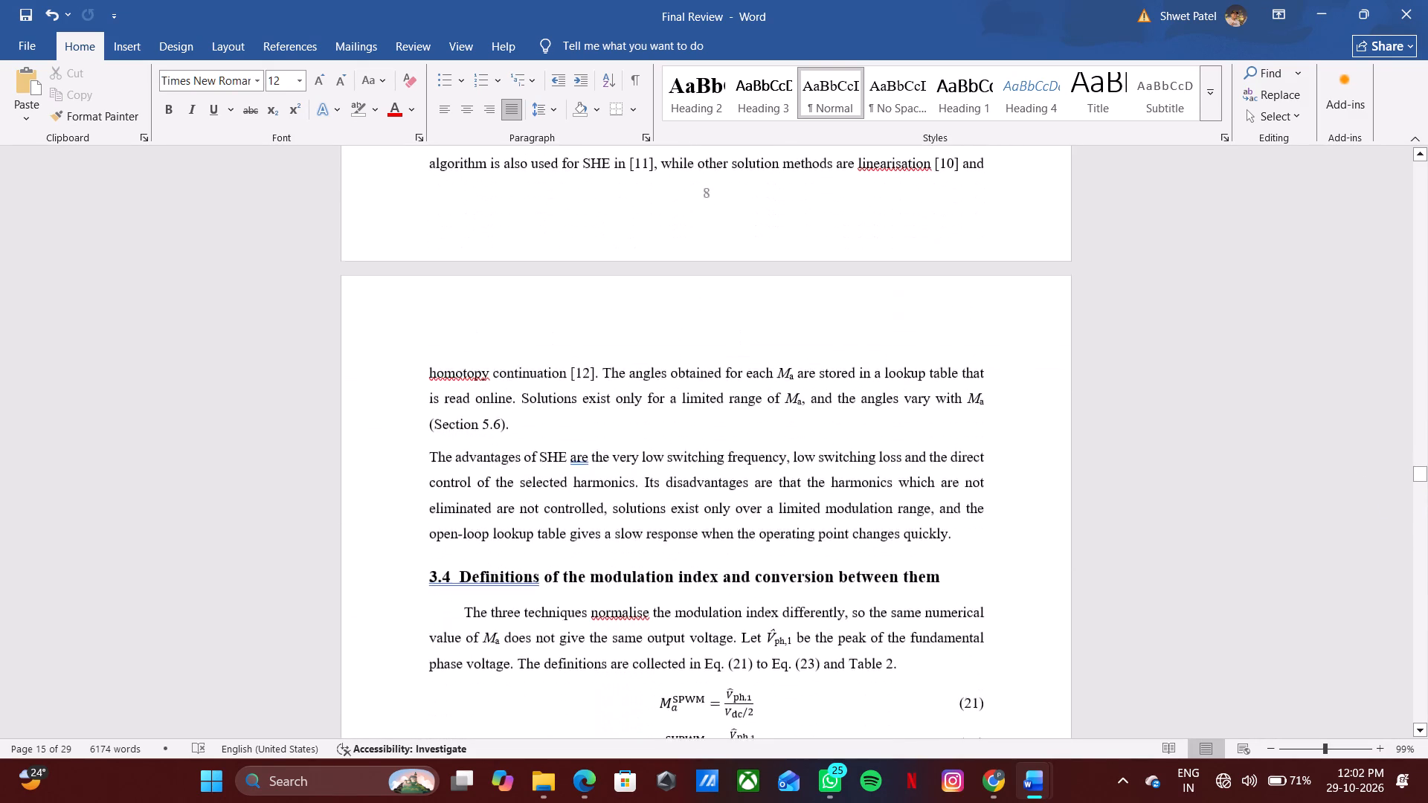
Apply the grammar suggestion "3.4 Definitions" to correct the spacing in the section 3.4 heading.
{"action": "left_click", "coordinate": [483, 563]}
{"action": "right_click", "coordinate": [483, 563]}
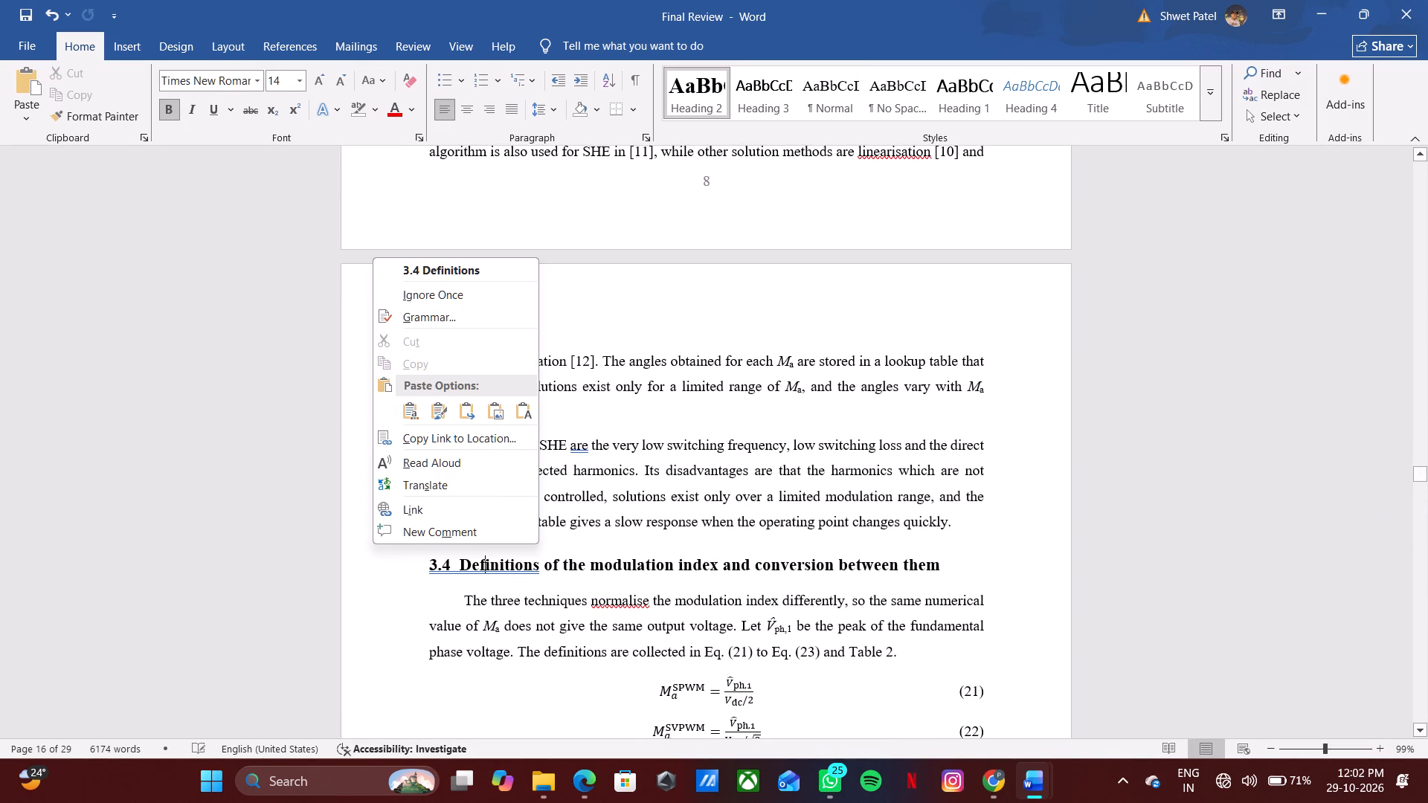
{"action": "left_click", "coordinate": [469, 271]}
Examine the text, equations and figure placeholders for Fig. 1 to Fig. 3 in sections 3.2 and 3.3 of the Final Review document.
{"action": "scroll", "coordinate": [866, 541], "scroll_direction": "up", "scroll_amount": 8}
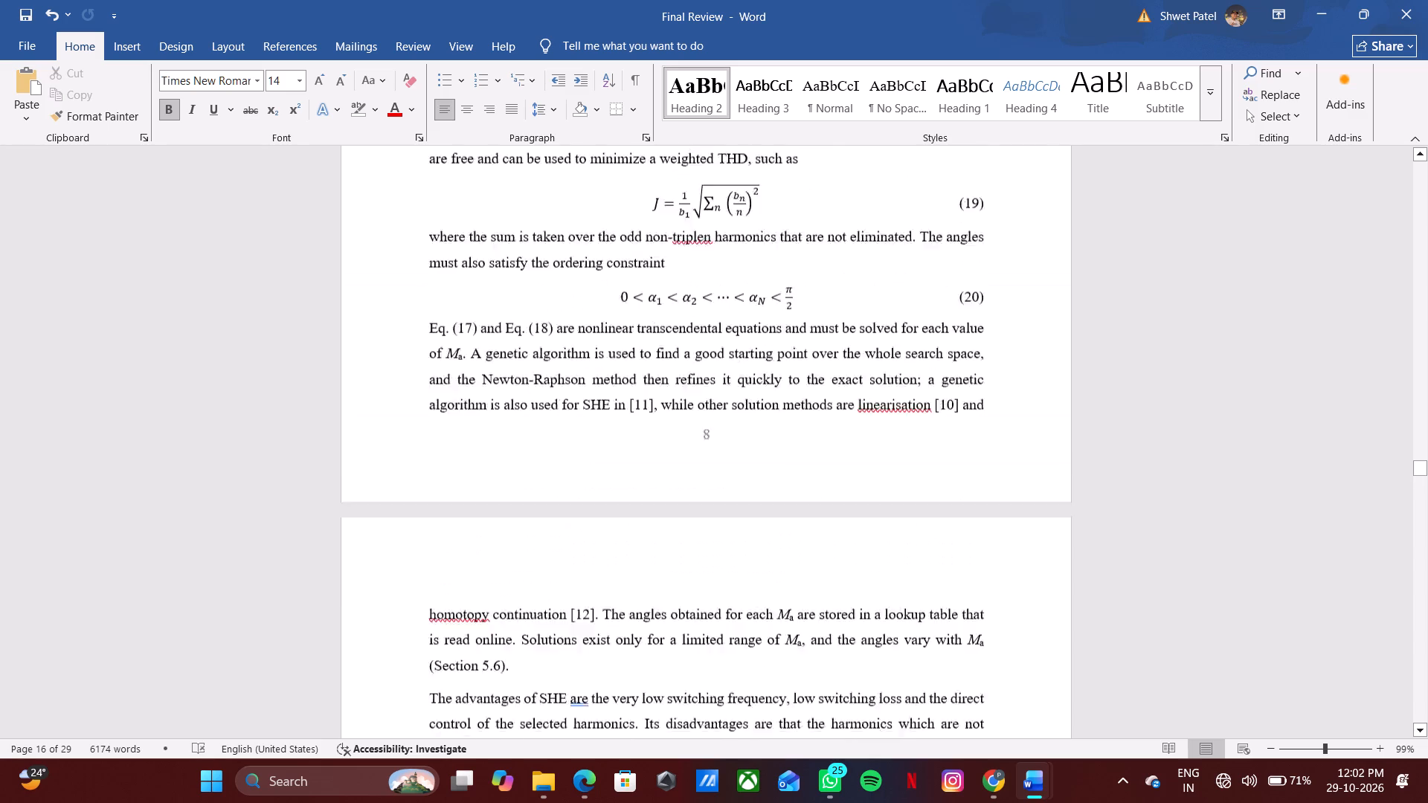
{"action": "scroll", "coordinate": [866, 541], "scroll_direction": "up", "scroll_amount": 12}
{"action": "scroll", "coordinate": [866, 541], "scroll_direction": "up", "scroll_amount": 14}
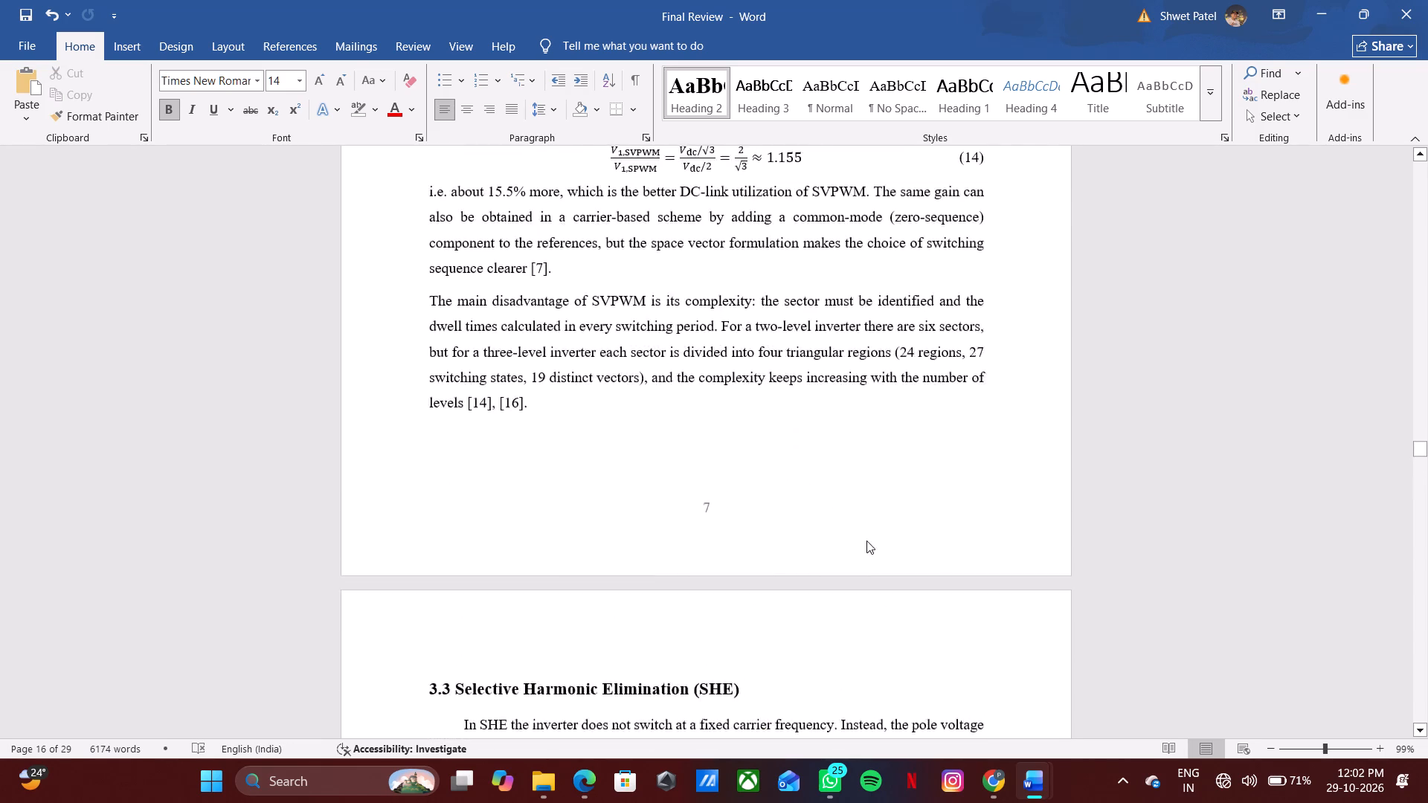
{"action": "scroll", "coordinate": [866, 541], "scroll_direction": "up", "scroll_amount": 17}
{"action": "scroll", "coordinate": [866, 541], "scroll_direction": "up", "scroll_amount": 11}
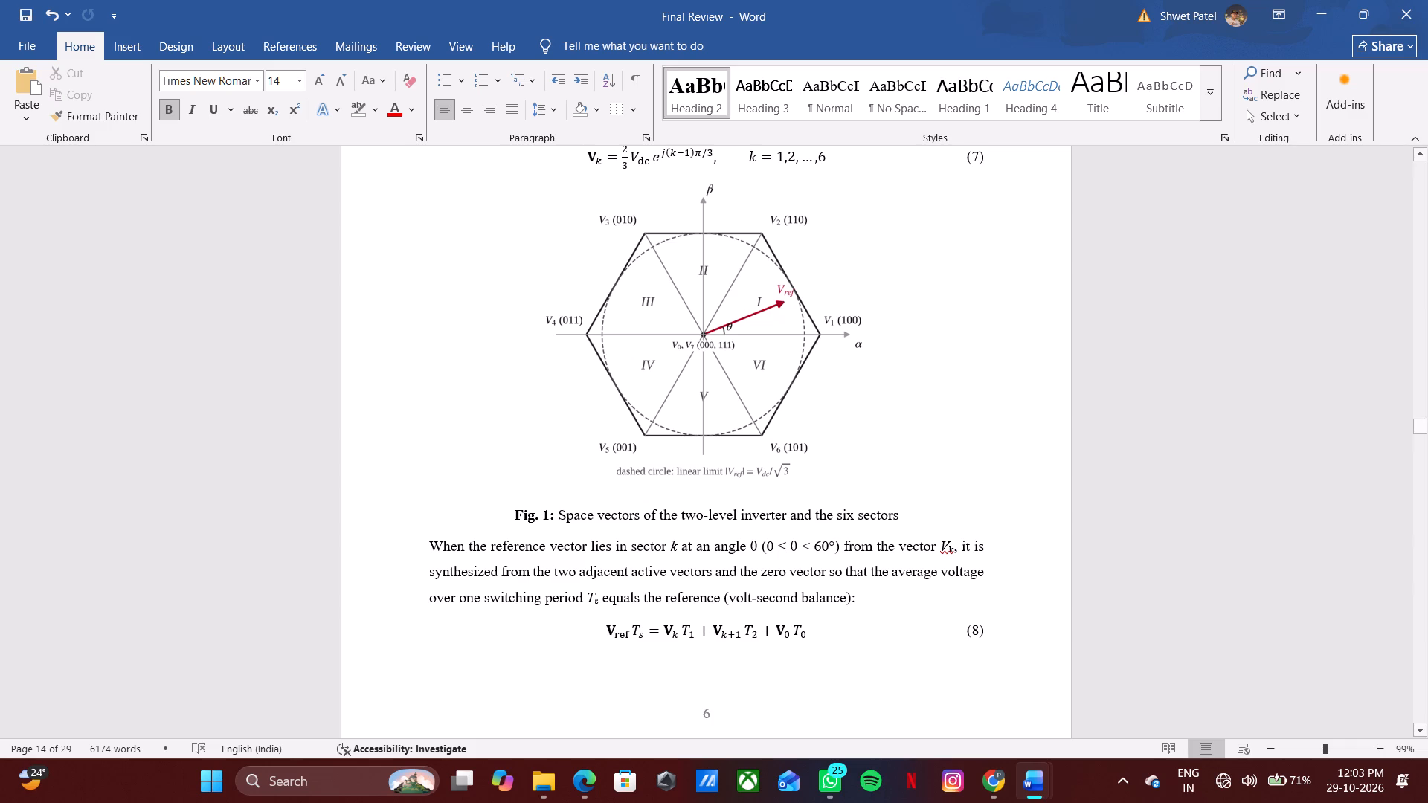
{"action": "scroll", "coordinate": [742, 465], "scroll_direction": "down", "scroll_amount": 13}
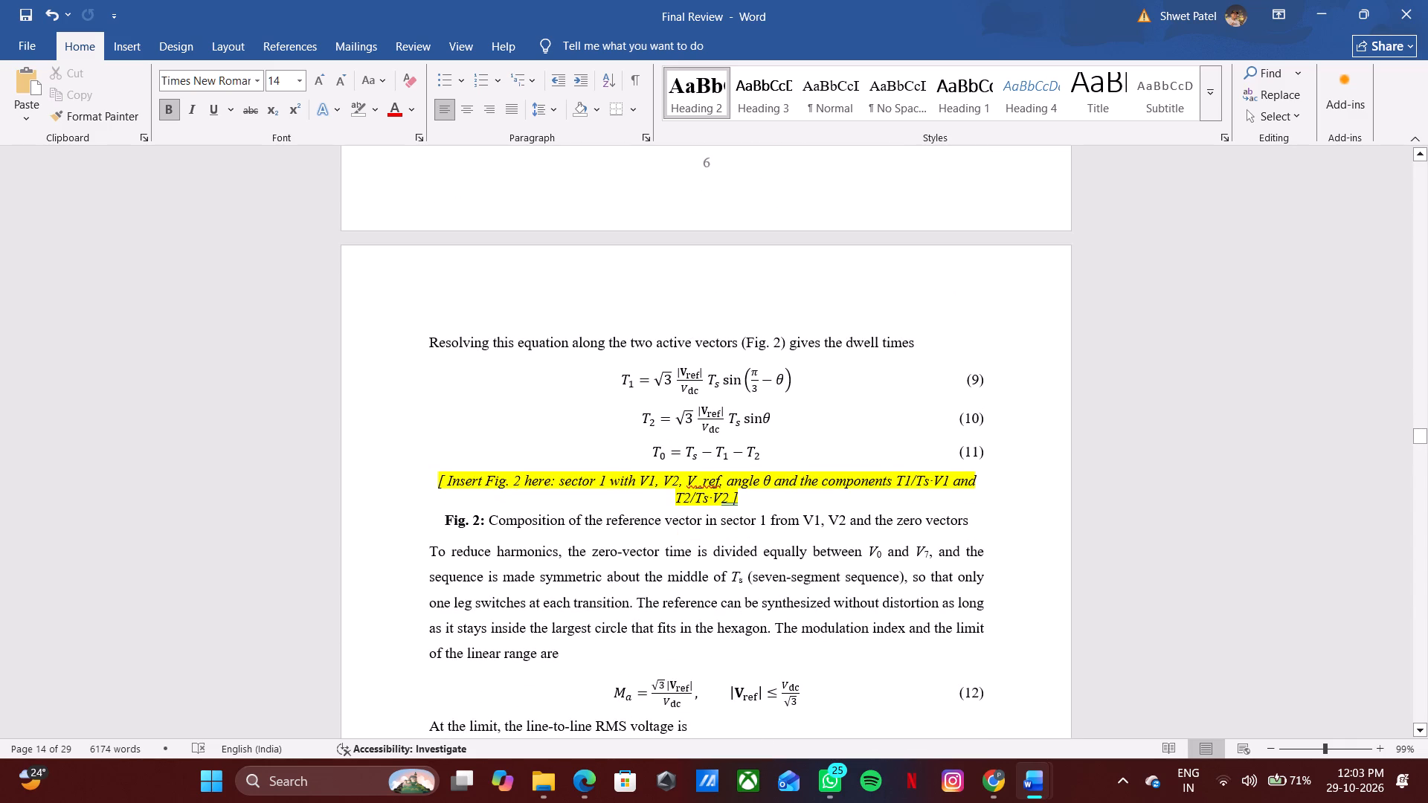
{"action": "scroll", "coordinate": [730, 486], "scroll_direction": "down", "scroll_amount": 19}
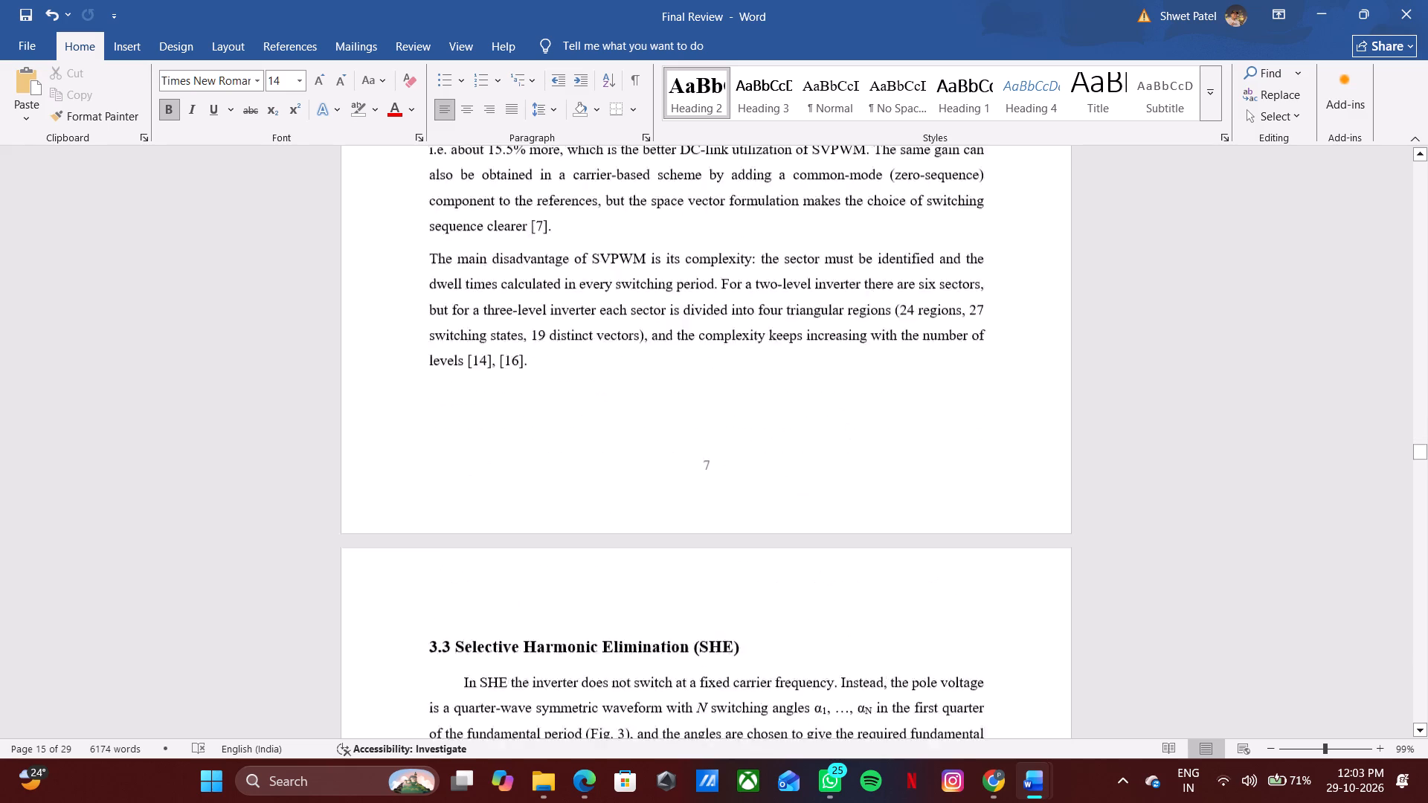
{"action": "scroll", "coordinate": [775, 538], "scroll_direction": "down", "scroll_amount": 6}
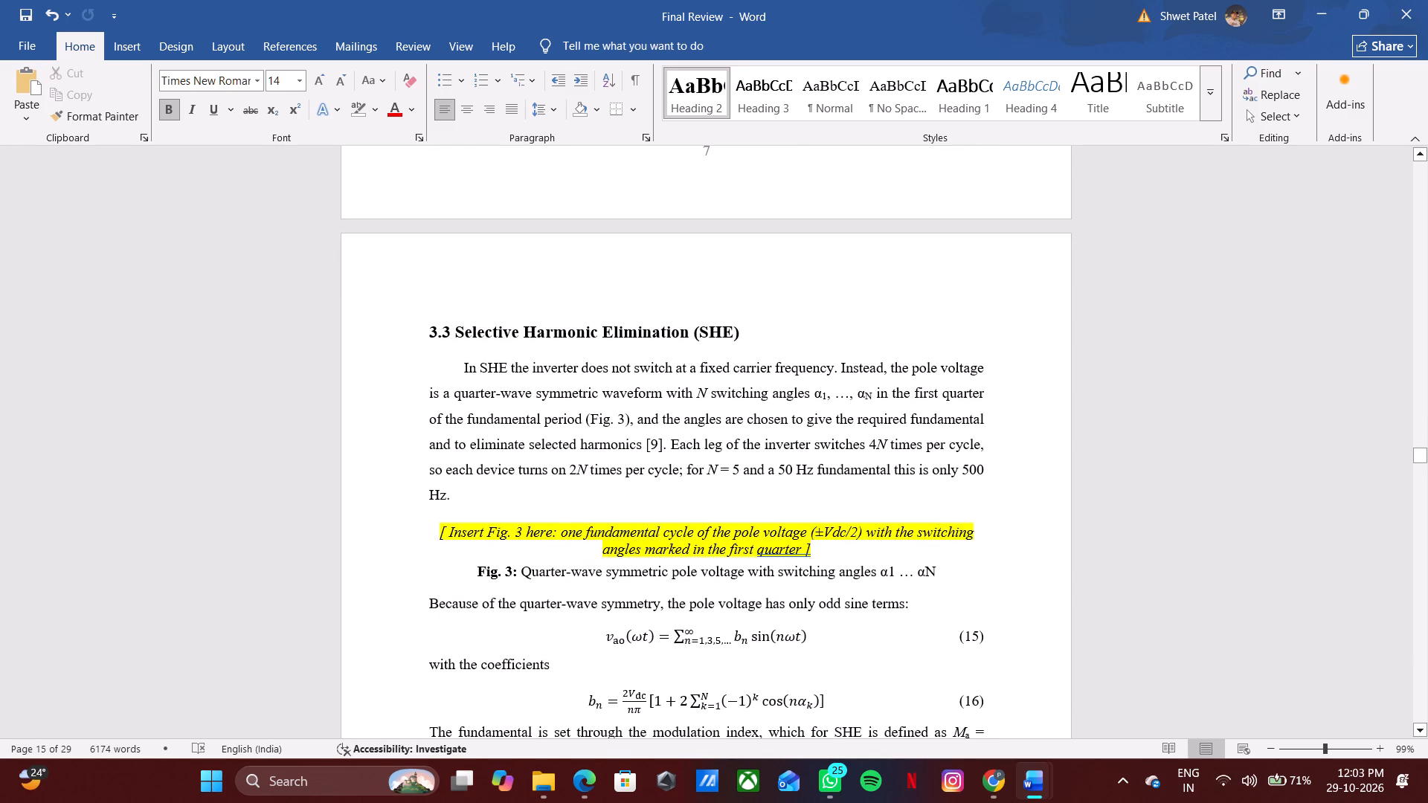
{"action": "scroll", "coordinate": [811, 544], "scroll_direction": "down", "scroll_amount": 4}
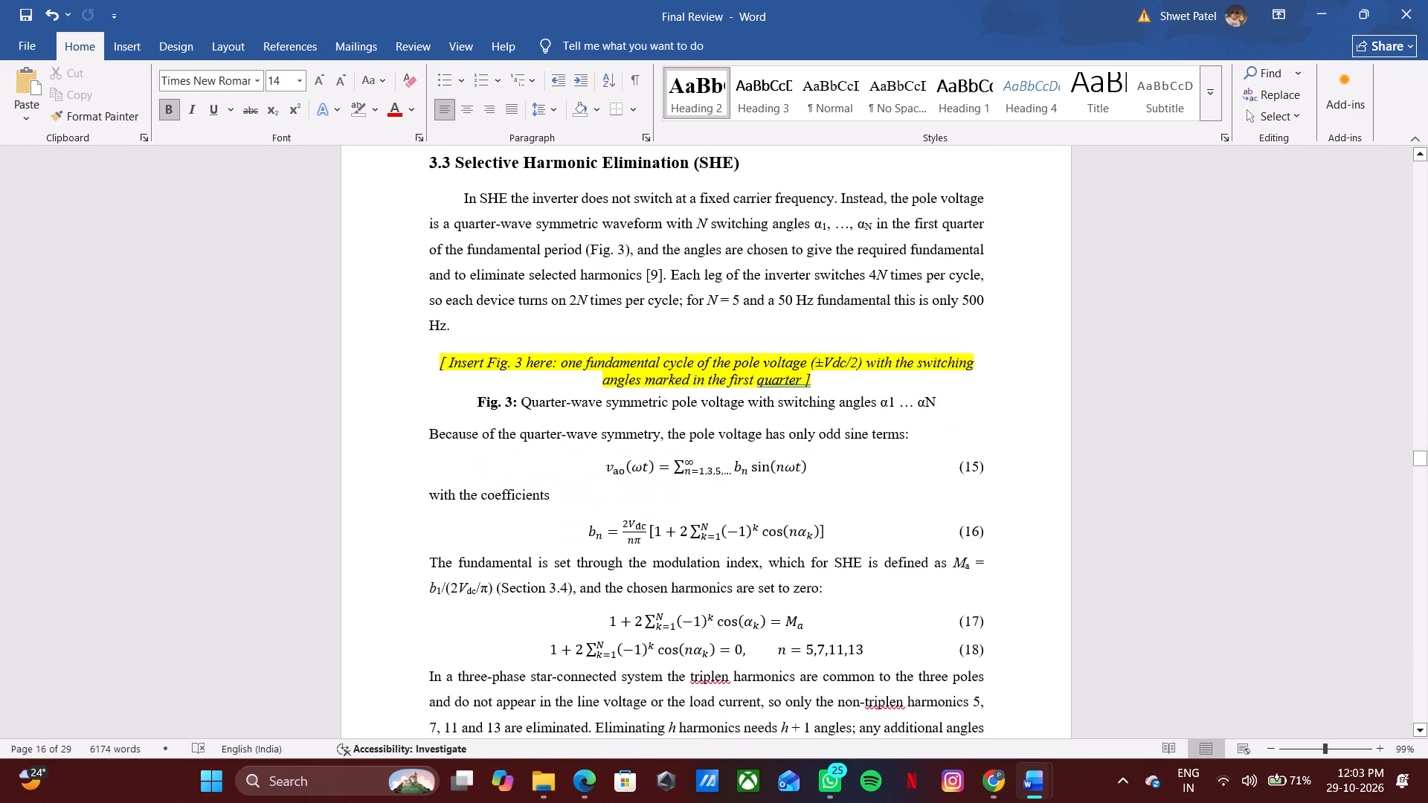
{"action": "scroll", "coordinate": [800, 547], "scroll_direction": "down", "scroll_amount": 12}
{"action": "scroll", "coordinate": [725, 362], "scroll_direction": "up", "scroll_amount": 11}
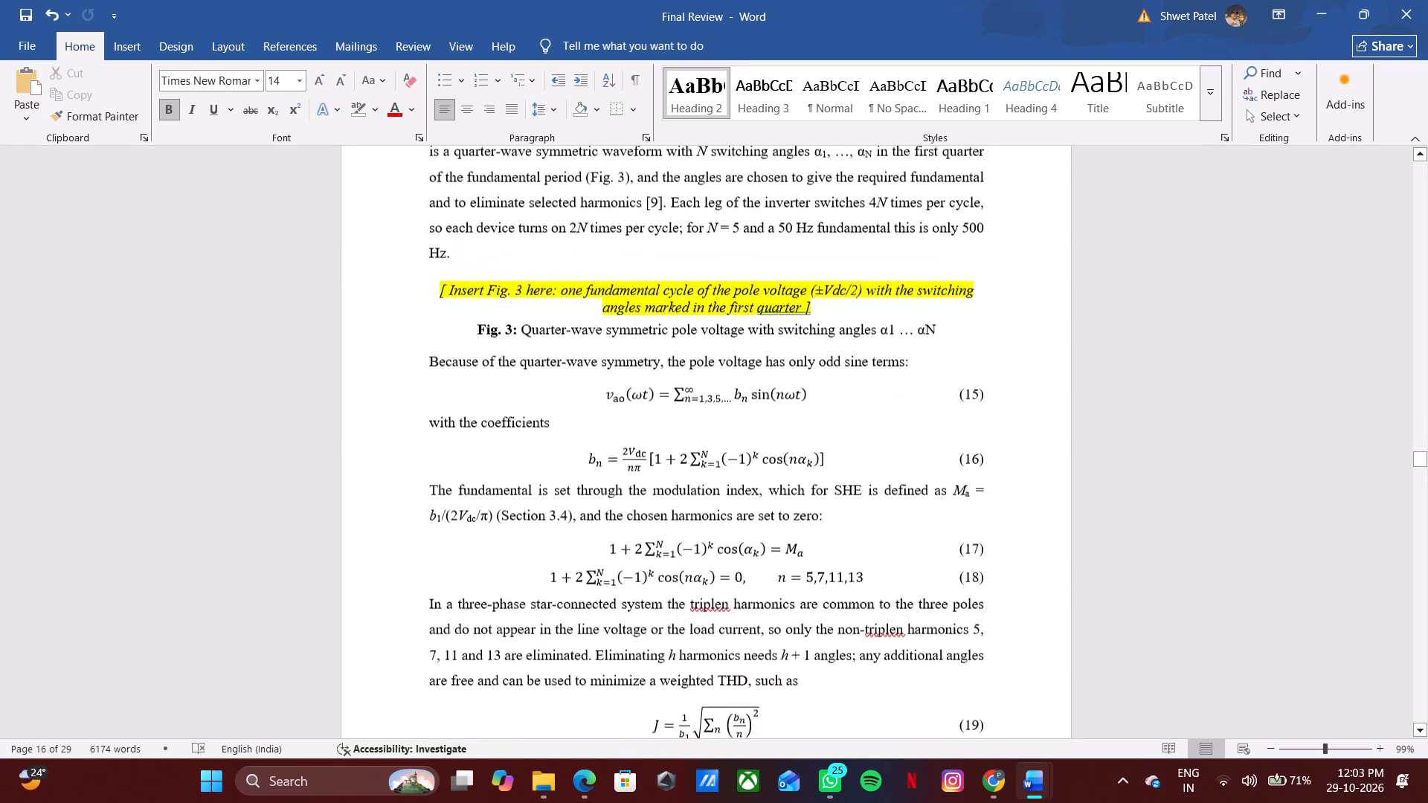
{"action": "scroll", "coordinate": [725, 362], "scroll_direction": "up", "scroll_amount": 20}
{"action": "scroll", "coordinate": [725, 362], "scroll_direction": "up", "scroll_amount": 10}
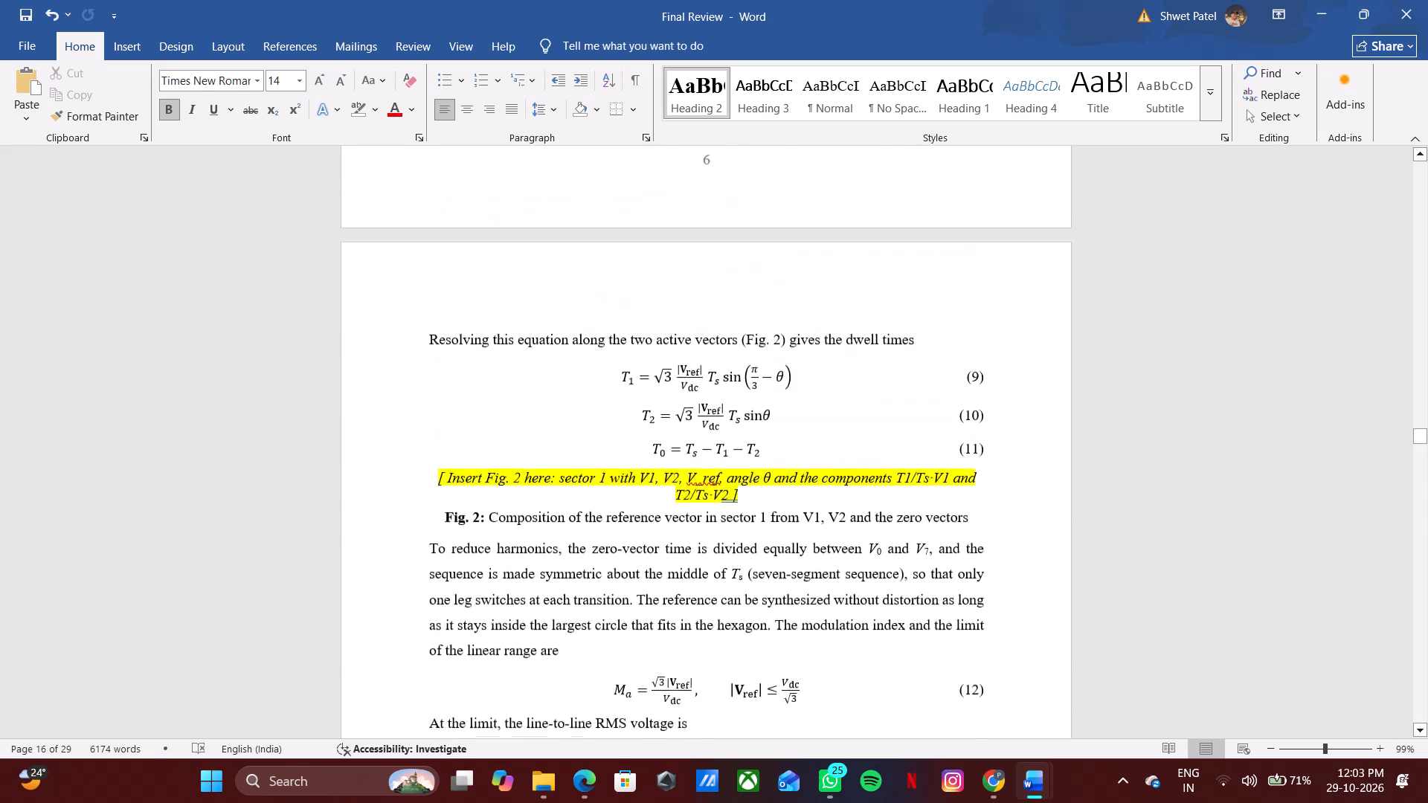
{"action": "scroll", "coordinate": [725, 362], "scroll_direction": "up", "scroll_amount": 17}
{"action": "scroll", "coordinate": [725, 364], "scroll_direction": "down", "scroll_amount": 17}
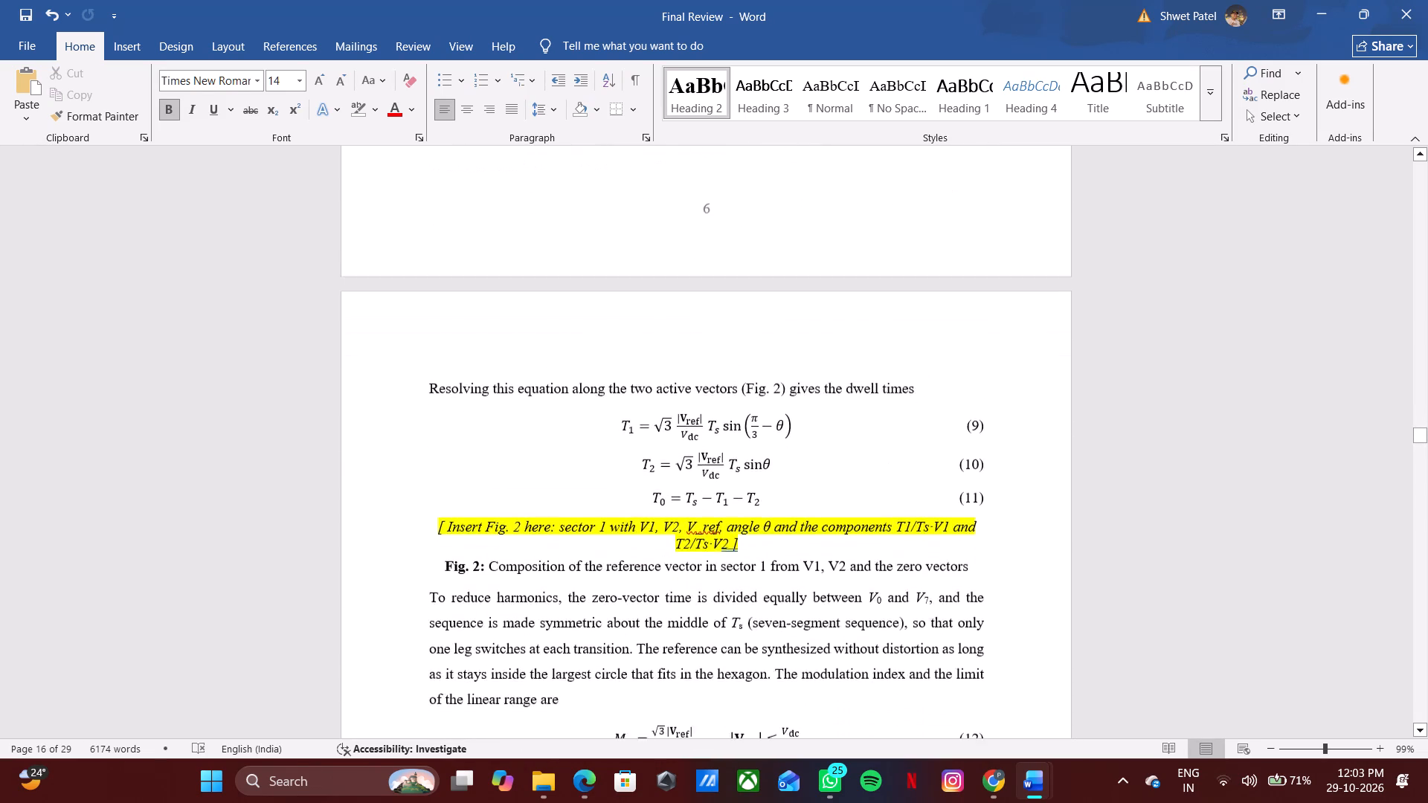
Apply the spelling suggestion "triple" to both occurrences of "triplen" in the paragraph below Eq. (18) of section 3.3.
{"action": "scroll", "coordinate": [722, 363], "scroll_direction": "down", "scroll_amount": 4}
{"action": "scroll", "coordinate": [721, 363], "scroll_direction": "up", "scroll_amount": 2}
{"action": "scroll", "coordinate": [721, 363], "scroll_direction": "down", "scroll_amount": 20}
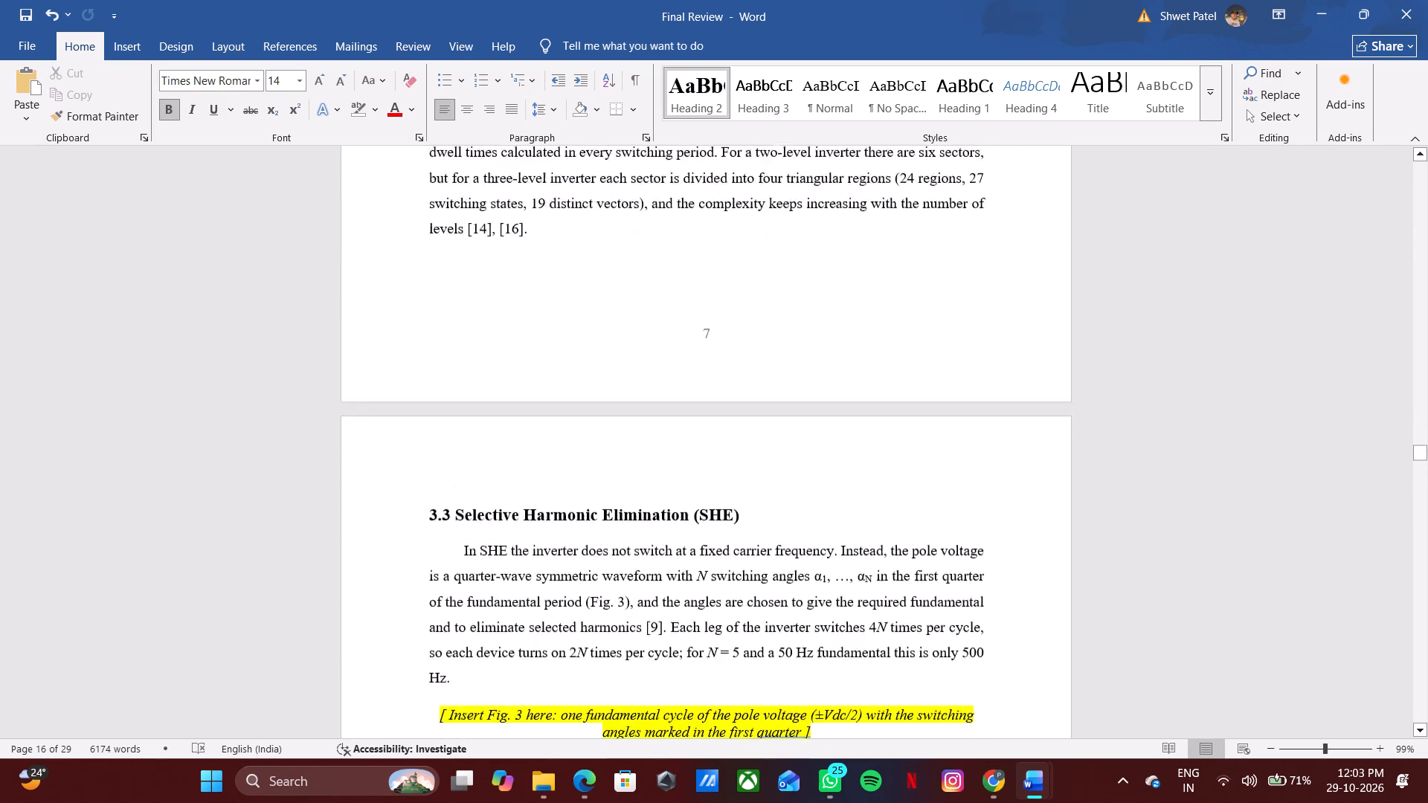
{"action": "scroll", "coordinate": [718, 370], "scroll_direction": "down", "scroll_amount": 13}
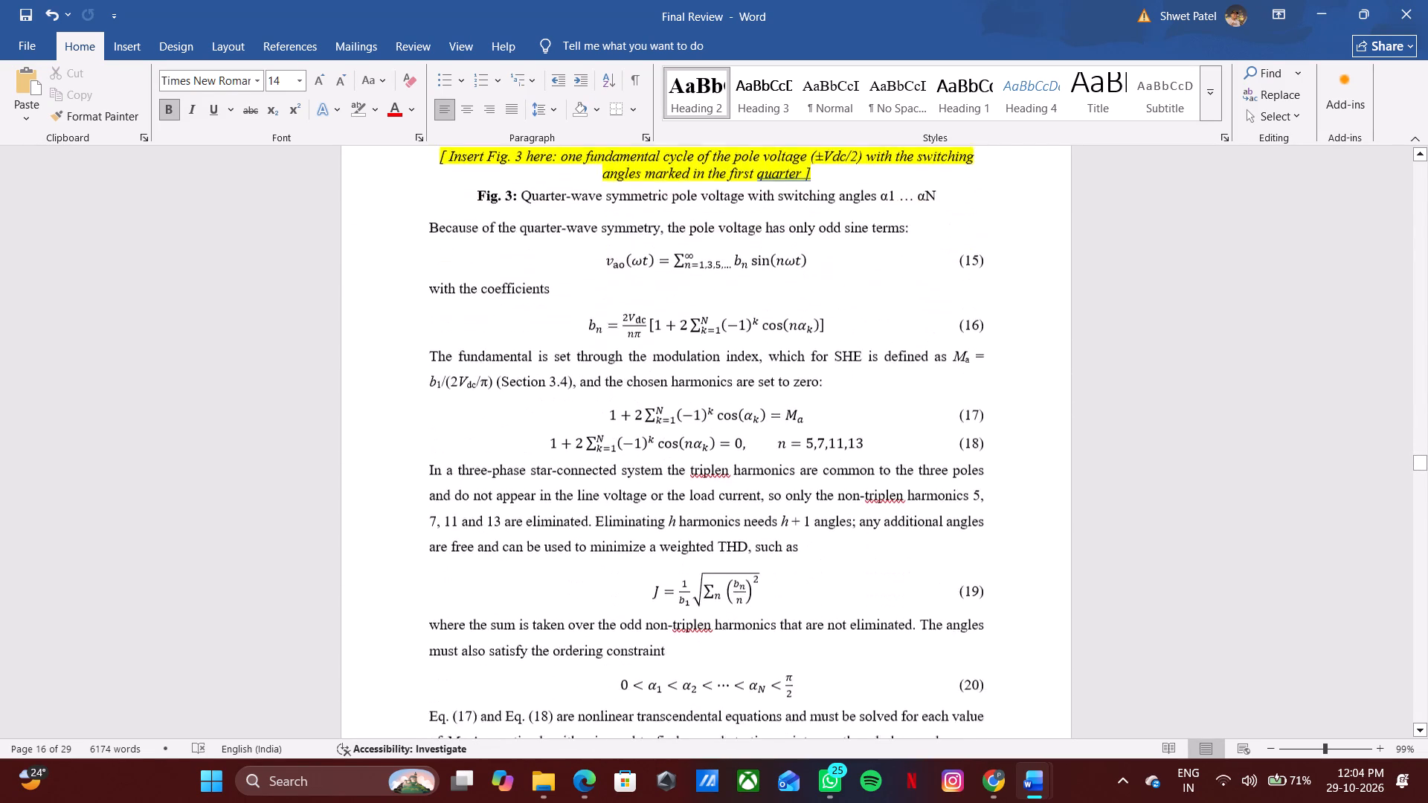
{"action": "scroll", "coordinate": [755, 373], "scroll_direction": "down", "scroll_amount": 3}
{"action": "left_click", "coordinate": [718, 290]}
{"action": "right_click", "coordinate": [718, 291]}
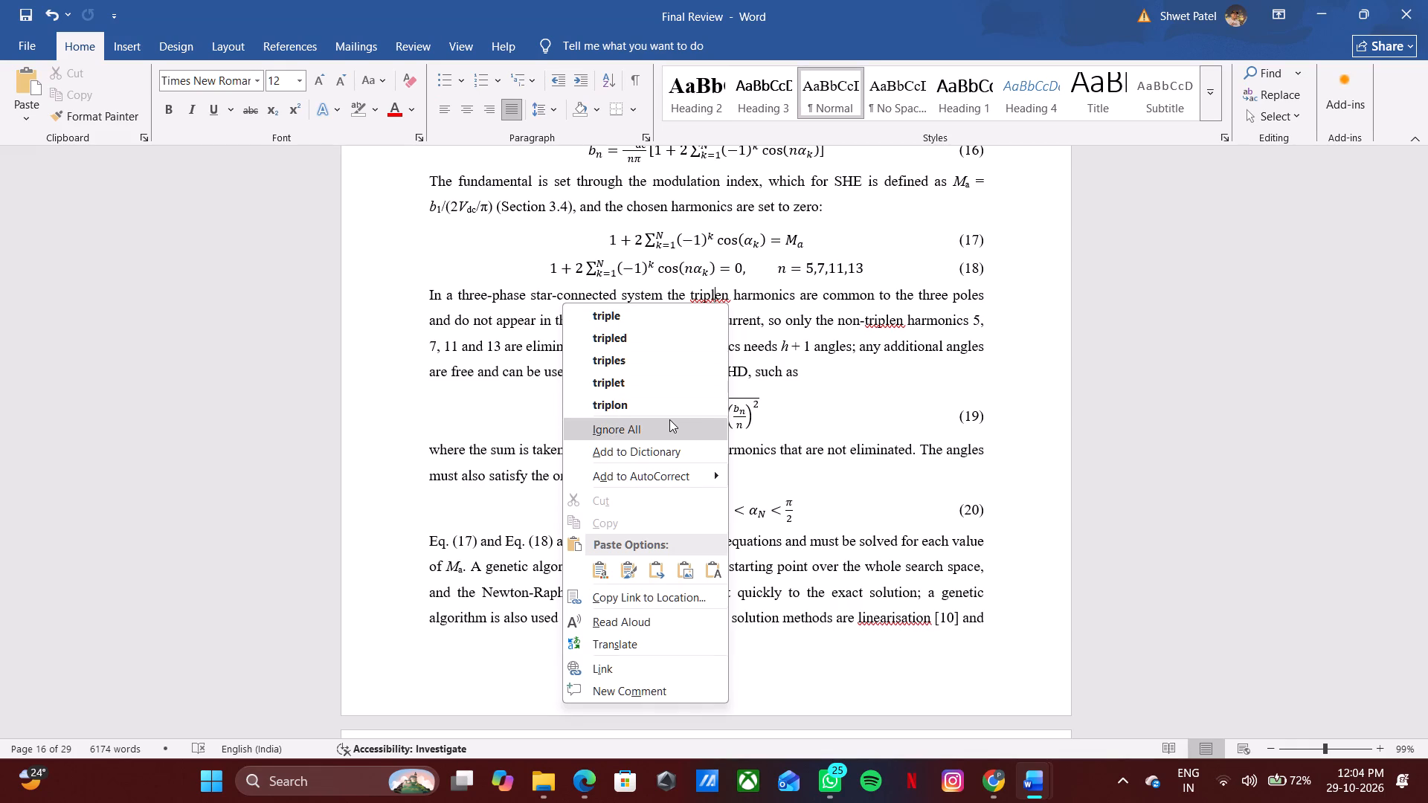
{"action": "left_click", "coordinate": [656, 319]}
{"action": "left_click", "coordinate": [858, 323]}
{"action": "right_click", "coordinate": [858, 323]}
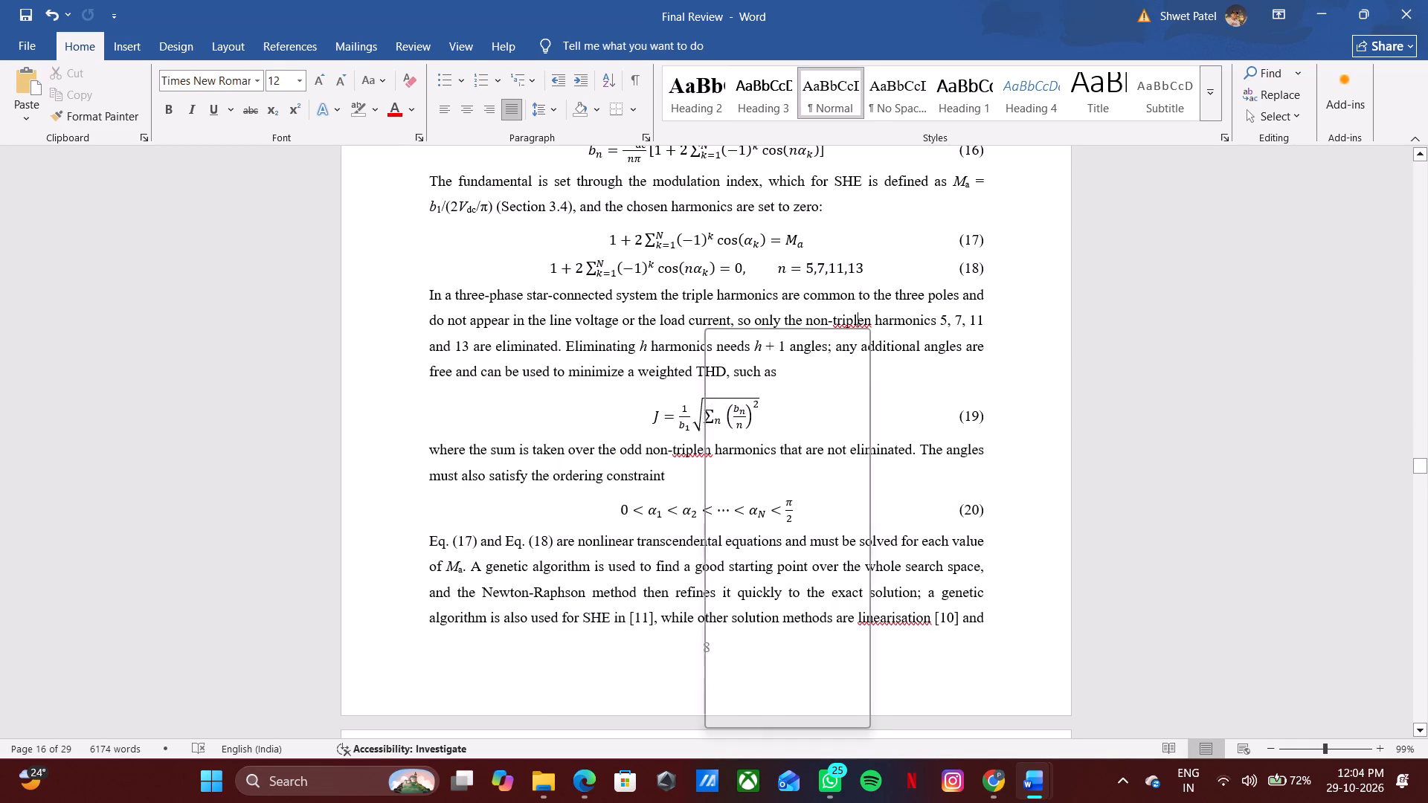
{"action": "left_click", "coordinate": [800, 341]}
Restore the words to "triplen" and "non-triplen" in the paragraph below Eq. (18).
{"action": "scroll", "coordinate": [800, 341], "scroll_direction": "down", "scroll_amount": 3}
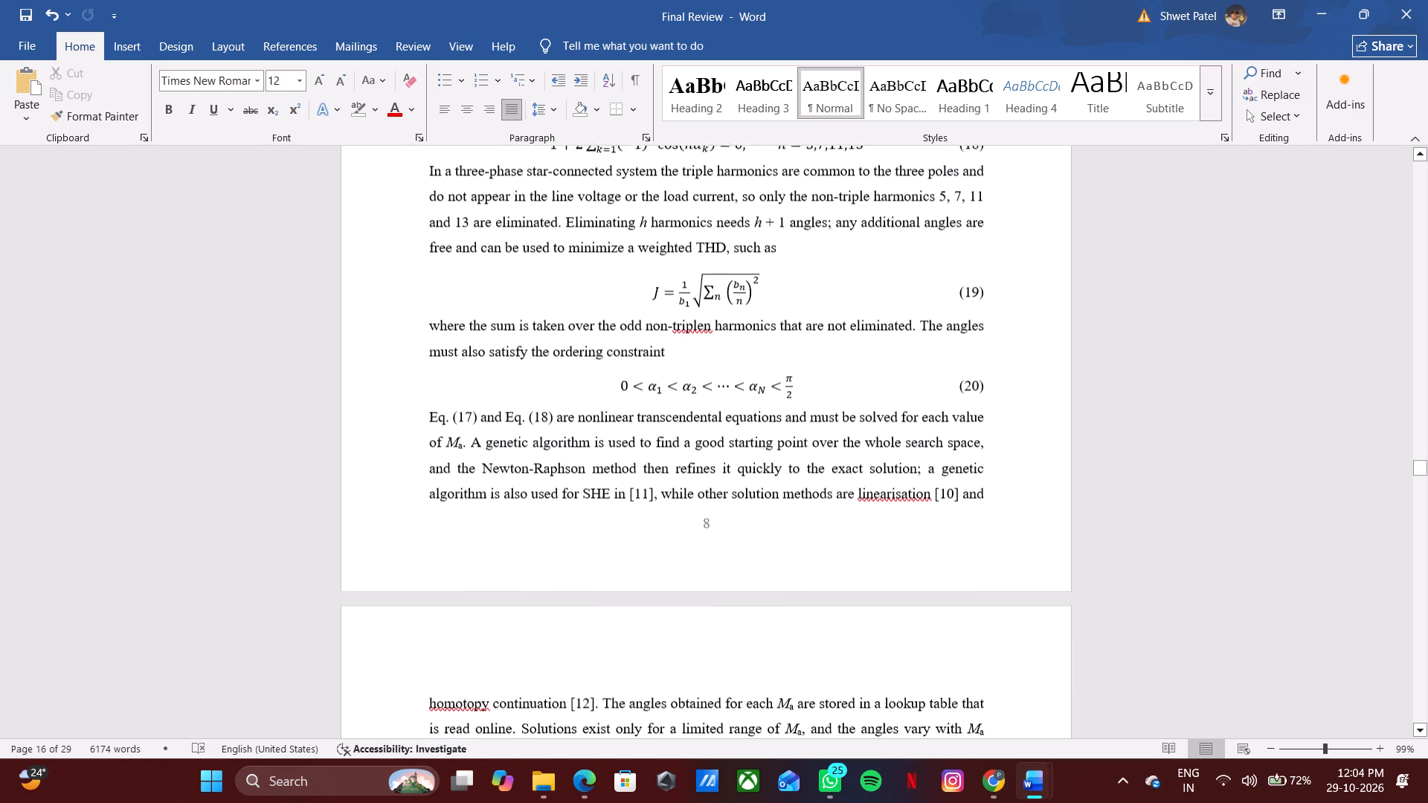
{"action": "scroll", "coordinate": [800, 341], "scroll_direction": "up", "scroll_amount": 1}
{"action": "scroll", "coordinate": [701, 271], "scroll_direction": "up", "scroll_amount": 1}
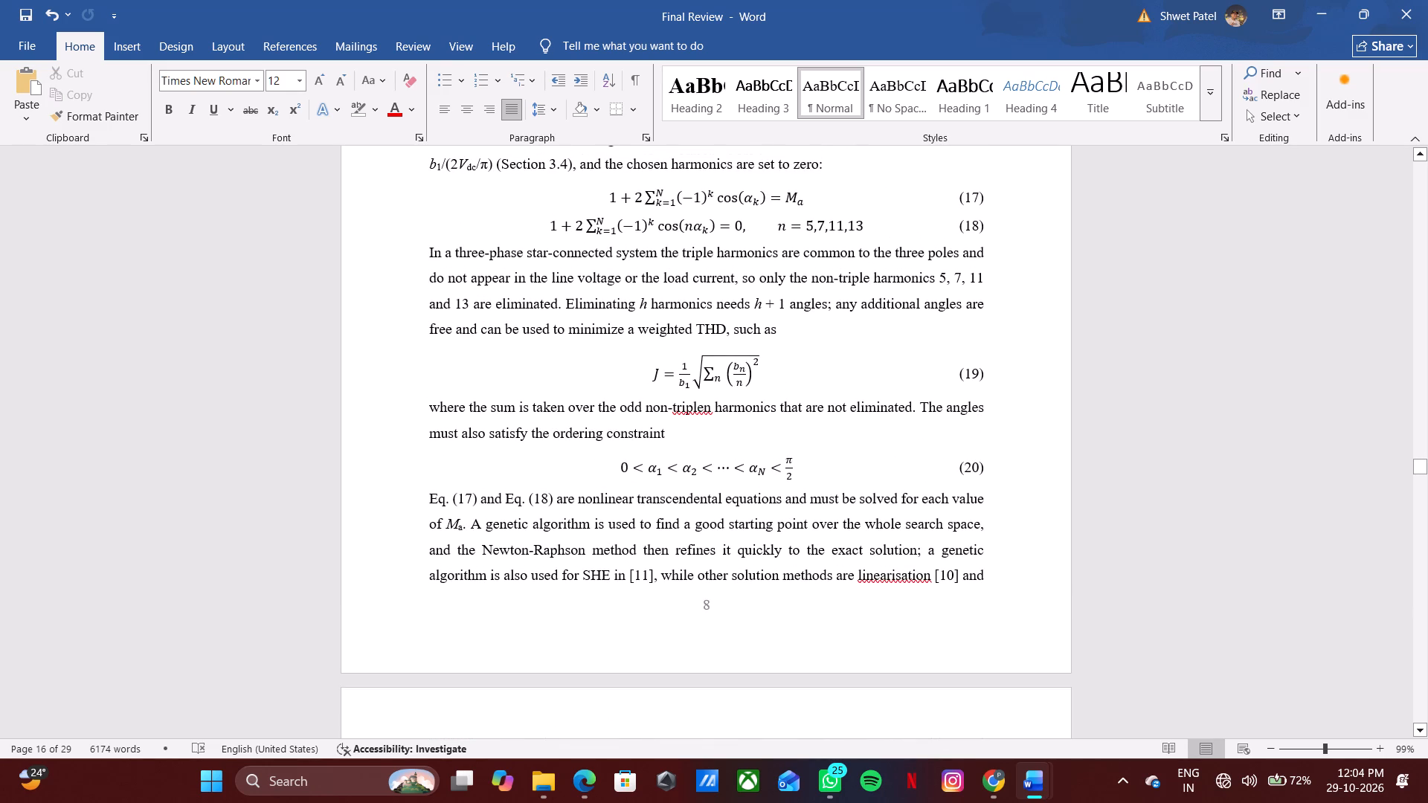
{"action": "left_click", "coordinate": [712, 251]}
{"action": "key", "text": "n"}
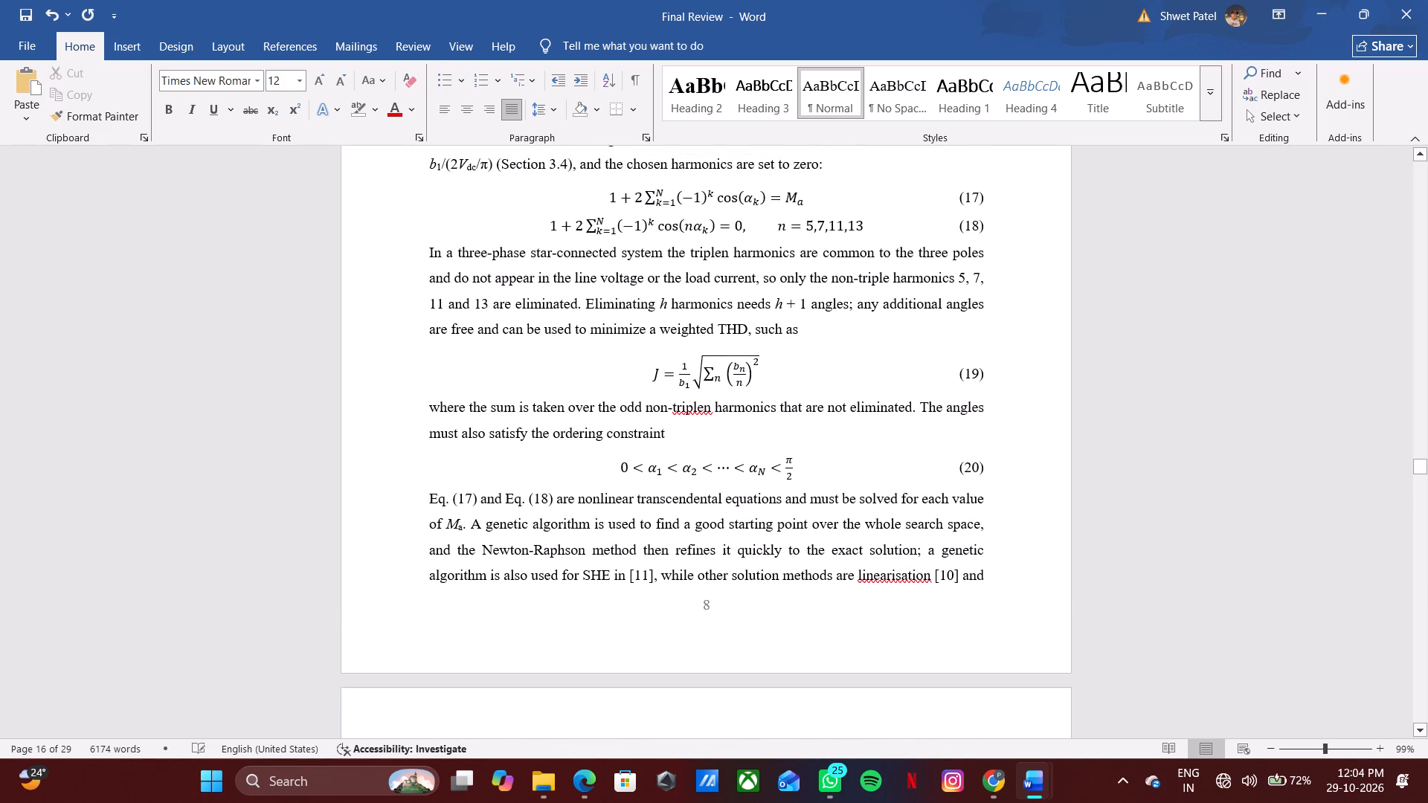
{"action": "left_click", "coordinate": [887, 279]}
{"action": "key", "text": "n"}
Apply the spelling suggestion "linearization" to the word before reference [10] in the paragraph below Eq. (20).
{"action": "scroll", "coordinate": [899, 502], "scroll_direction": "down", "scroll_amount": 2}
{"action": "left_click", "coordinate": [892, 495]}
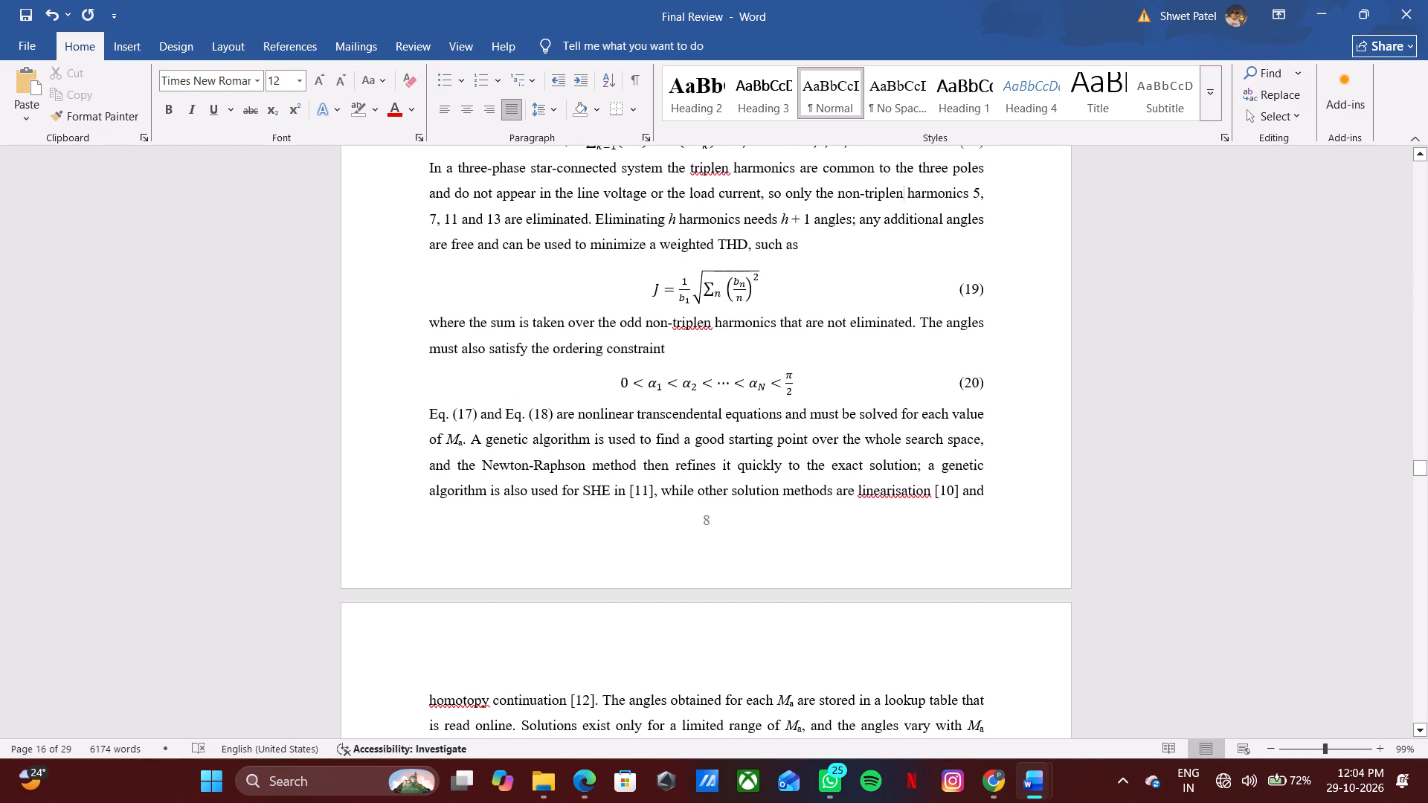
{"action": "right_click", "coordinate": [892, 495]}
{"action": "left_click", "coordinate": [838, 180]}
Check the spelling suggestions for "homotopy" before reference [12] and leave the word as it is.
{"action": "scroll", "coordinate": [914, 375], "scroll_direction": "down", "scroll_amount": 4}
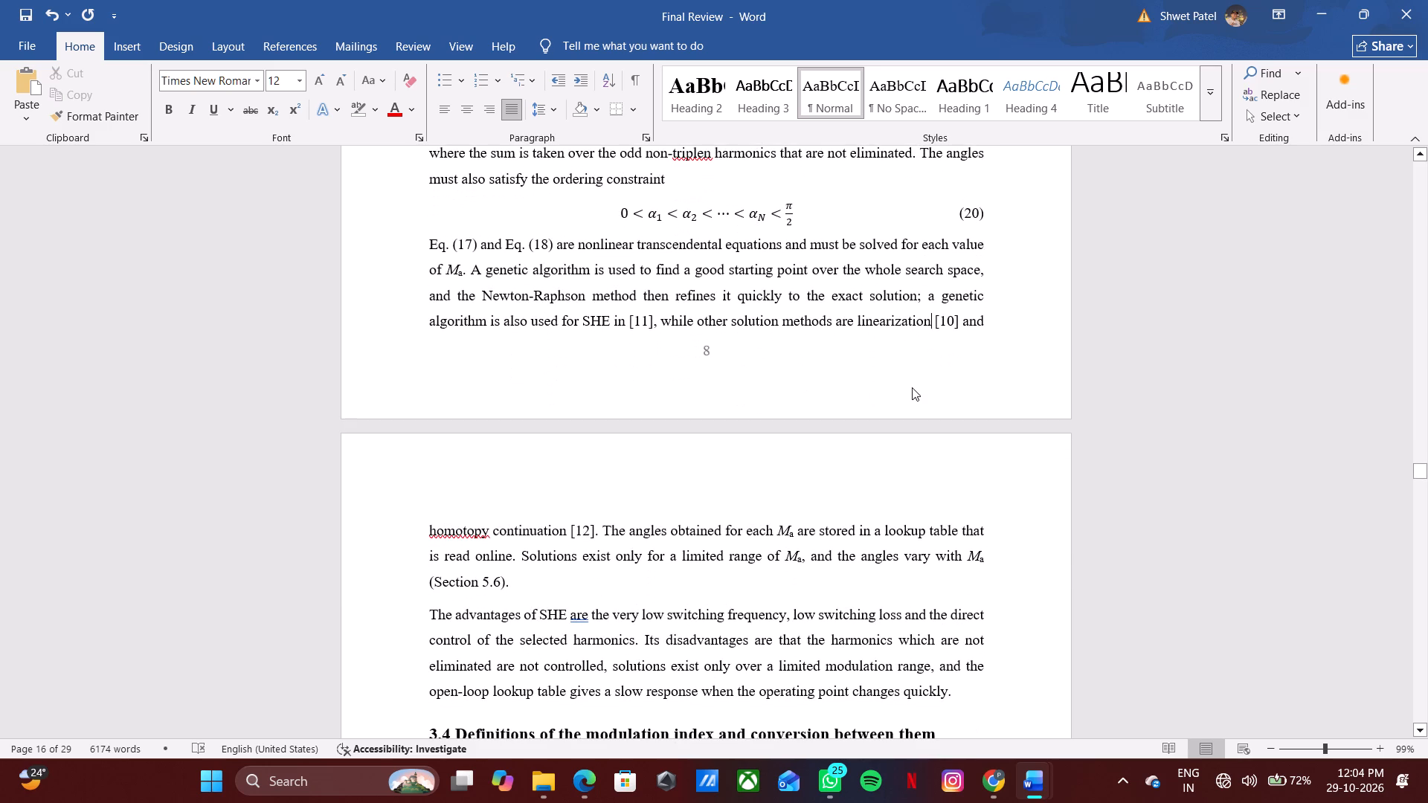
{"action": "scroll", "coordinate": [912, 387], "scroll_direction": "down", "scroll_amount": 2}
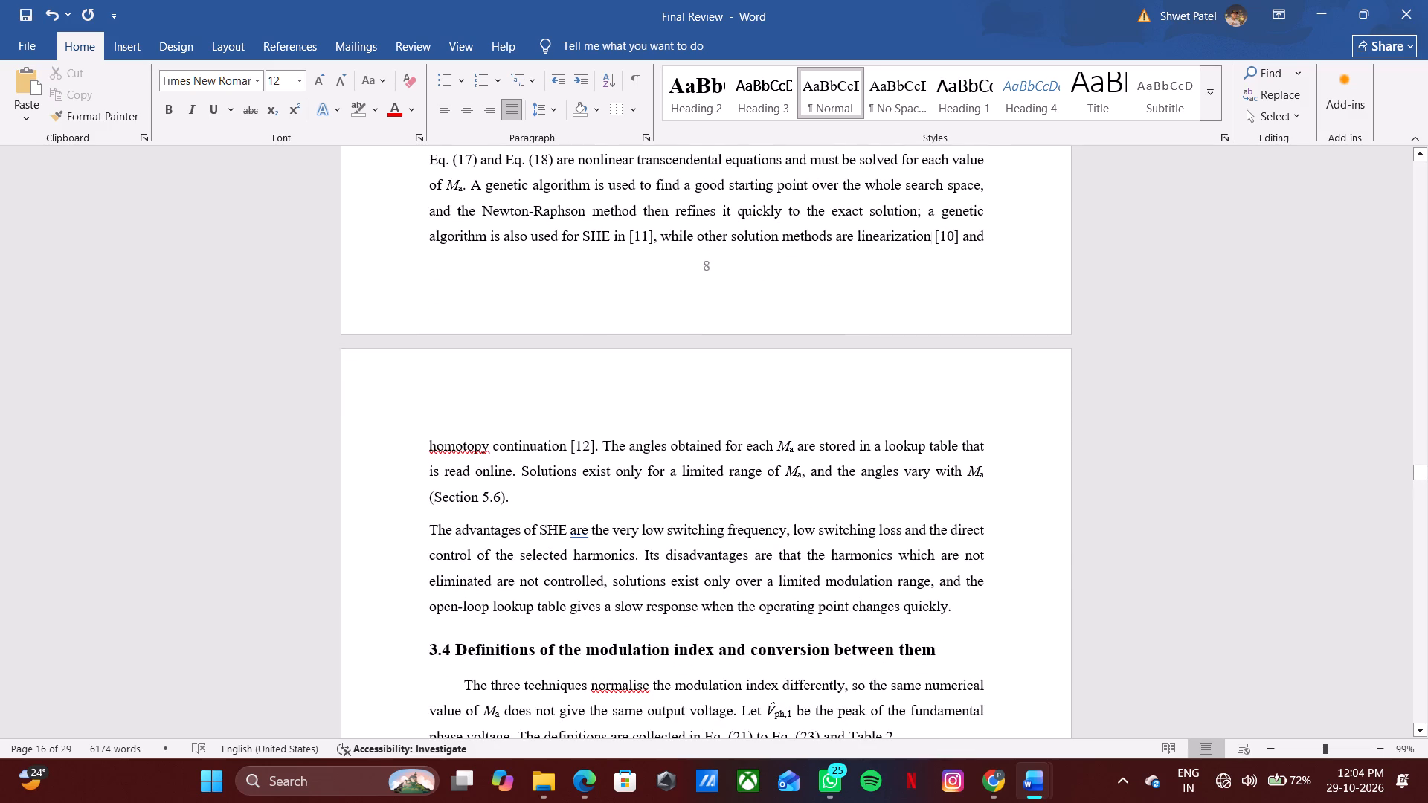
{"action": "scroll", "coordinate": [894, 394], "scroll_direction": "down", "scroll_amount": 1}
{"action": "left_click", "coordinate": [460, 401]}
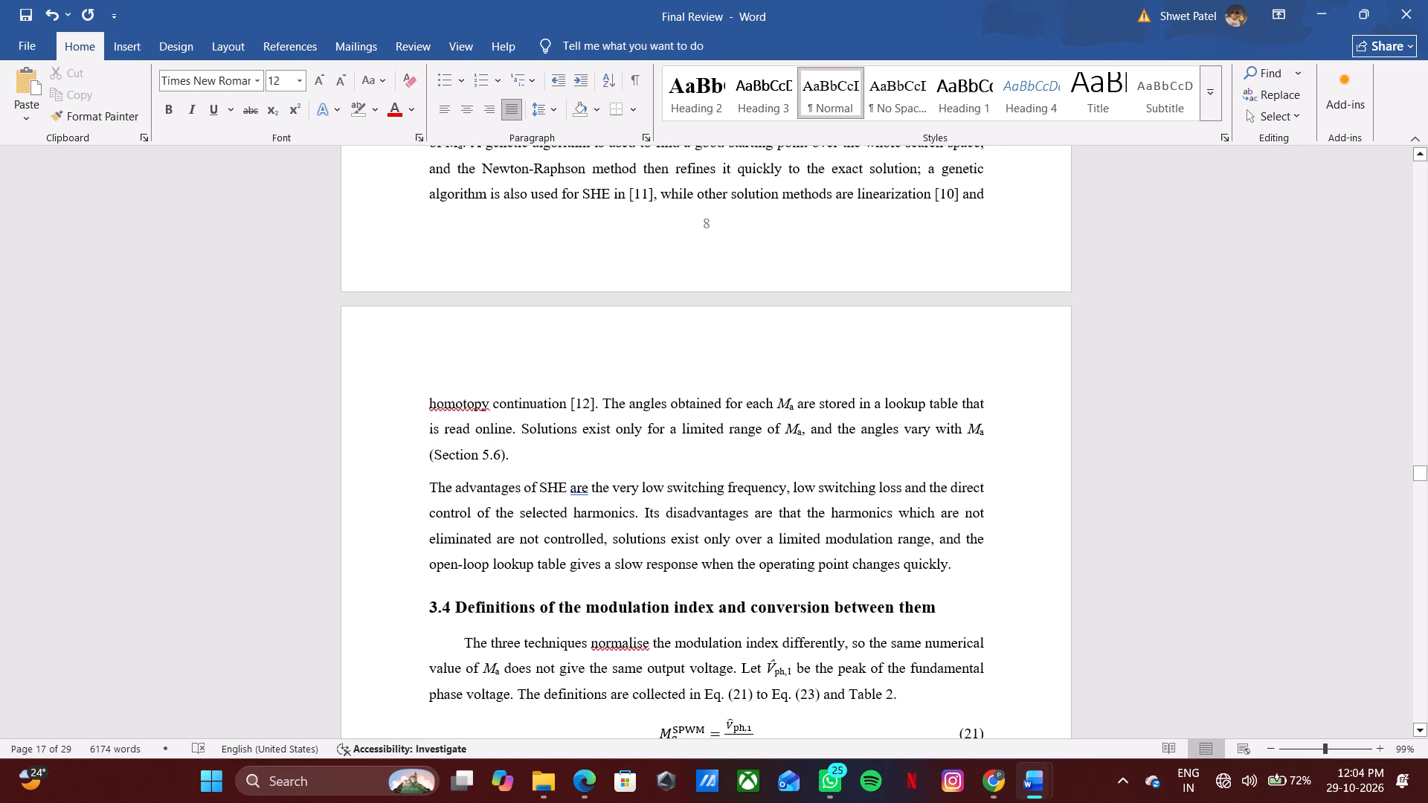
{"action": "right_click", "coordinate": [465, 406]}
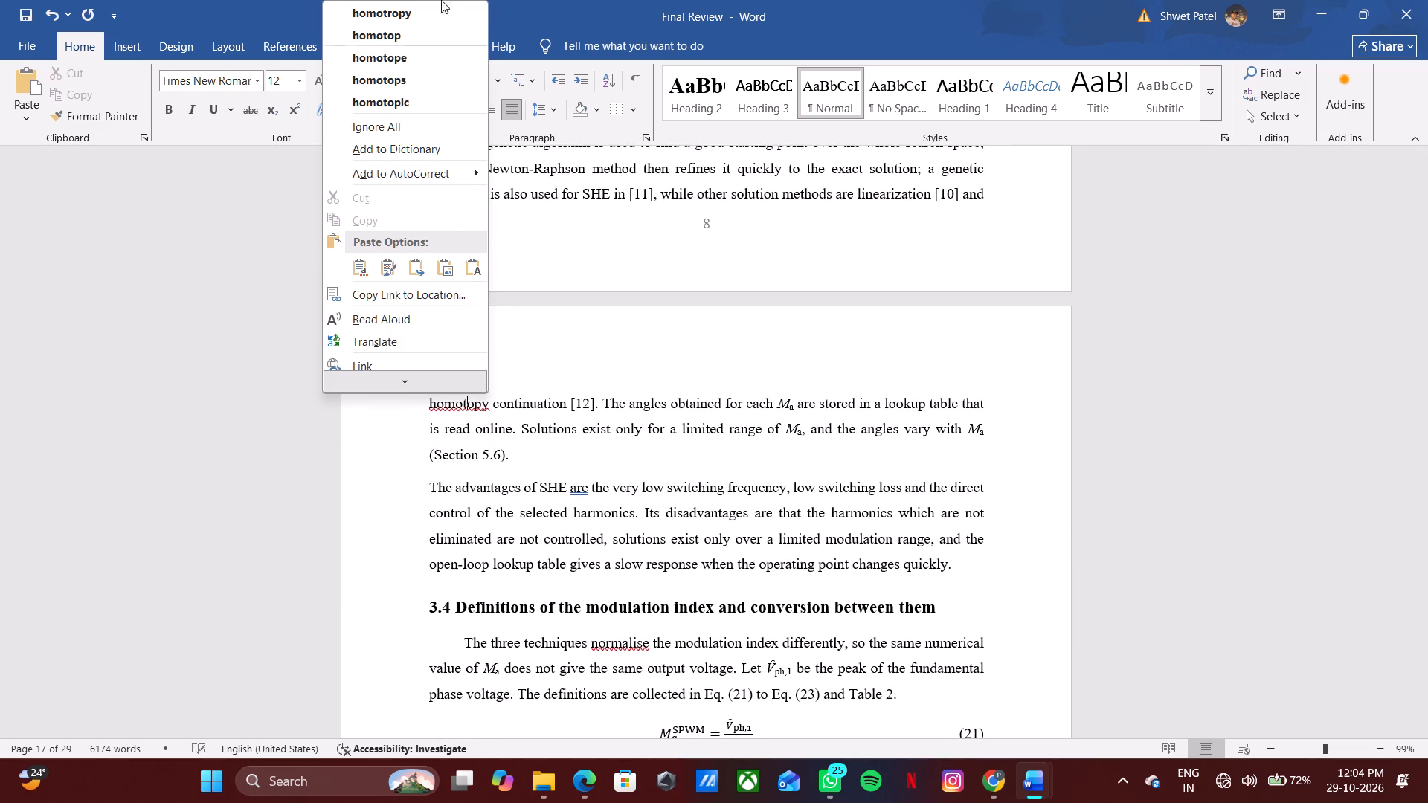
{"action": "left_click", "coordinate": [557, 342]}
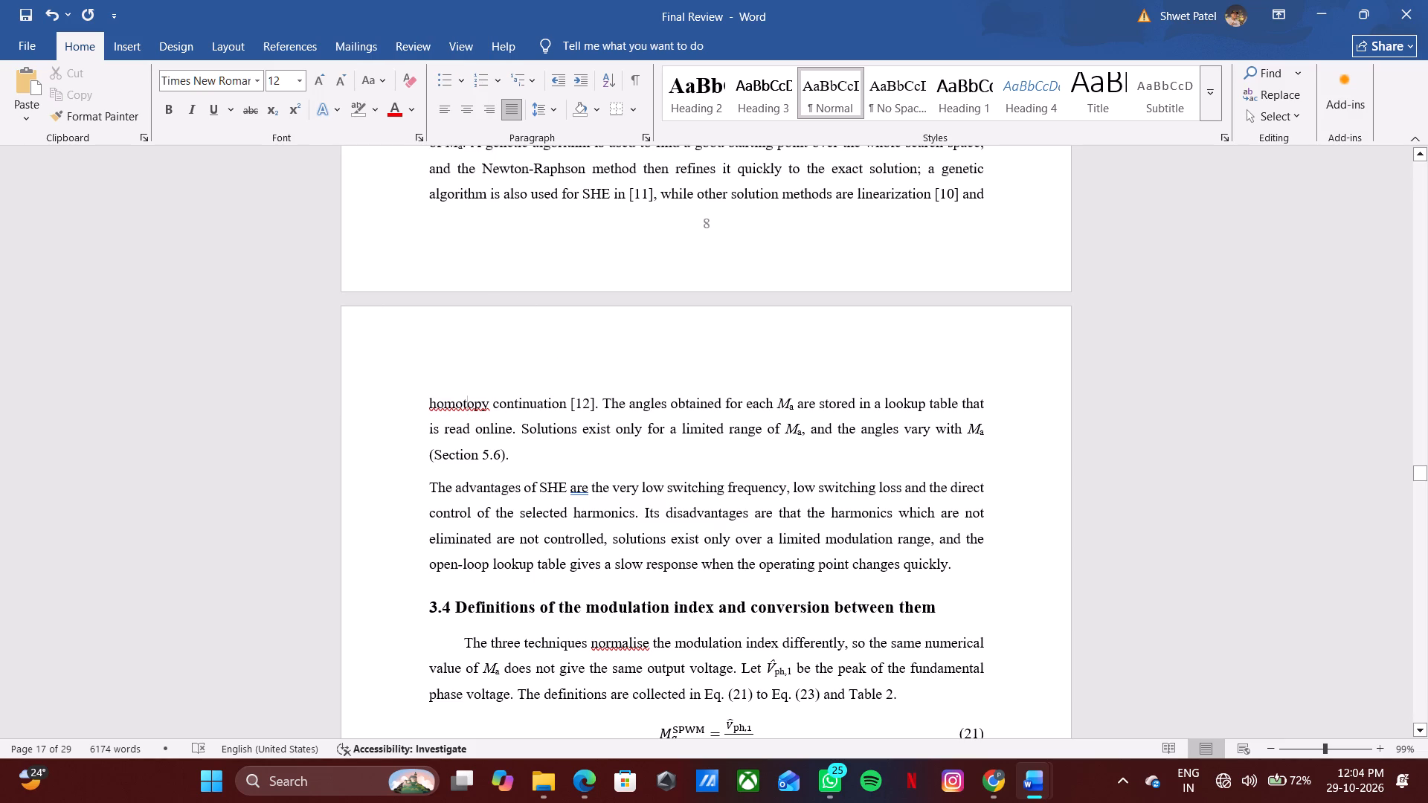
Apply the grammar suggestion to correct the spacing in the "3.5 Summary of the three techniques" heading.
{"action": "scroll", "coordinate": [950, 431], "scroll_direction": "down", "scroll_amount": 8}
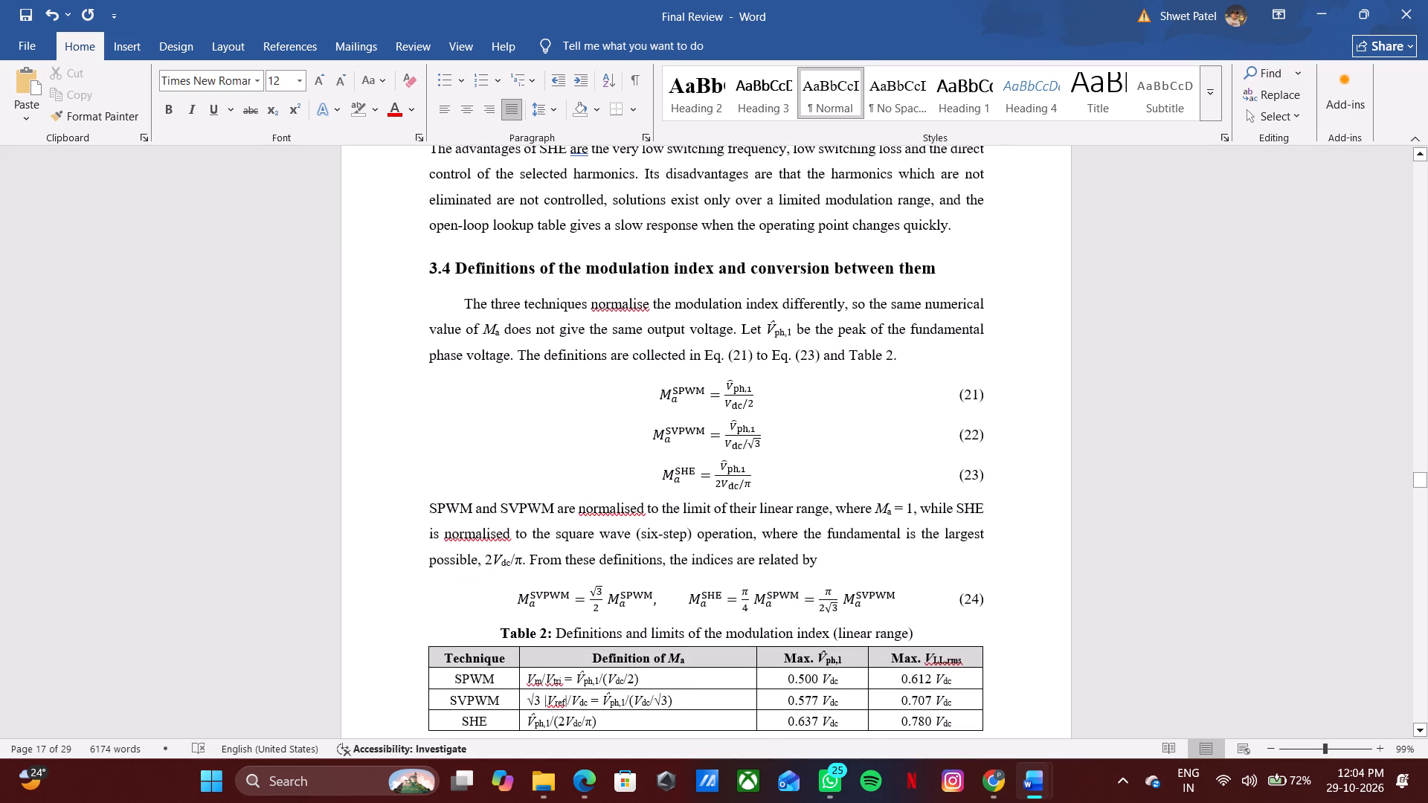
{"action": "scroll", "coordinate": [907, 460], "scroll_direction": "down", "scroll_amount": 8}
{"action": "scroll", "coordinate": [899, 471], "scroll_direction": "up", "scroll_amount": 5}
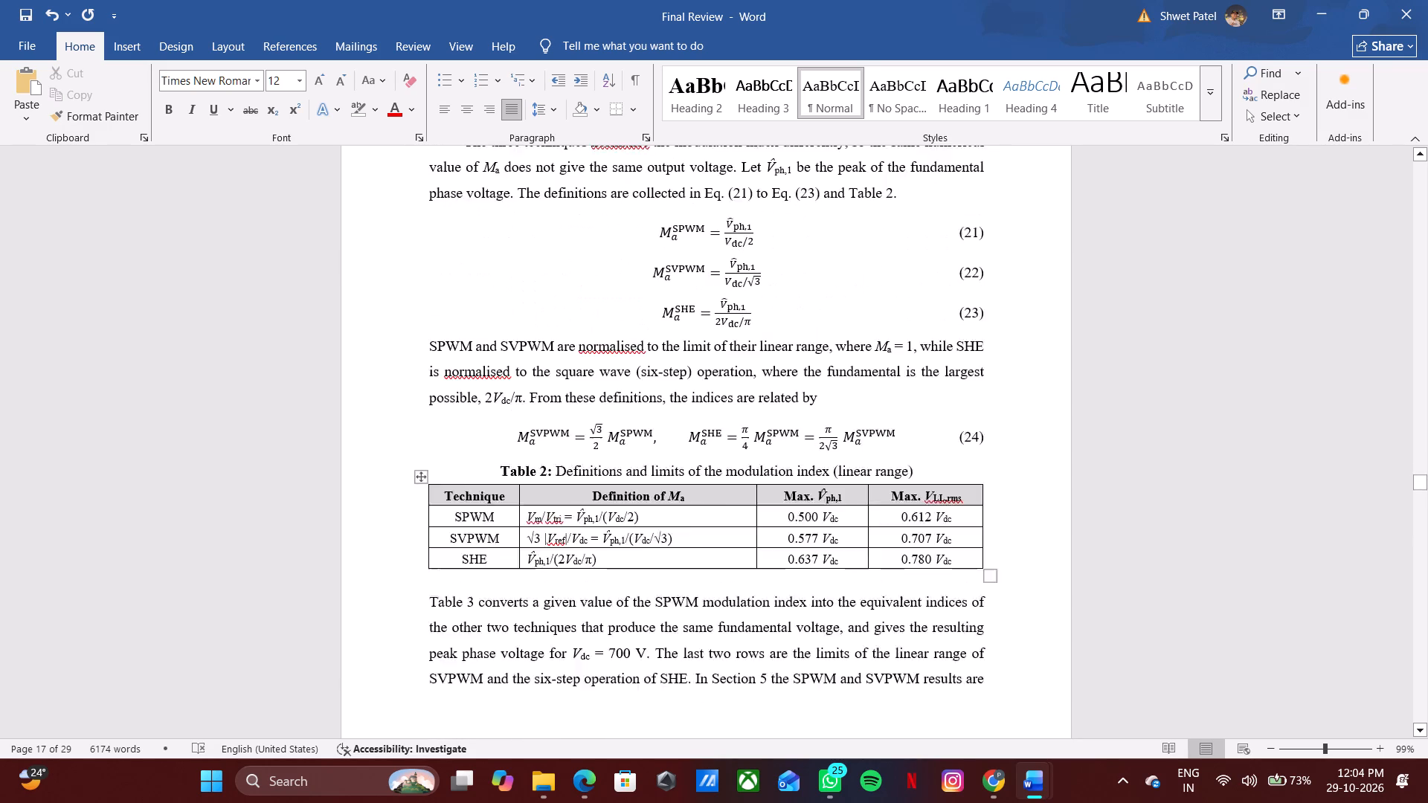
{"action": "scroll", "coordinate": [899, 471], "scroll_direction": "up", "scroll_amount": 10}
{"action": "scroll", "coordinate": [899, 472], "scroll_direction": "down", "scroll_amount": 20}
{"action": "scroll", "coordinate": [899, 472], "scroll_direction": "down", "scroll_amount": 4}
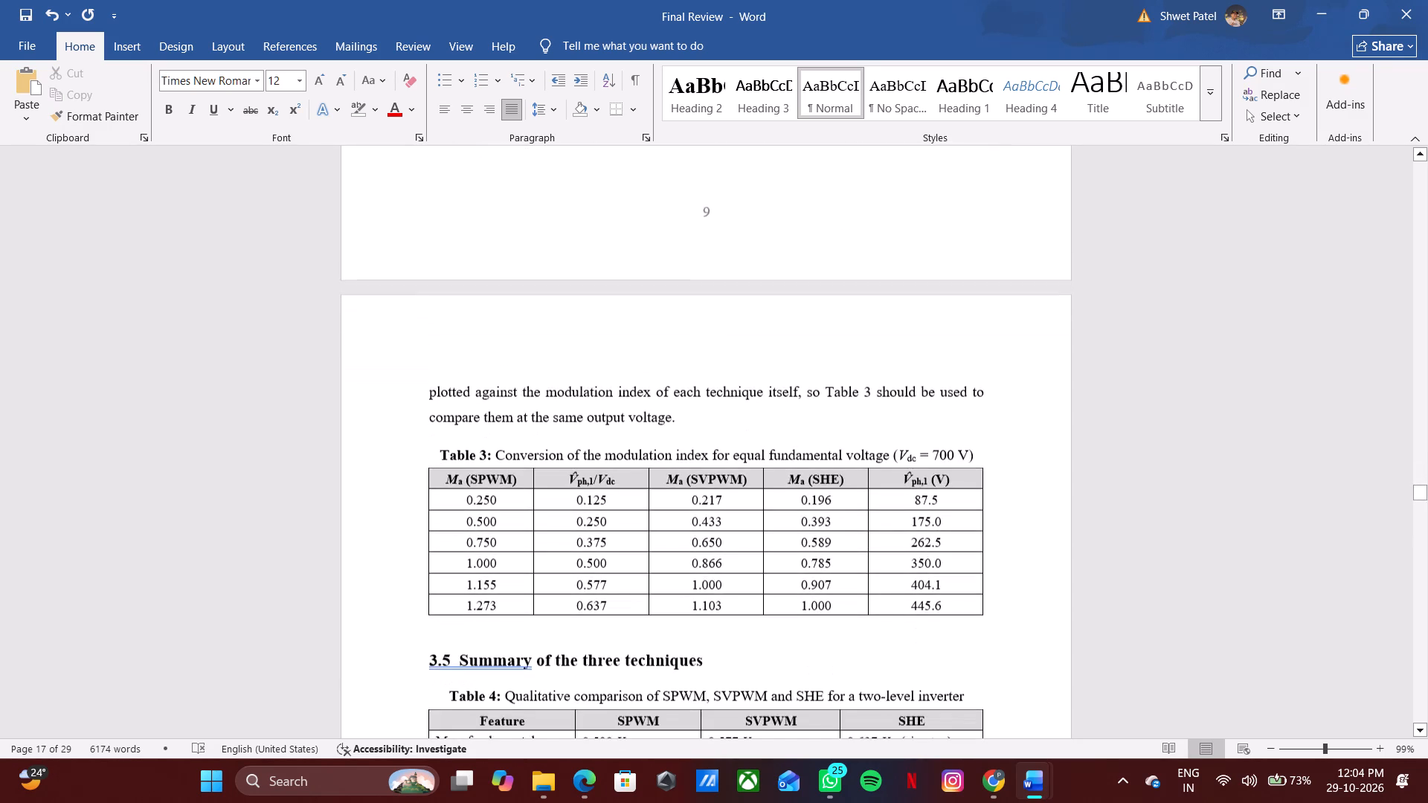
{"action": "scroll", "coordinate": [854, 419], "scroll_direction": "down", "scroll_amount": 5}
{"action": "left_click", "coordinate": [504, 448]}
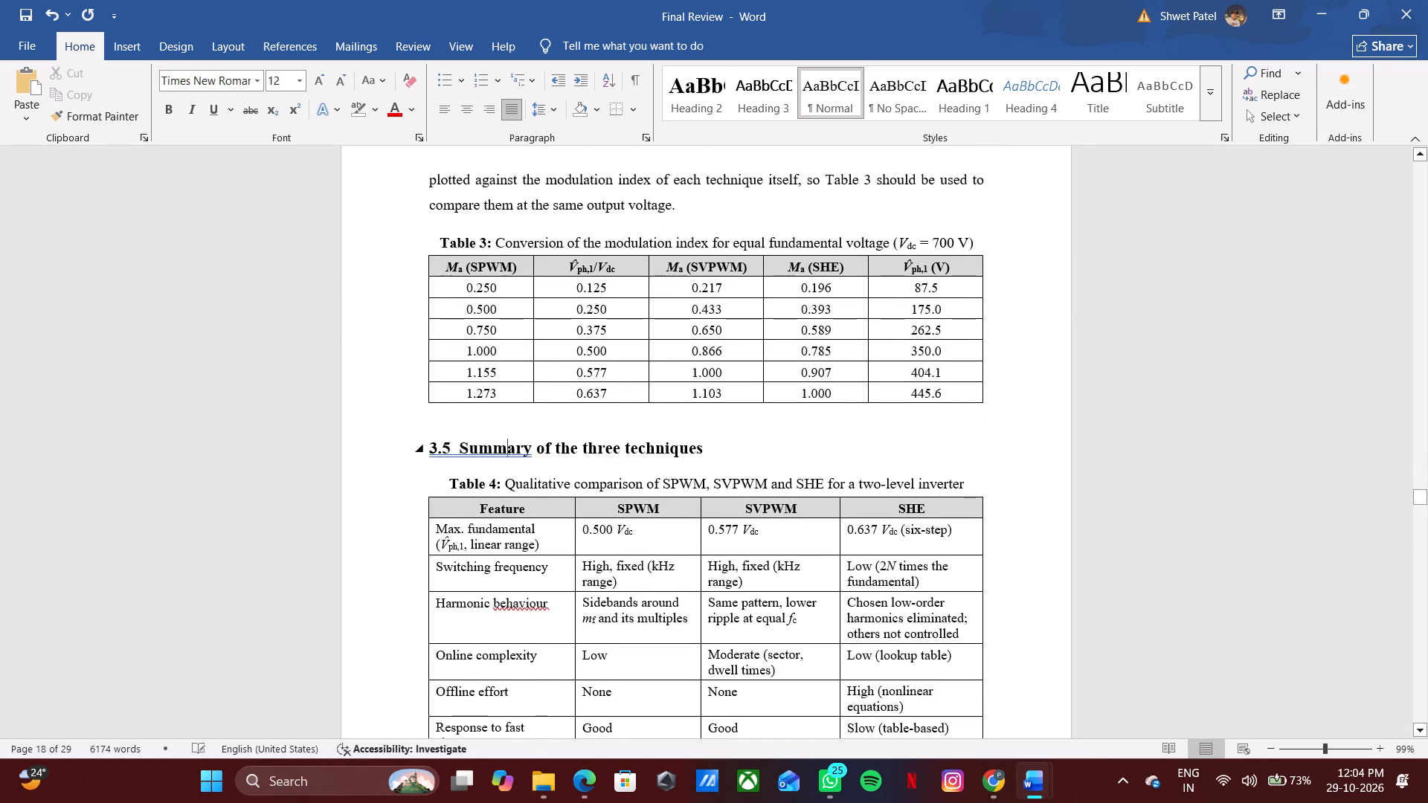
{"action": "right_click", "coordinate": [504, 448]}
{"action": "left_click", "coordinate": [471, 460]}
Examine Table 4 and the blank space before section 4, toggling the formatting marks on and off.
{"action": "scroll", "coordinate": [471, 460], "scroll_direction": "down", "scroll_amount": 7}
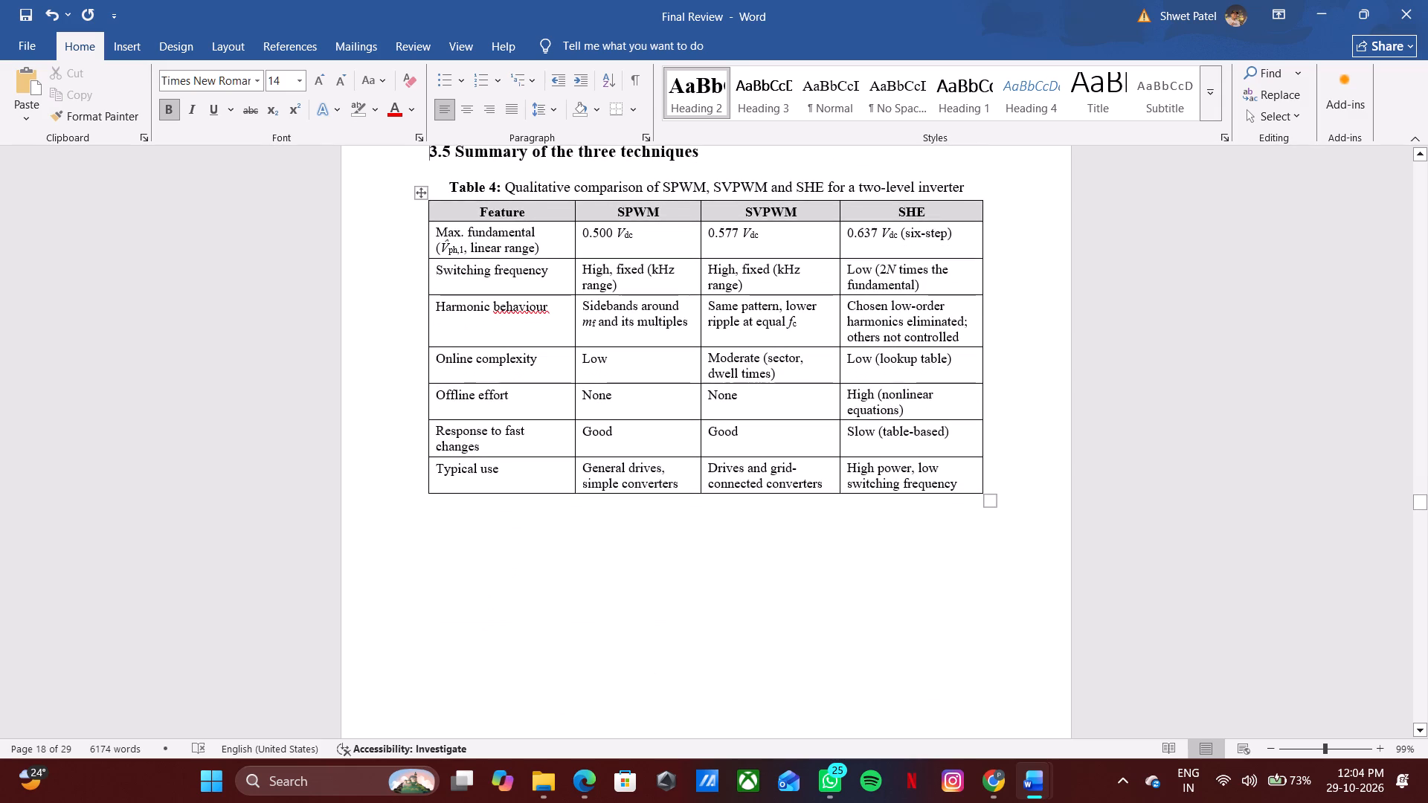
{"action": "scroll", "coordinate": [567, 309], "scroll_direction": "down", "scroll_amount": 13}
{"action": "scroll", "coordinate": [576, 499], "scroll_direction": "up", "scroll_amount": 11}
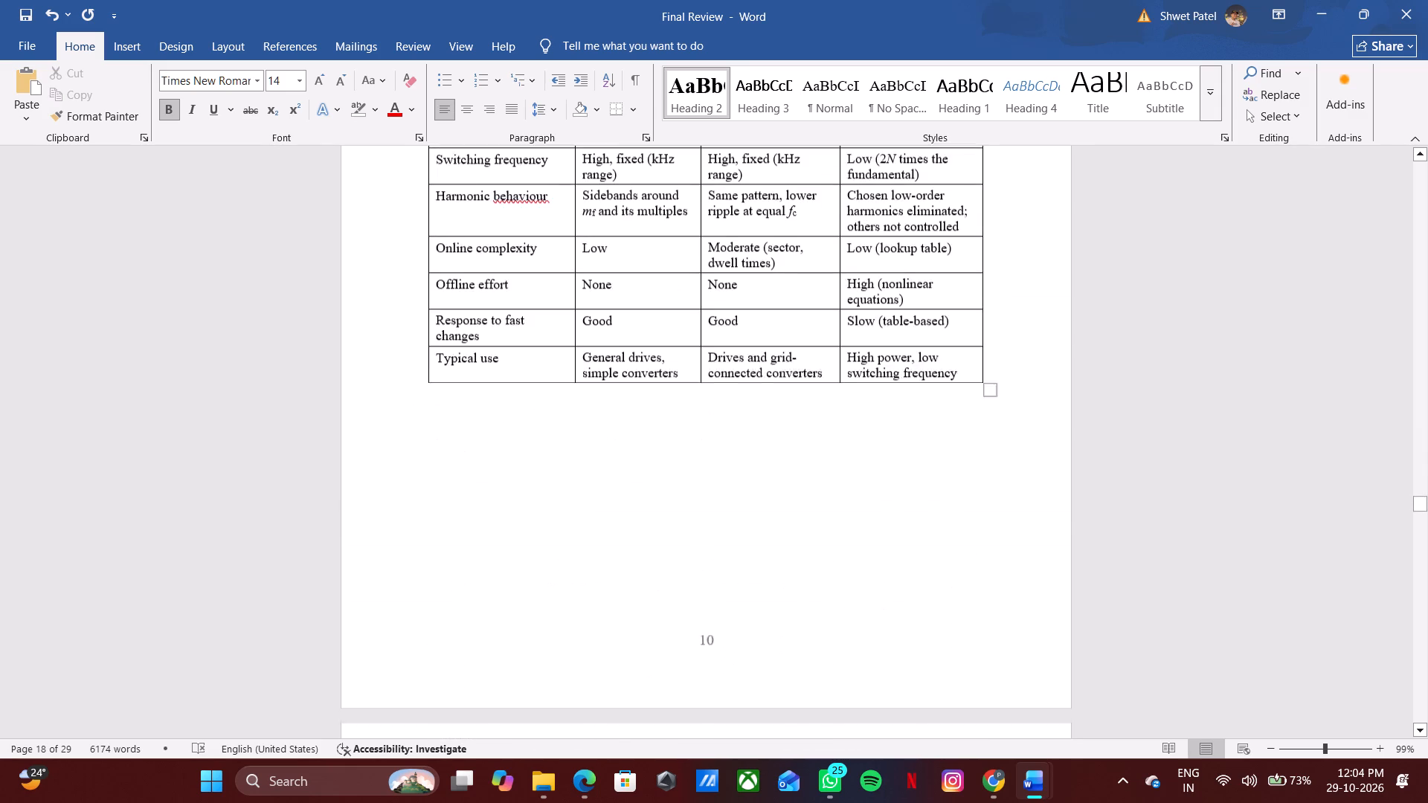
{"action": "scroll", "coordinate": [928, 458], "scroll_direction": "down", "scroll_amount": 2}
{"action": "left_click", "coordinate": [626, 64]}
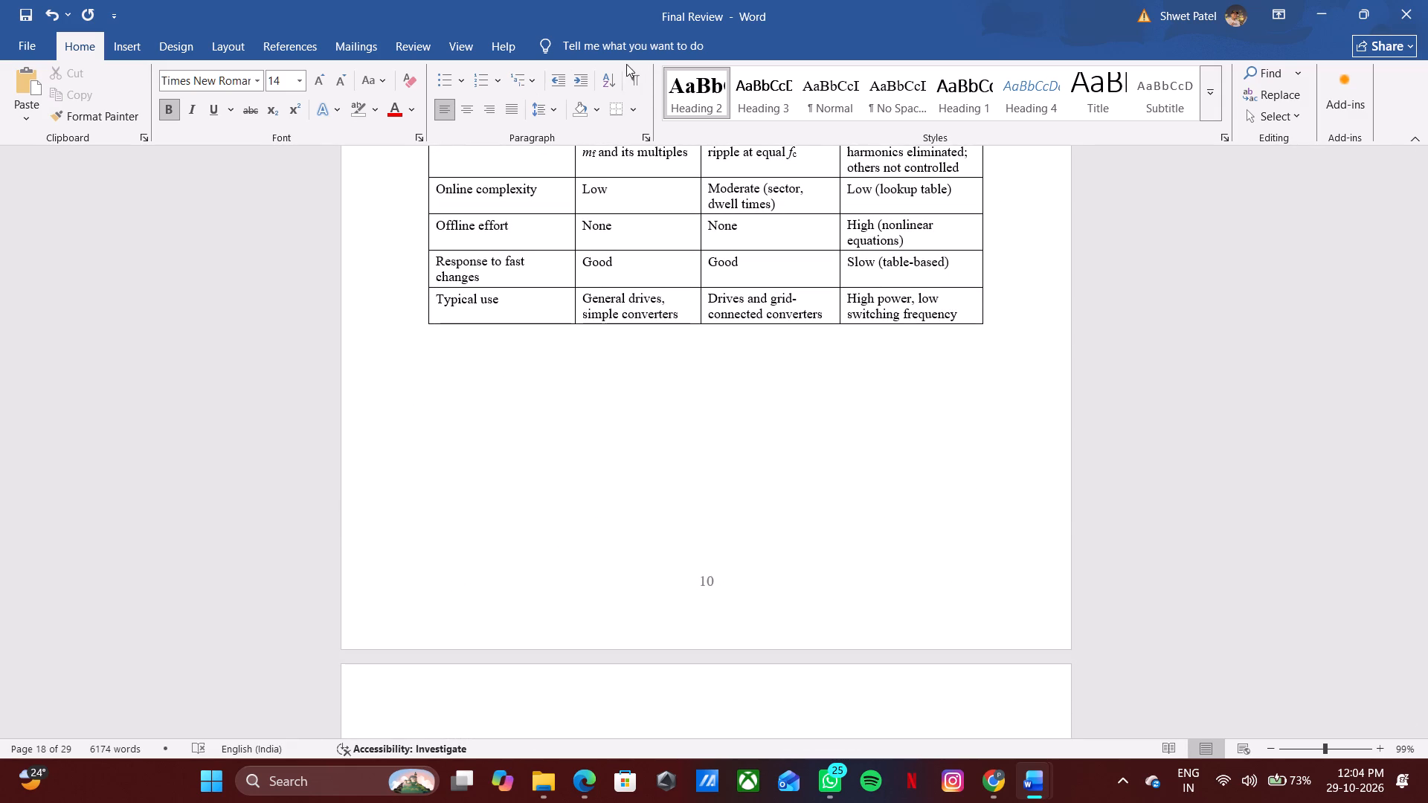
{"action": "left_click", "coordinate": [649, 83]}
{"action": "left_click", "coordinate": [634, 75]}
{"action": "left_click", "coordinate": [634, 75]}
{"action": "scroll", "coordinate": [651, 341], "scroll_direction": "down", "scroll_amount": 7}
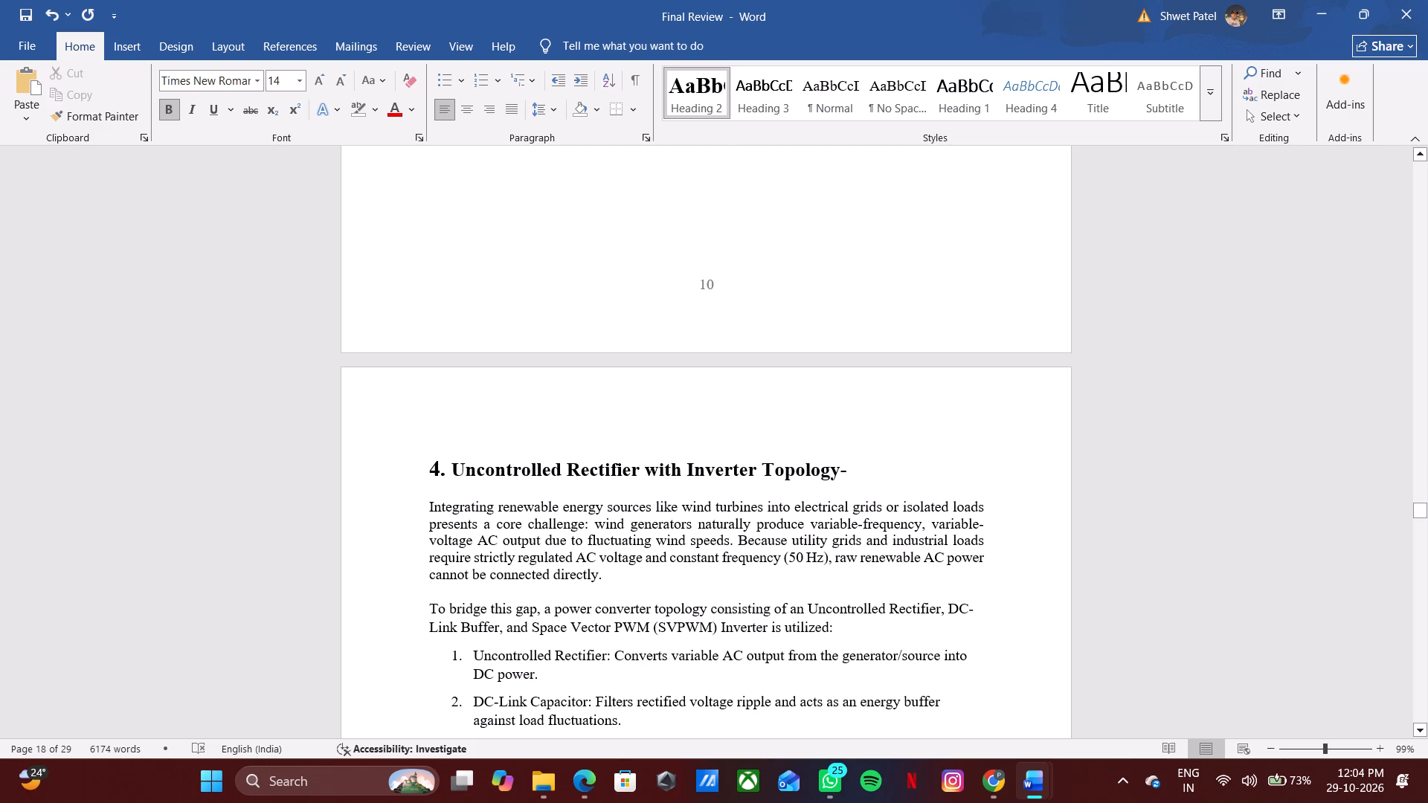
Apply the grammar suggestion to correct the spacing in the "3.2 Space Vector Pulse Width Modulation (SVPWM)" heading.
{"action": "scroll", "coordinate": [871, 413], "scroll_direction": "up", "scroll_amount": 20}
{"action": "scroll", "coordinate": [871, 413], "scroll_direction": "up", "scroll_amount": 12}
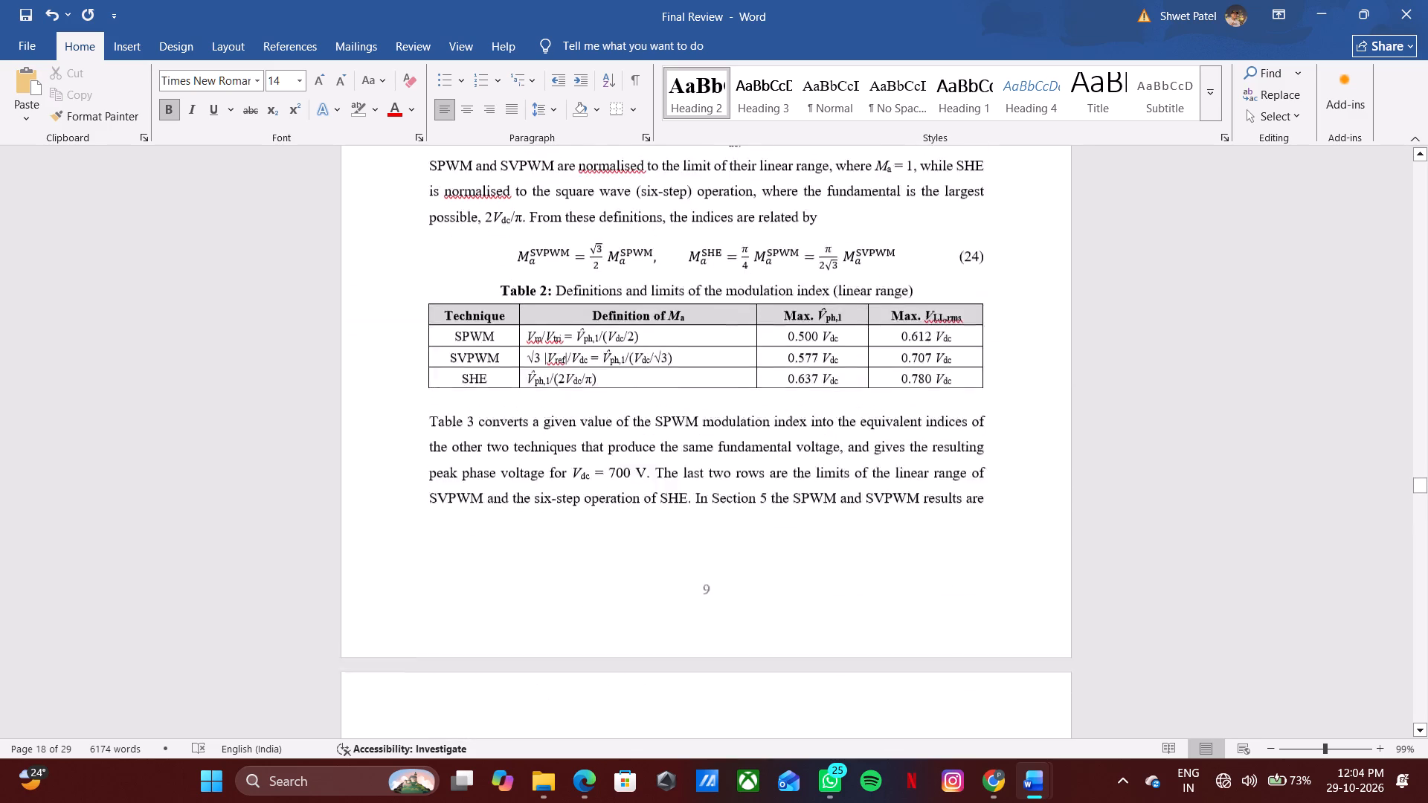
{"action": "scroll", "coordinate": [867, 405], "scroll_direction": "up", "scroll_amount": 18}
{"action": "scroll", "coordinate": [867, 405], "scroll_direction": "up", "scroll_amount": 20}
{"action": "scroll", "coordinate": [867, 405], "scroll_direction": "up", "scroll_amount": 2}
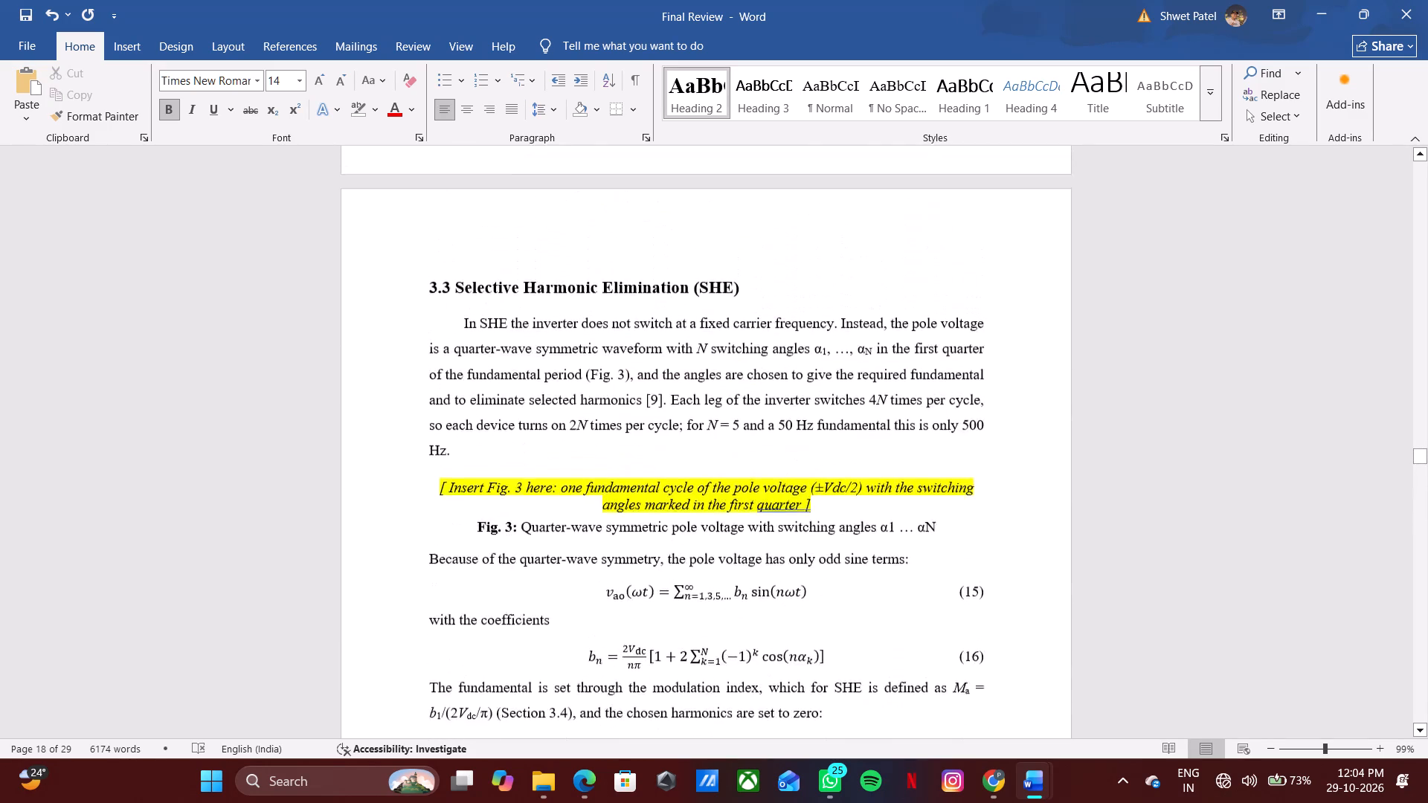
{"action": "scroll", "coordinate": [867, 405], "scroll_direction": "up", "scroll_amount": 3}
{"action": "scroll", "coordinate": [866, 409], "scroll_direction": "down", "scroll_amount": 1}
{"action": "scroll", "coordinate": [866, 409], "scroll_direction": "up", "scroll_amount": 20}
{"action": "scroll", "coordinate": [866, 409], "scroll_direction": "up", "scroll_amount": 8}
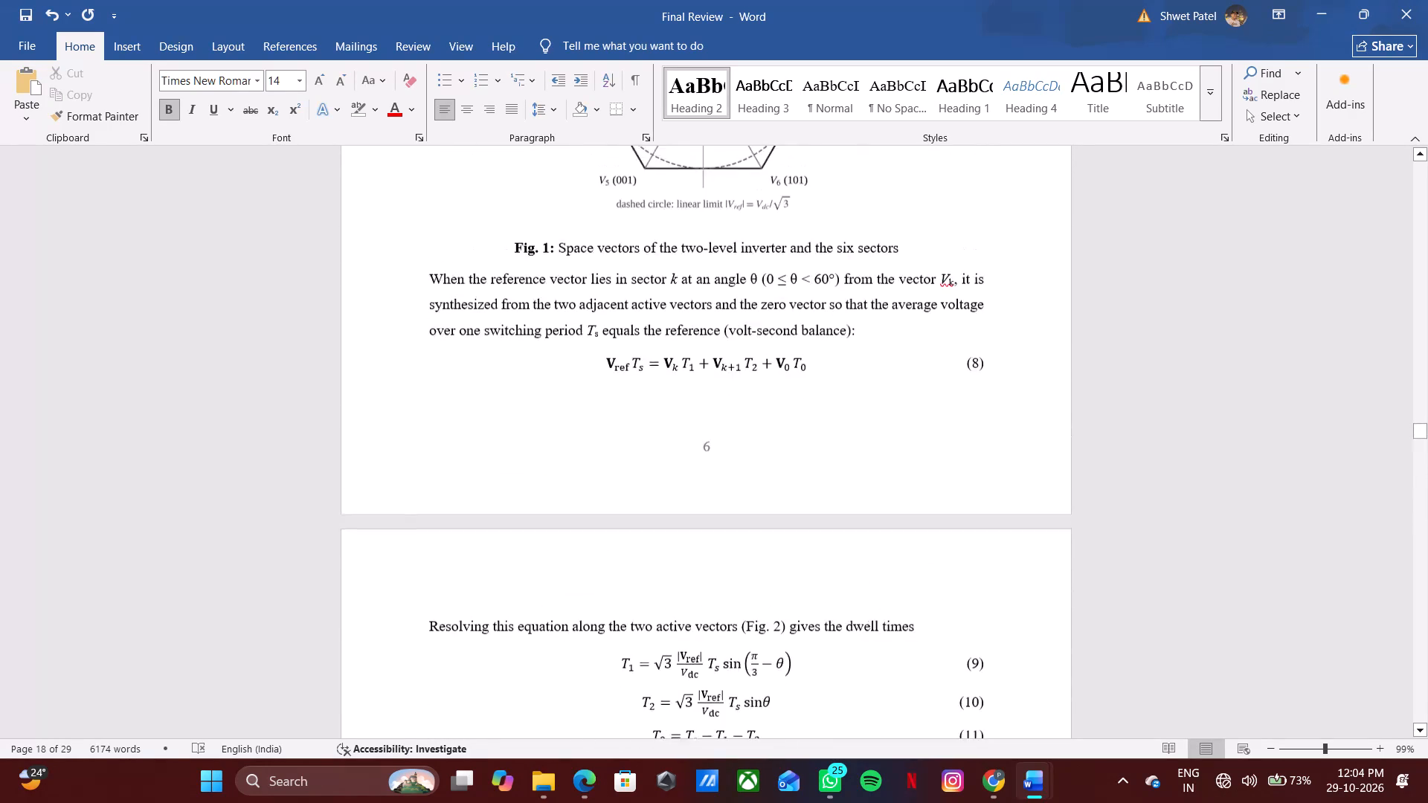
{"action": "scroll", "coordinate": [799, 596], "scroll_direction": "up", "scroll_amount": 20}
{"action": "scroll", "coordinate": [799, 596], "scroll_direction": "up", "scroll_amount": 1}
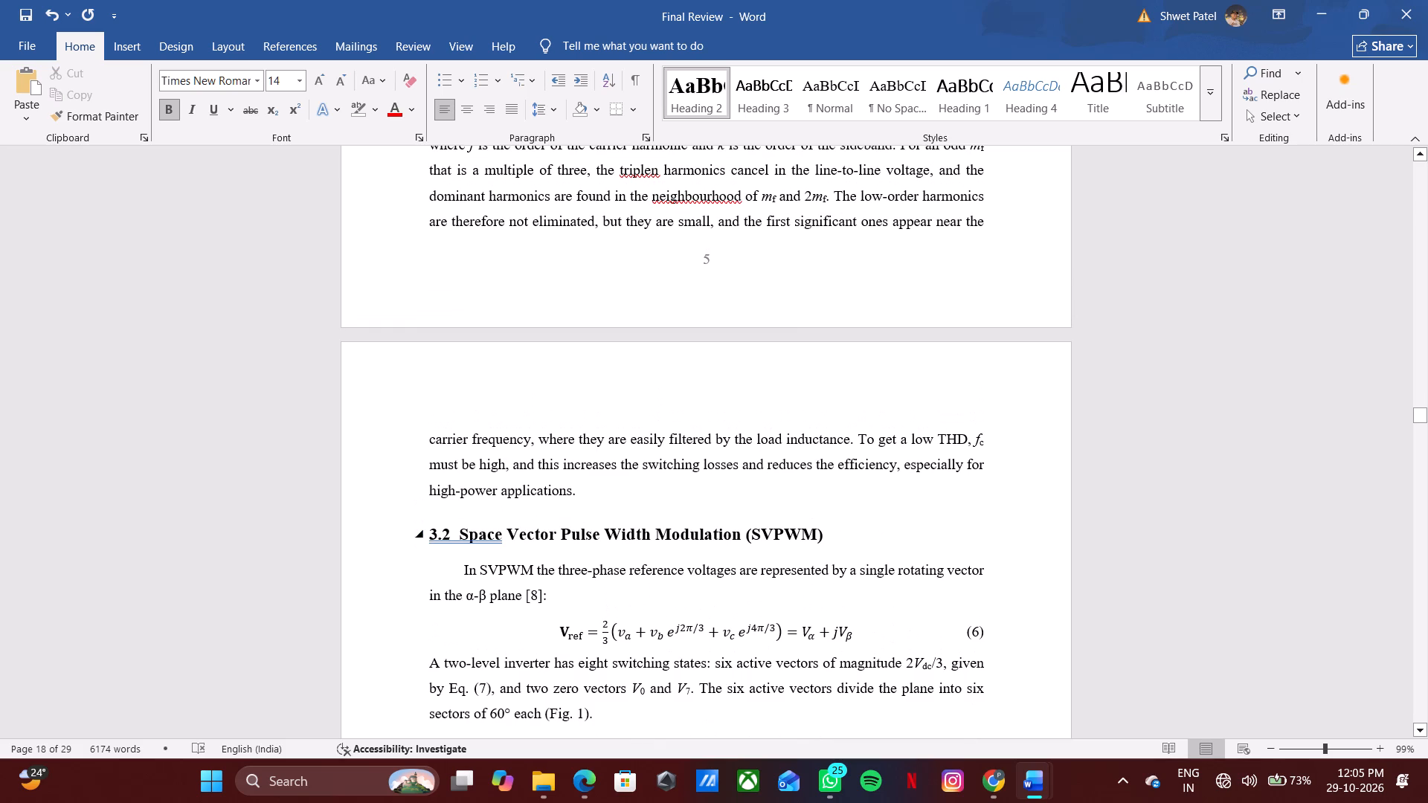
{"action": "left_click", "coordinate": [486, 534]}
{"action": "right_click", "coordinate": [486, 534]}
{"action": "left_click", "coordinate": [452, 236]}
Apply the spelling suggestion "utilizes" in the sentence about the DC link below Eq. (4).
{"action": "scroll", "coordinate": [712, 442], "scroll_direction": "up", "scroll_amount": 7}
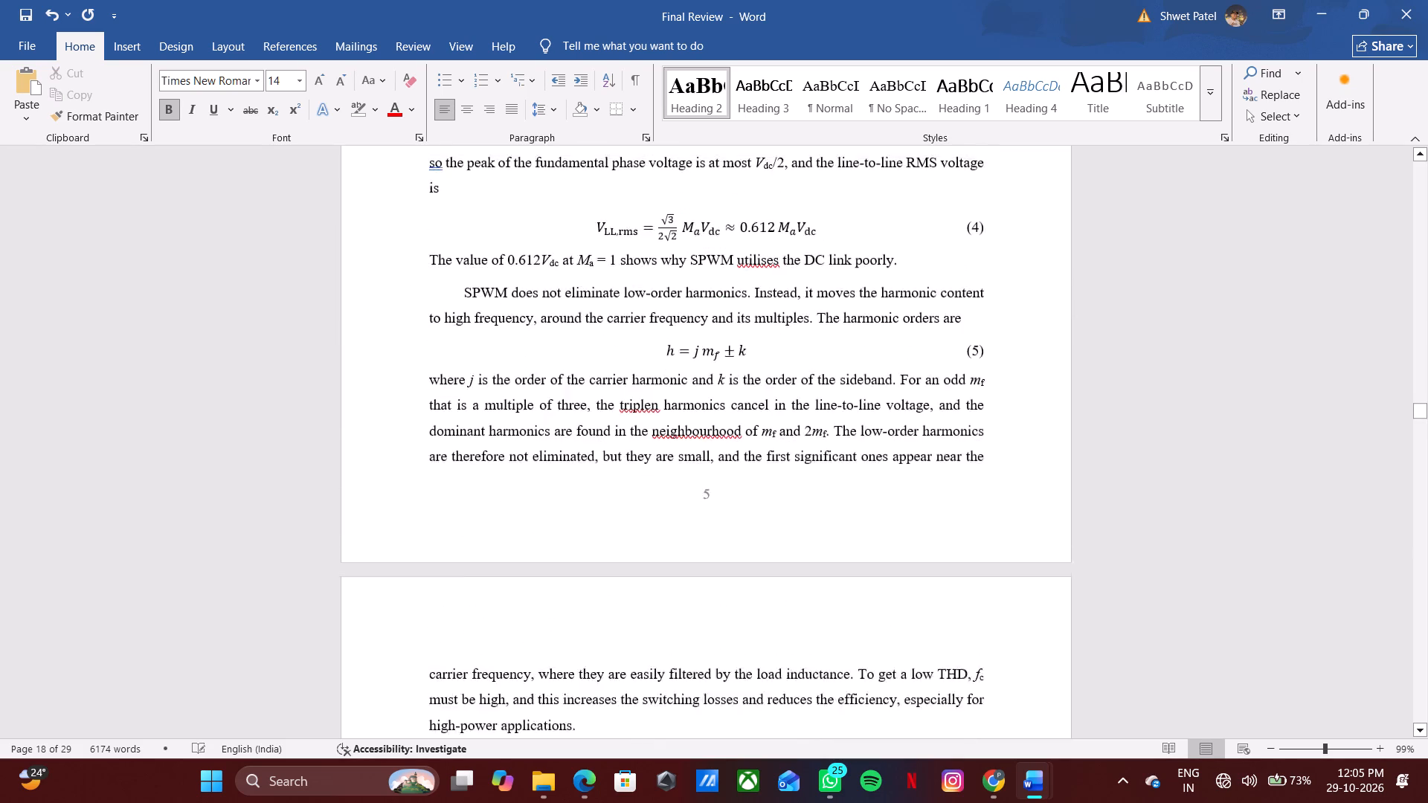
{"action": "scroll", "coordinate": [760, 457], "scroll_direction": "up", "scroll_amount": 4}
{"action": "left_click", "coordinate": [753, 491]}
{"action": "right_click", "coordinate": [752, 491]}
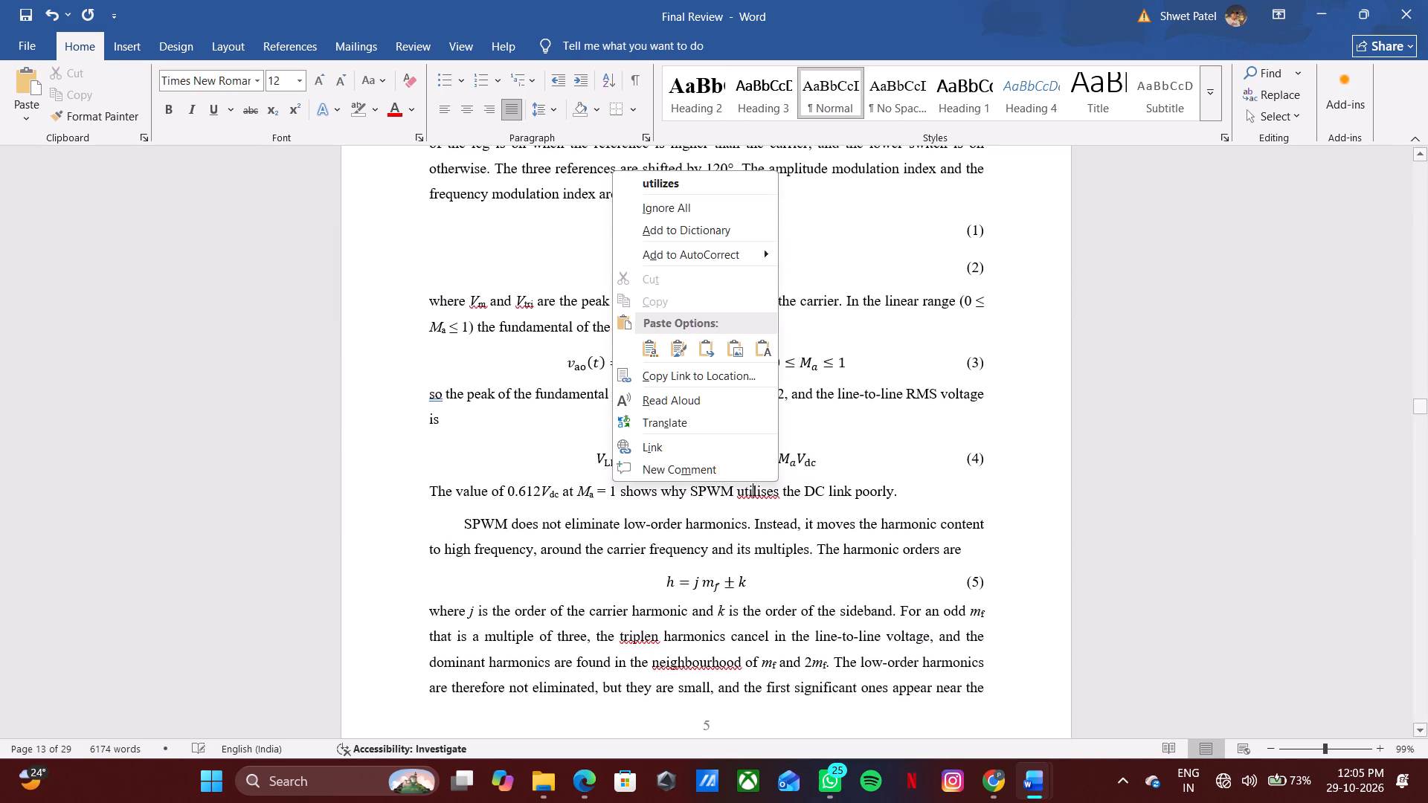
{"action": "left_click", "coordinate": [695, 192]}
Apply the grammar suggestion to correct the spacing in the "3.1 Sinusoidal Pulse Width Modulation (SPWM)" heading.
{"action": "scroll", "coordinate": [944, 580], "scroll_direction": "up", "scroll_amount": 6}
{"action": "scroll", "coordinate": [866, 505], "scroll_direction": "up", "scroll_amount": 3}
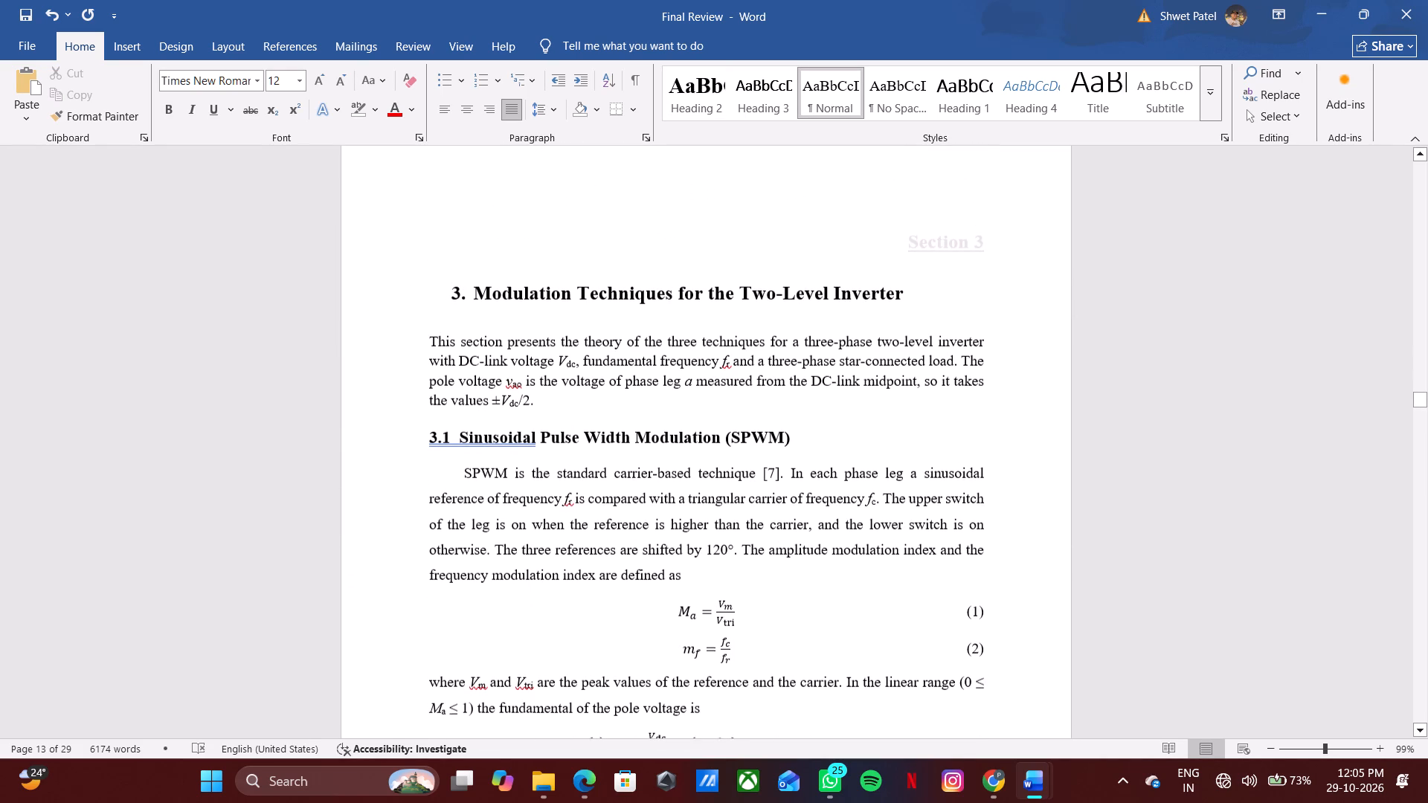
{"action": "left_click", "coordinate": [522, 440]}
{"action": "right_click", "coordinate": [522, 440]}
{"action": "left_click", "coordinate": [495, 459]}
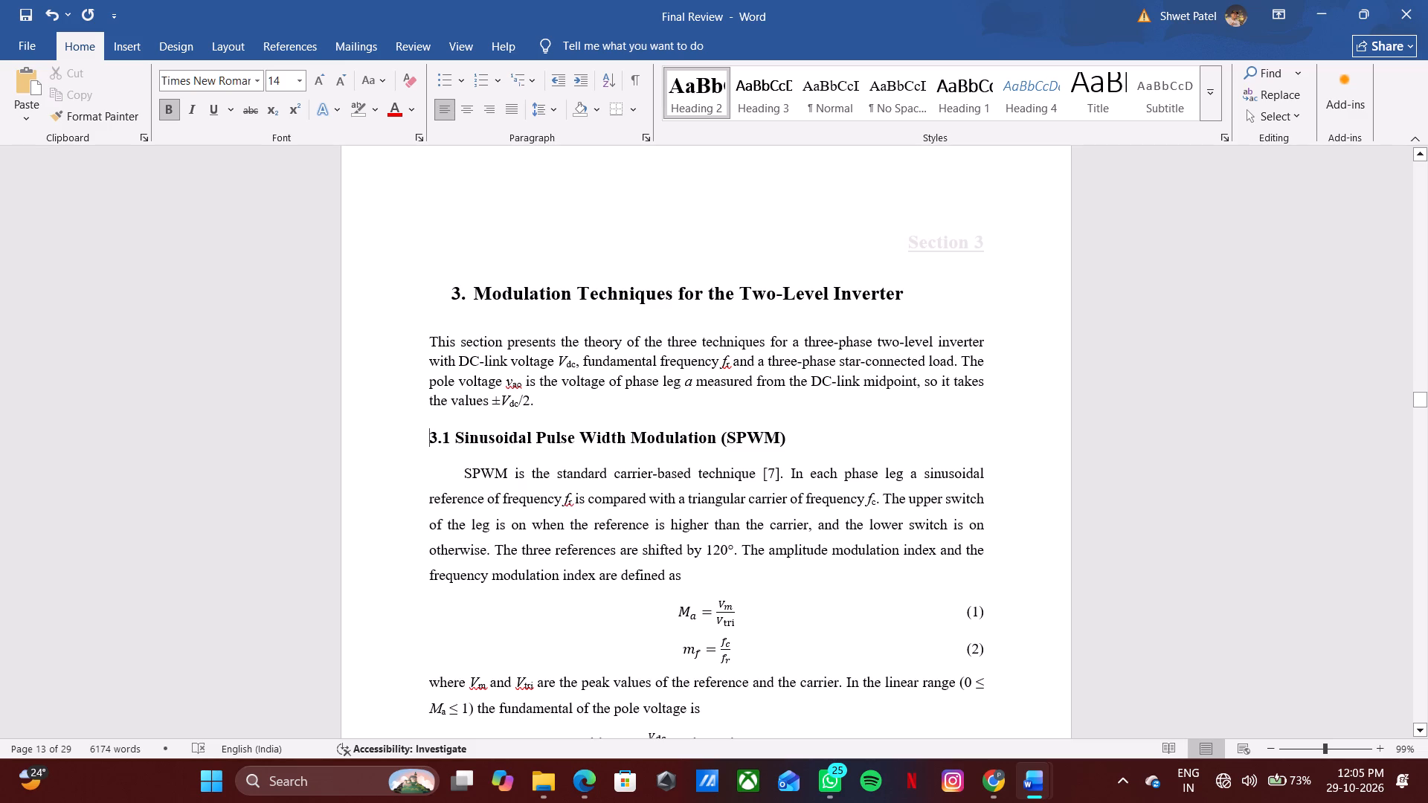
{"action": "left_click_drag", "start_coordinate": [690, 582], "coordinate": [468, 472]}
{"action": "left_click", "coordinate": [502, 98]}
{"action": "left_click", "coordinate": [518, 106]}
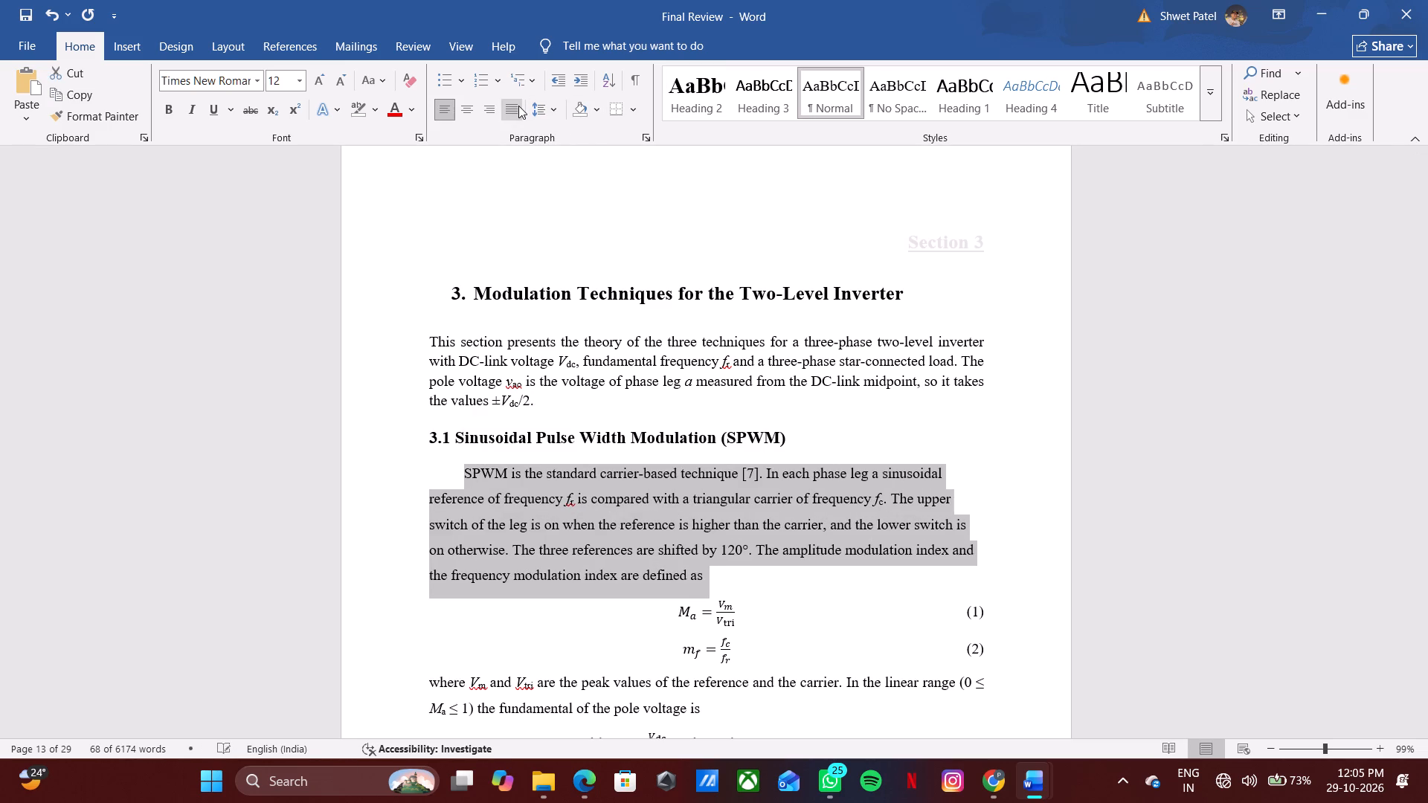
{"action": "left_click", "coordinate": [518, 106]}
Remove the first-line indent from the opening paragraph of section 3.1.
{"action": "left_click", "coordinate": [463, 465]}
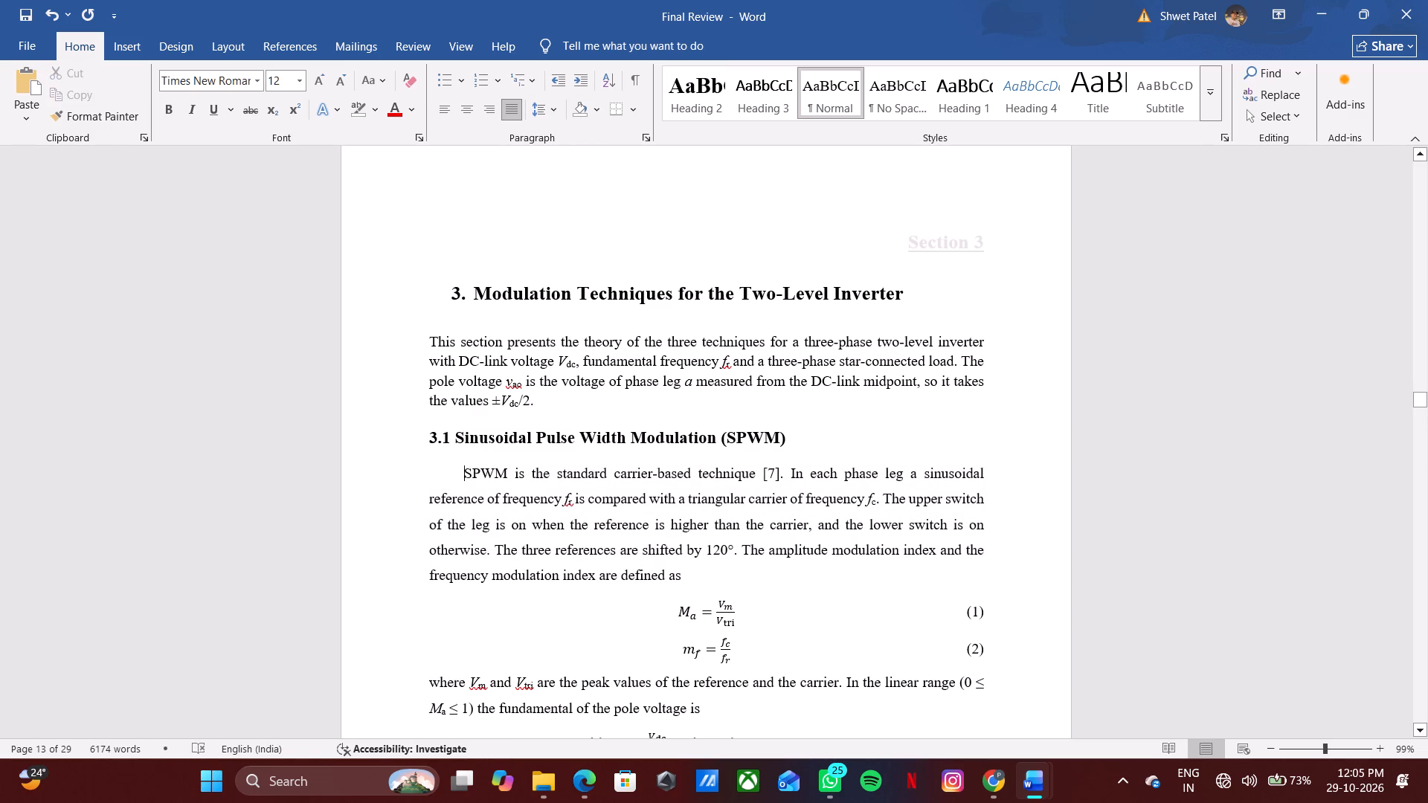
{"action": "key", "text": "BackSpace"}
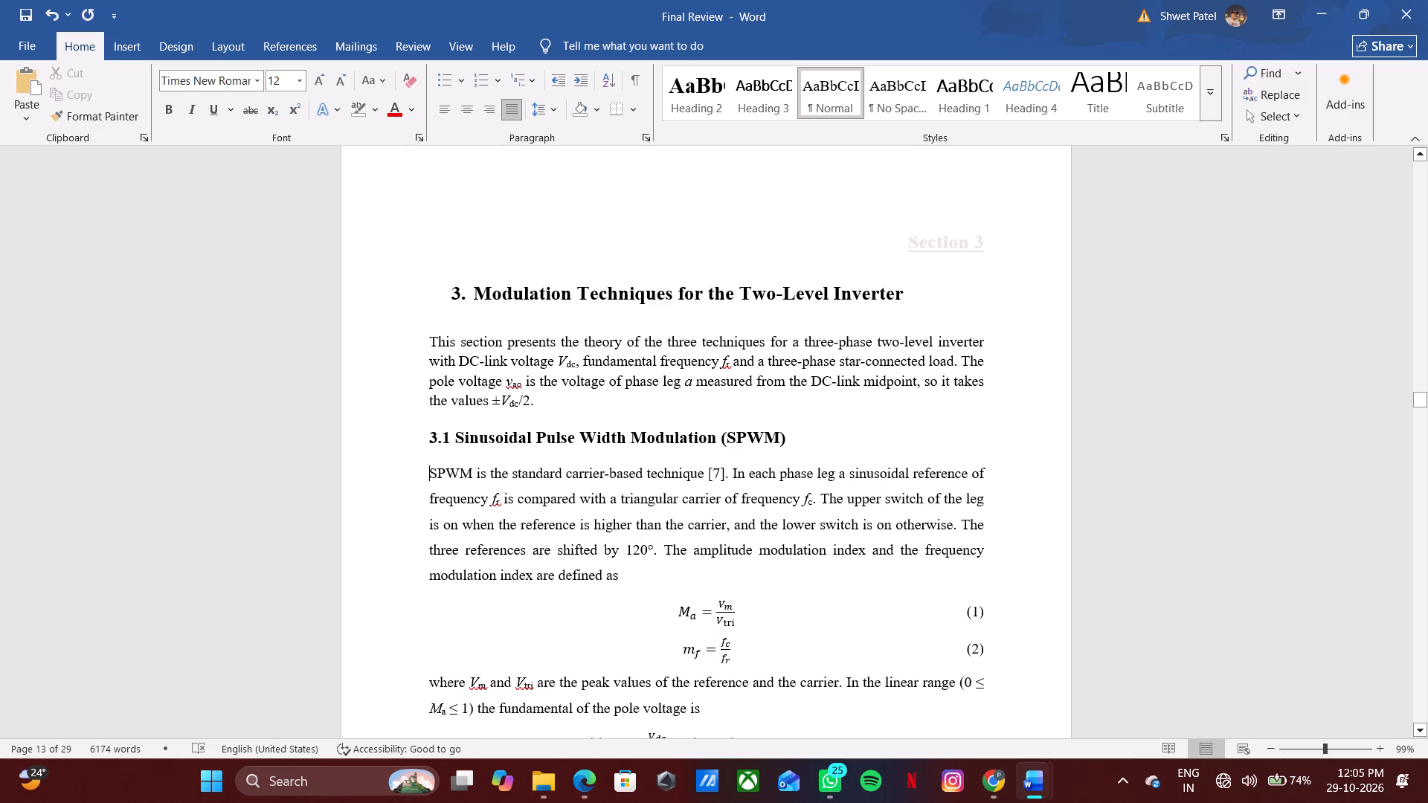
Replace the heading "4. Uncontrolled Rectifier with Inverter Topology-" with a copy of the "Section 3" label and the "Modulation Techniques for the Two-Level Inverter" heading.
{"action": "scroll", "coordinate": [654, 529], "scroll_direction": "down", "scroll_amount": 5}
{"action": "scroll", "coordinate": [654, 529], "scroll_direction": "up", "scroll_amount": 6}
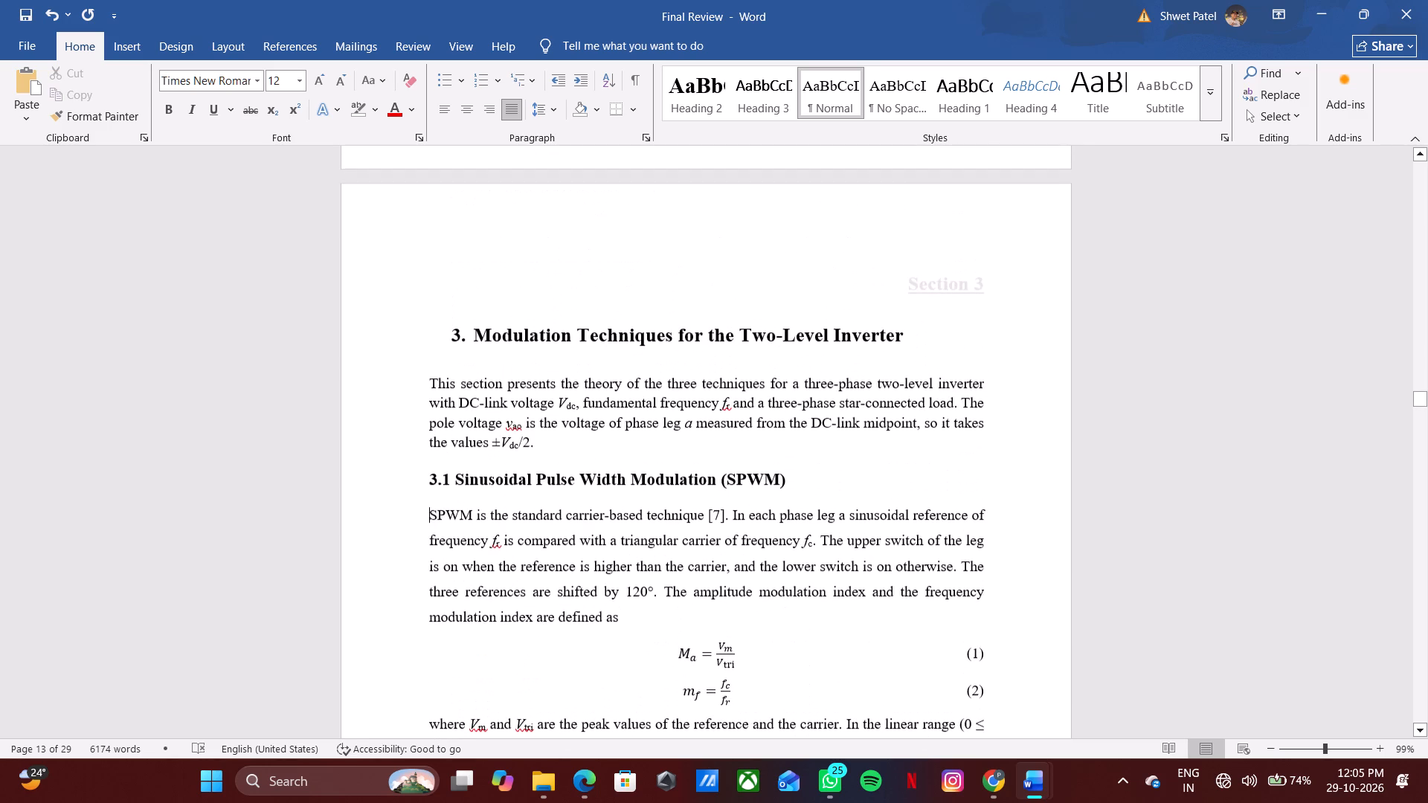
{"action": "left_click_drag", "start_coordinate": [986, 349], "coordinate": [425, 277]}
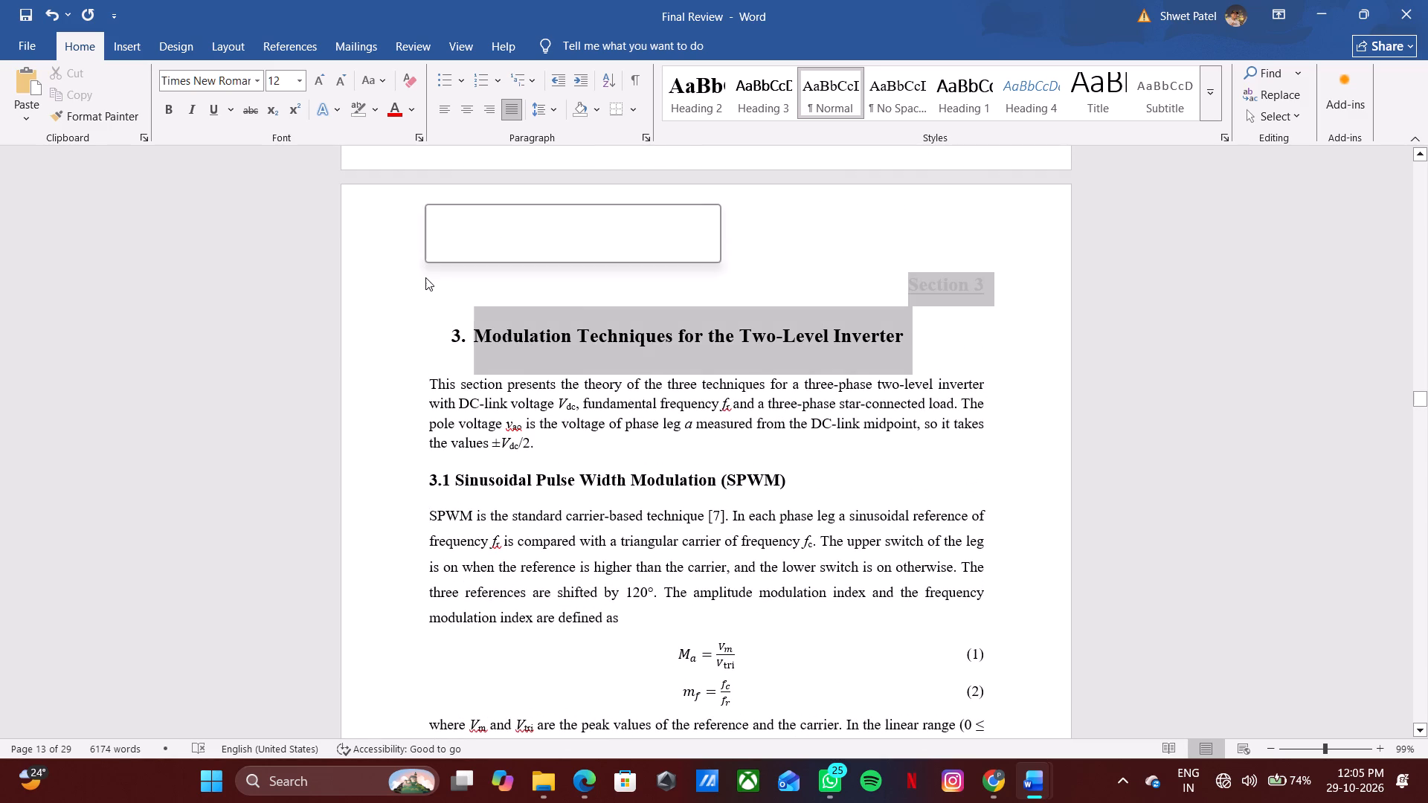
{"action": "key", "text": "ctrl+c"}
{"action": "scroll", "coordinate": [713, 417], "scroll_direction": "down", "scroll_amount": 20}
{"action": "scroll", "coordinate": [713, 417], "scroll_direction": "down", "scroll_amount": 4}
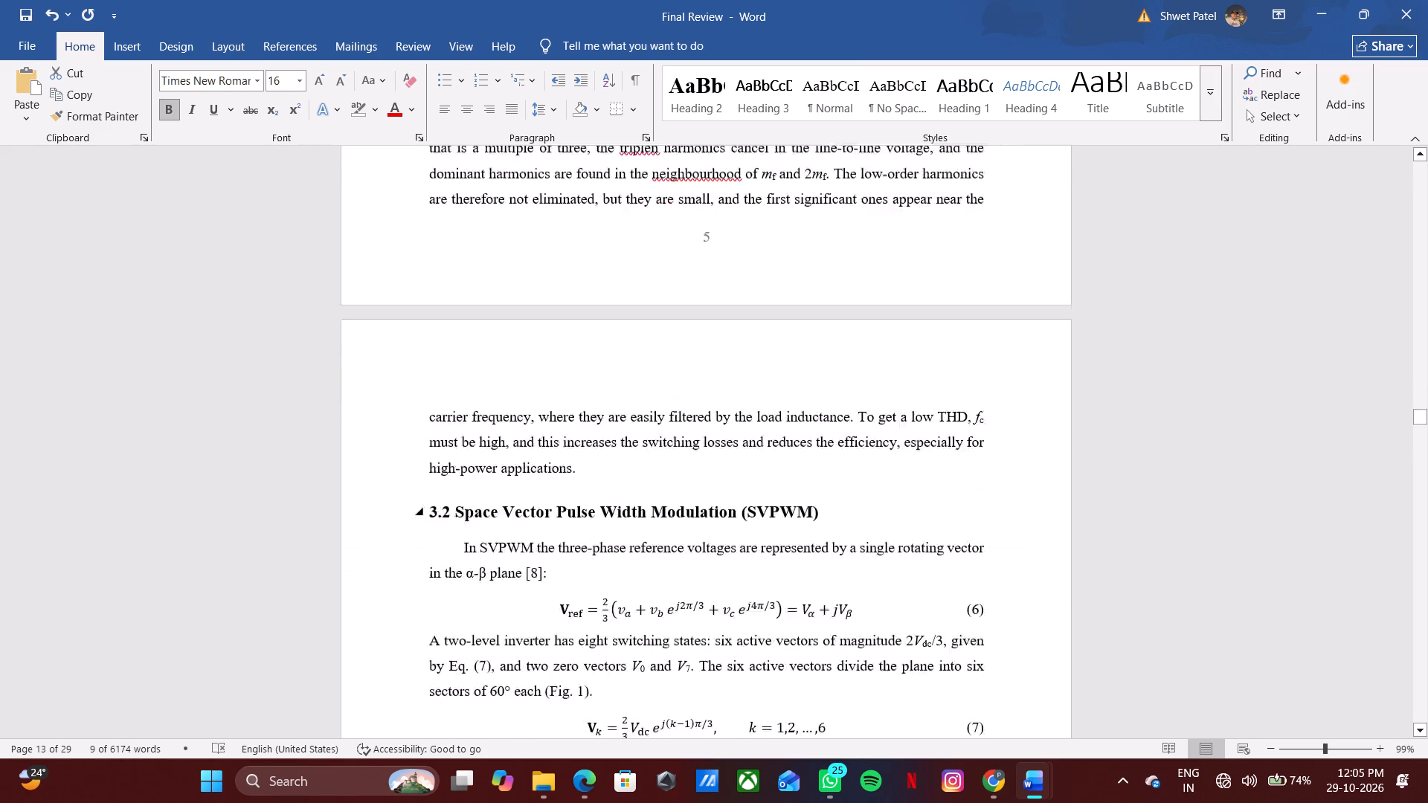
{"action": "scroll", "coordinate": [802, 387], "scroll_direction": "down", "scroll_amount": 20}
{"action": "scroll", "coordinate": [802, 387], "scroll_direction": "down", "scroll_amount": 20}
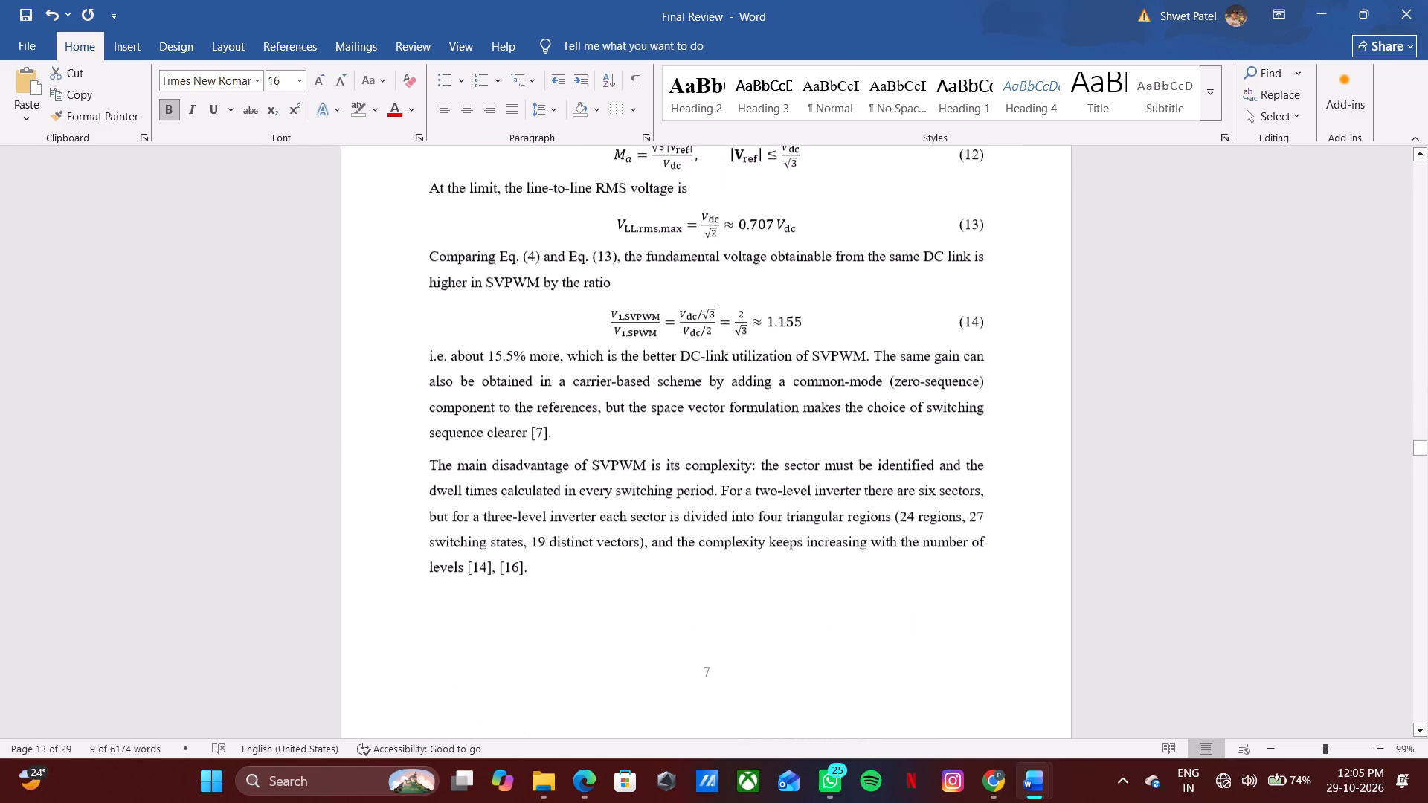
{"action": "scroll", "coordinate": [657, 401], "scroll_direction": "down", "scroll_amount": 8}
{"action": "scroll", "coordinate": [658, 400], "scroll_direction": "down", "scroll_amount": 20}
{"action": "scroll", "coordinate": [658, 400], "scroll_direction": "down", "scroll_amount": 5}
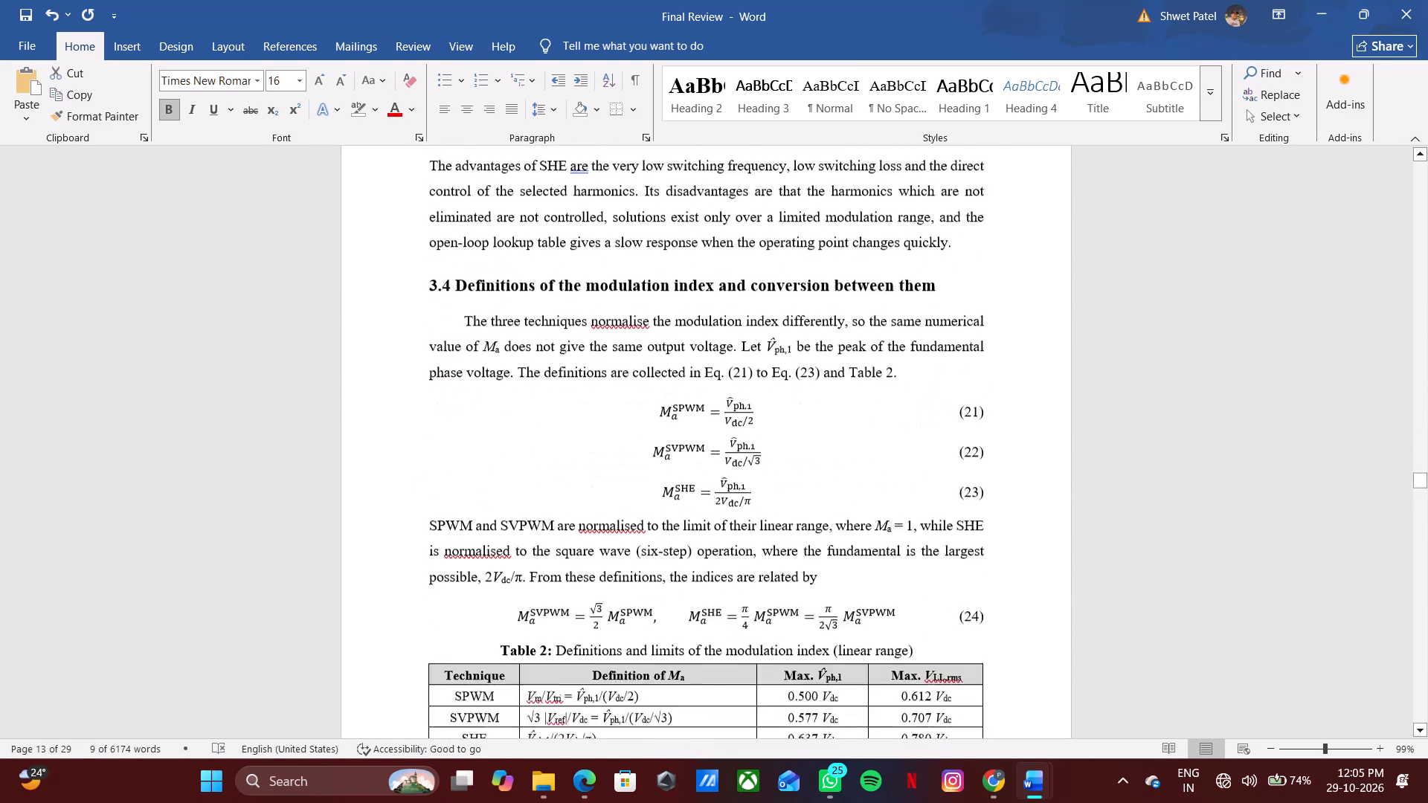
{"action": "scroll", "coordinate": [662, 406], "scroll_direction": "down", "scroll_amount": 20}
{"action": "scroll", "coordinate": [662, 406], "scroll_direction": "down", "scroll_amount": 16}
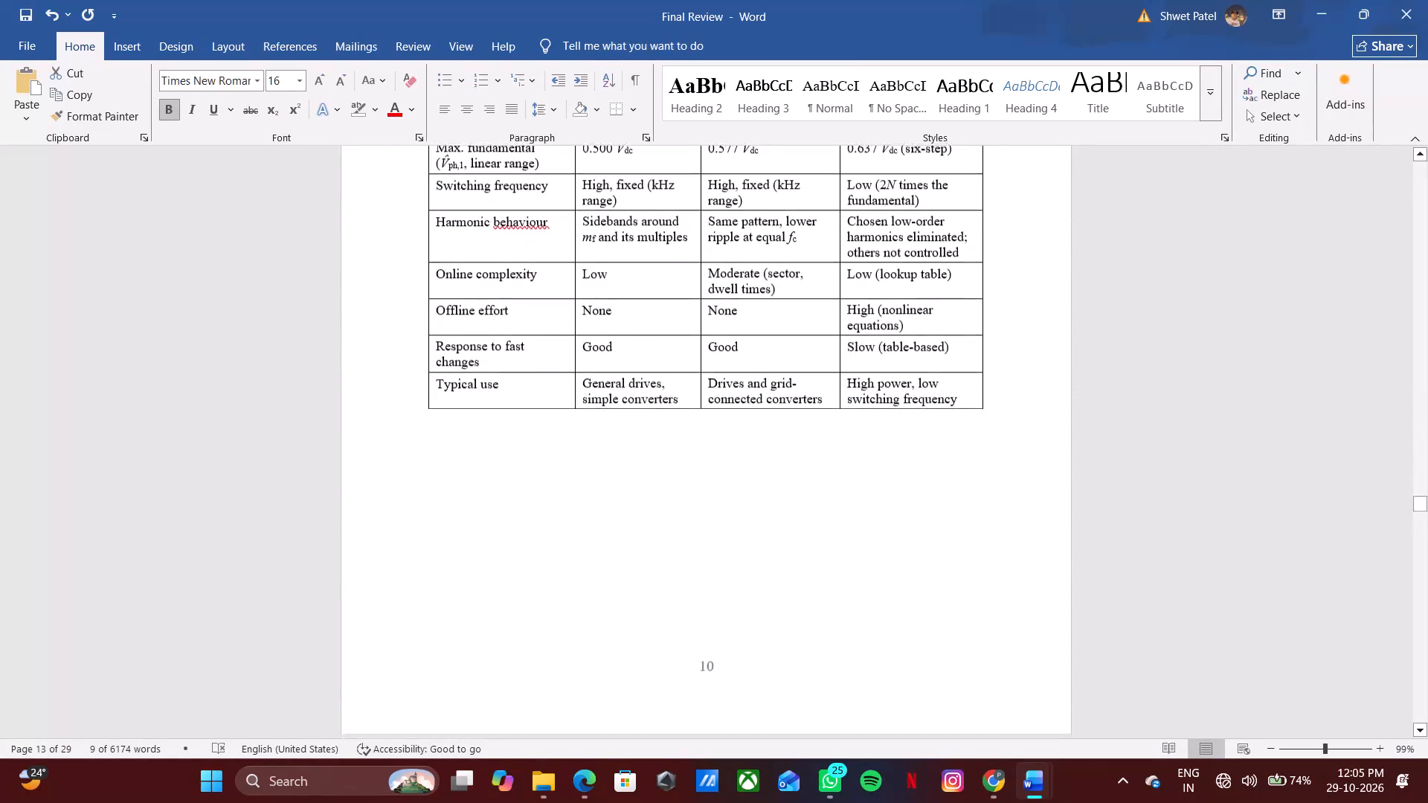
{"action": "scroll", "coordinate": [627, 453], "scroll_direction": "down", "scroll_amount": 11}
{"action": "left_click", "coordinate": [904, 453]}
{"action": "left_click_drag", "start_coordinate": [894, 458], "coordinate": [316, 468]}
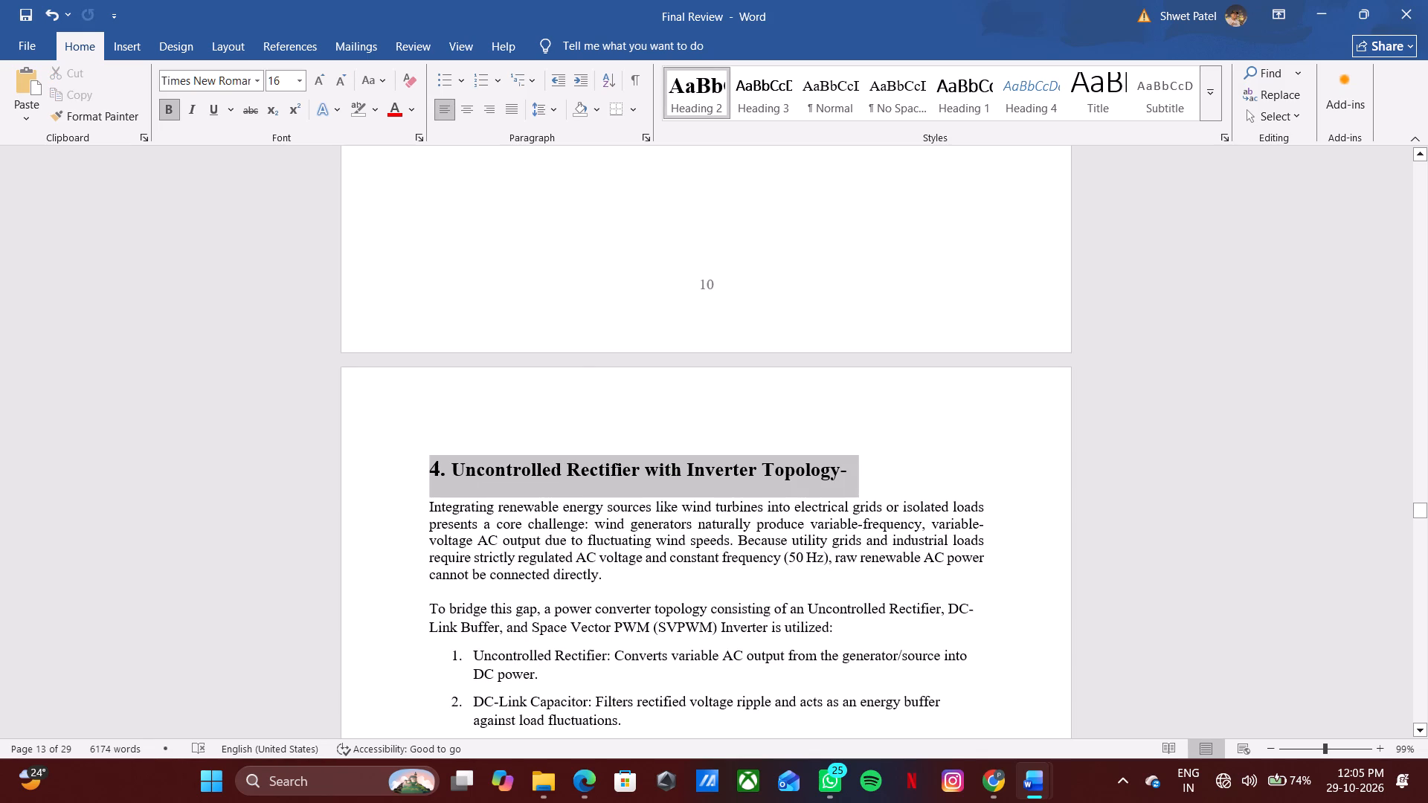
{"action": "left_click_drag", "start_coordinate": [316, 468], "coordinate": [315, 468]}
{"action": "key", "text": "BackSpace"}
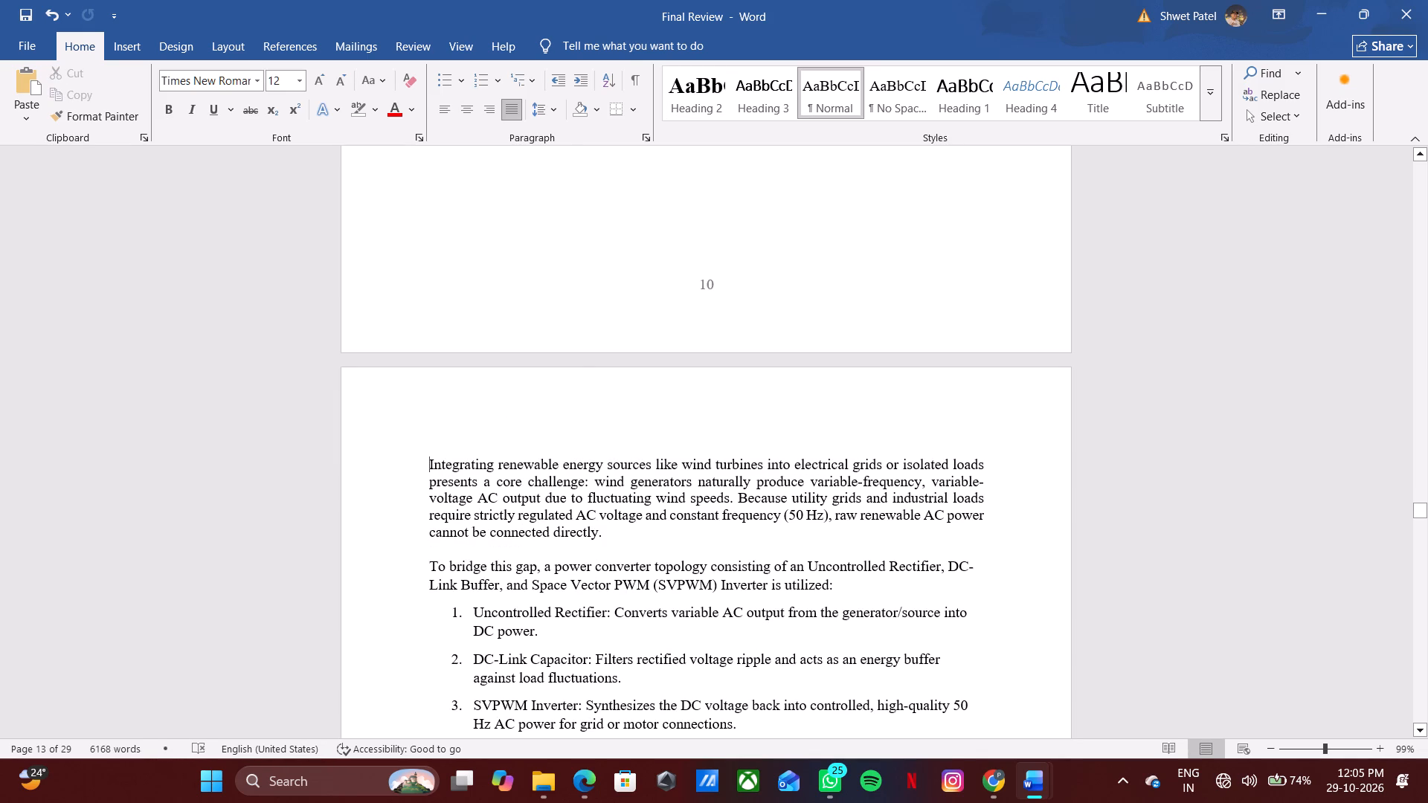
{"action": "key", "text": "ctrl+v"}
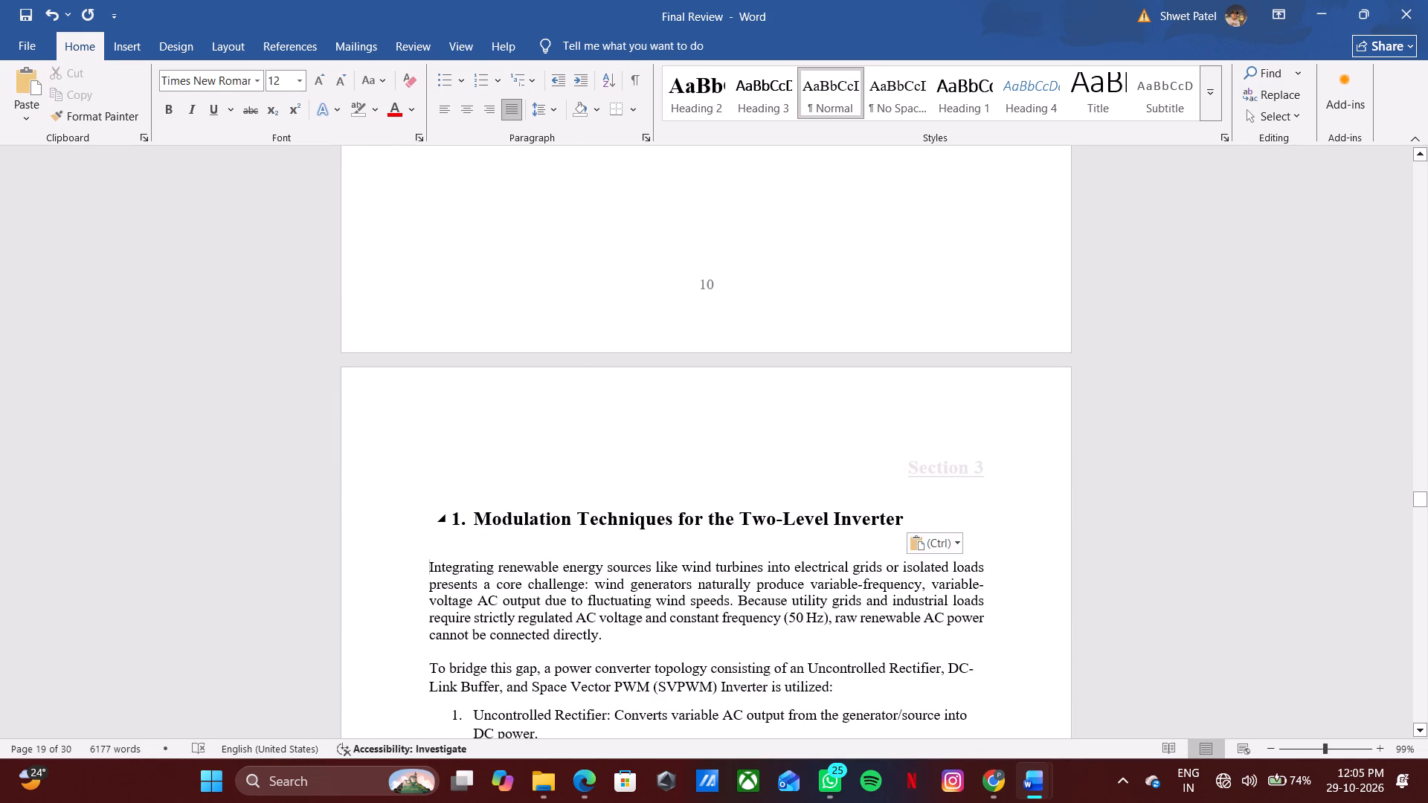
Replace the automatic number of the pasted "Modulation Techniques for the Two-Level Inverter" heading with "4.".
{"action": "left_click", "coordinate": [456, 515]}
{"action": "left_click", "coordinate": [458, 529]}
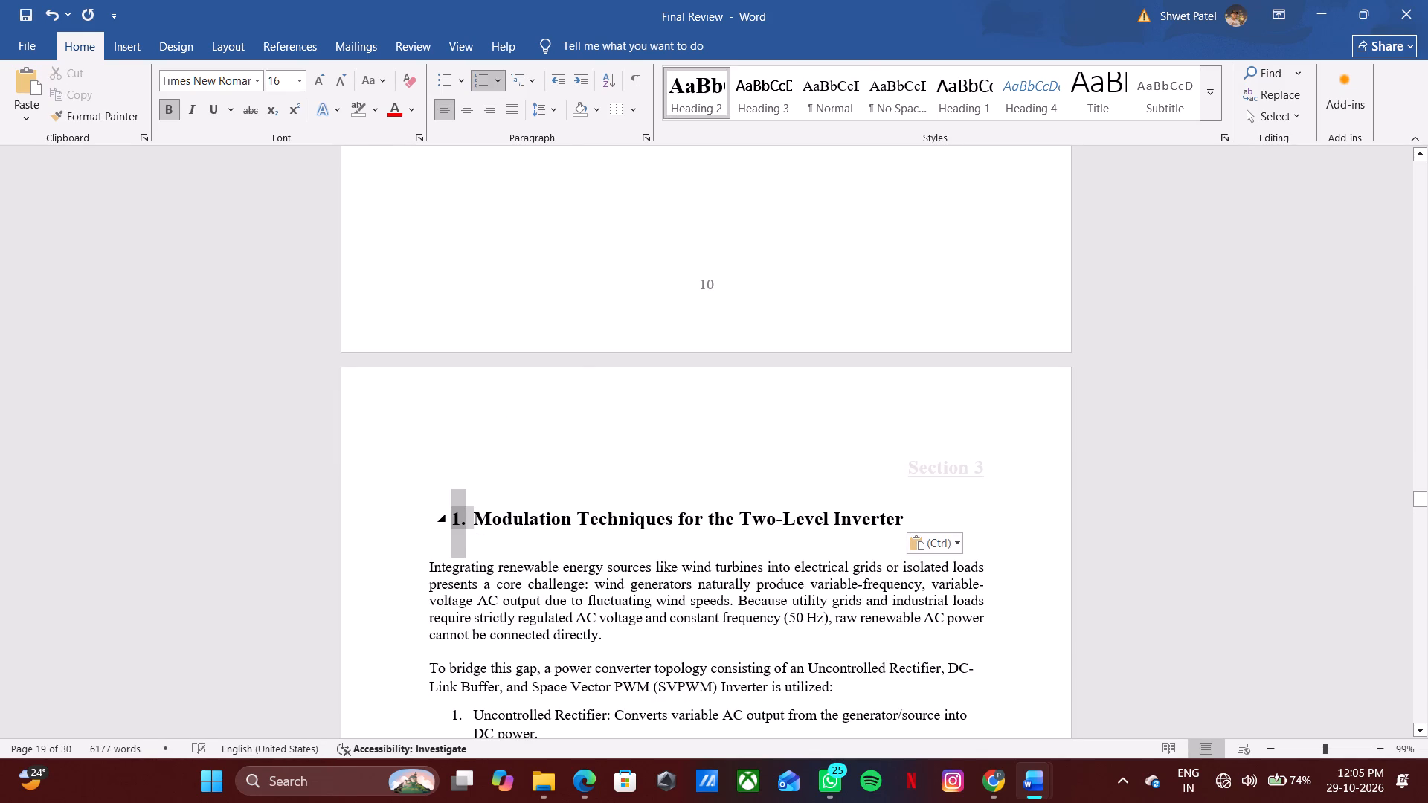
{"action": "left_click", "coordinate": [469, 520]}
{"action": "left_click", "coordinate": [458, 519]}
{"action": "key", "text": "BackSpace"}
{"action": "type", "text": "4."}
Change the section label above the pasted heading to "Section 4".
{"action": "left_click", "coordinate": [981, 471]}
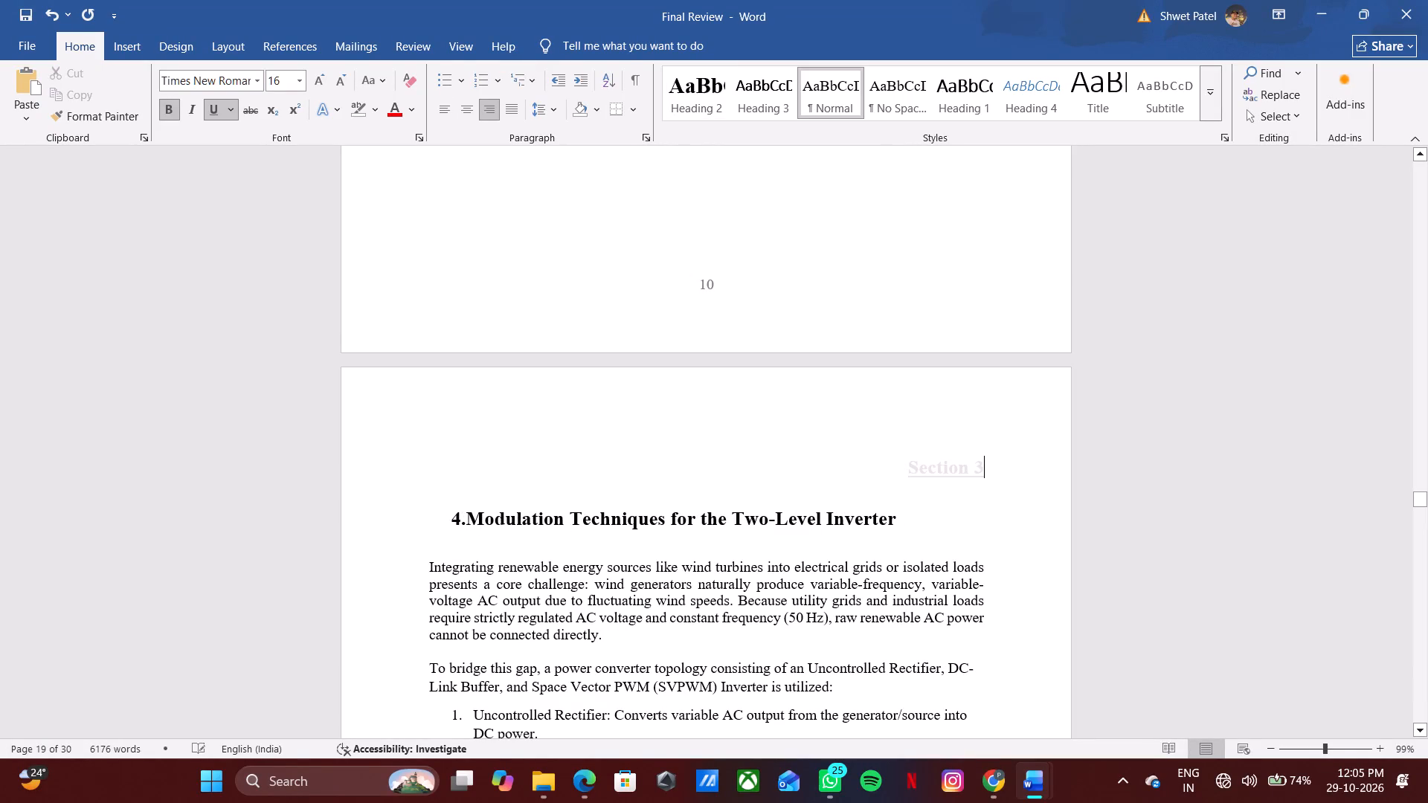
{"action": "left_click", "coordinate": [992, 474]}
{"action": "key", "text": "BackSpace"}
{"action": "key", "text": "4"}
{"action": "left_click", "coordinate": [443, 517]}
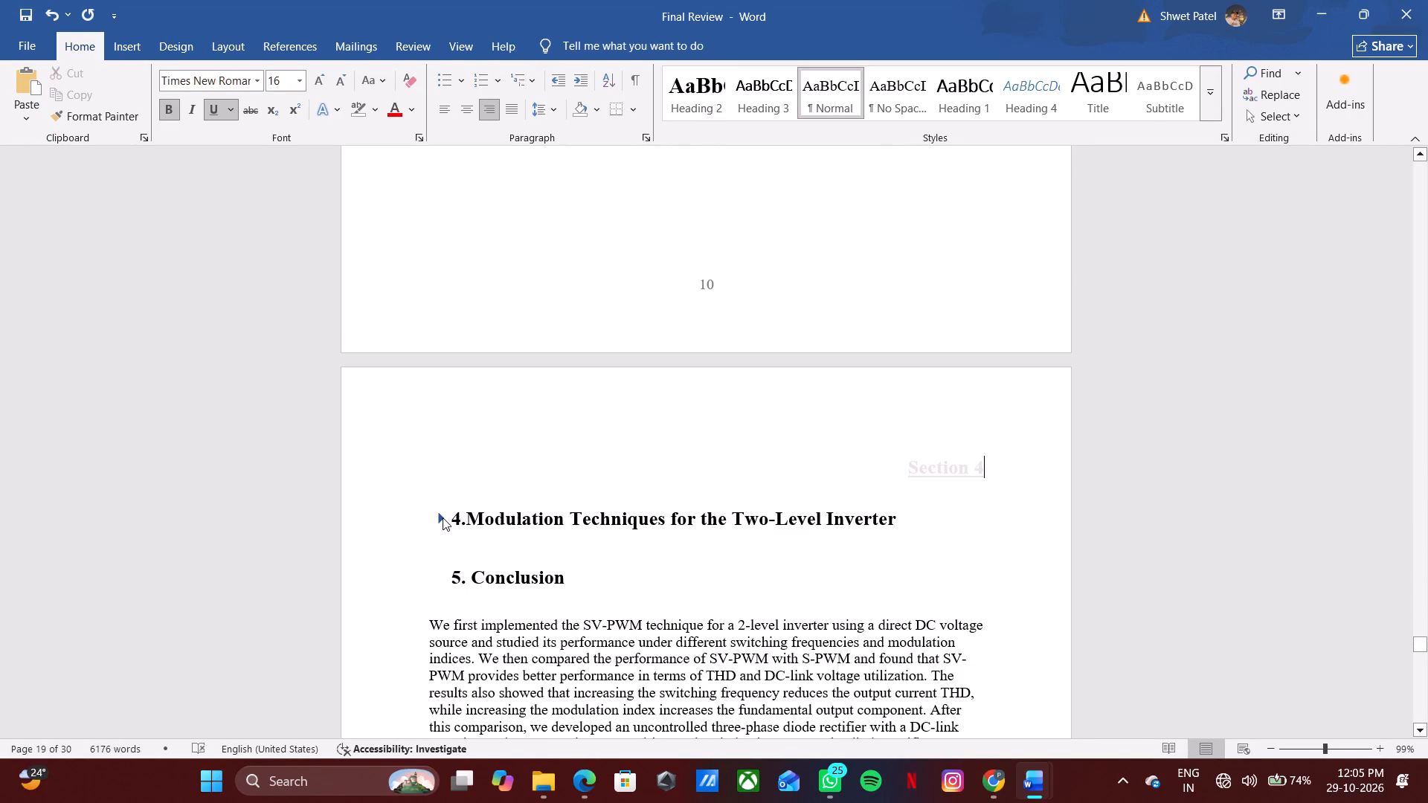
{"action": "left_click", "coordinate": [443, 517]}
Copy the title "Simulation Model and Parameters" from Review_1_updated and paste it over the section 4 heading text in Final Review.
{"action": "scroll", "coordinate": [443, 517], "scroll_direction": "down", "scroll_amount": 2}
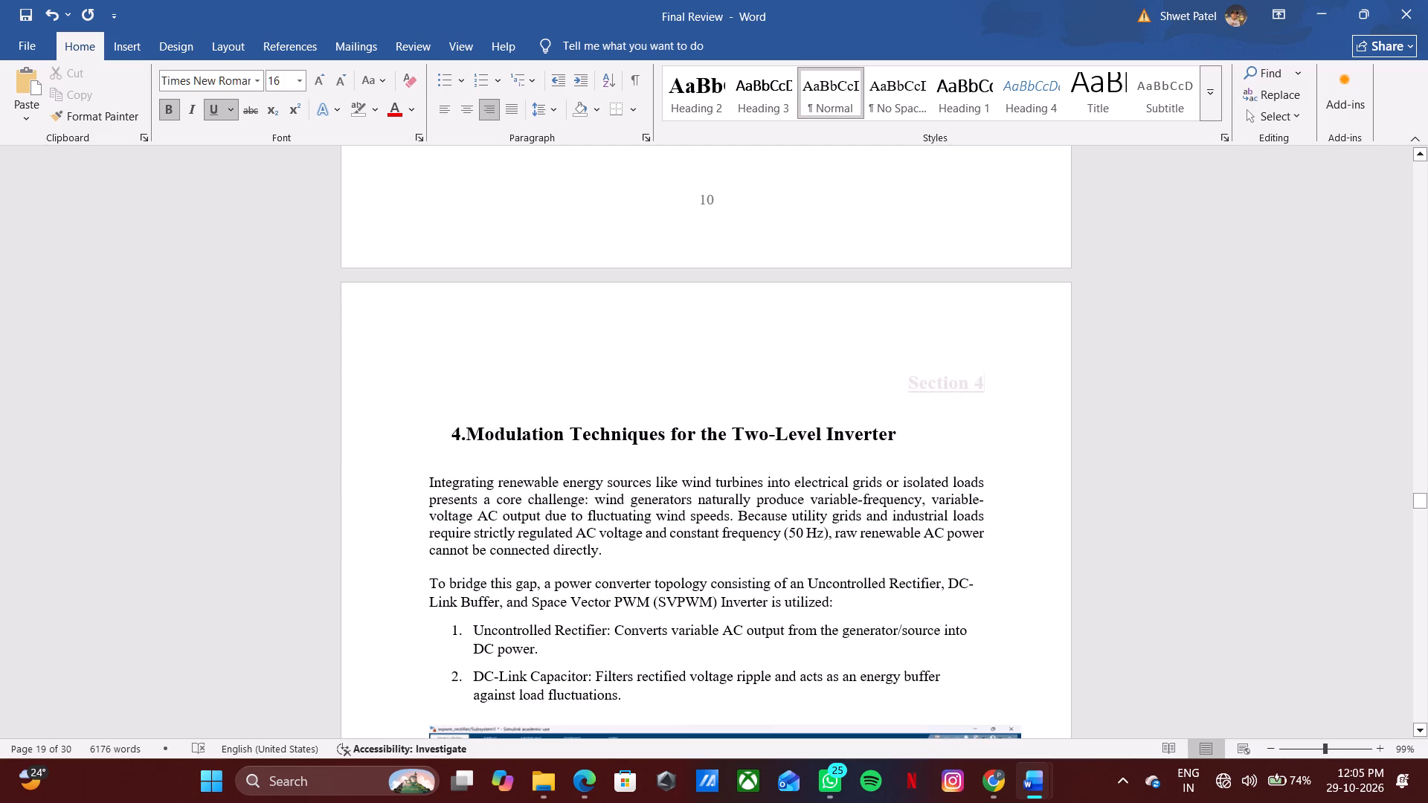
{"action": "key", "text": "alt+Tab"}
{"action": "scroll", "coordinate": [674, 512], "scroll_direction": "down", "scroll_amount": 9}
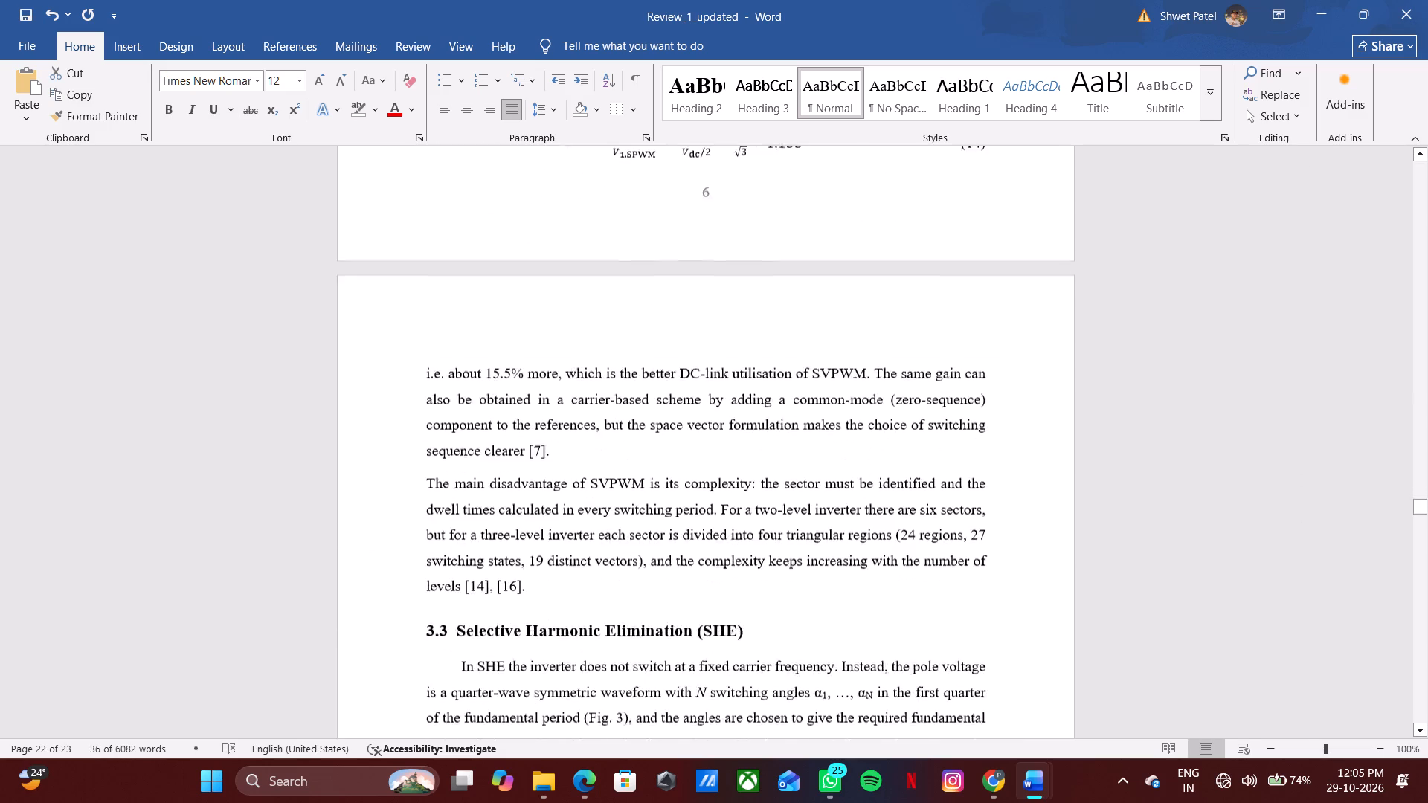
{"action": "scroll", "coordinate": [670, 491], "scroll_direction": "down", "scroll_amount": 11}
{"action": "middle_click", "coordinate": [688, 443]}
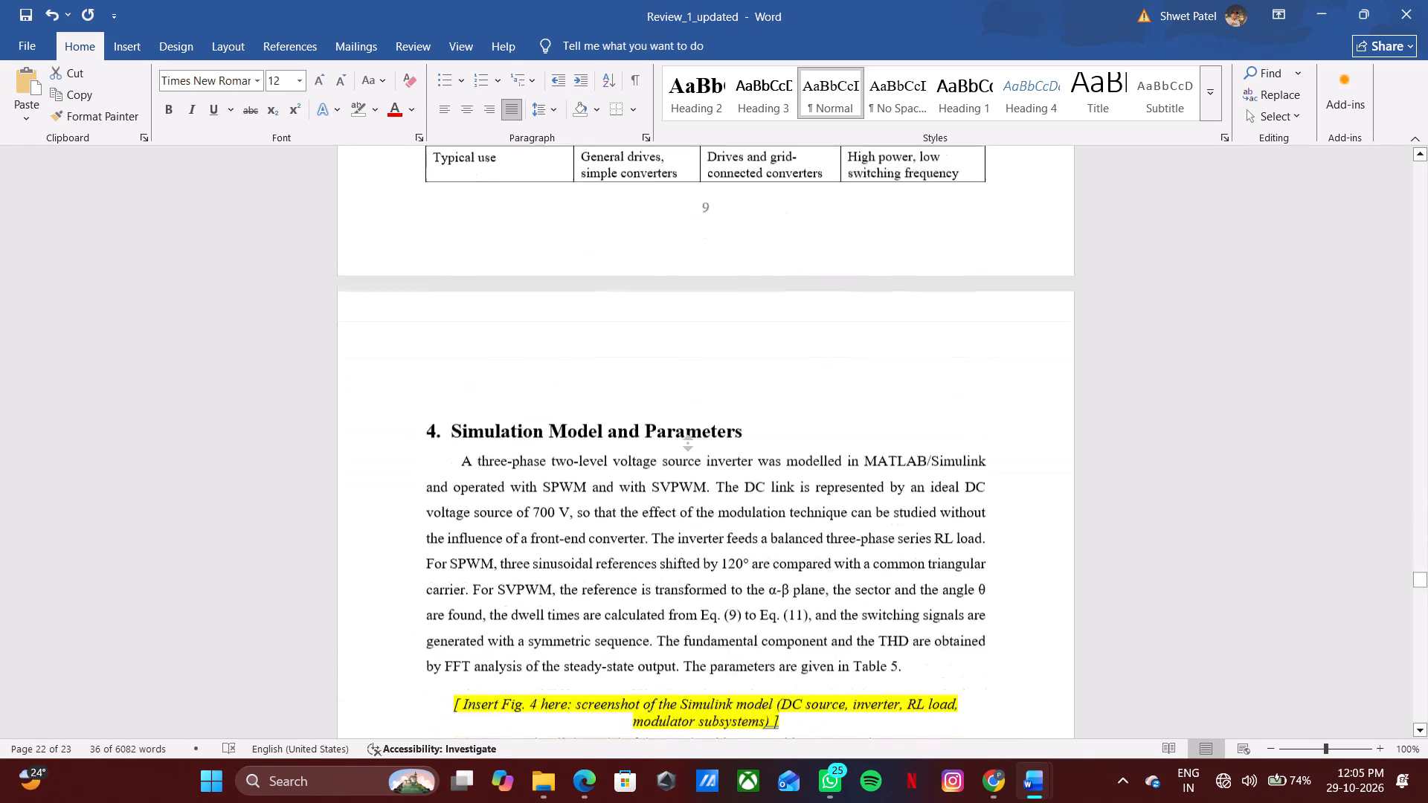
{"action": "middle_click", "coordinate": [676, 563]}
{"action": "scroll", "coordinate": [675, 546], "scroll_direction": "up", "scroll_amount": 5}
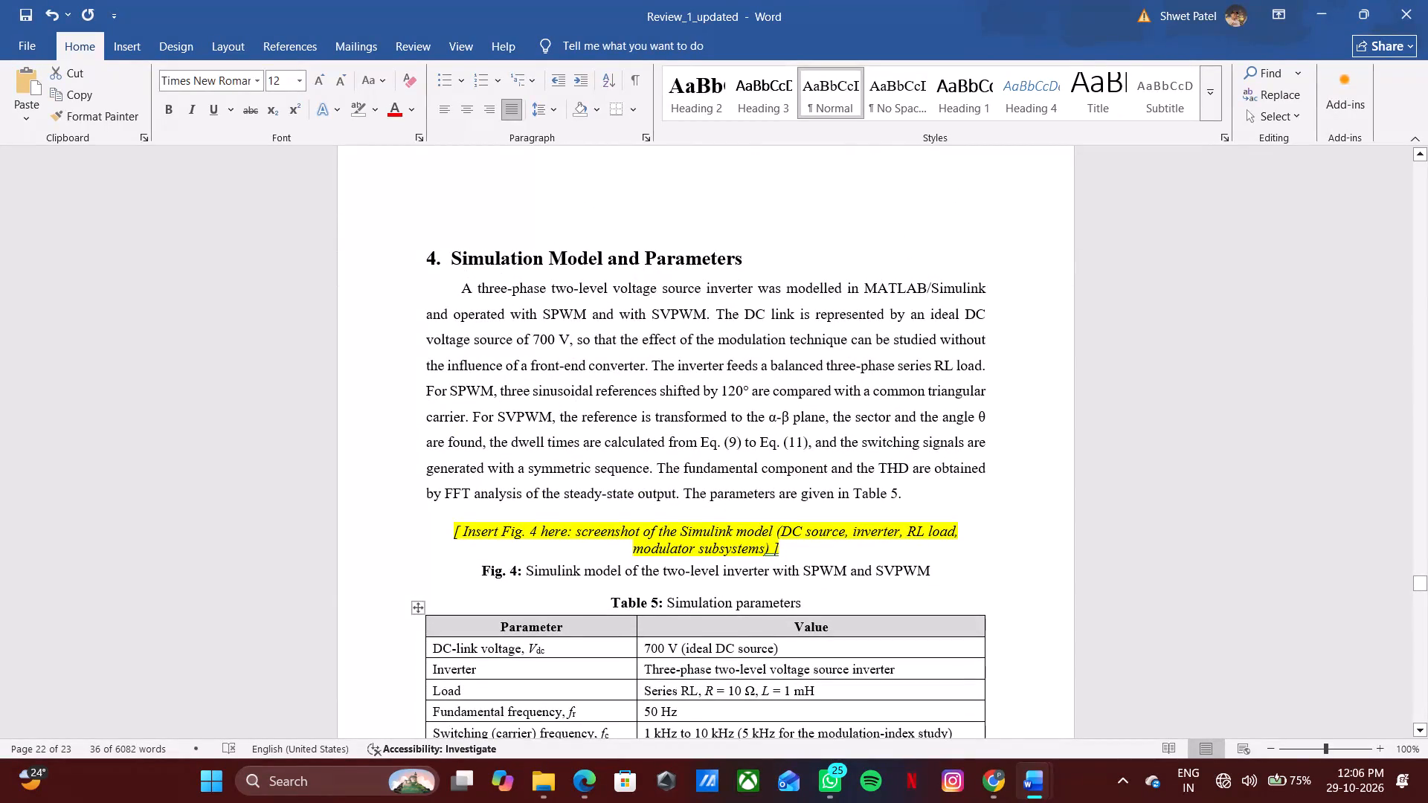
{"action": "left_click_drag", "start_coordinate": [455, 246], "coordinate": [740, 242]}
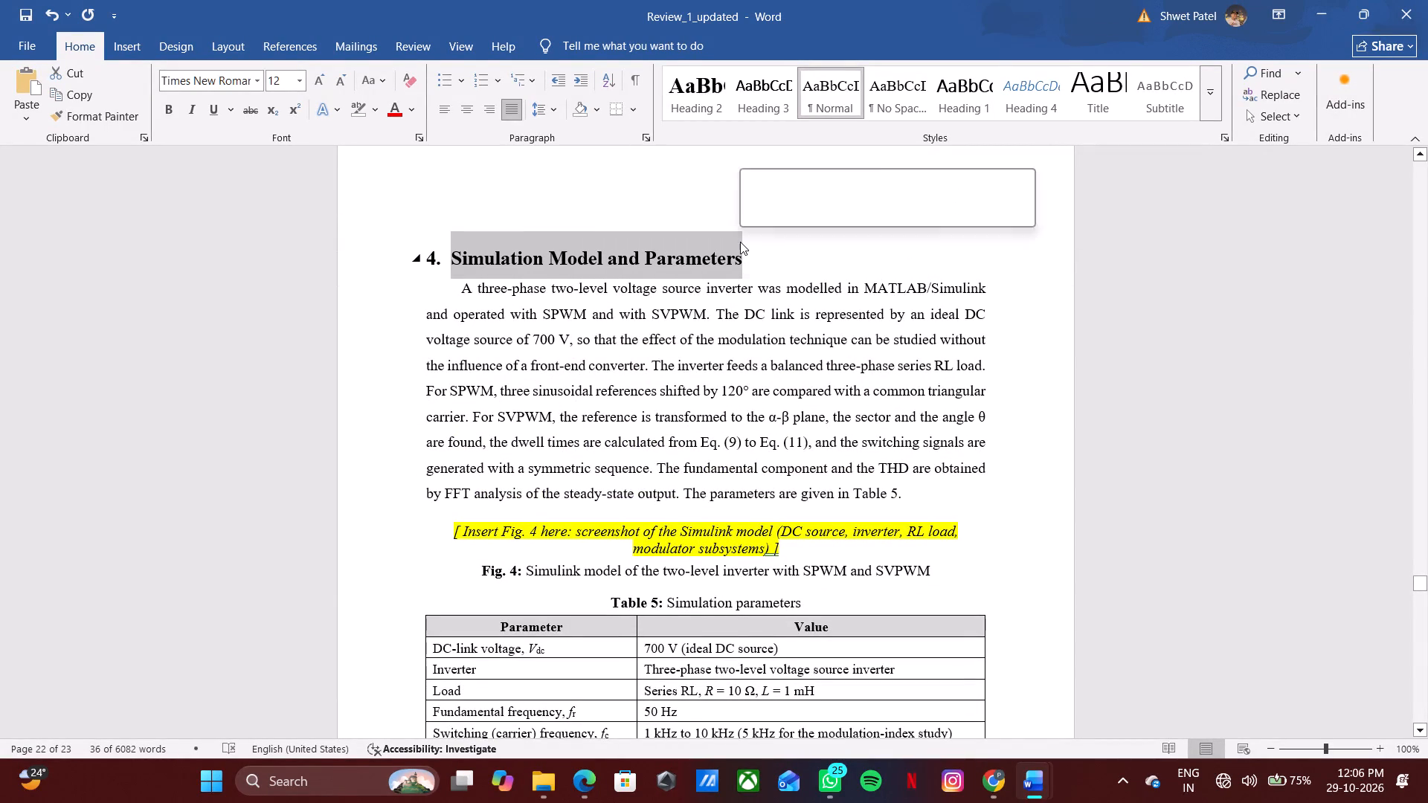
{"action": "key", "text": "ctrl+c"}
{"action": "key", "text": "alt+Tab"}
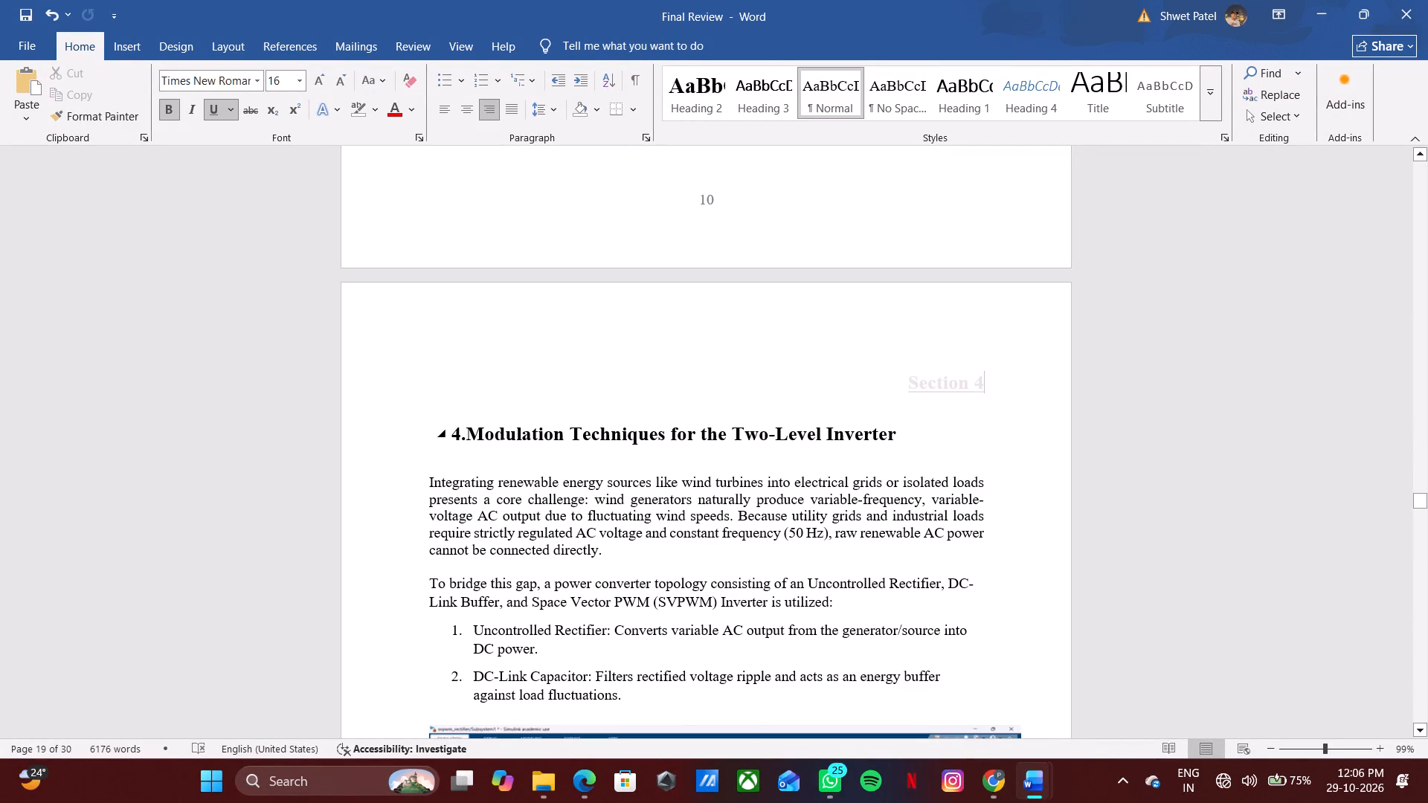
{"action": "left_click_drag", "start_coordinate": [895, 427], "coordinate": [502, 428]}
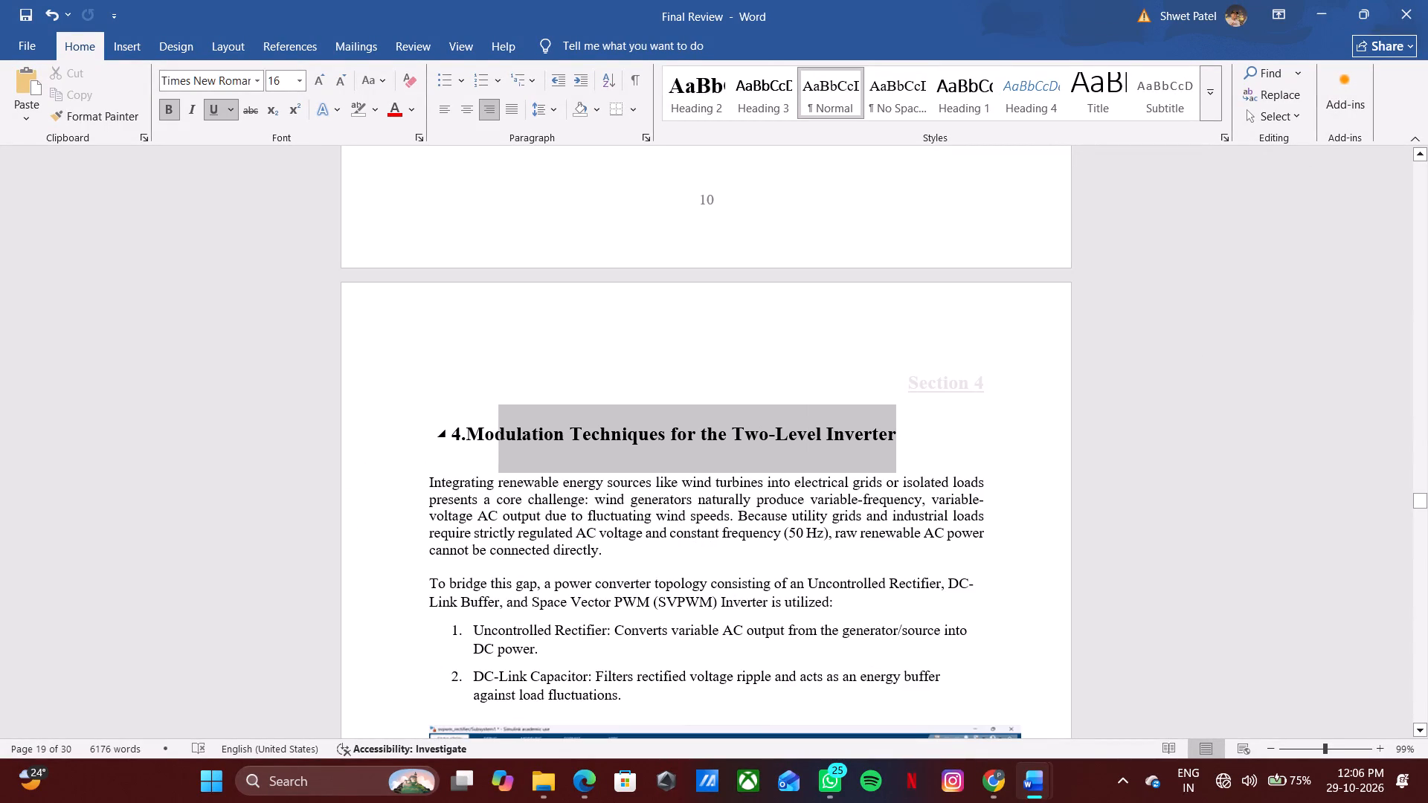
{"action": "left_click_drag", "start_coordinate": [502, 428], "coordinate": [505, 428]}
{"action": "key", "text": "ctrl+v"}
Delete the leftover "Mod" and old numbering before "Simulation Model and Parameters", and enter "4." as the heading number.
{"action": "left_click", "coordinate": [508, 433]}
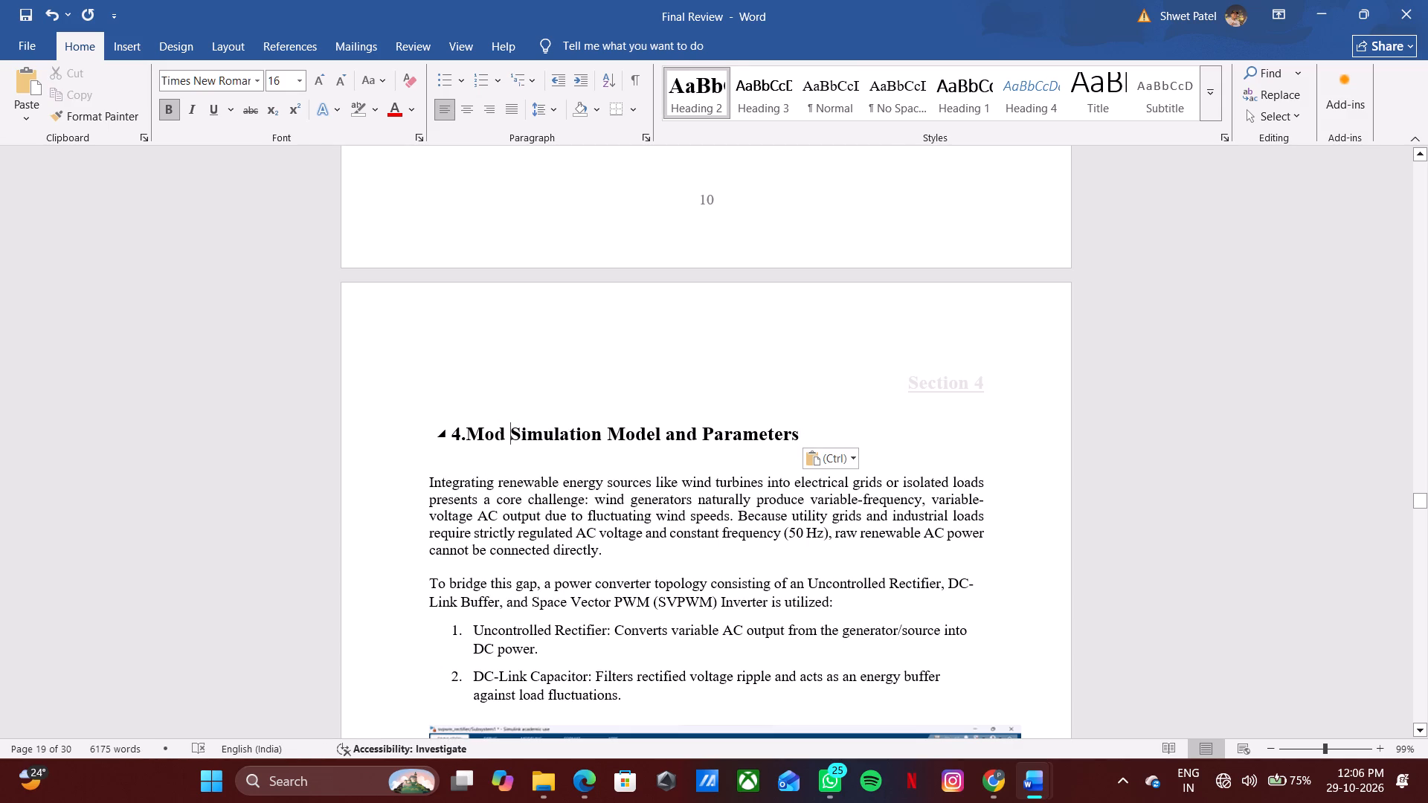
{"action": "key", "text": "BackSpace"}
{"action": "key", "text": "BackSpace"}
{"action": "key", "text": "BackSpace"}
{"action": "key", "text": "BackSpace"}
{"action": "key", "text": "BackSpace"}
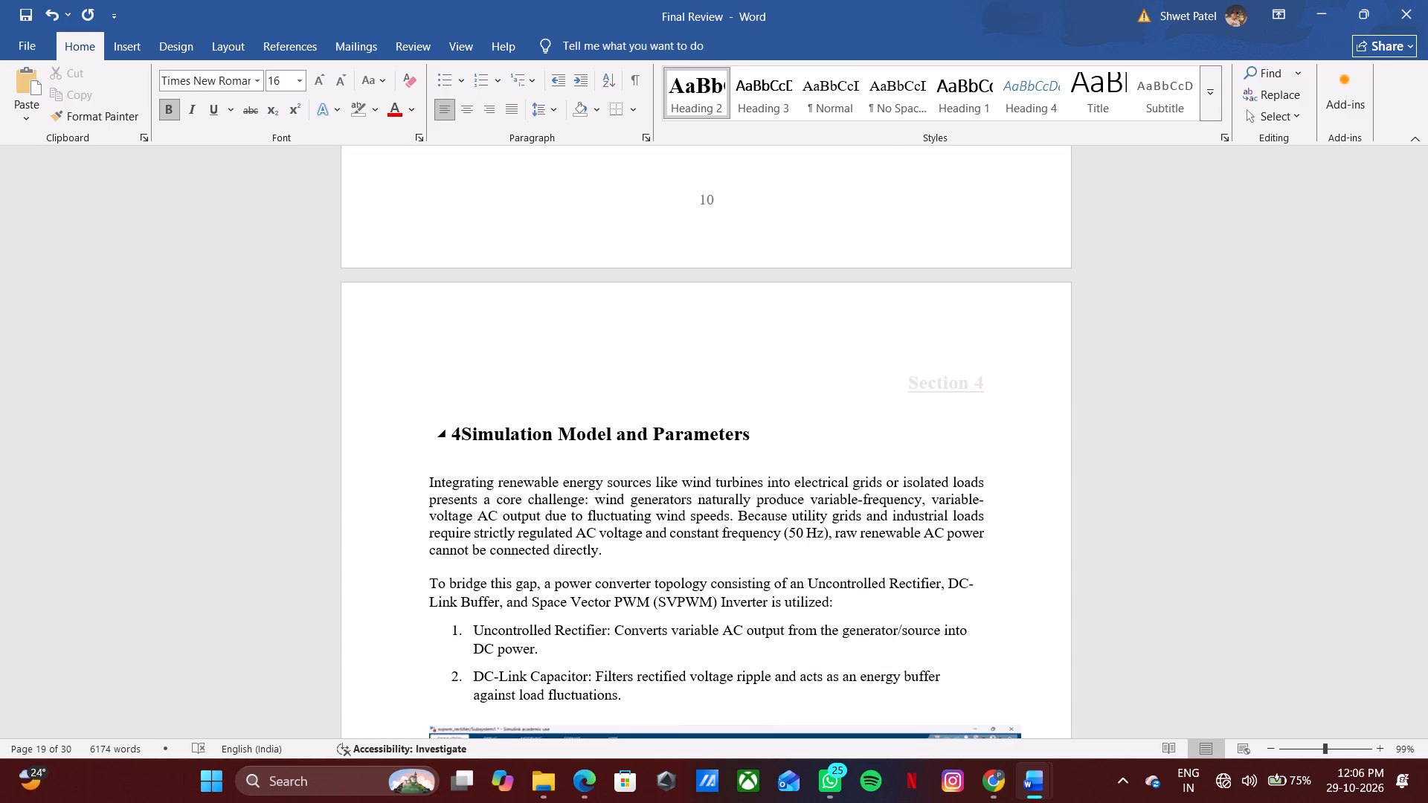
{"action": "key", "text": "BackSpace"}
{"action": "key", "text": "BackSpace"}
{"action": "key", "text": "BackSpace"}
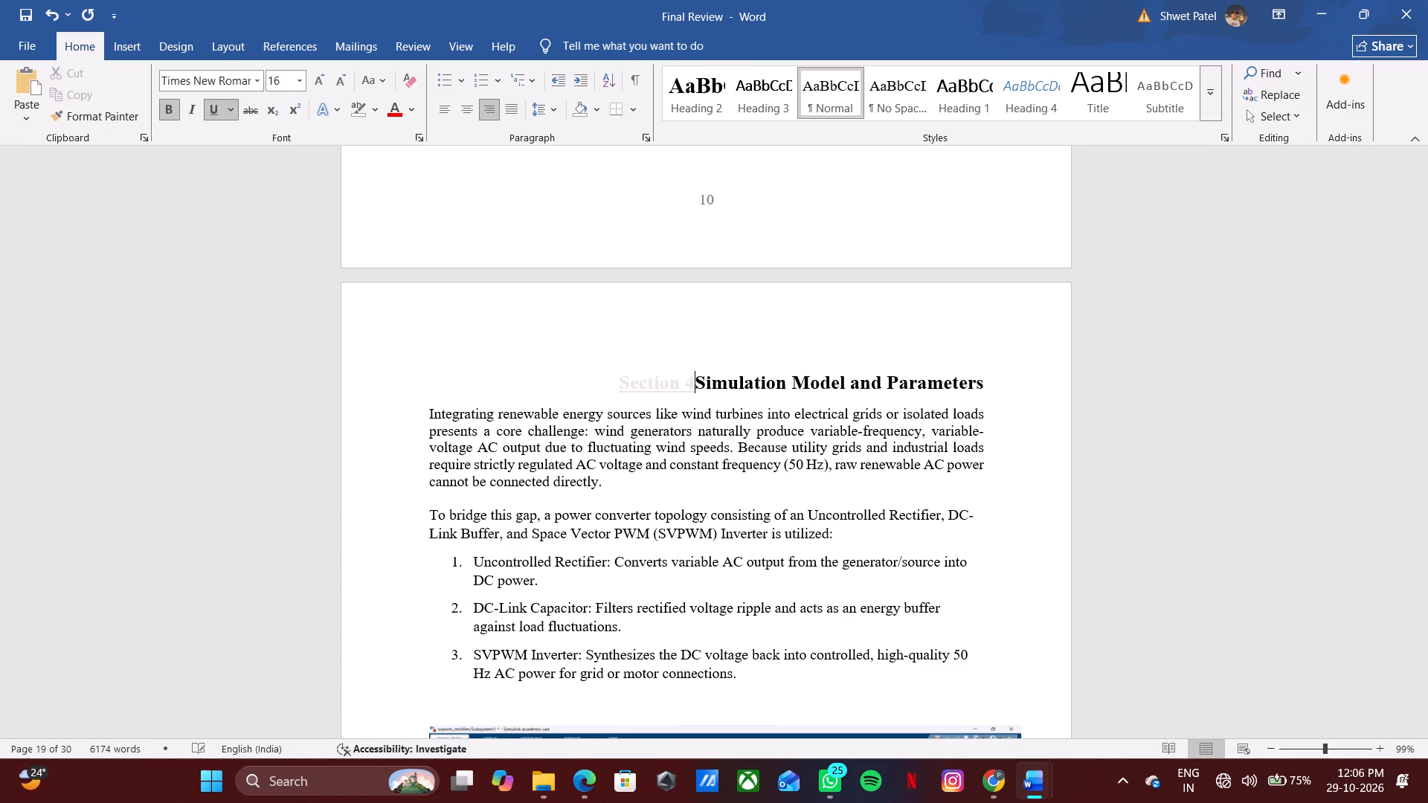
{"action": "key", "text": "Return"}
{"action": "key", "text": "ctrl+z"}
{"action": "key", "text": "ctrl+z"}
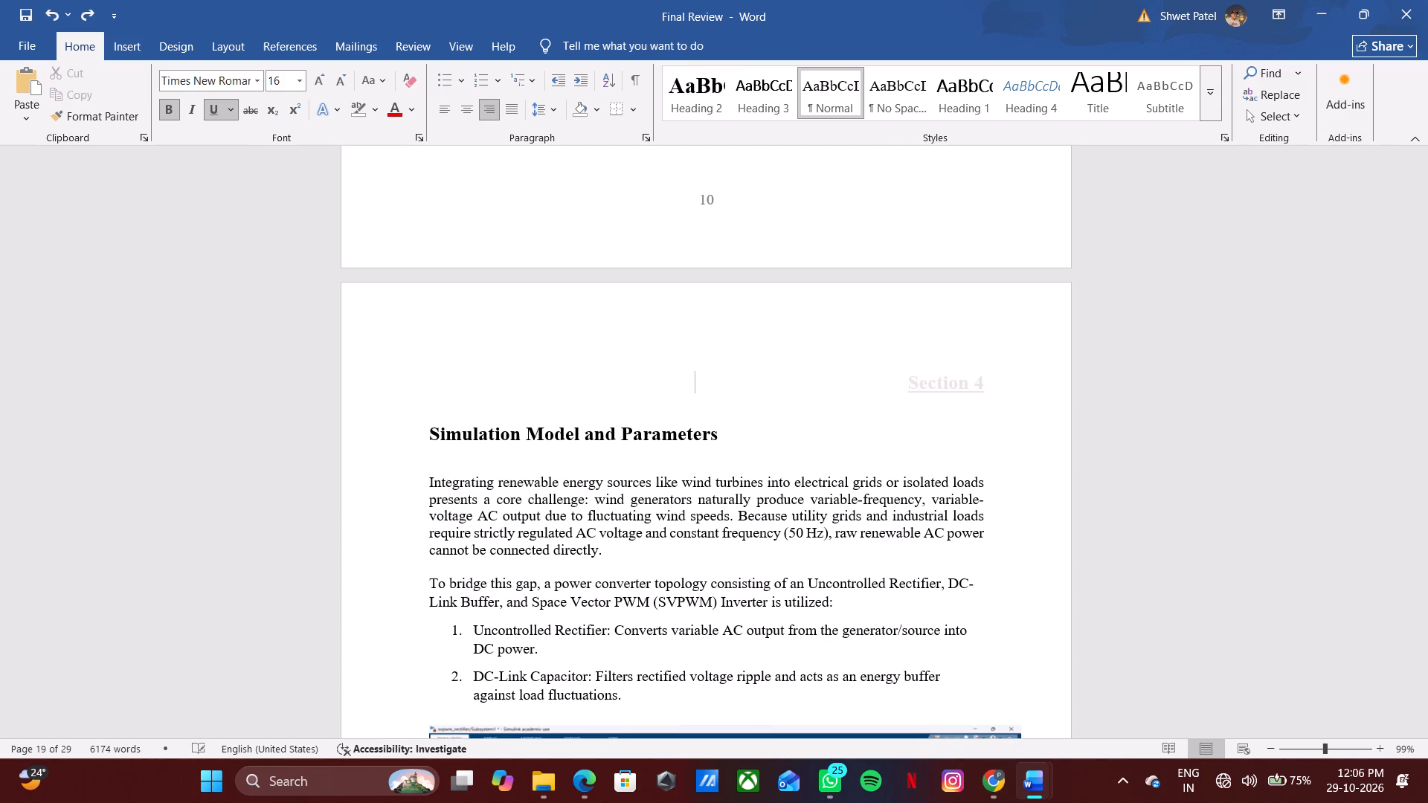
{"action": "type", "text": "4."}
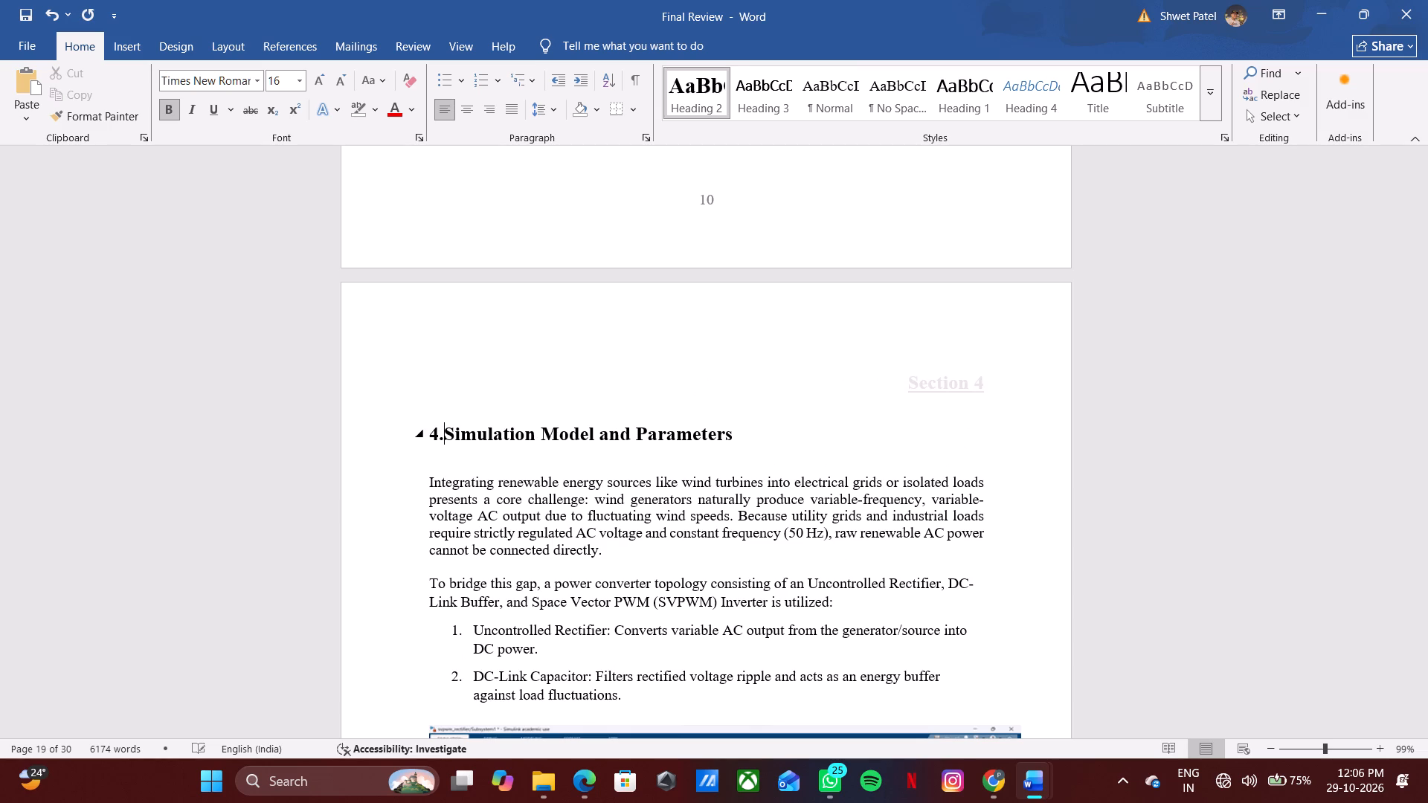
{"action": "left_click", "coordinate": [558, 532]}
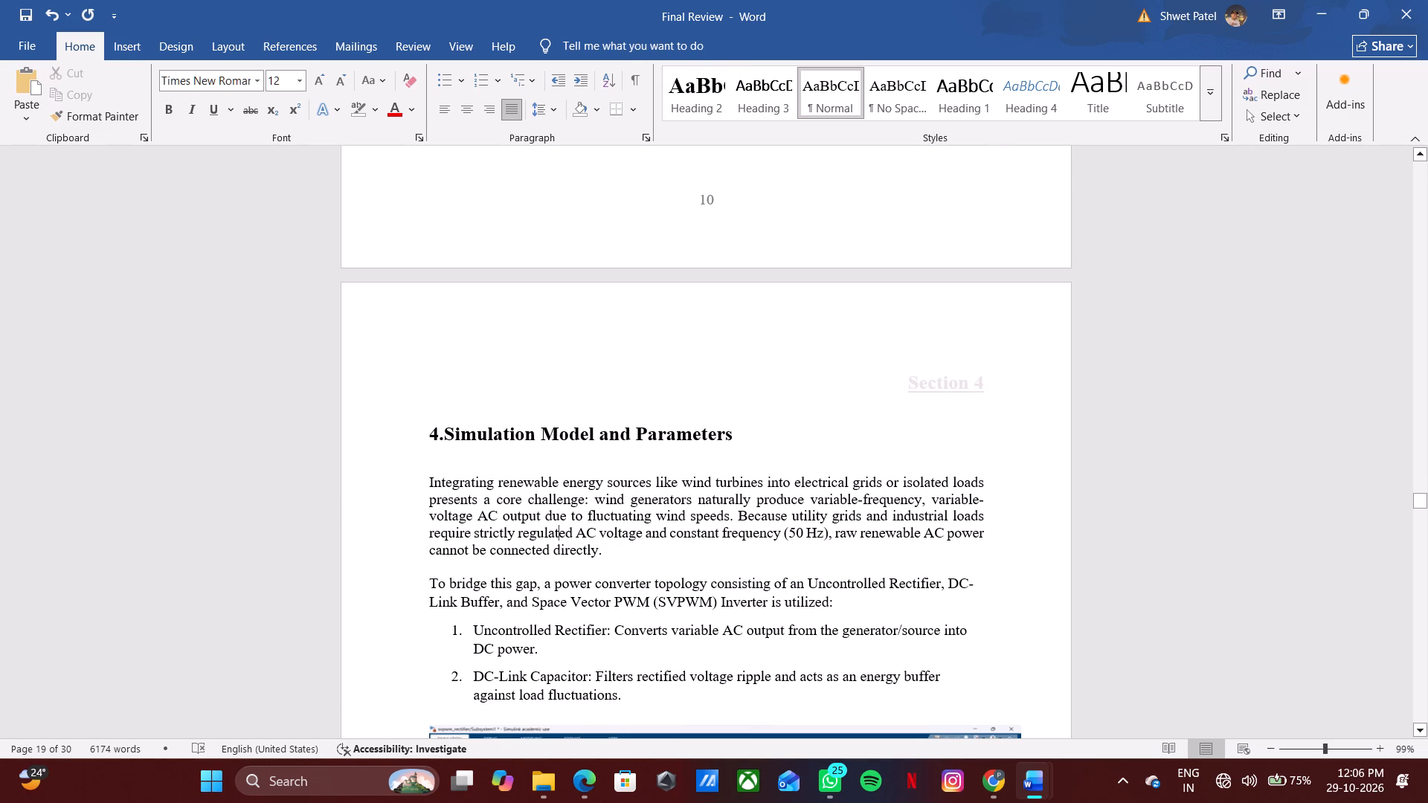
In Review_1_updated, copy the section 4 body from "A three-phase two-level voltage source inverter" through the end of Table 5.
{"action": "scroll", "coordinate": [620, 563], "scroll_direction": "up", "scroll_amount": 19}
{"action": "scroll", "coordinate": [620, 563], "scroll_direction": "down", "scroll_amount": 7}
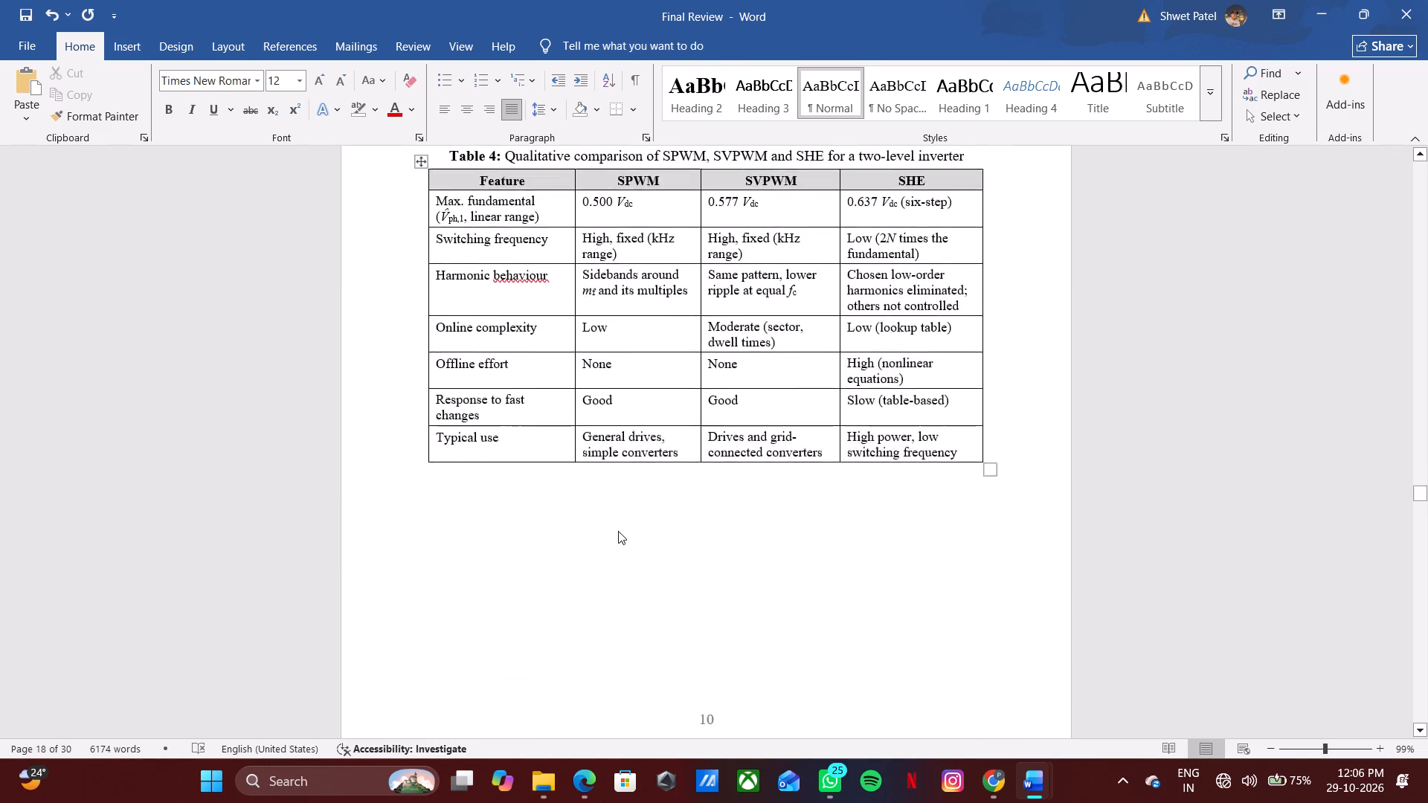
{"action": "scroll", "coordinate": [618, 531], "scroll_direction": "down", "scroll_amount": 18}
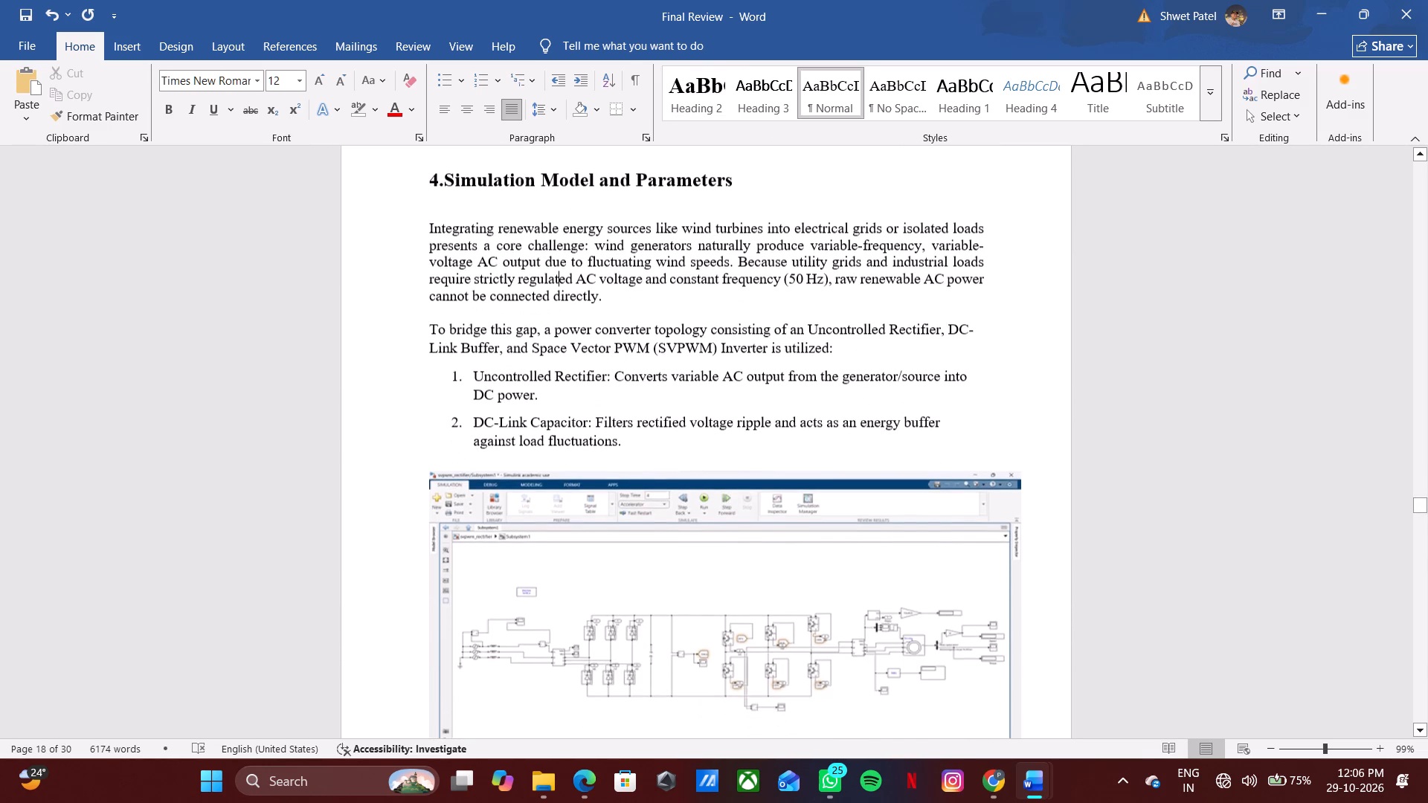
{"action": "scroll", "coordinate": [623, 578], "scroll_direction": "up", "scroll_amount": 2}
{"action": "key", "text": "alt+Tab"}
{"action": "left_click", "coordinate": [453, 295]}
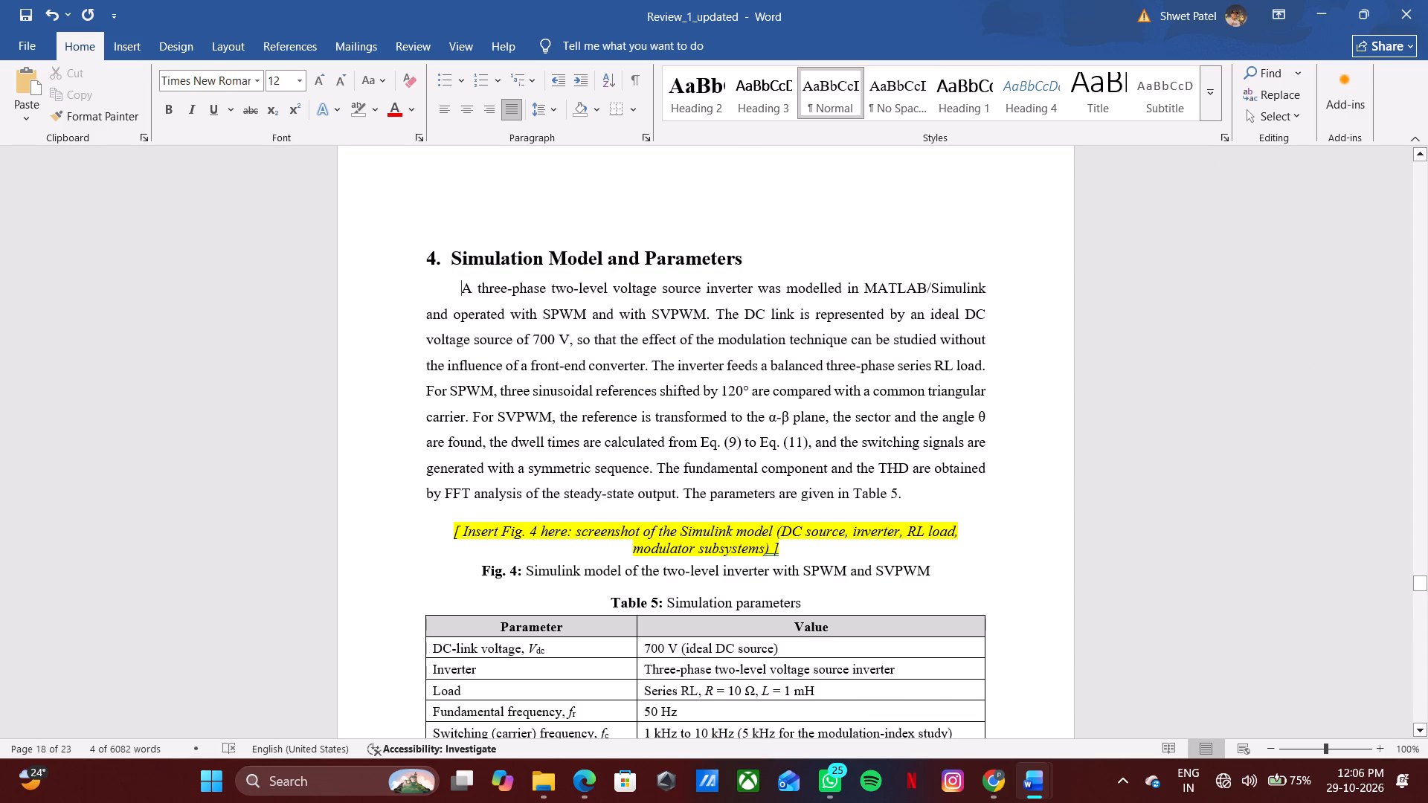
{"action": "left_click_drag", "start_coordinate": [461, 288], "coordinate": [741, 608]}
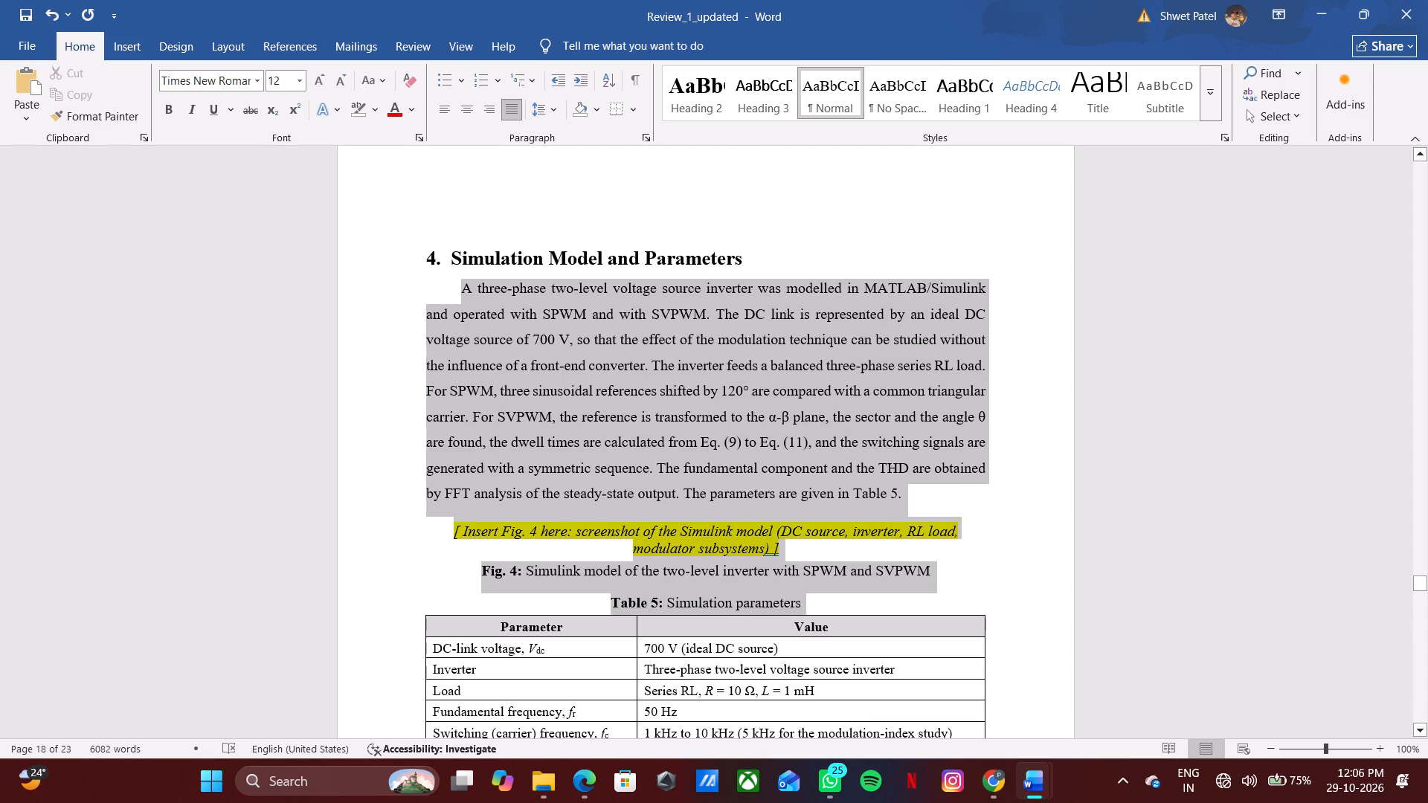
{"action": "left_click_drag", "start_coordinate": [741, 608], "coordinate": [737, 332]}
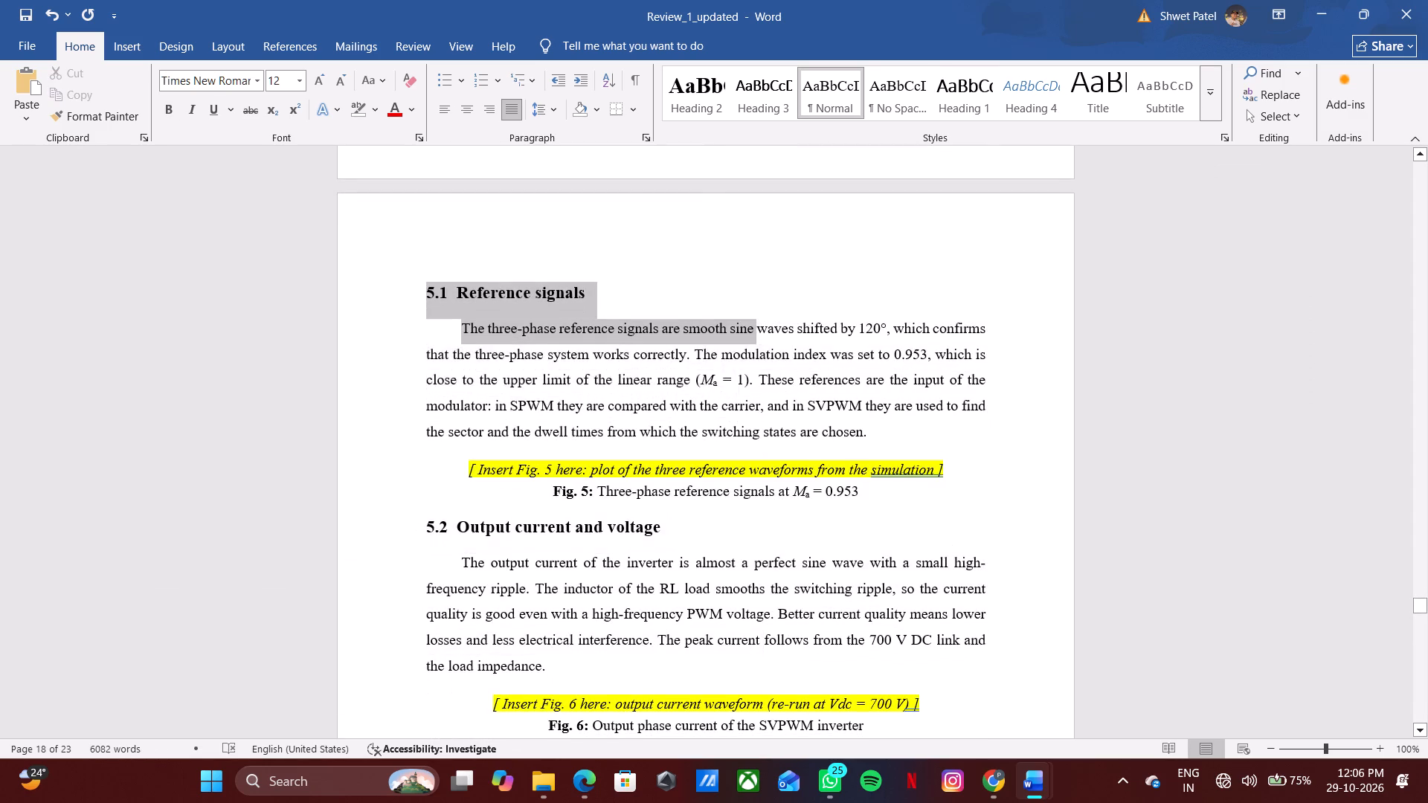
{"action": "left_click_drag", "start_coordinate": [737, 332], "coordinate": [737, 330]}
{"action": "scroll", "coordinate": [737, 332], "scroll_direction": "up", "scroll_amount": 13}
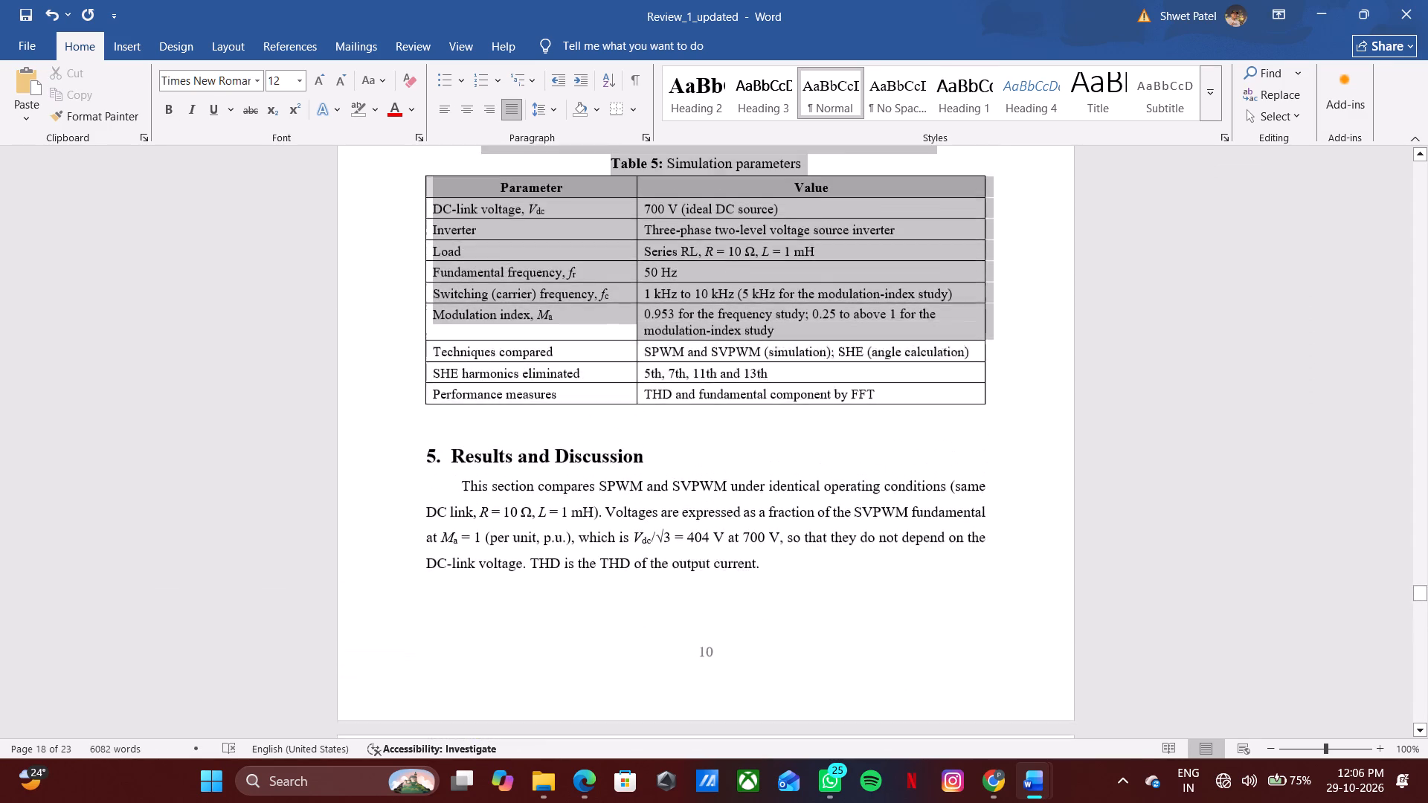
{"action": "left_click_drag", "start_coordinate": [737, 330], "coordinate": [996, 444]}
{"action": "scroll", "coordinate": [744, 334], "scroll_direction": "up", "scroll_amount": 5}
{"action": "scroll", "coordinate": [744, 334], "scroll_direction": "down", "scroll_amount": 5}
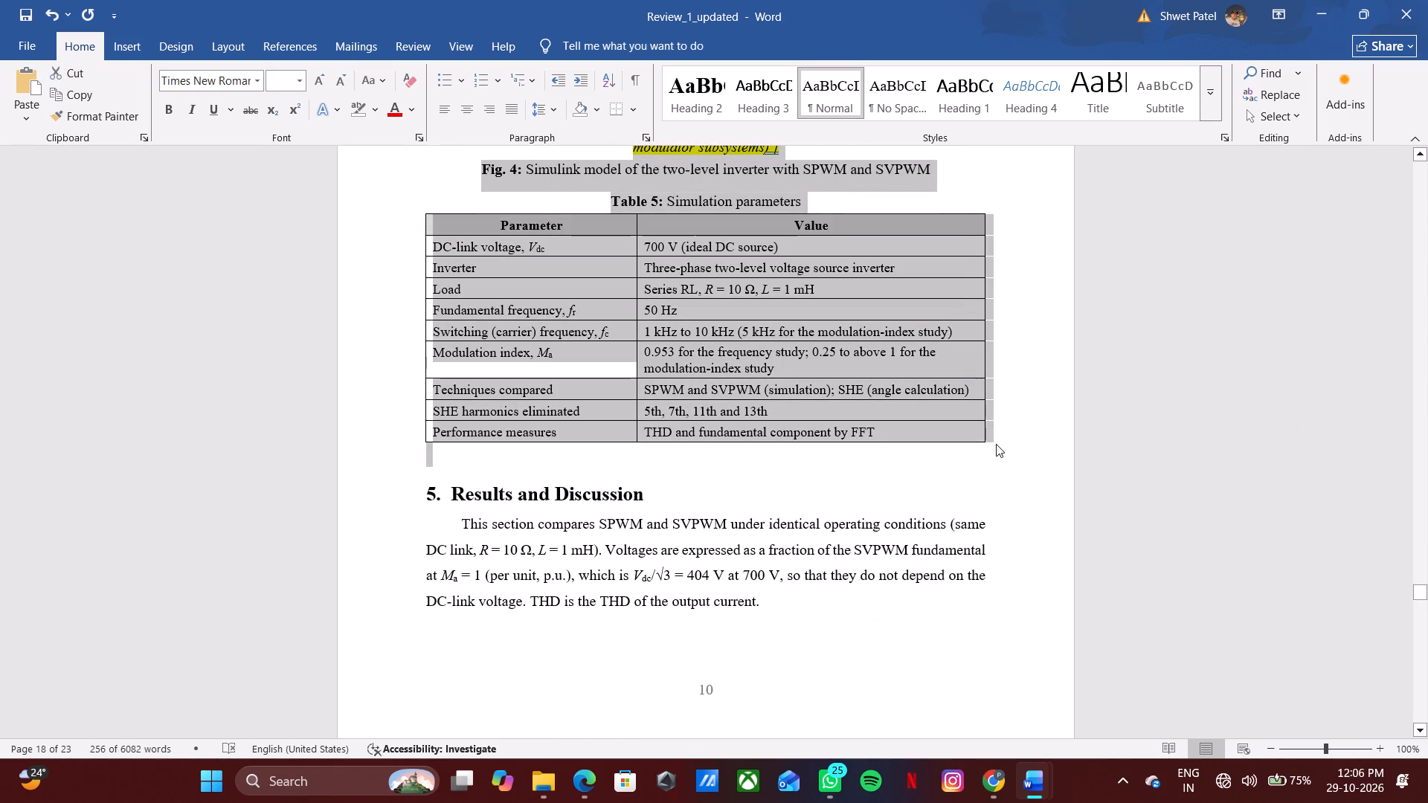
{"action": "key", "text": "ctrl+c"}
In Final Review, replace the old section 4 content, from "Integrating renewable energy sources" through the system specifications table, with the copied body.
{"action": "key", "text": "alt+Tab"}
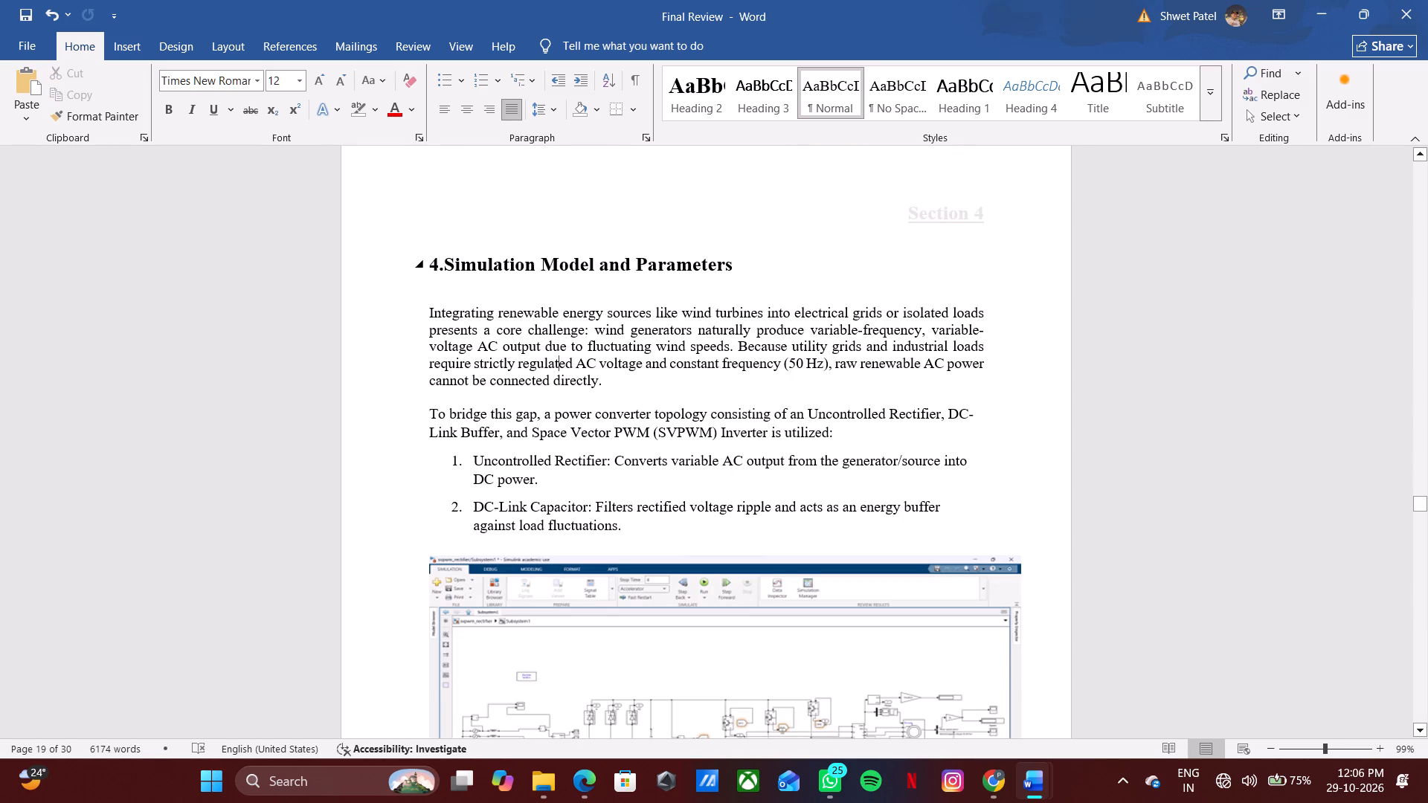
{"action": "left_click_drag", "start_coordinate": [425, 303], "coordinate": [451, 413]}
{"action": "left_click", "coordinate": [446, 297]}
{"action": "left_click", "coordinate": [425, 312]}
{"action": "left_click_drag", "start_coordinate": [425, 312], "coordinate": [586, 247]}
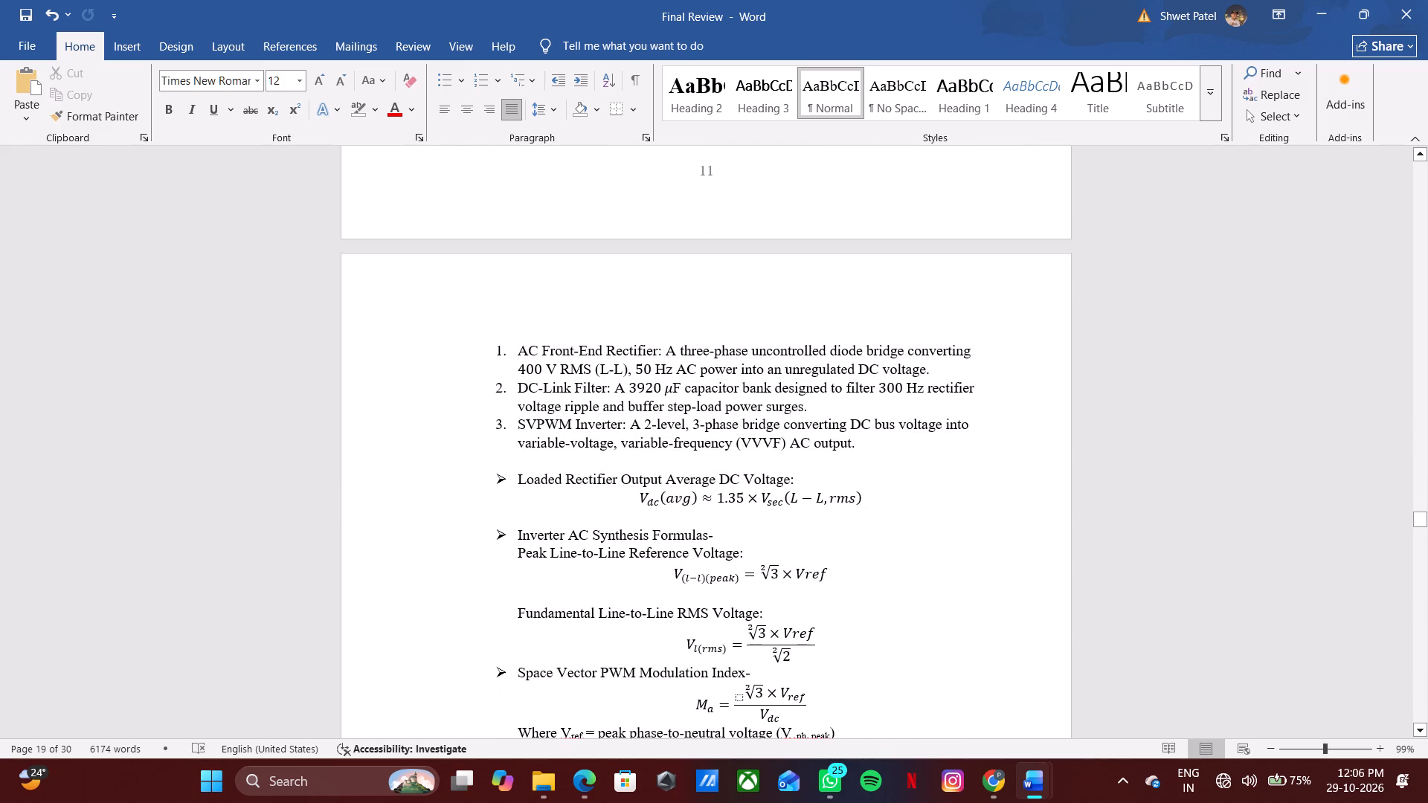
{"action": "left_click_drag", "start_coordinate": [586, 247], "coordinate": [639, 711]}
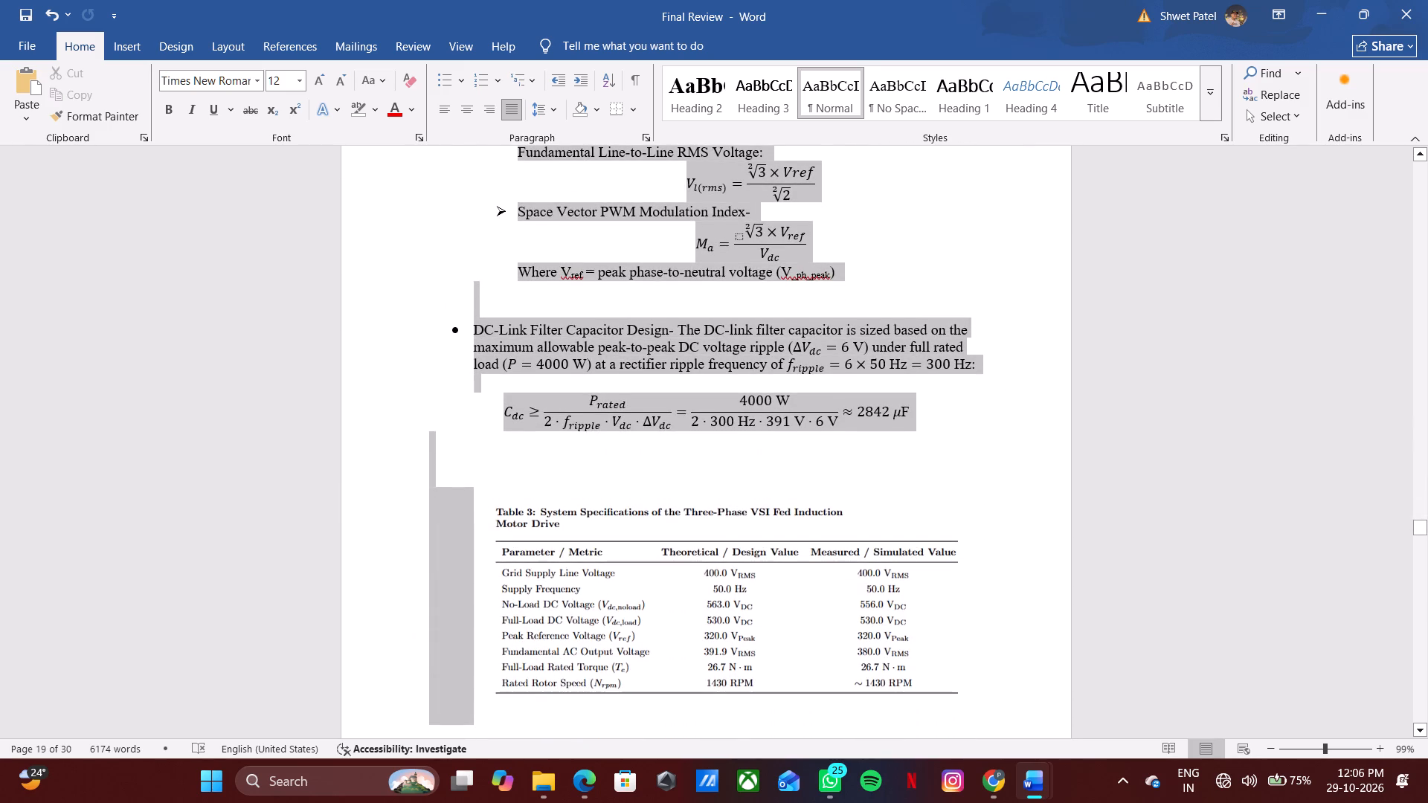
{"action": "left_click_drag", "start_coordinate": [639, 711], "coordinate": [642, 757]}
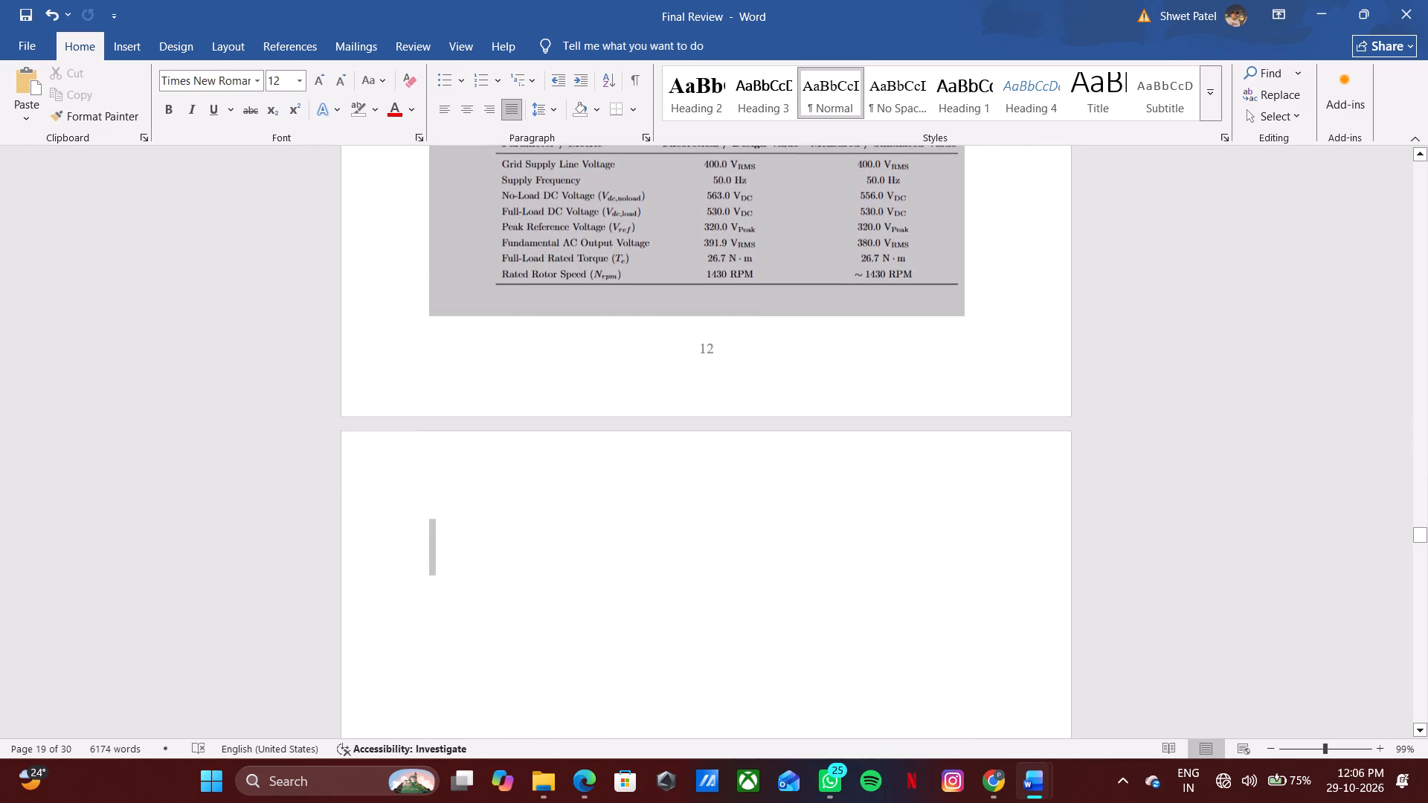
{"action": "left_click_drag", "start_coordinate": [642, 757], "coordinate": [695, 662]}
{"action": "scroll", "coordinate": [675, 572], "scroll_direction": "down", "scroll_amount": 8}
{"action": "scroll", "coordinate": [695, 666], "scroll_direction": "up", "scroll_amount": 10}
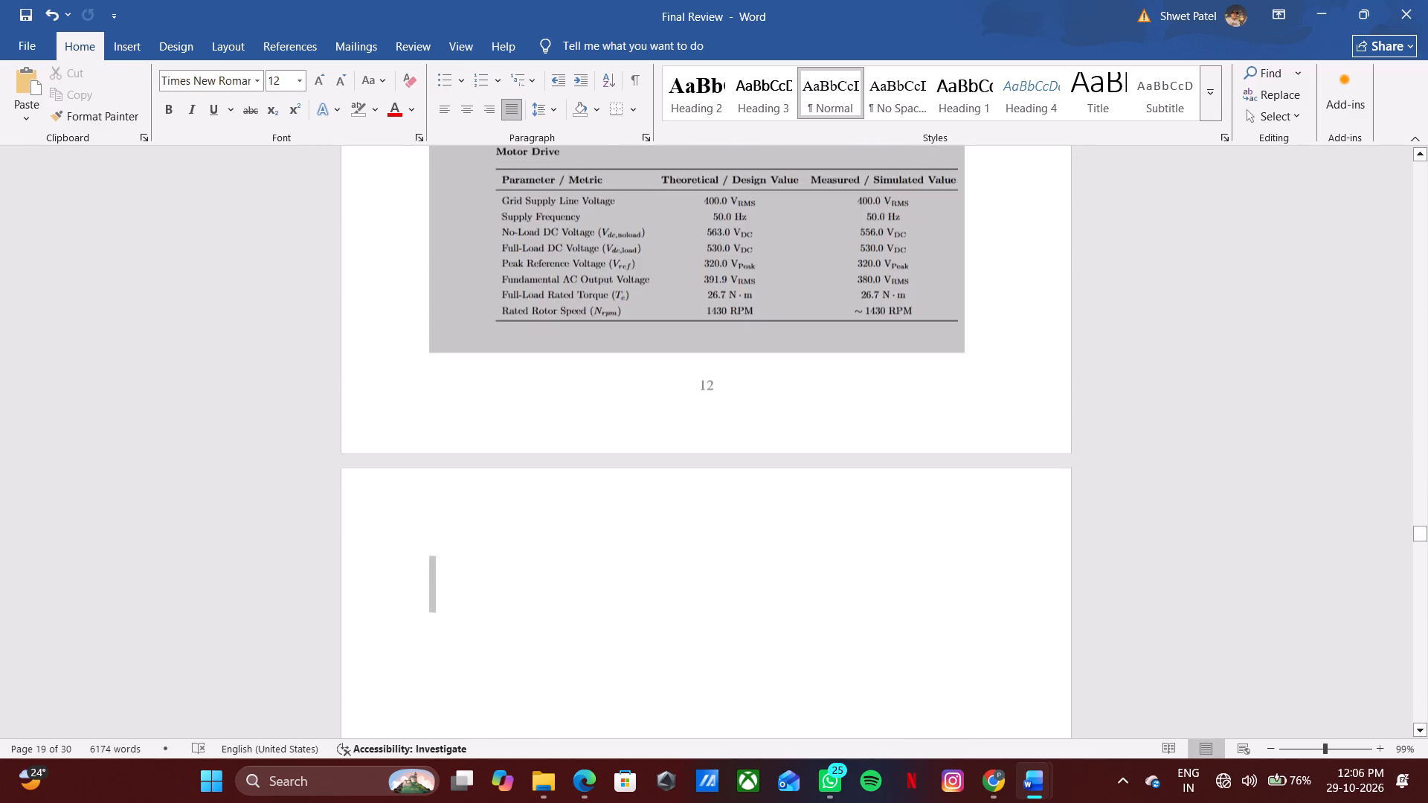
{"action": "scroll", "coordinate": [695, 662], "scroll_direction": "up", "scroll_amount": 5}
{"action": "left_click_drag", "start_coordinate": [695, 662], "coordinate": [1025, 457]}
{"action": "key", "text": "ctrl+v"}
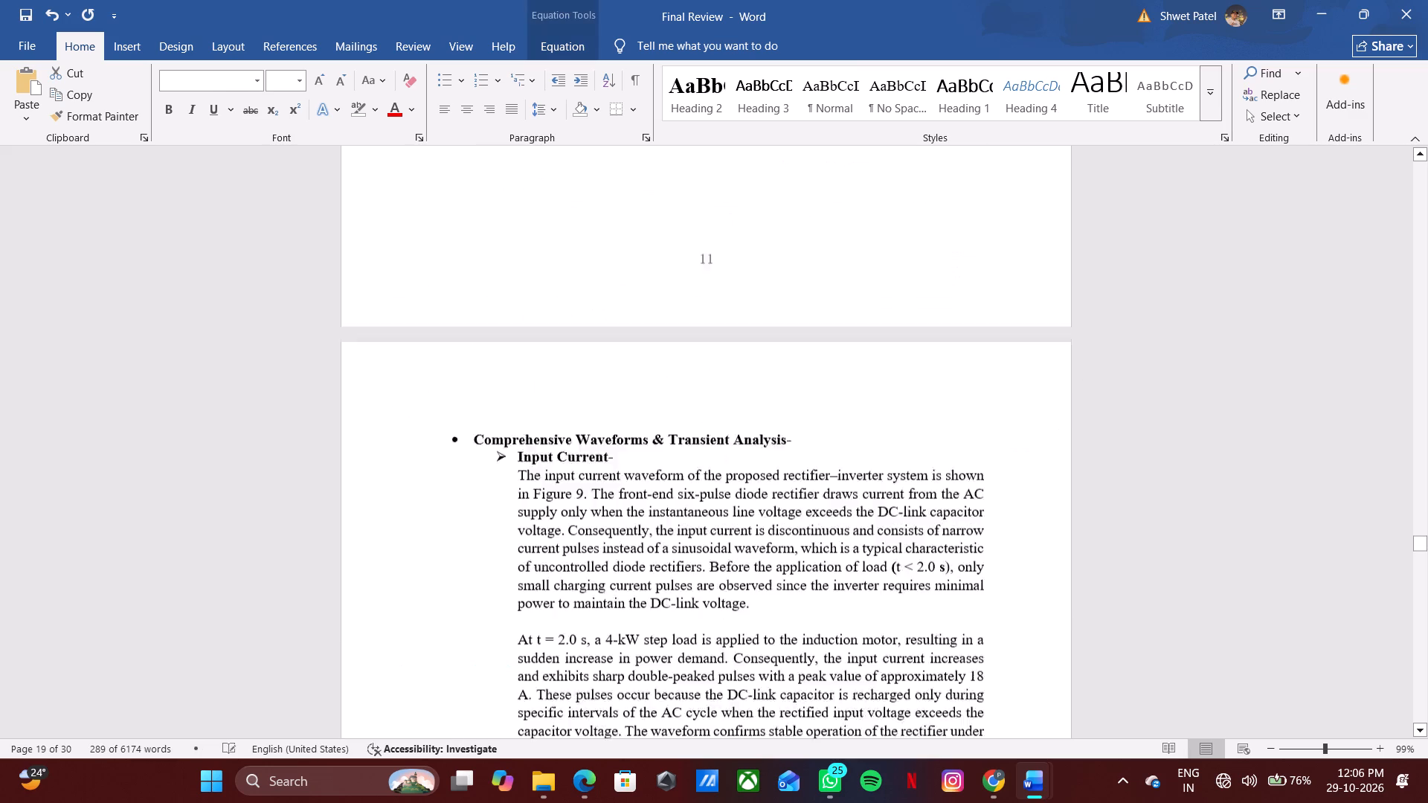
Review the pasted section 4 body and the waveform analysis pages that follow it in Final Review.
{"action": "scroll", "coordinate": [683, 502], "scroll_direction": "up", "scroll_amount": 11}
{"action": "scroll", "coordinate": [676, 468], "scroll_direction": "down", "scroll_amount": 10}
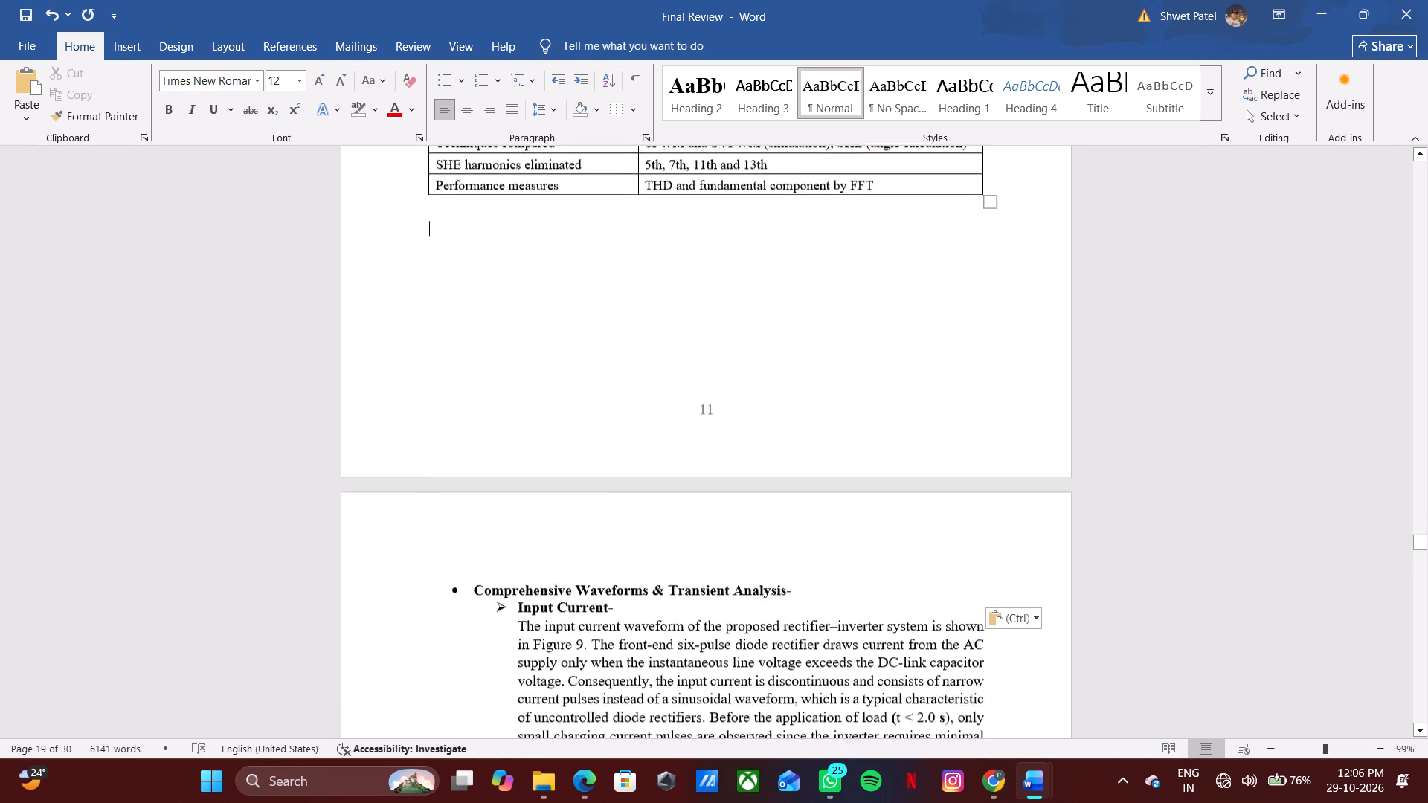
{"action": "scroll", "coordinate": [666, 426], "scroll_direction": "down", "scroll_amount": 3}
{"action": "scroll", "coordinate": [666, 426], "scroll_direction": "down", "scroll_amount": 18}
{"action": "scroll", "coordinate": [657, 441], "scroll_direction": "down", "scroll_amount": 7}
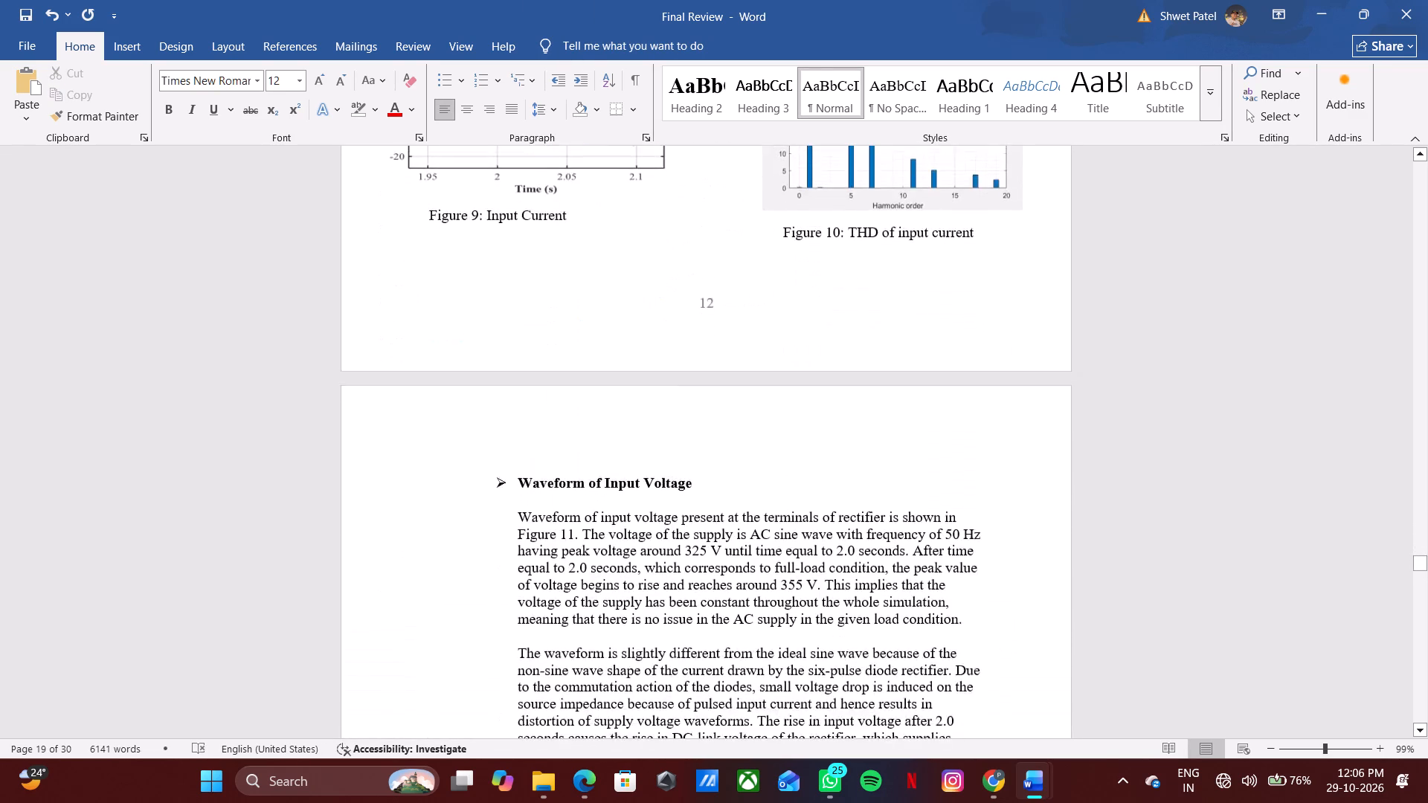
{"action": "scroll", "coordinate": [655, 448], "scroll_direction": "down", "scroll_amount": 18}
{"action": "key", "text": "alt+Tab"}
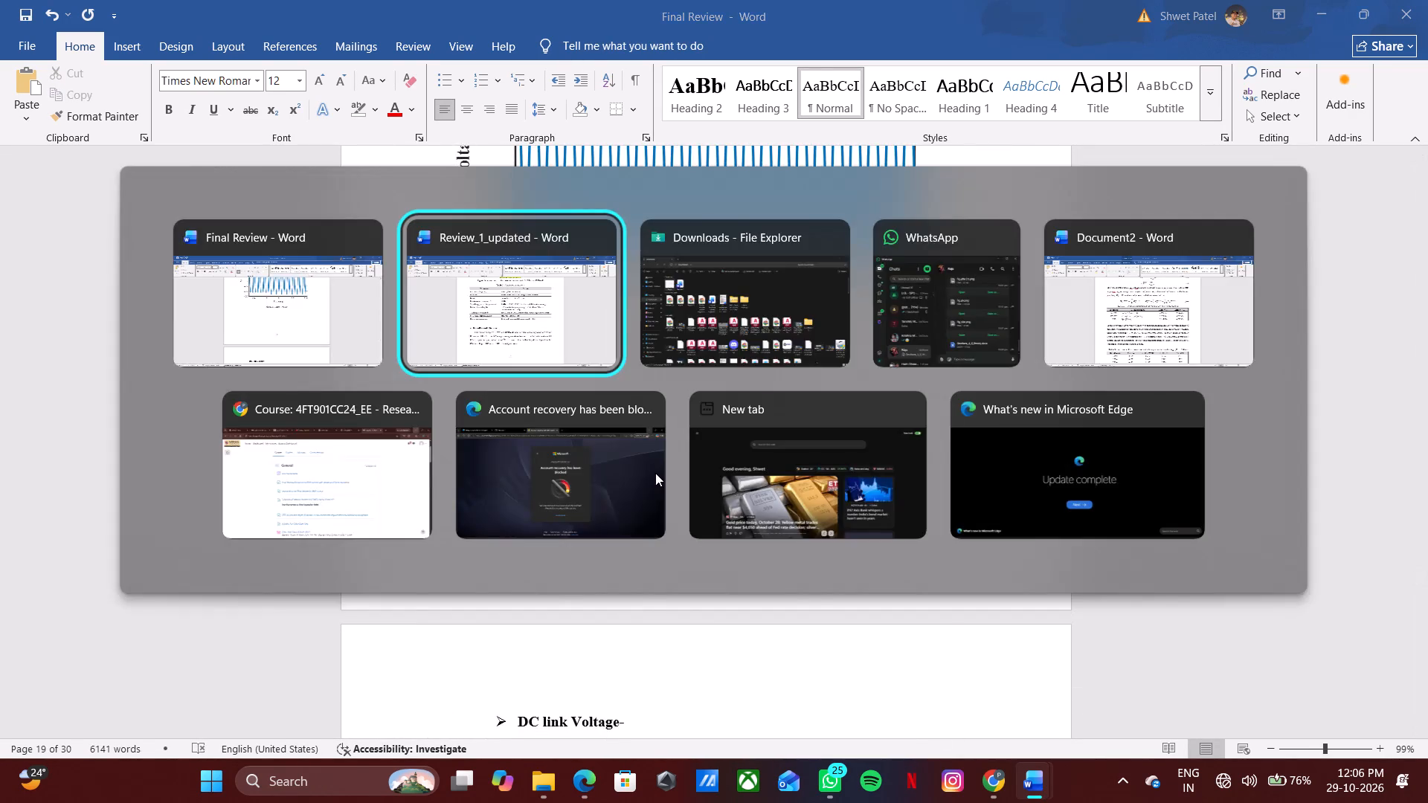
{"action": "scroll", "coordinate": [635, 450], "scroll_direction": "down", "scroll_amount": 5}
{"action": "scroll", "coordinate": [635, 450], "scroll_direction": "up", "scroll_amount": 13}
{"action": "key", "text": "alt+Tab"}
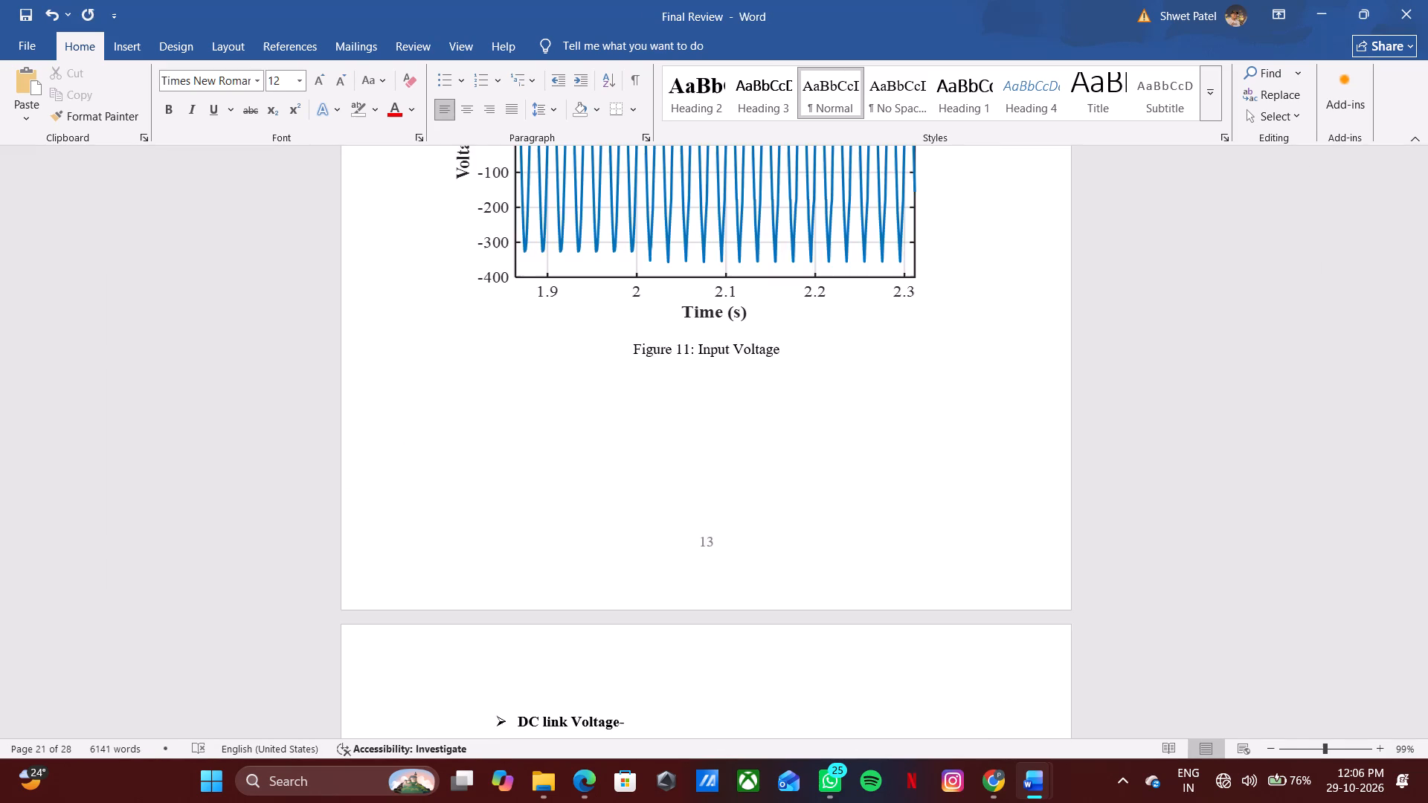
{"action": "scroll", "coordinate": [635, 450], "scroll_direction": "up", "scroll_amount": 20}
{"action": "scroll", "coordinate": [635, 450], "scroll_direction": "up", "scroll_amount": 15}
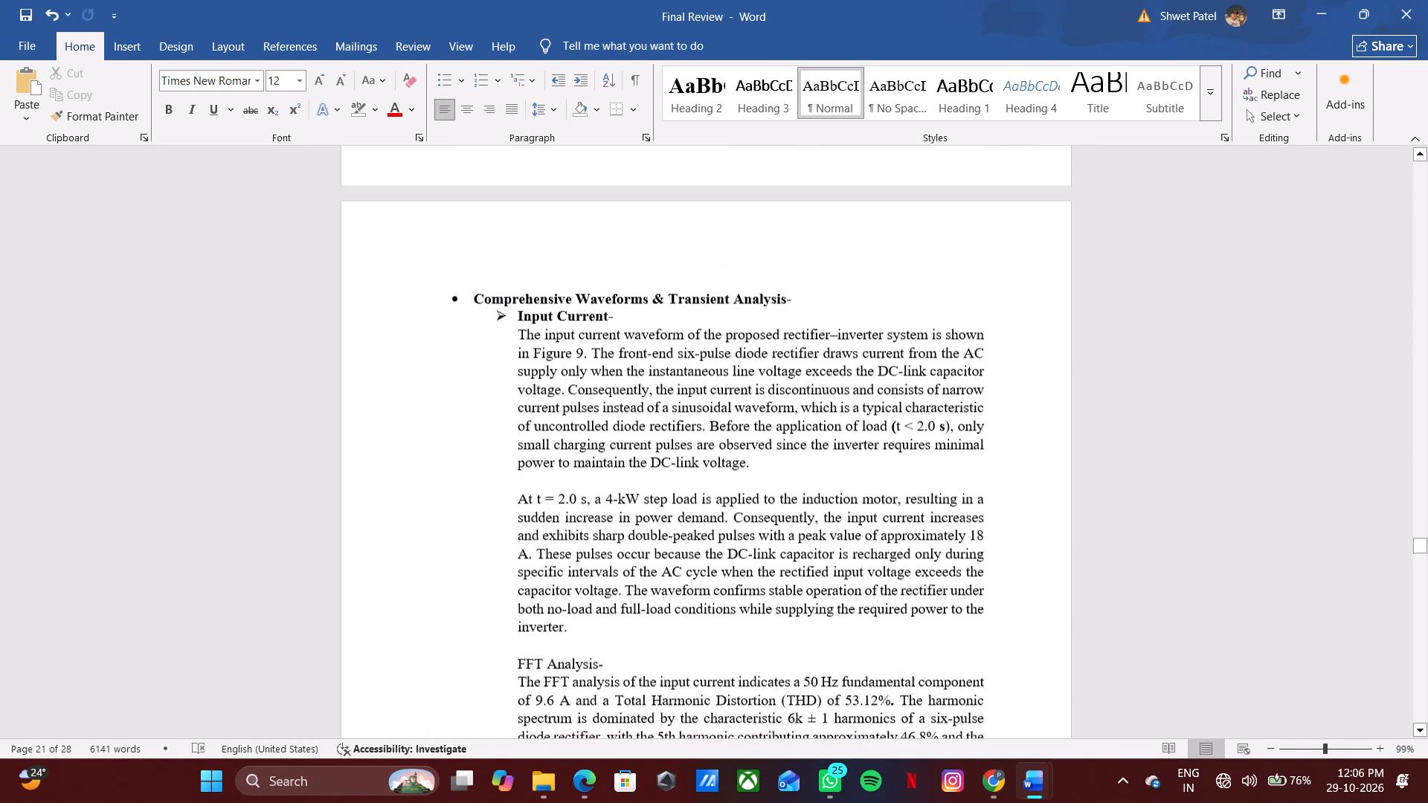
{"action": "scroll", "coordinate": [635, 450], "scroll_direction": "up", "scroll_amount": 9}
{"action": "scroll", "coordinate": [635, 450], "scroll_direction": "up", "scroll_amount": 18}
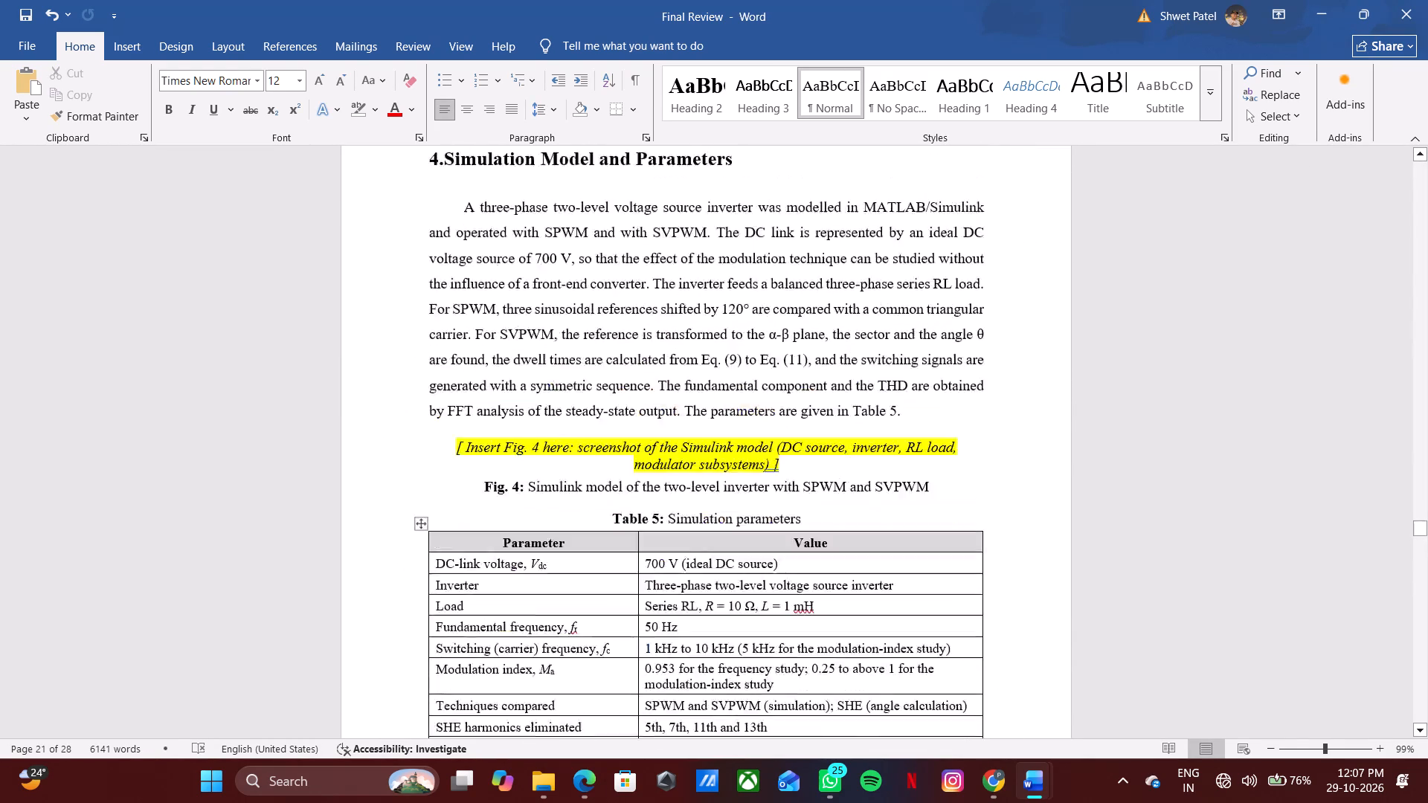
{"action": "scroll", "coordinate": [635, 450], "scroll_direction": "up", "scroll_amount": 3}
{"action": "scroll", "coordinate": [635, 450], "scroll_direction": "down", "scroll_amount": 5}
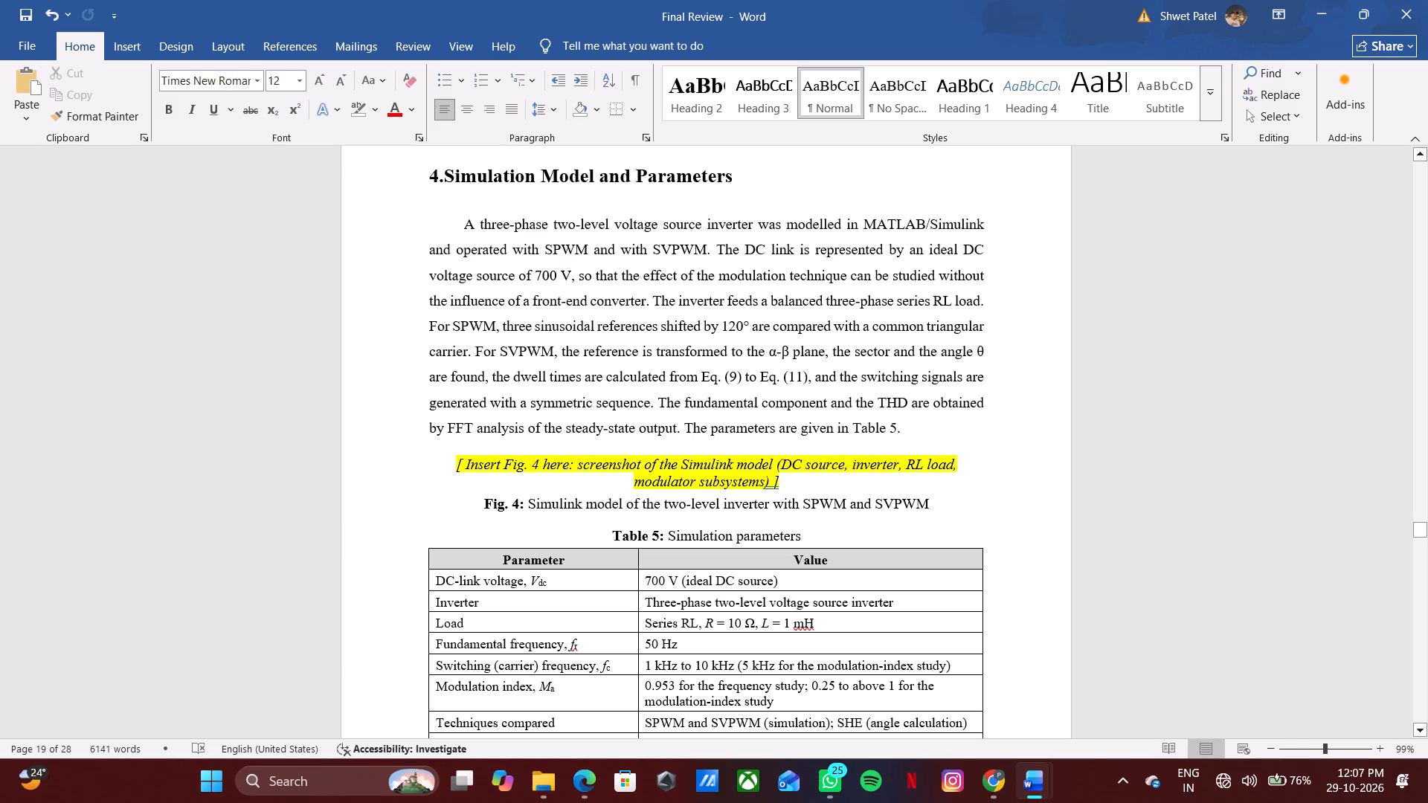
{"action": "scroll", "coordinate": [849, 488], "scroll_direction": "down", "scroll_amount": 3}
{"action": "scroll", "coordinate": [849, 515], "scroll_direction": "up", "scroll_amount": 3}
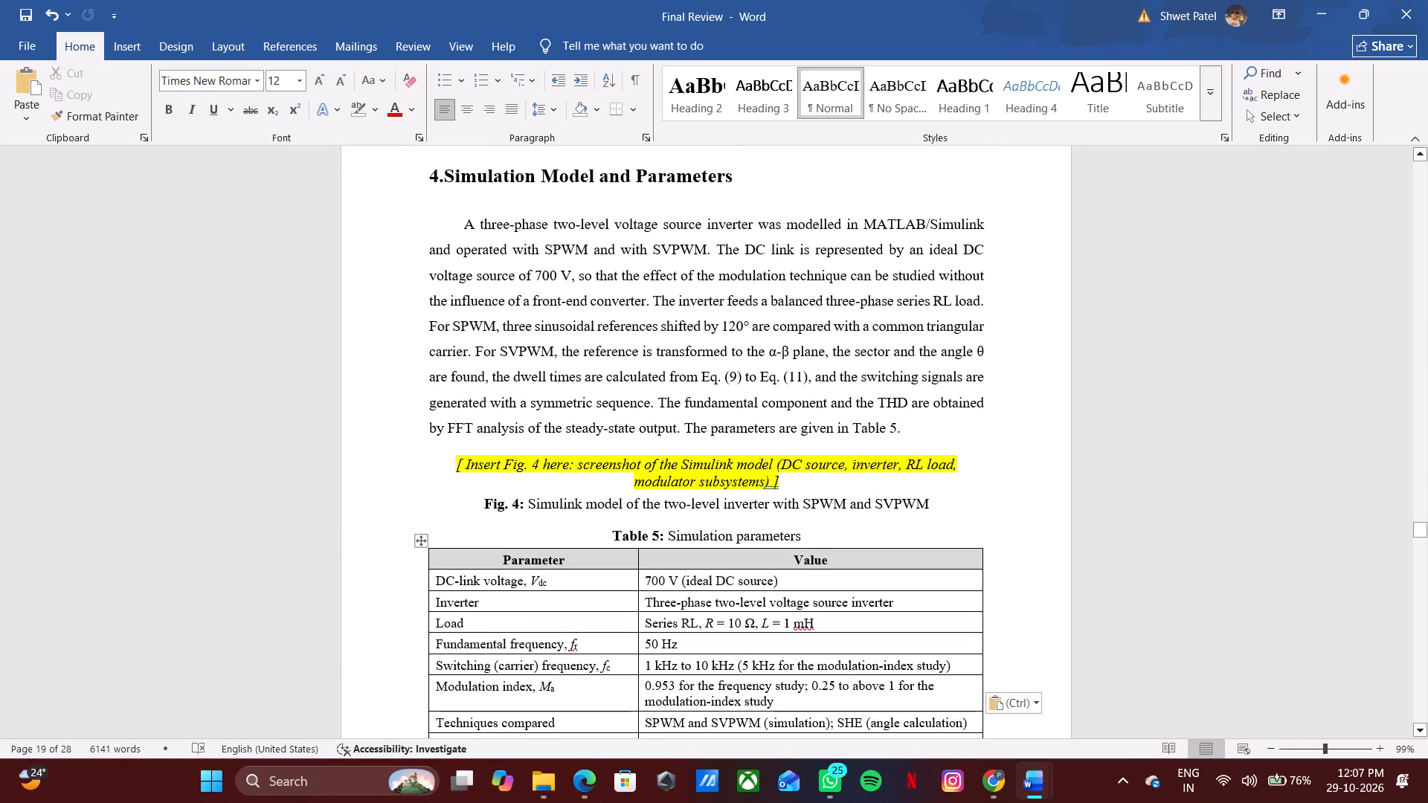
Remove the first-line indent from the opening paragraph of section 4.
{"action": "left_click", "coordinate": [463, 222]}
{"action": "key", "text": "BackSpace"}
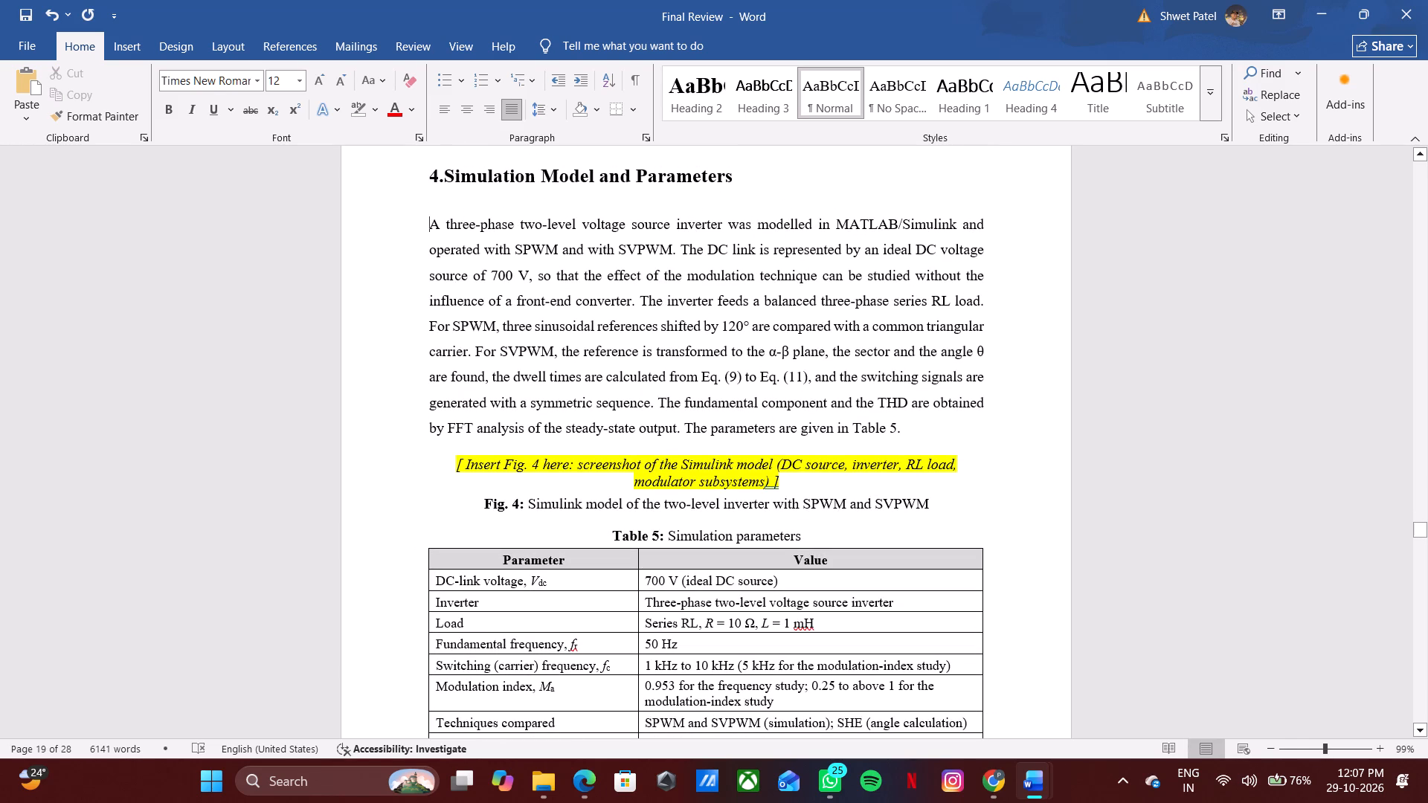
{"action": "scroll", "coordinate": [953, 525], "scroll_direction": "up", "scroll_amount": 6}
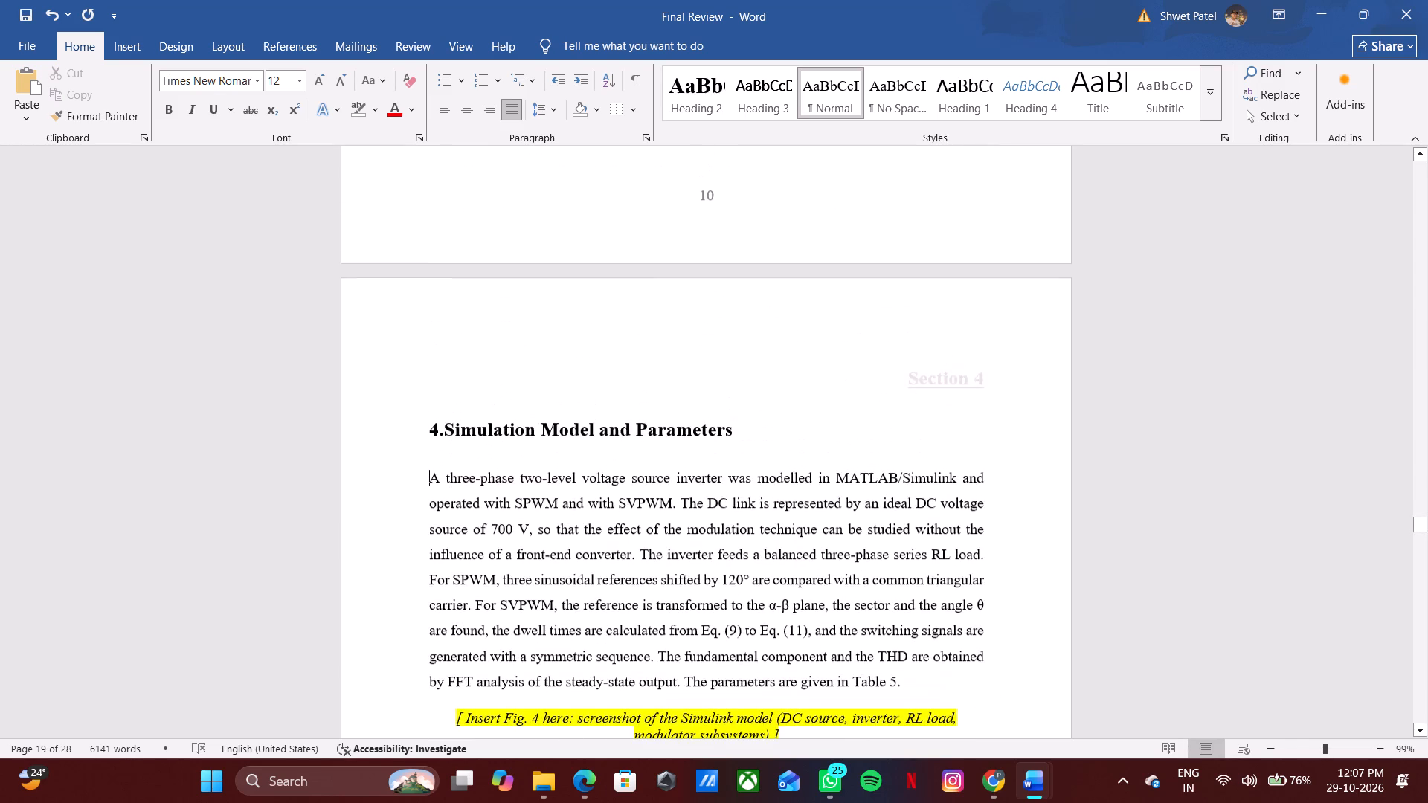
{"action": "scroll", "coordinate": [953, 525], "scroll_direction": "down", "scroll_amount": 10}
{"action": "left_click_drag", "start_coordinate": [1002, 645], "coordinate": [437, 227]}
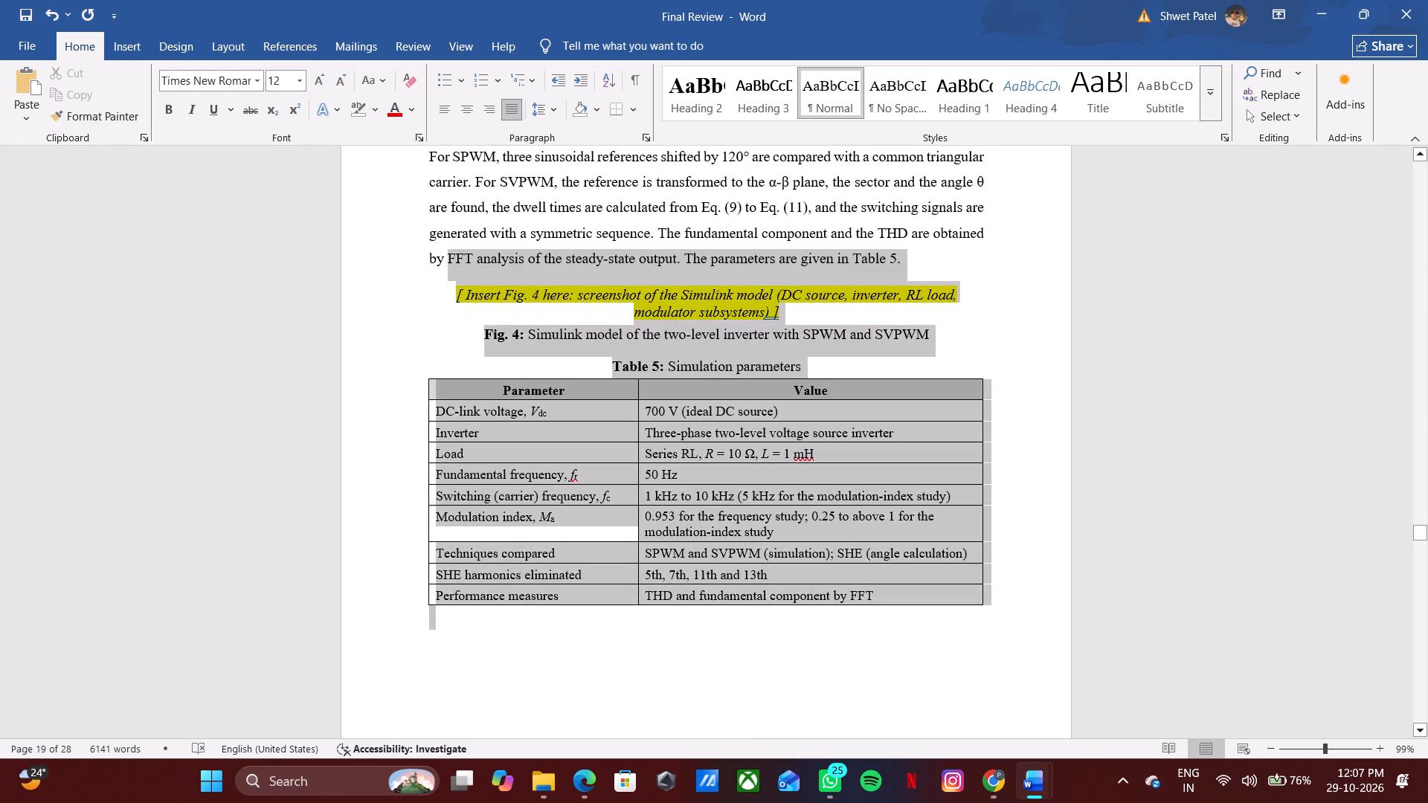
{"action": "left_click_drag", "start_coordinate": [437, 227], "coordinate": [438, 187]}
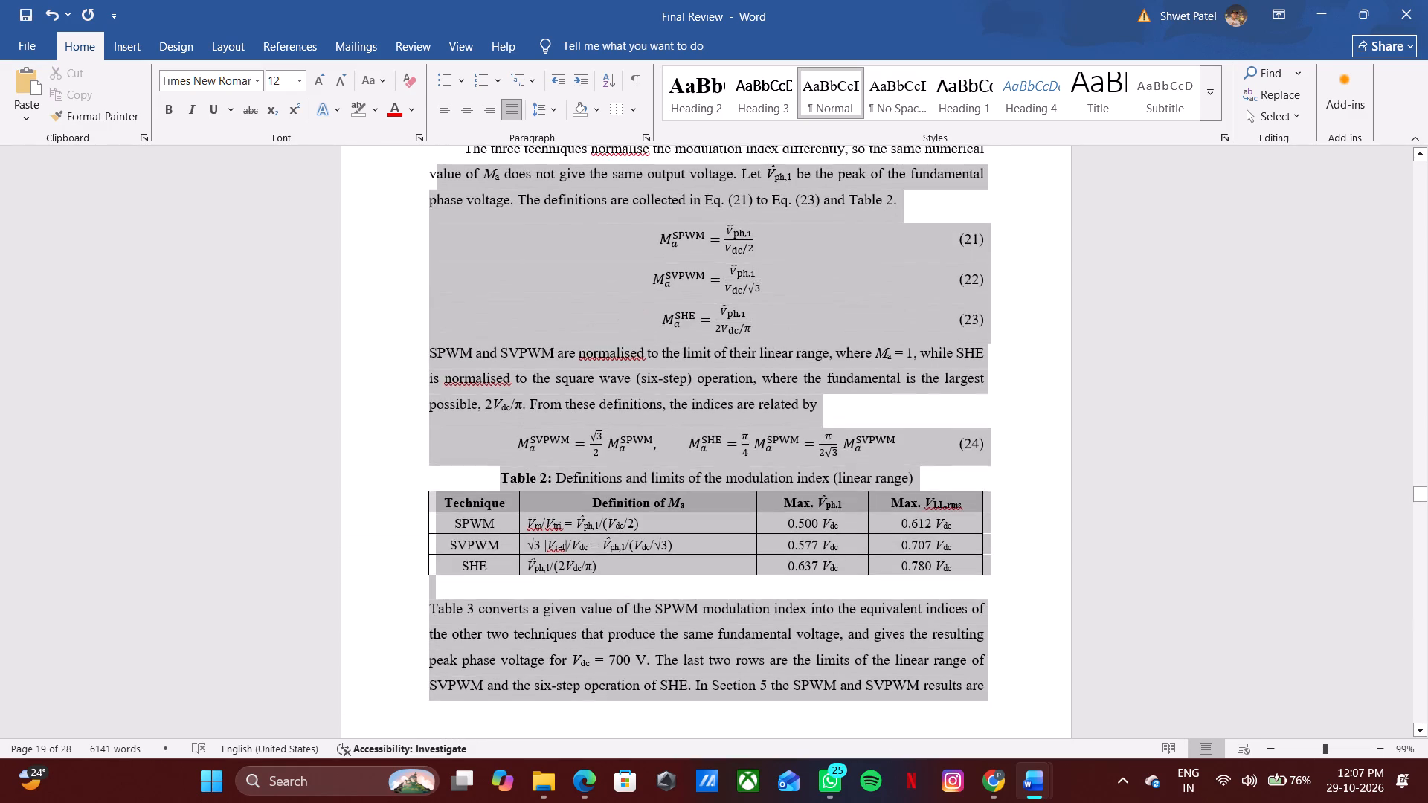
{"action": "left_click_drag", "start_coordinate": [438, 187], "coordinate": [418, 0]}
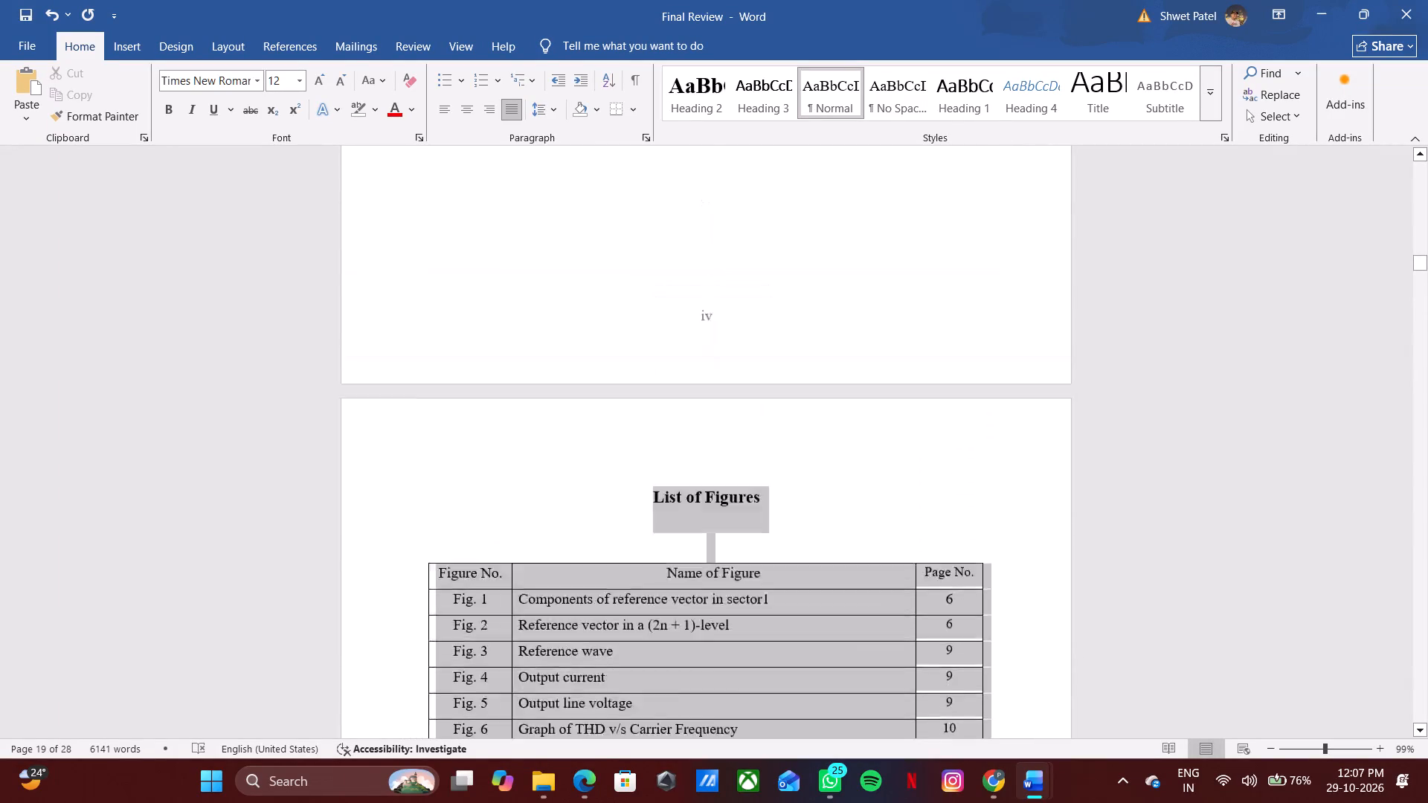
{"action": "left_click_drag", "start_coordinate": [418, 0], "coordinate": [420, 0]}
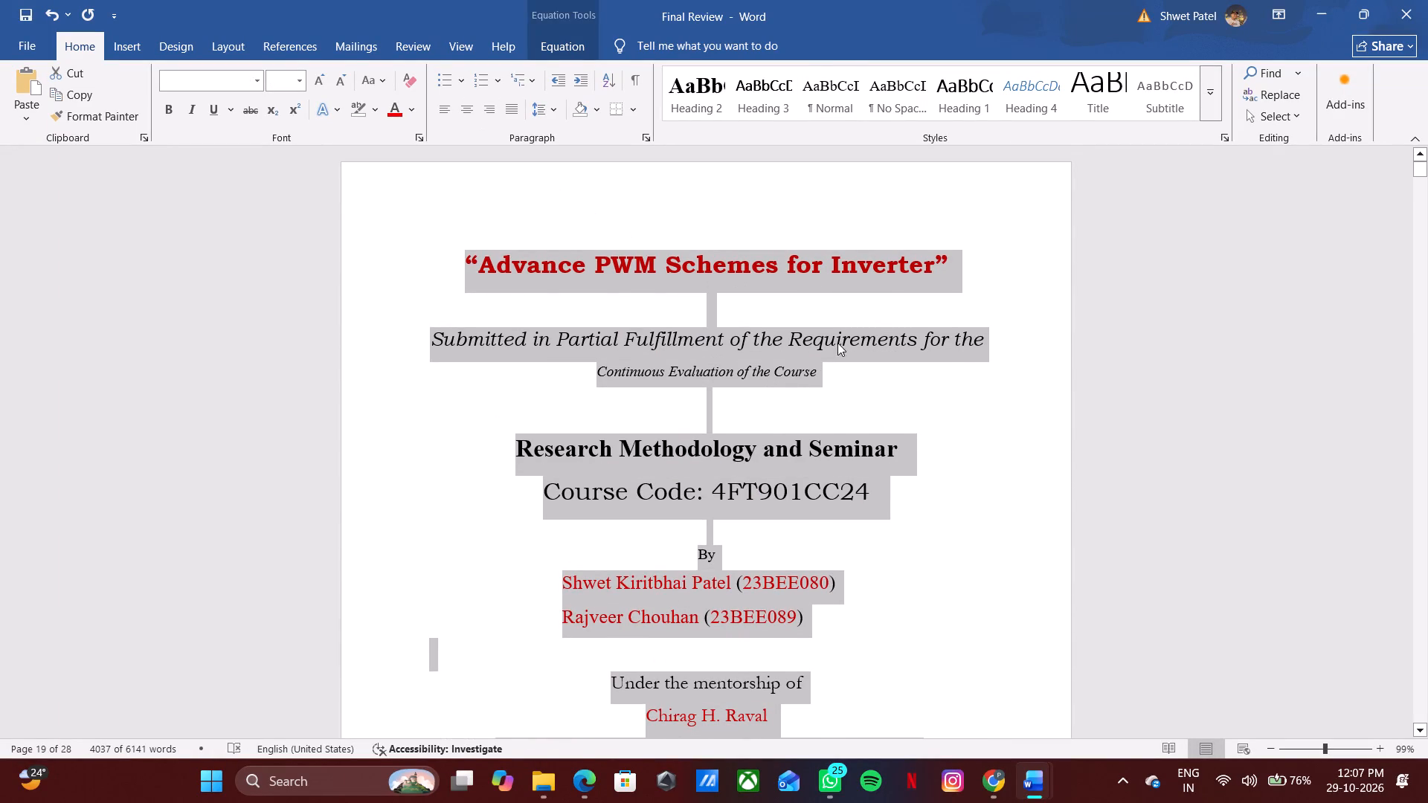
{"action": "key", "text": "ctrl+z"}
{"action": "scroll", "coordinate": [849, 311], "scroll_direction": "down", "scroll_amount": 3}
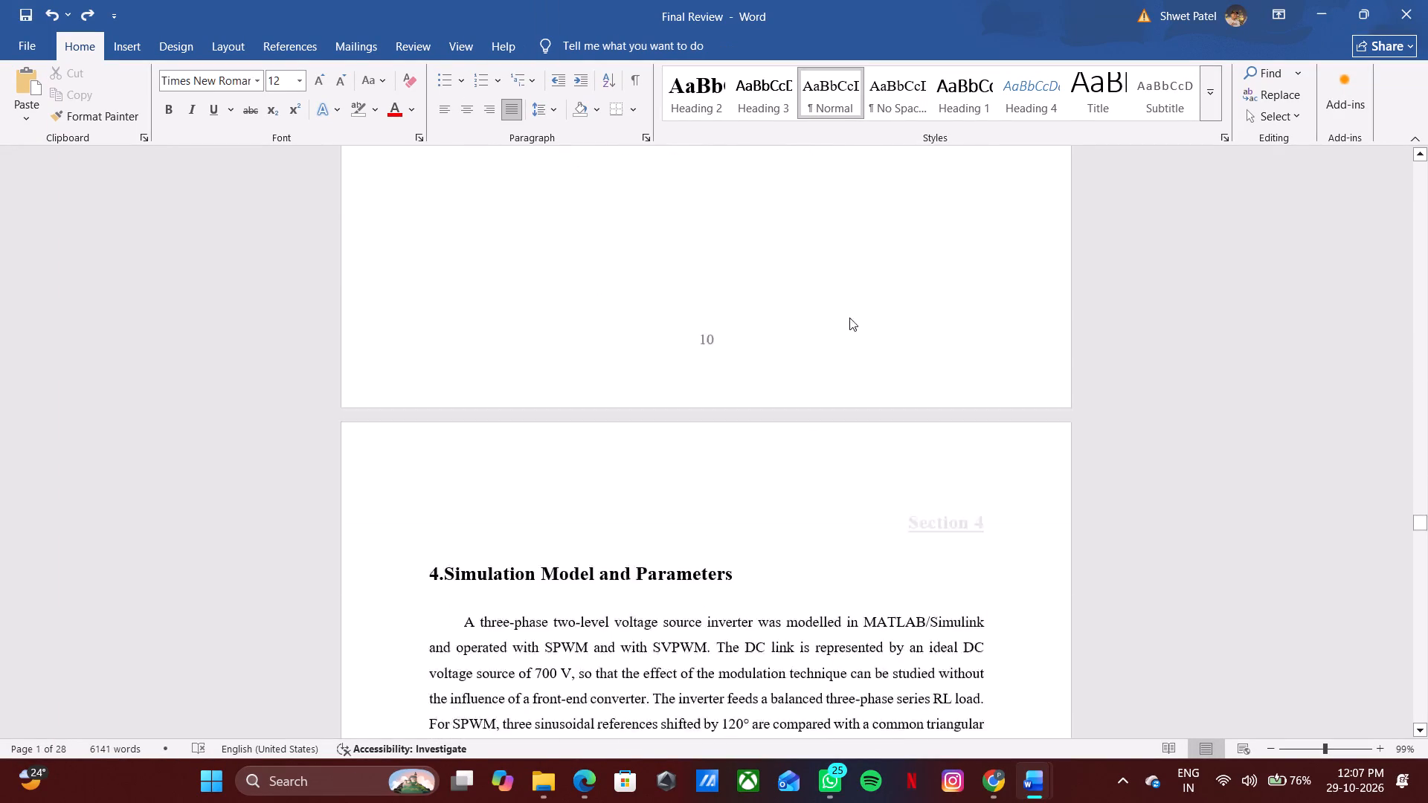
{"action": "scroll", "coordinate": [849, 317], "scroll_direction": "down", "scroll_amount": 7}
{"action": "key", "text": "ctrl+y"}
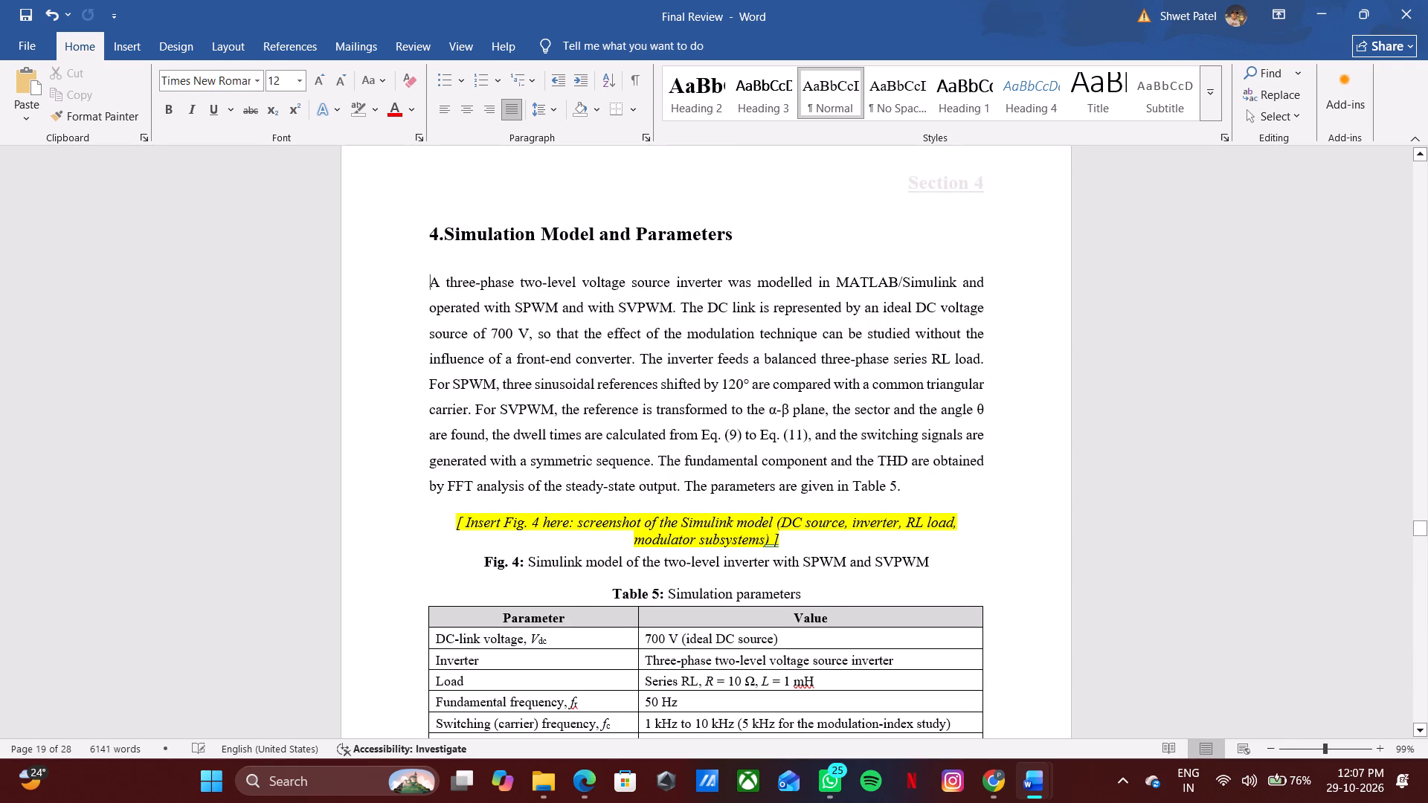
Set the line spacing to 1.15 for everything from the first Introduction paragraph through the end of Table 5.
{"action": "scroll", "coordinate": [813, 802], "scroll_direction": "down", "scroll_amount": 4}
{"action": "scroll", "coordinate": [866, 409], "scroll_direction": "down", "scroll_amount": 3}
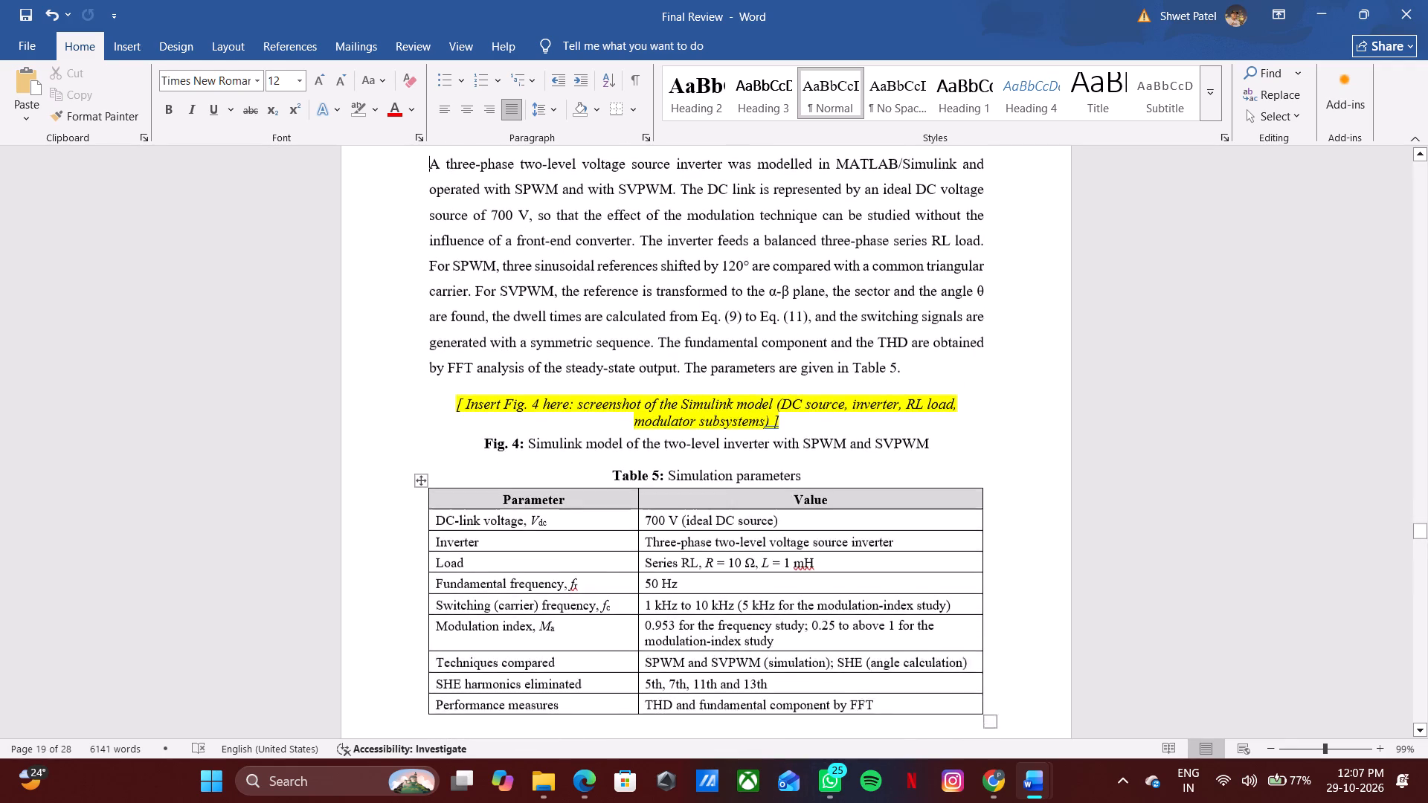
{"action": "scroll", "coordinate": [953, 563], "scroll_direction": "down", "scroll_amount": 16}
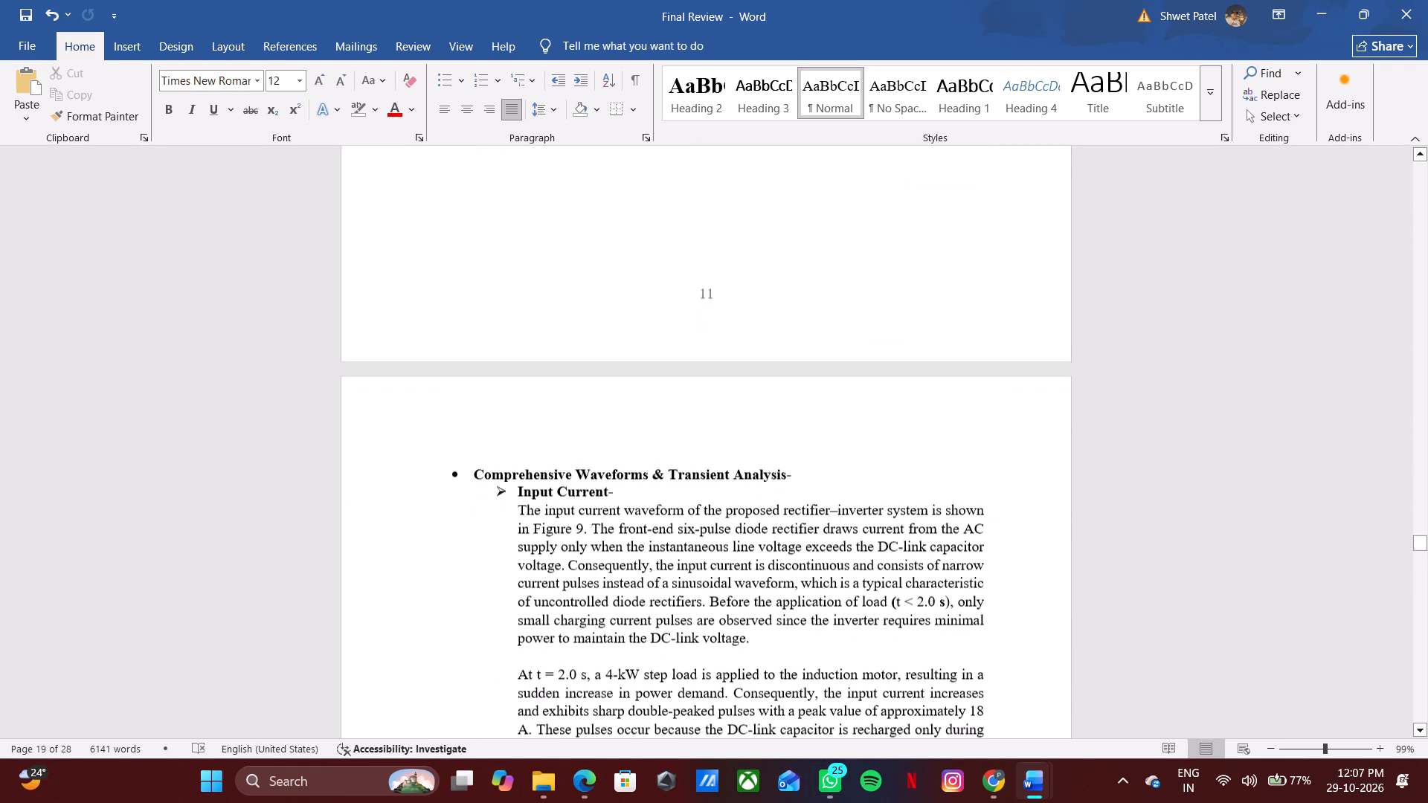
{"action": "scroll", "coordinate": [921, 578], "scroll_direction": "down", "scroll_amount": 4}
{"action": "scroll", "coordinate": [922, 580], "scroll_direction": "up", "scroll_amount": 16}
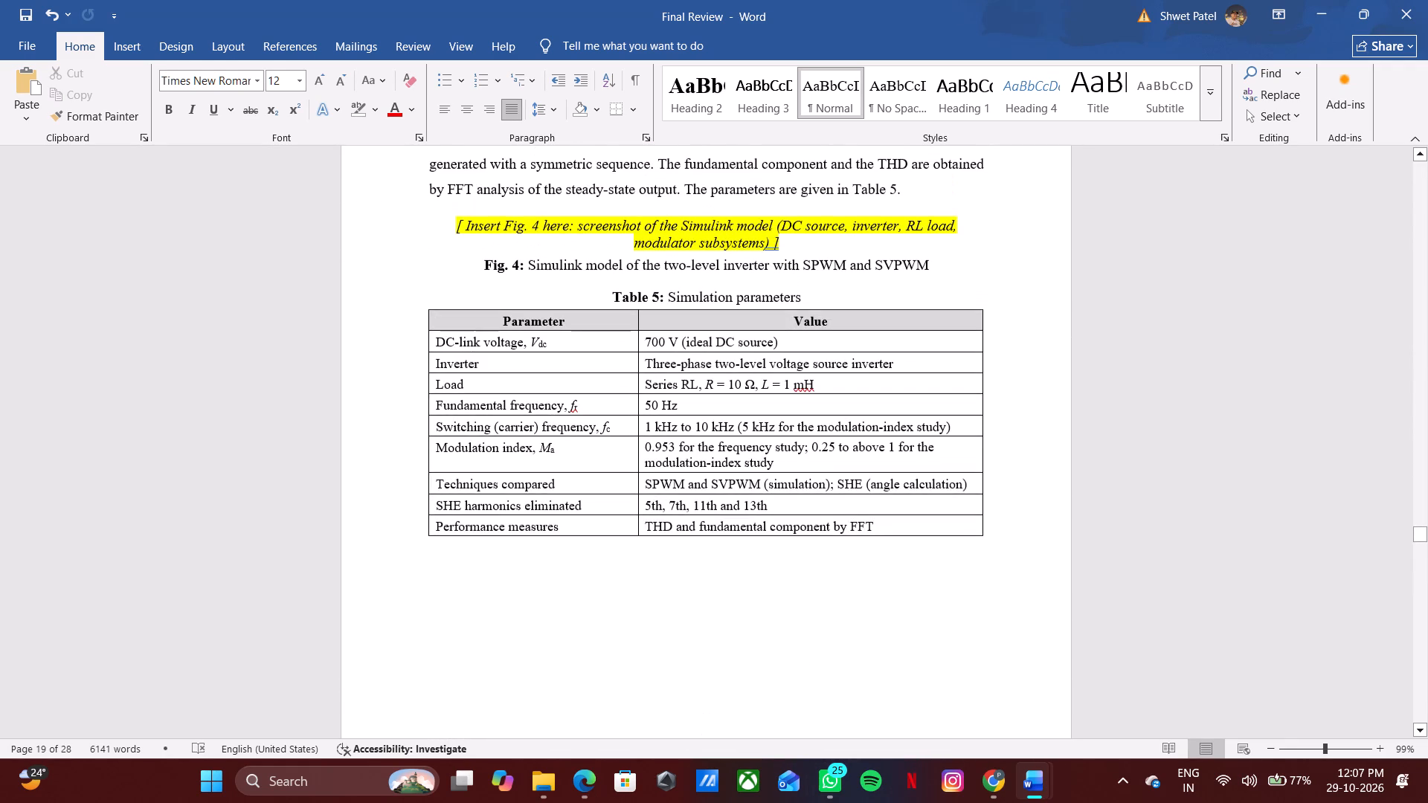
{"action": "left_click_drag", "start_coordinate": [1018, 564], "coordinate": [497, 0]}
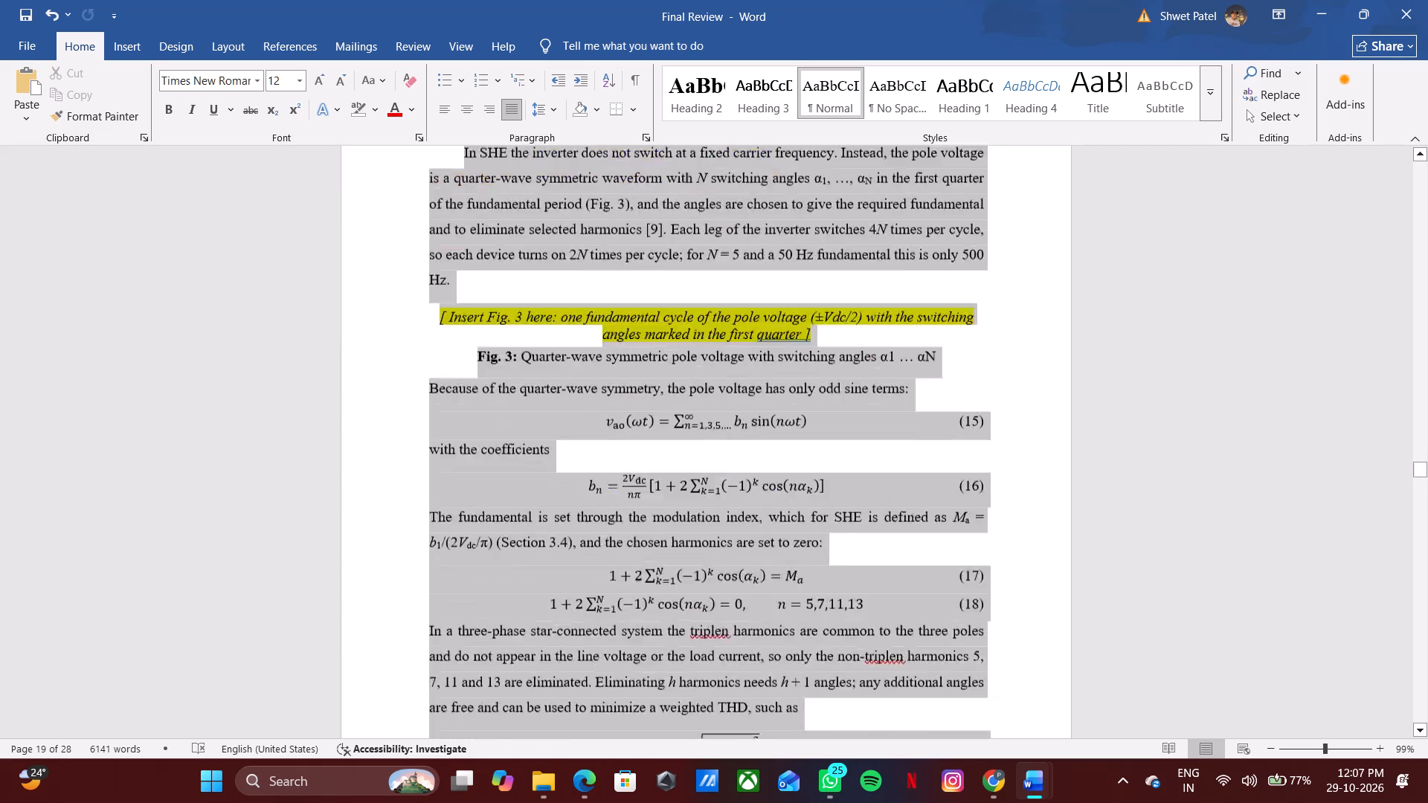
{"action": "left_click_drag", "start_coordinate": [497, 0], "coordinate": [499, 0]}
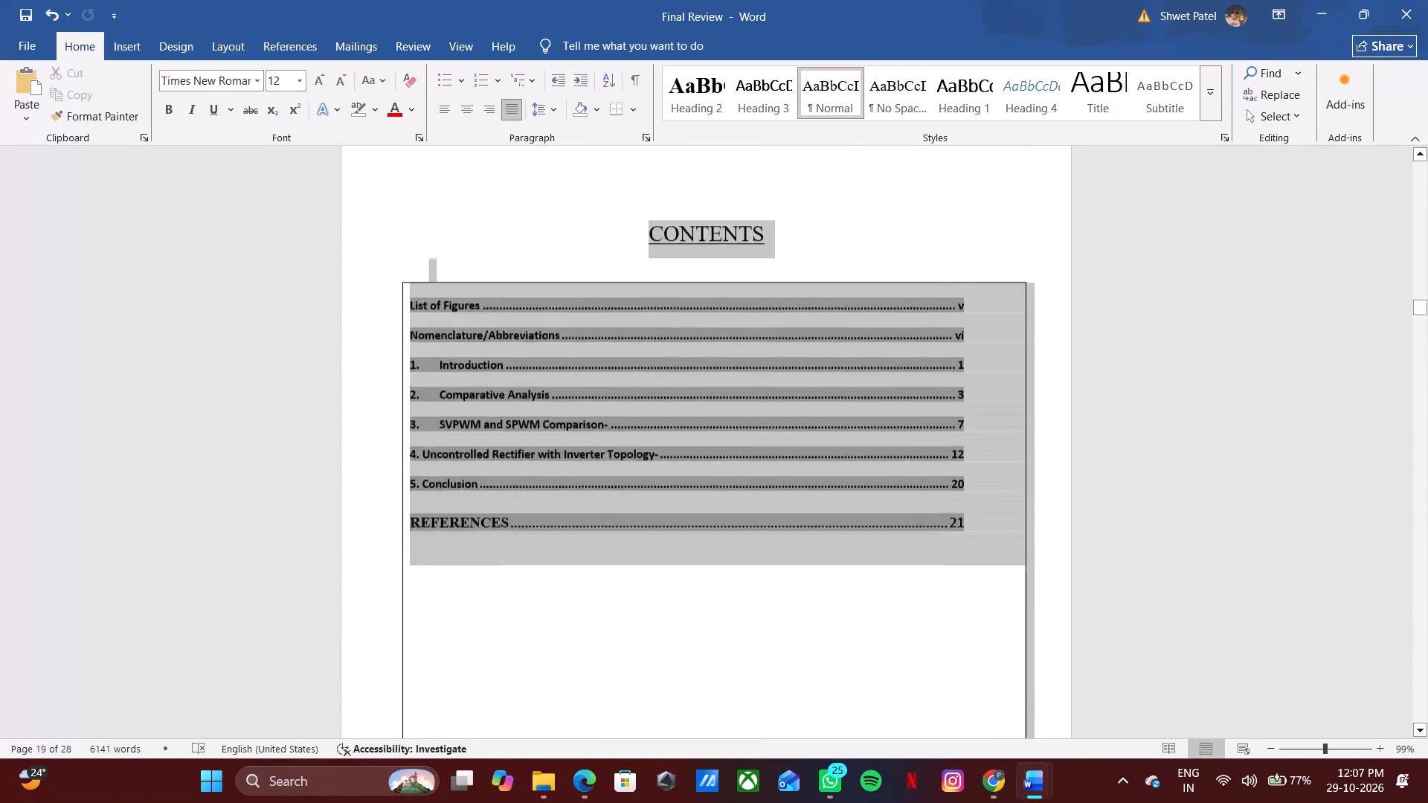
{"action": "left_click_drag", "start_coordinate": [499, 0], "coordinate": [599, 653]}
{"action": "scroll", "coordinate": [553, 504], "scroll_direction": "down", "scroll_amount": 15}
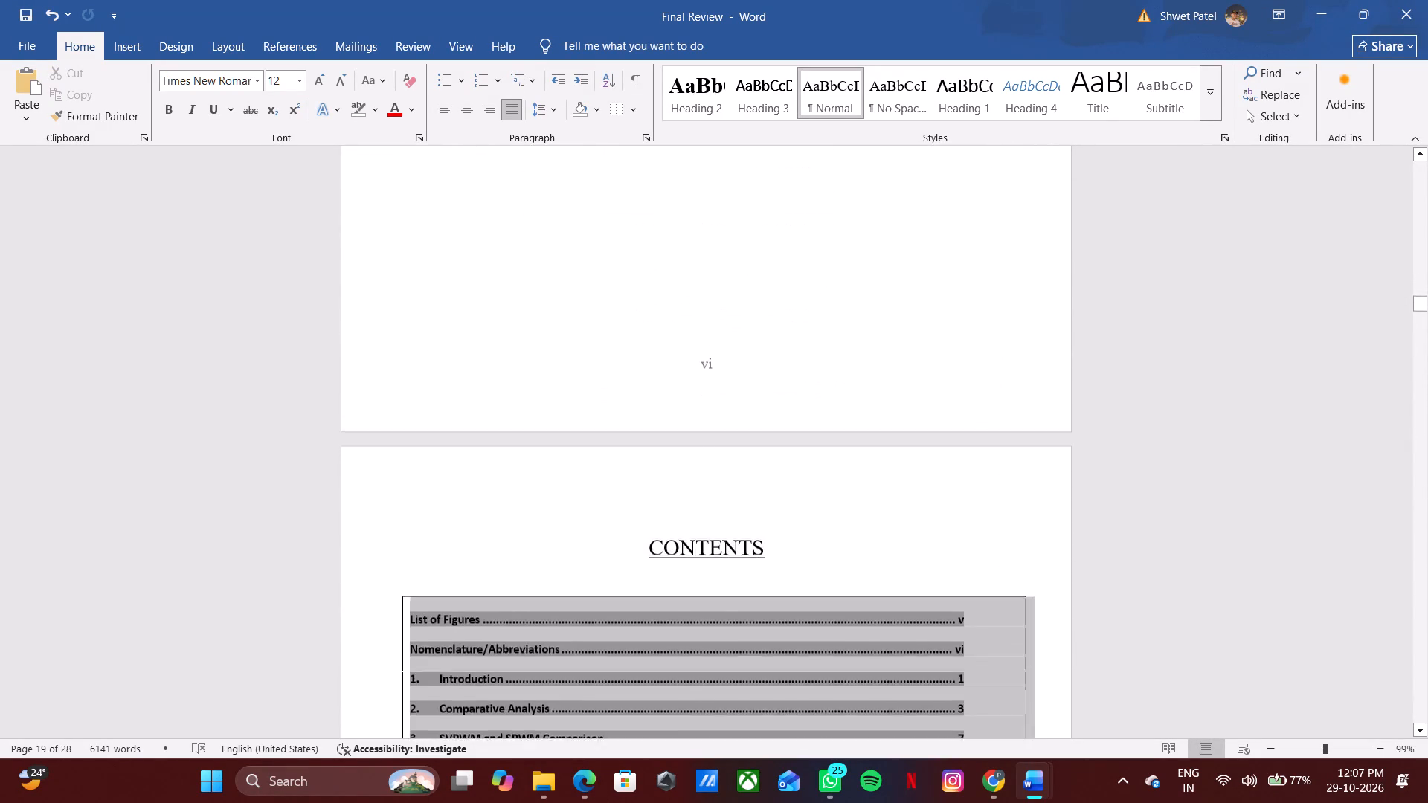
{"action": "scroll", "coordinate": [599, 653], "scroll_direction": "down", "scroll_amount": 20}
{"action": "scroll", "coordinate": [599, 653], "scroll_direction": "down", "scroll_amount": 4}
{"action": "left_click_drag", "start_coordinate": [599, 653], "coordinate": [518, 677]}
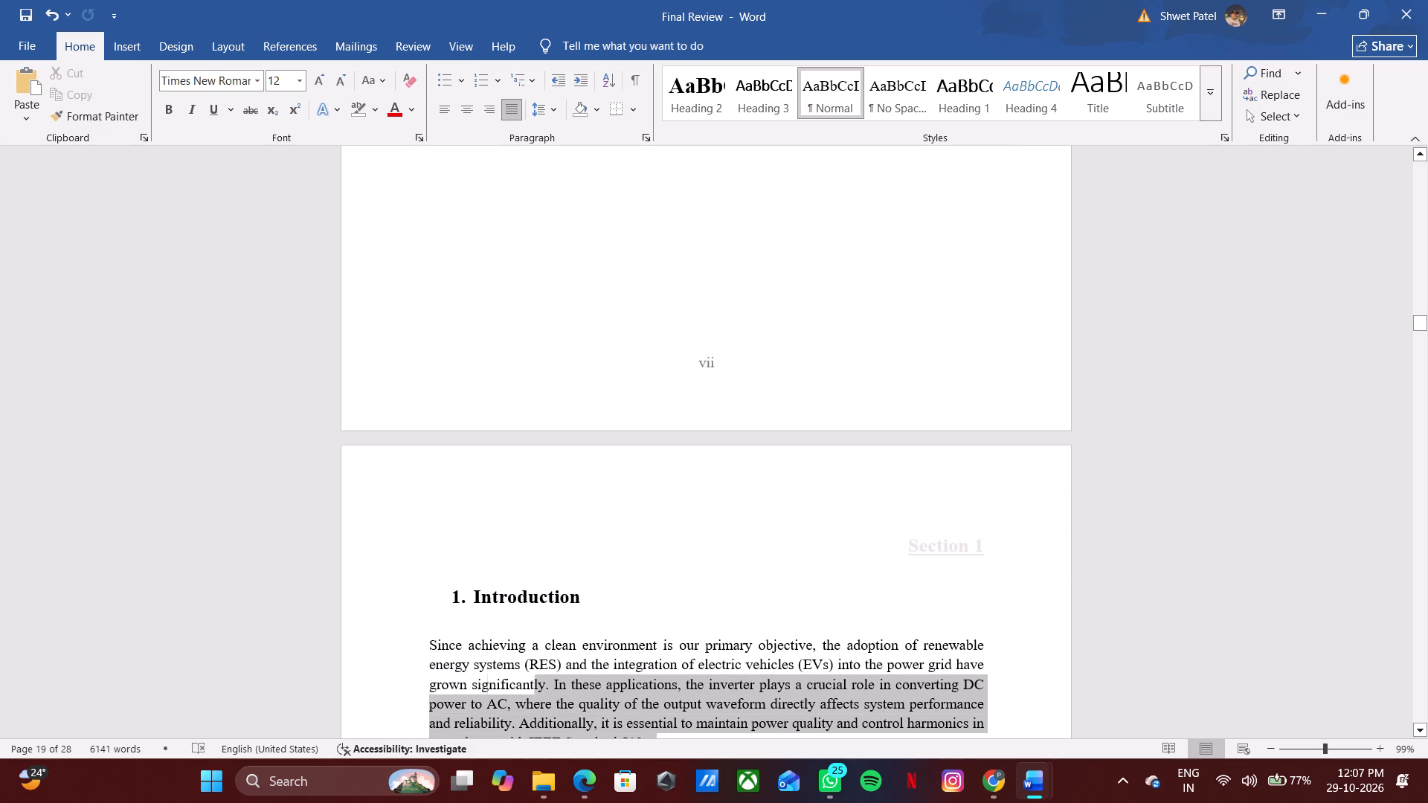
{"action": "left_click_drag", "start_coordinate": [518, 677], "coordinate": [436, 638]}
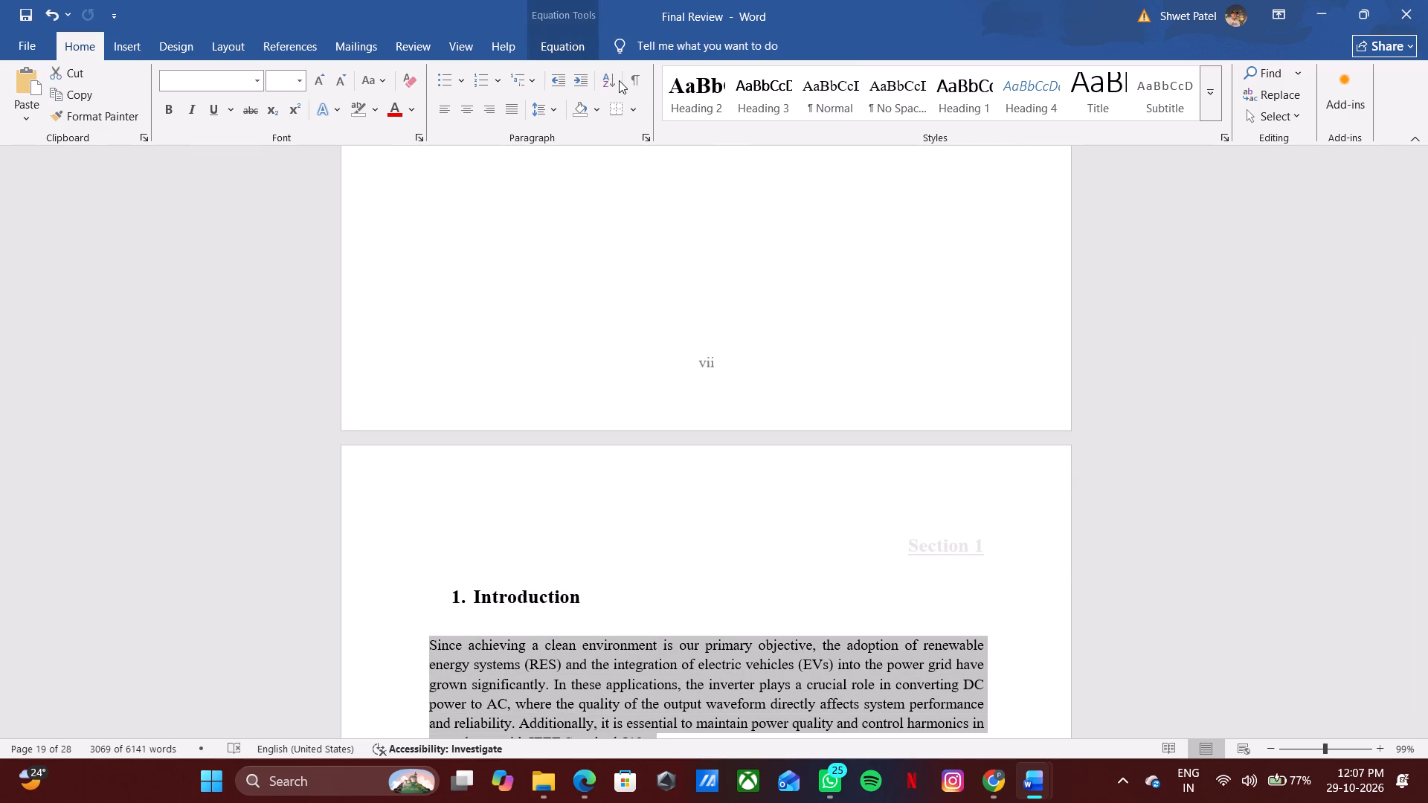
{"action": "left_click", "coordinate": [555, 112]}
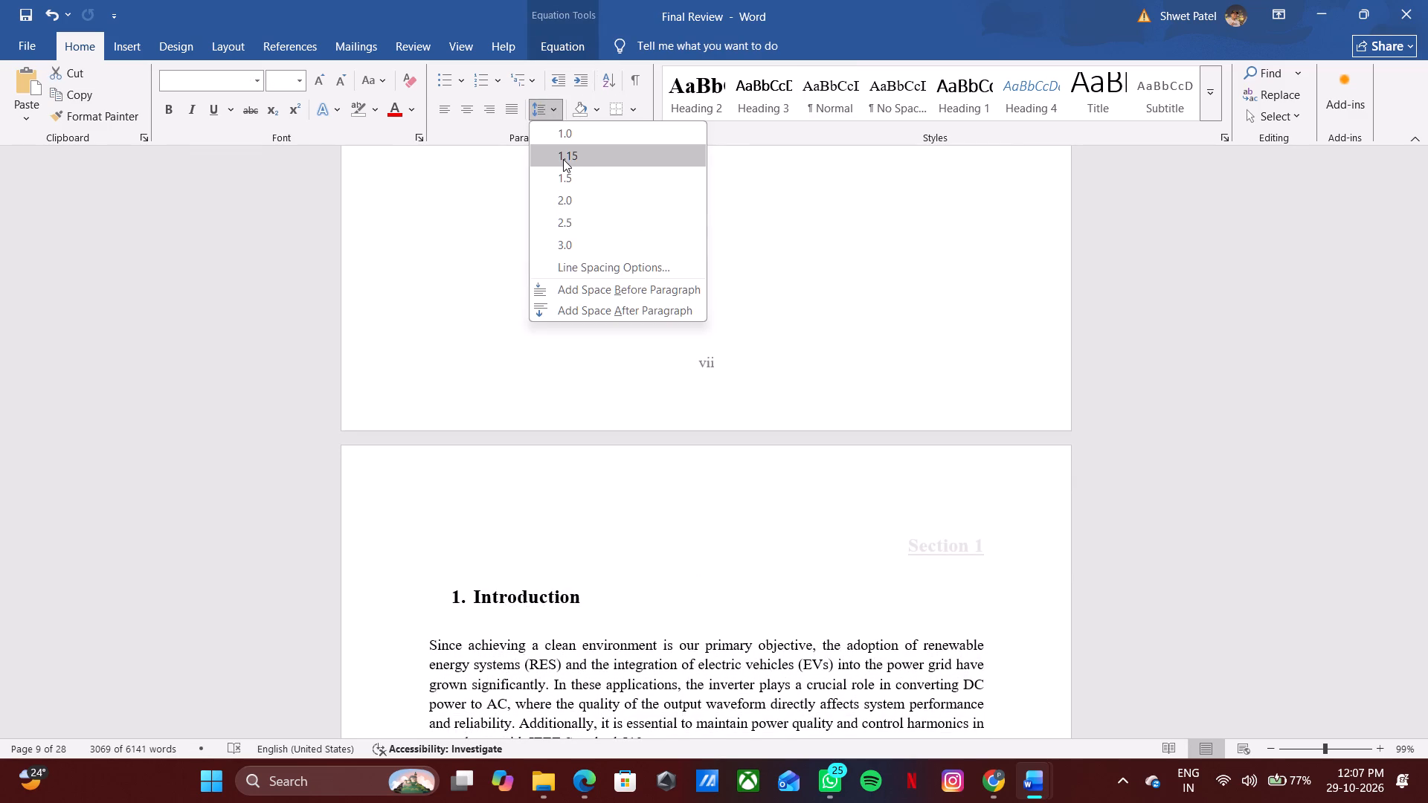
{"action": "left_click", "coordinate": [563, 159]}
{"action": "scroll", "coordinate": [1391, 770], "scroll_direction": "down", "scroll_amount": 5}
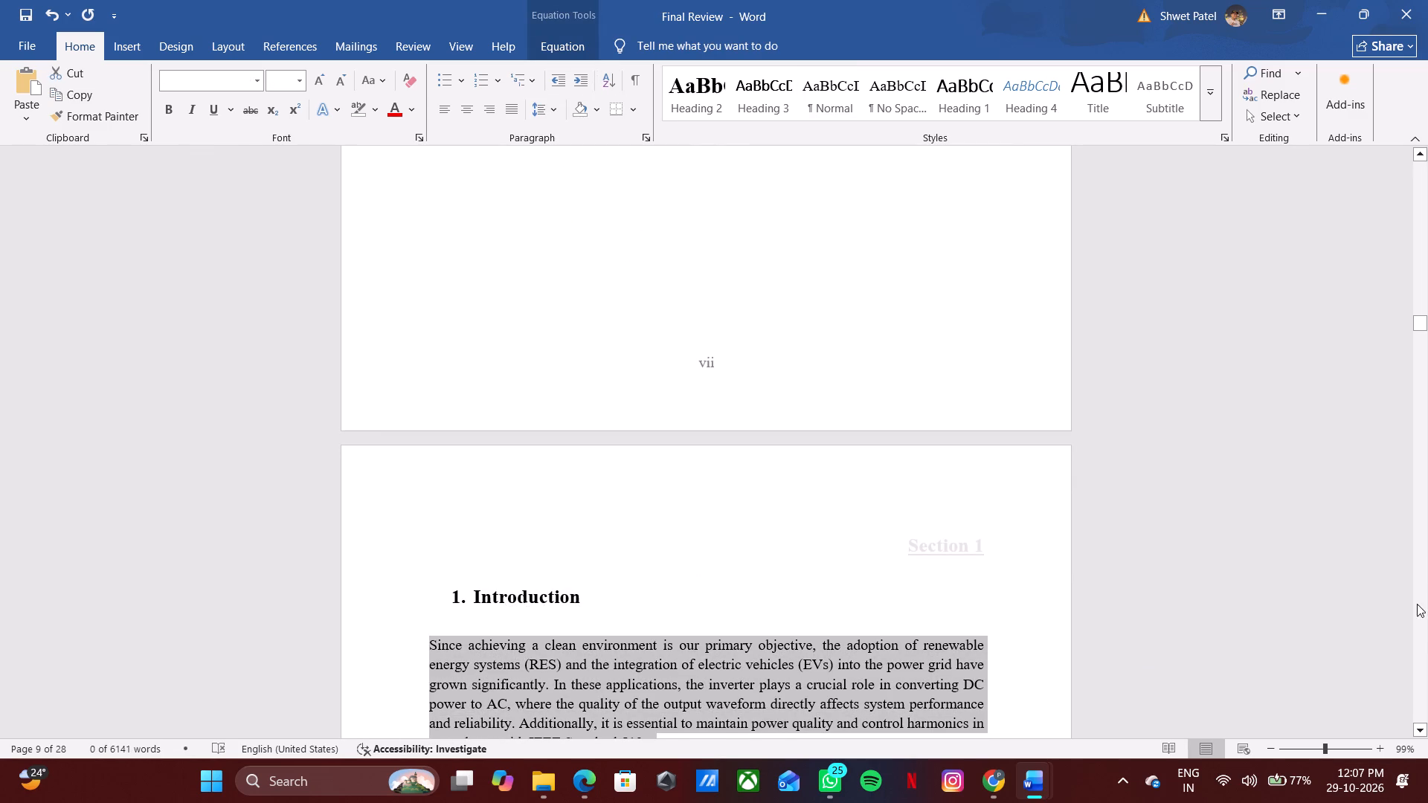
{"action": "left_click", "coordinate": [797, 481]}
Show the paragraph marks and other hidden formatting symbols in the document.
{"action": "scroll", "coordinate": [797, 481], "scroll_direction": "down", "scroll_amount": 7}
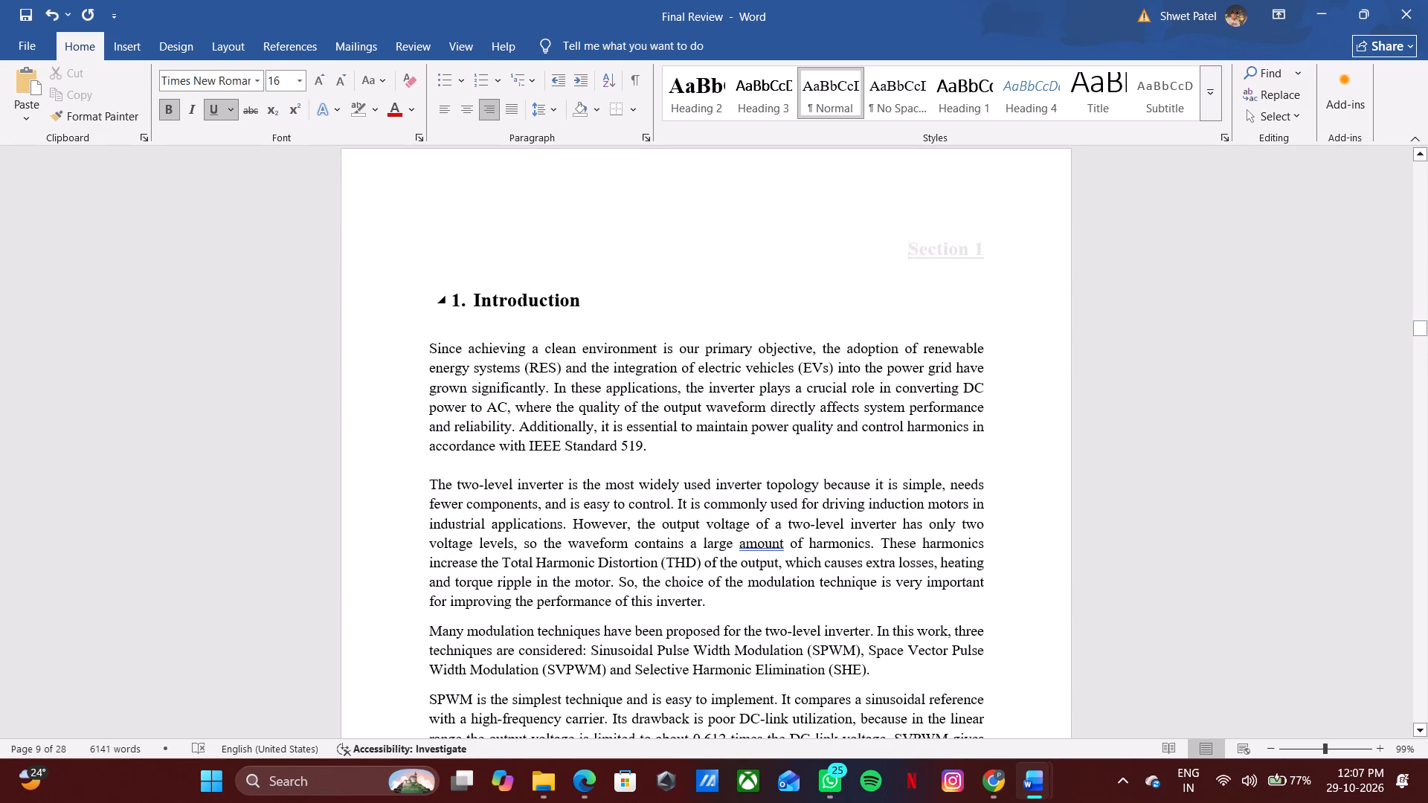
{"action": "left_click", "coordinate": [429, 297]}
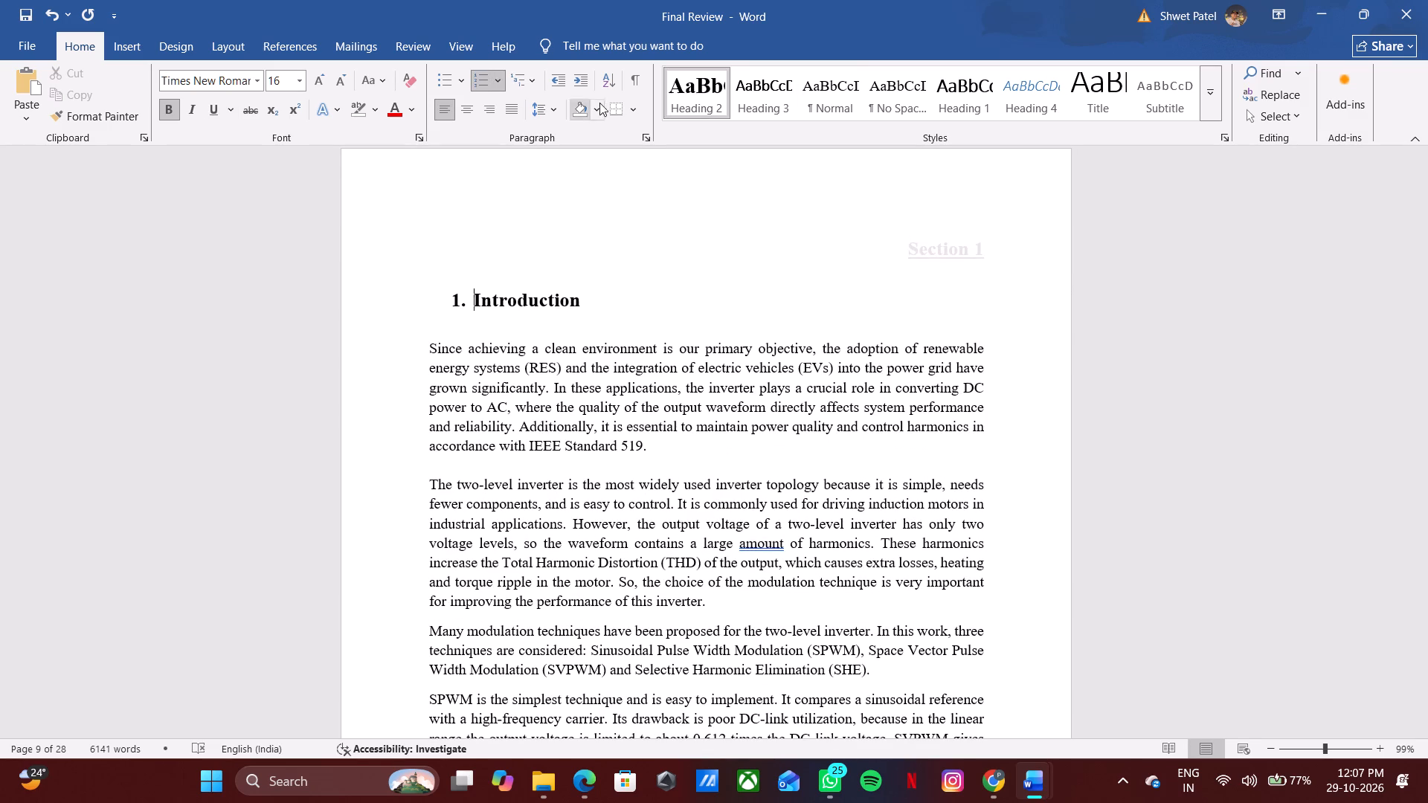
{"action": "left_click", "coordinate": [631, 82]}
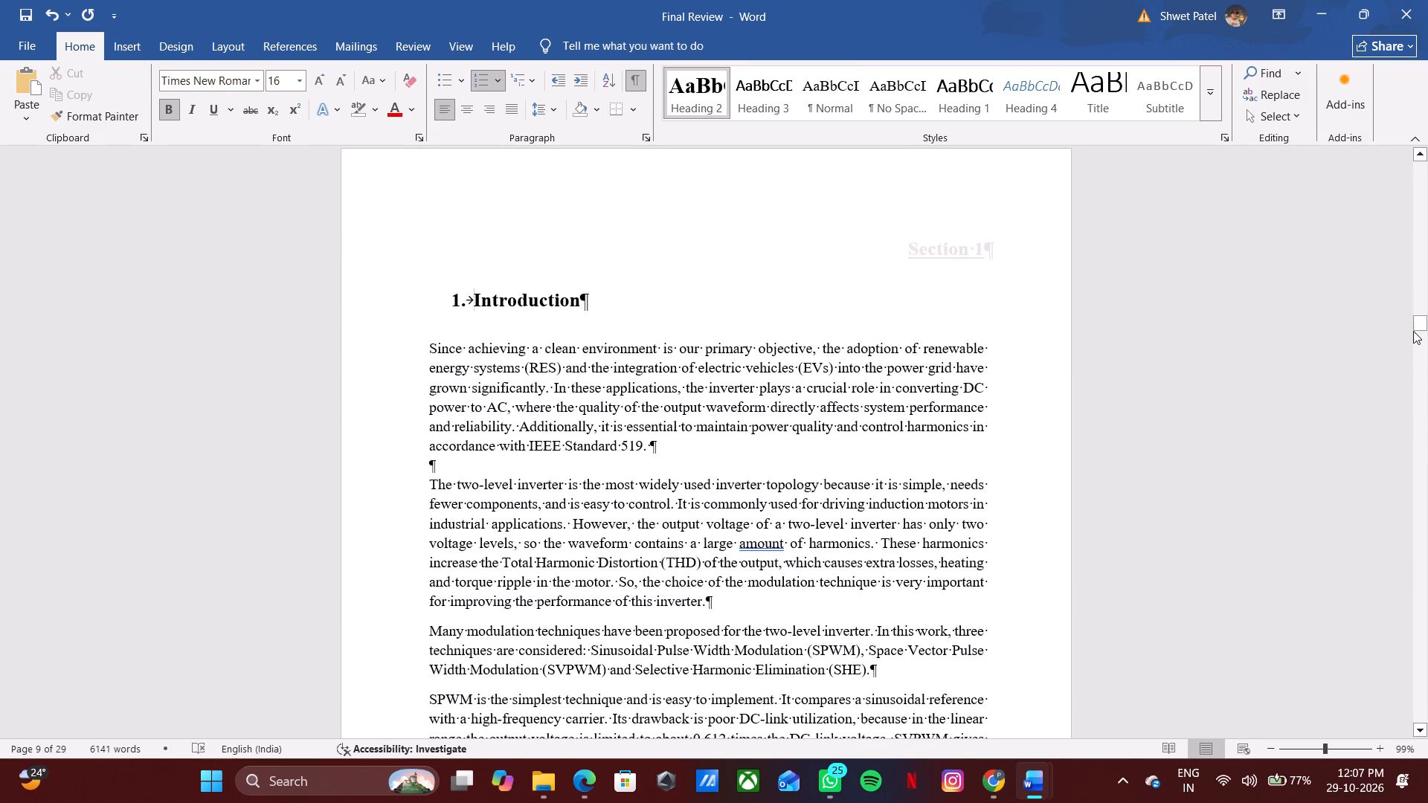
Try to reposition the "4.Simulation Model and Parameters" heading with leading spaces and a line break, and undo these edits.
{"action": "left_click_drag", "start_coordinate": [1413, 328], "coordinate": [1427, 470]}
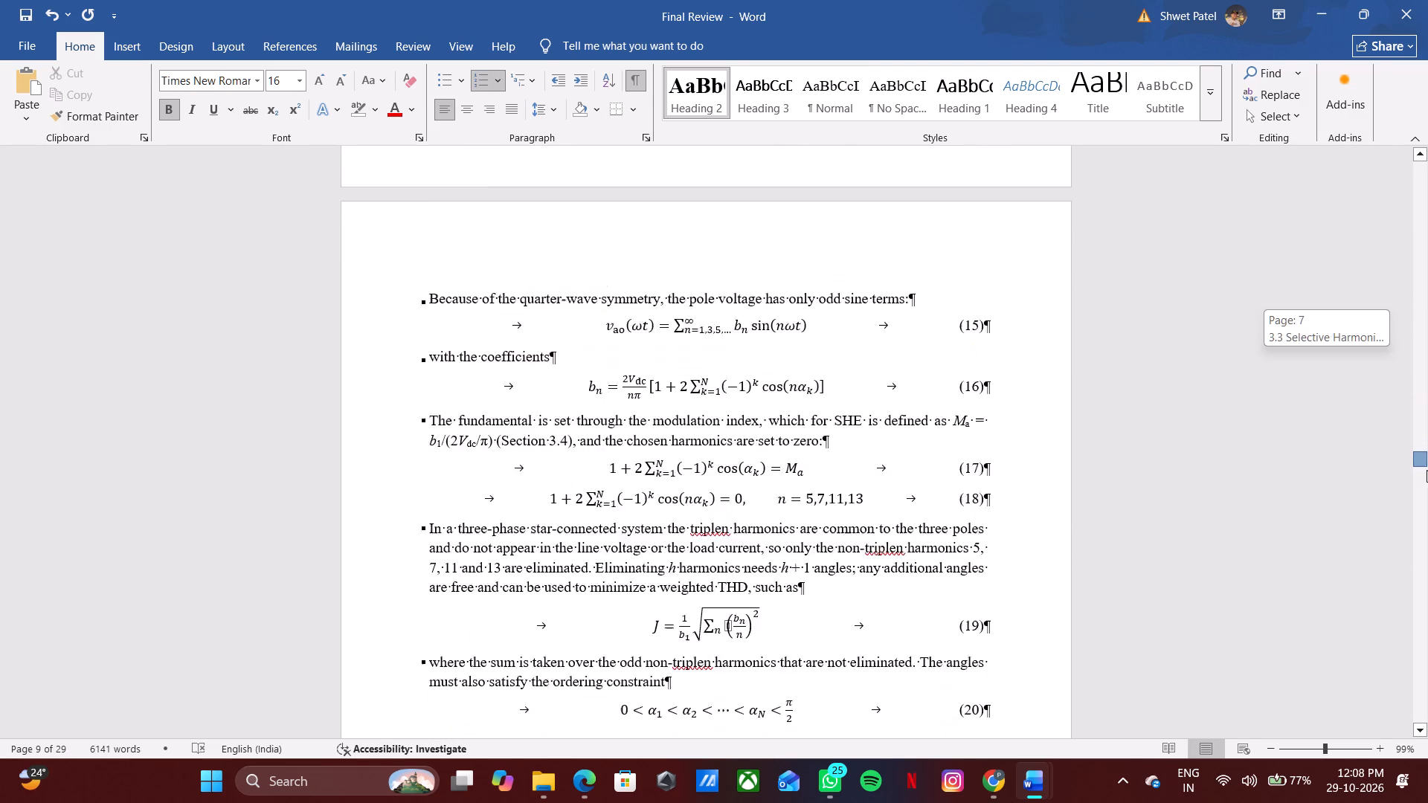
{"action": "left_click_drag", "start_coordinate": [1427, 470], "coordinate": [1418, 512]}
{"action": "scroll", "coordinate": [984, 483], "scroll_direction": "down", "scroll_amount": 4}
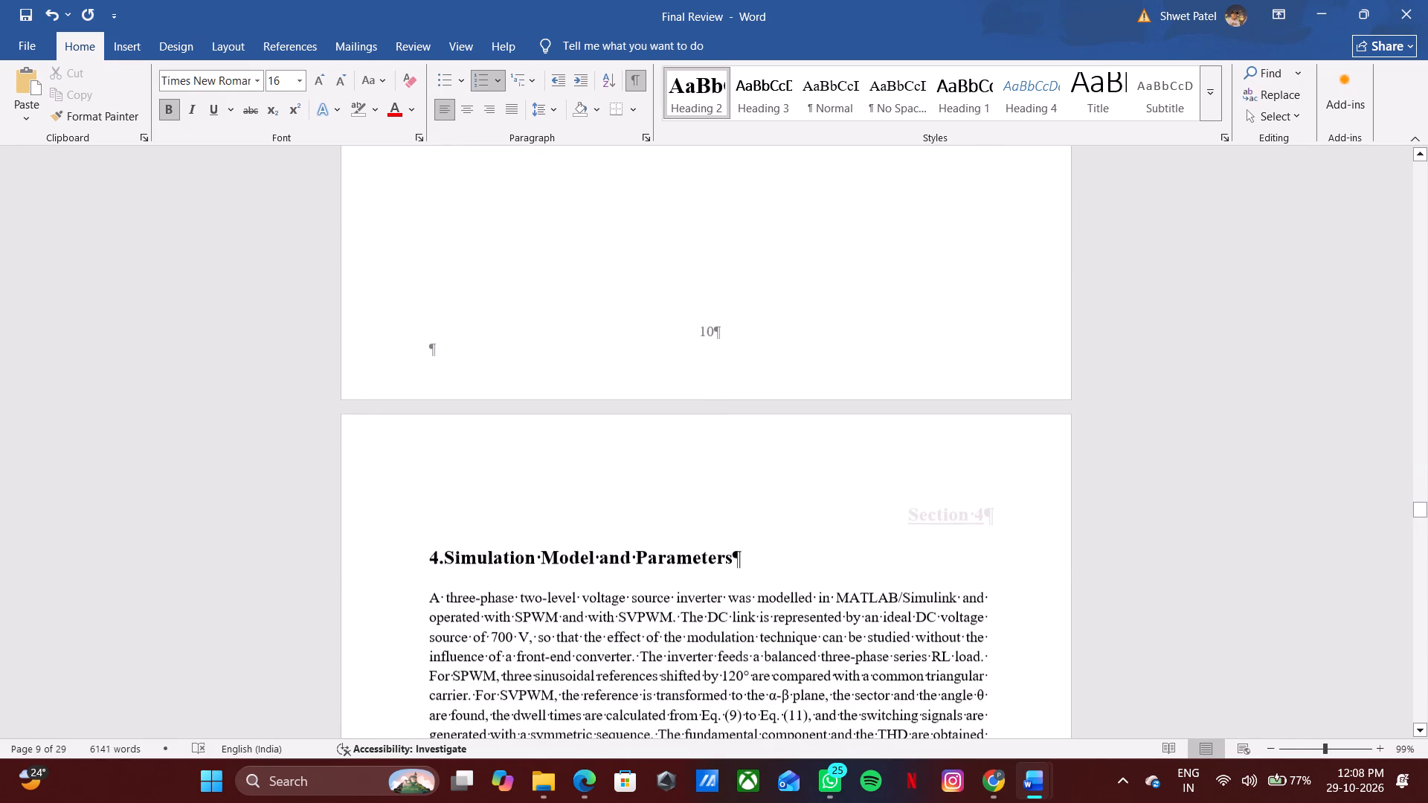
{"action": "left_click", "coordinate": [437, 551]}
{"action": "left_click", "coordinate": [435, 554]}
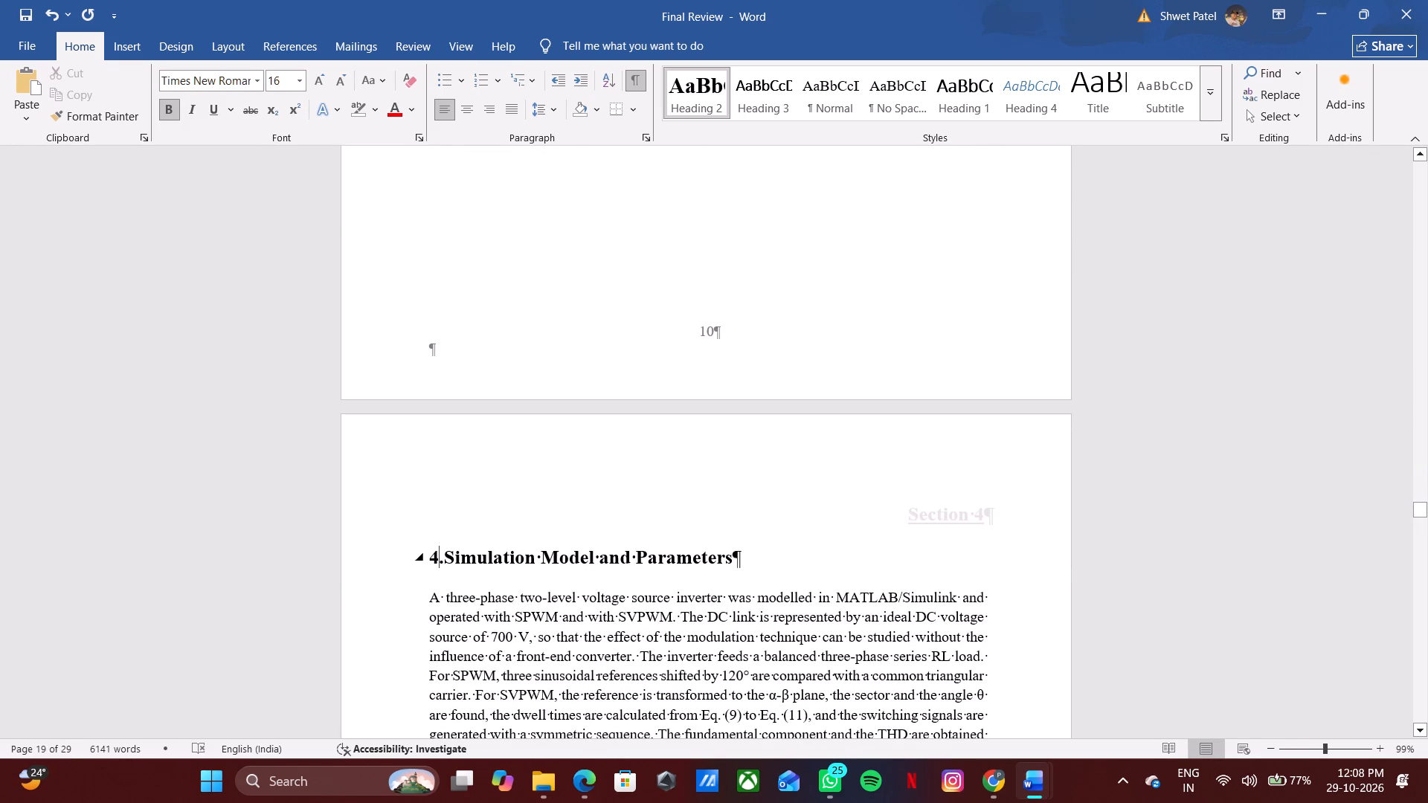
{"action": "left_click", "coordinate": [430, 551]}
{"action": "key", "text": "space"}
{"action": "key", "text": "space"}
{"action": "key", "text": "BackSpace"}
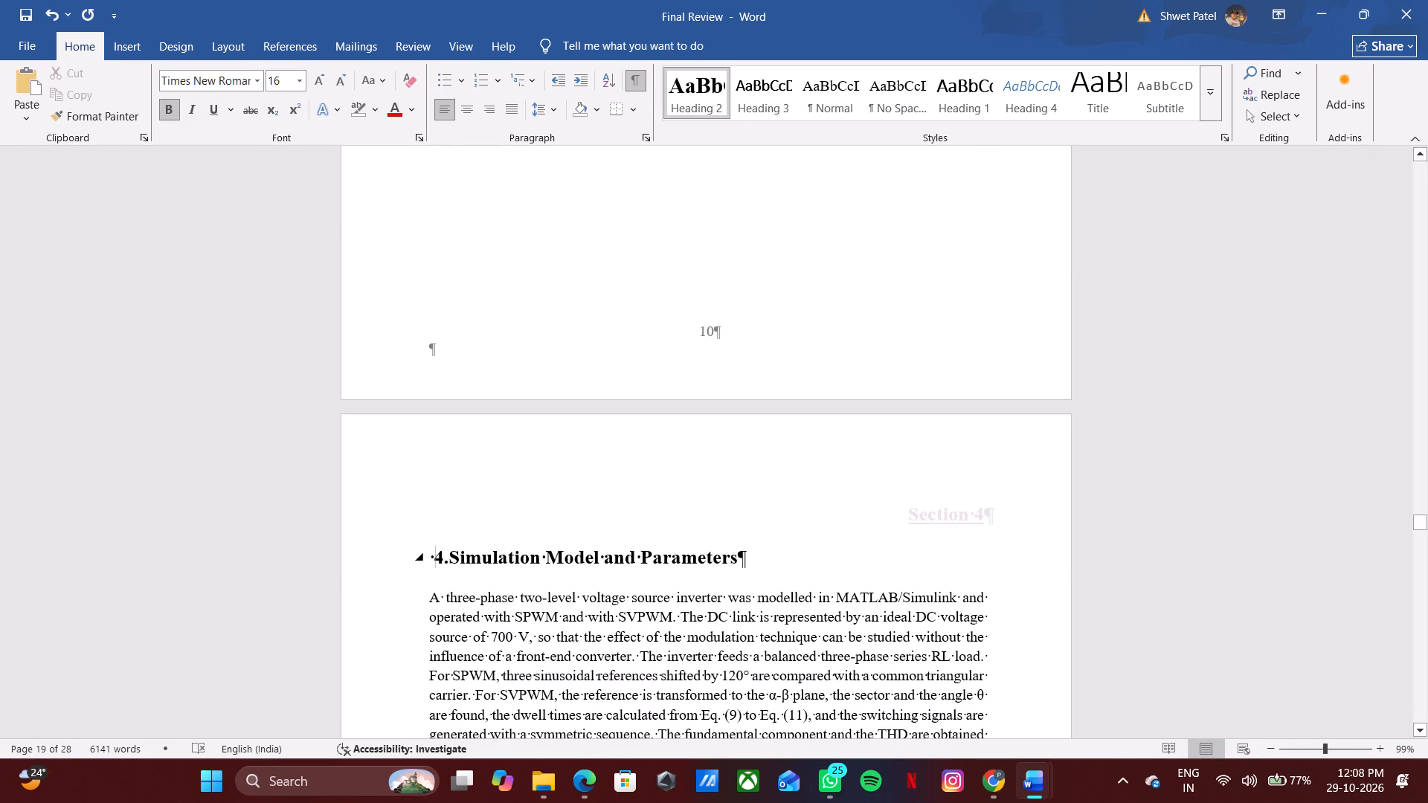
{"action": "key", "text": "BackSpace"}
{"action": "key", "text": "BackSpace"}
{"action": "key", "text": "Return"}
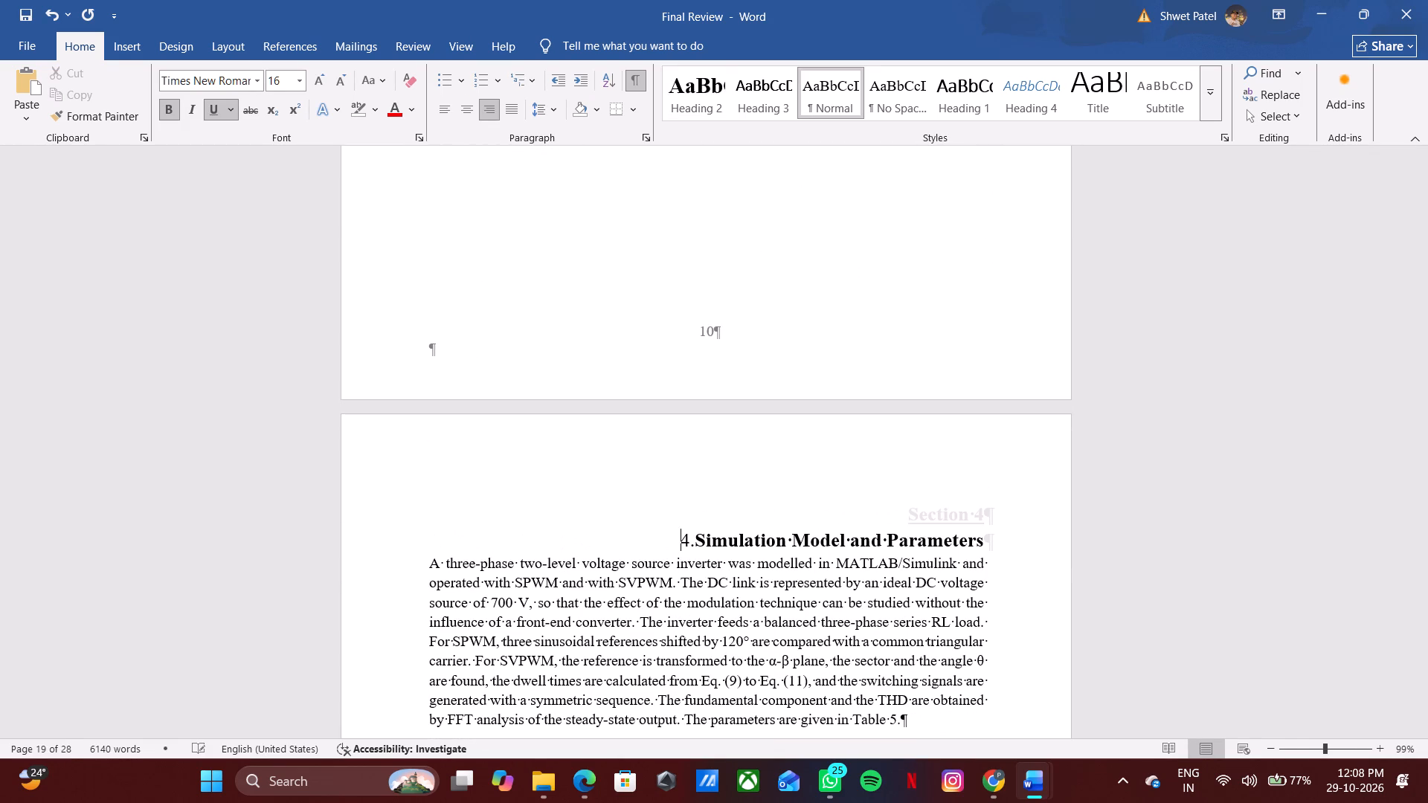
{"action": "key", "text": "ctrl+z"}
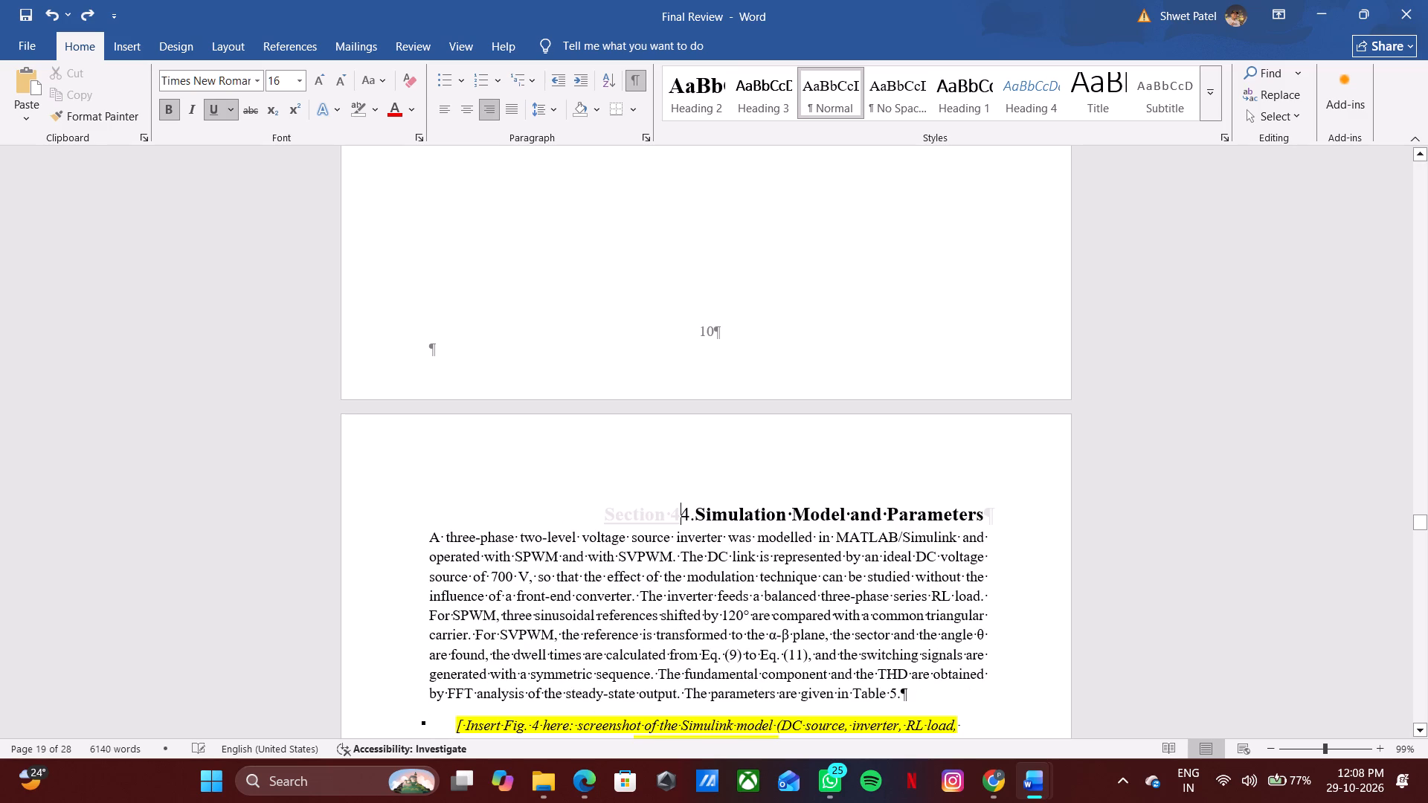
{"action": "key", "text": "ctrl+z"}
Copy the whole section 3 heading, "Modulation Techniques for the Two-Level Inverter", including its paragraph mark.
{"action": "scroll", "coordinate": [1011, 573], "scroll_direction": "up", "scroll_amount": 20}
{"action": "scroll", "coordinate": [1011, 573], "scroll_direction": "up", "scroll_amount": 5}
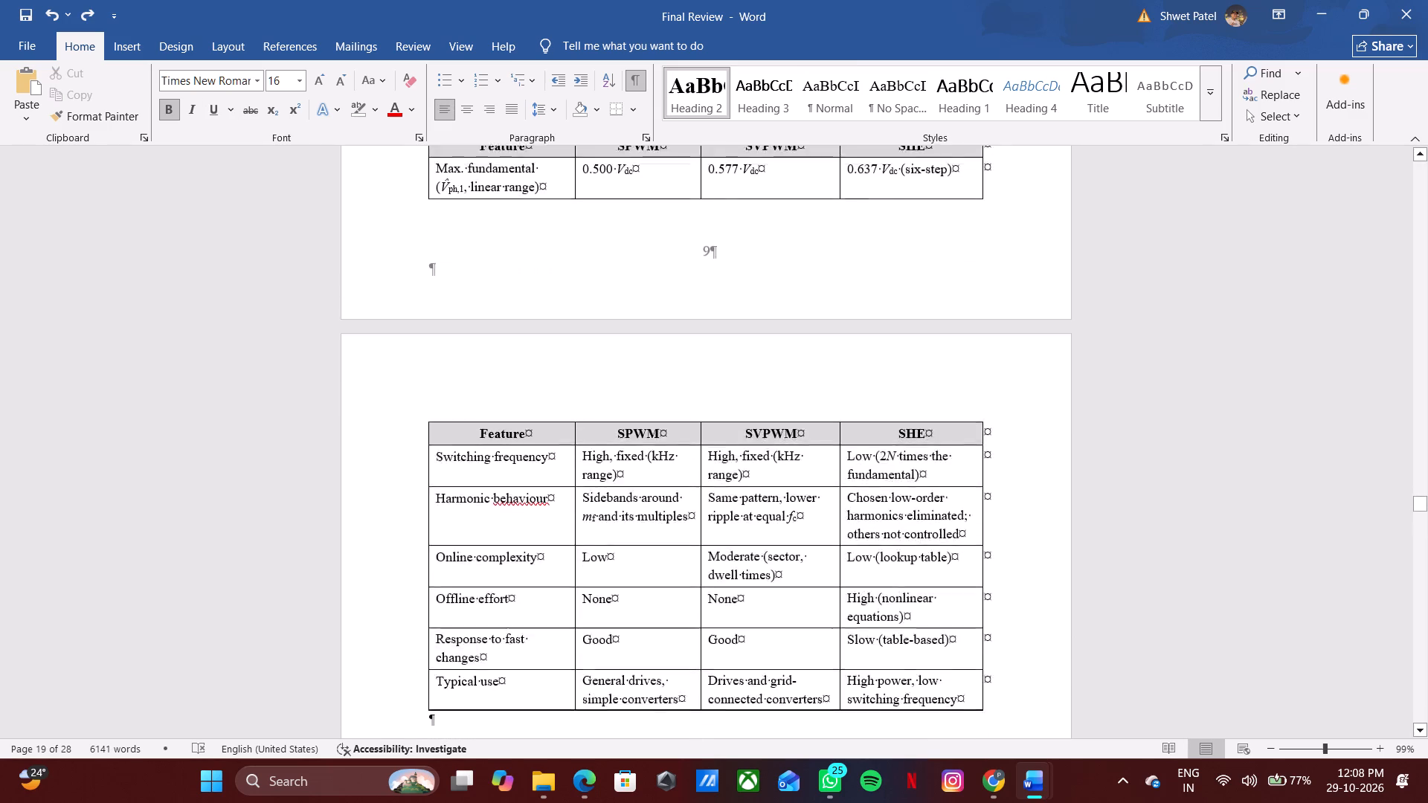
{"action": "scroll", "coordinate": [1009, 565], "scroll_direction": "up", "scroll_amount": 20}
{"action": "scroll", "coordinate": [1009, 565], "scroll_direction": "up", "scroll_amount": 15}
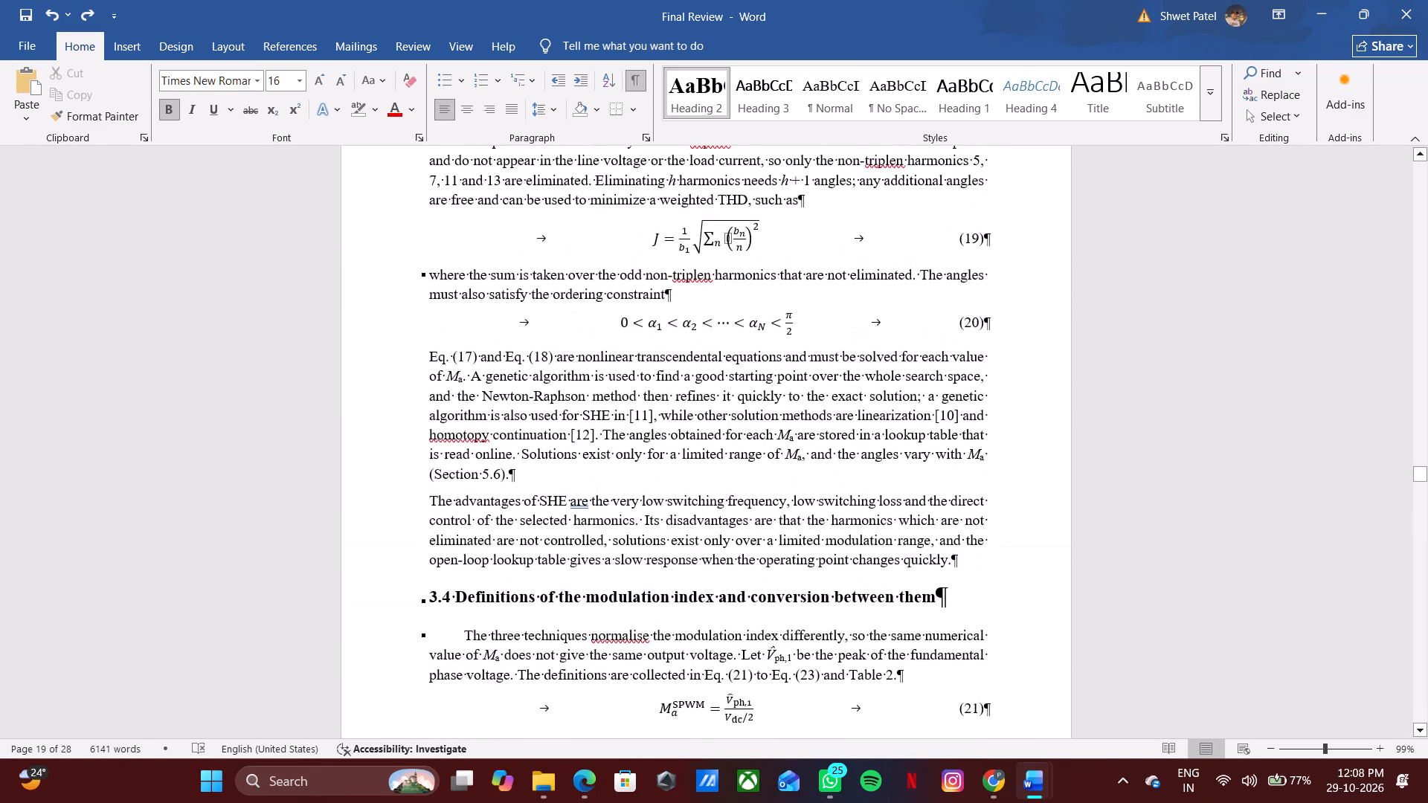
{"action": "scroll", "coordinate": [1009, 565], "scroll_direction": "up", "scroll_amount": 6}
{"action": "scroll", "coordinate": [1009, 565], "scroll_direction": "up", "scroll_amount": 20}
{"action": "scroll", "coordinate": [1009, 565], "scroll_direction": "up", "scroll_amount": 10}
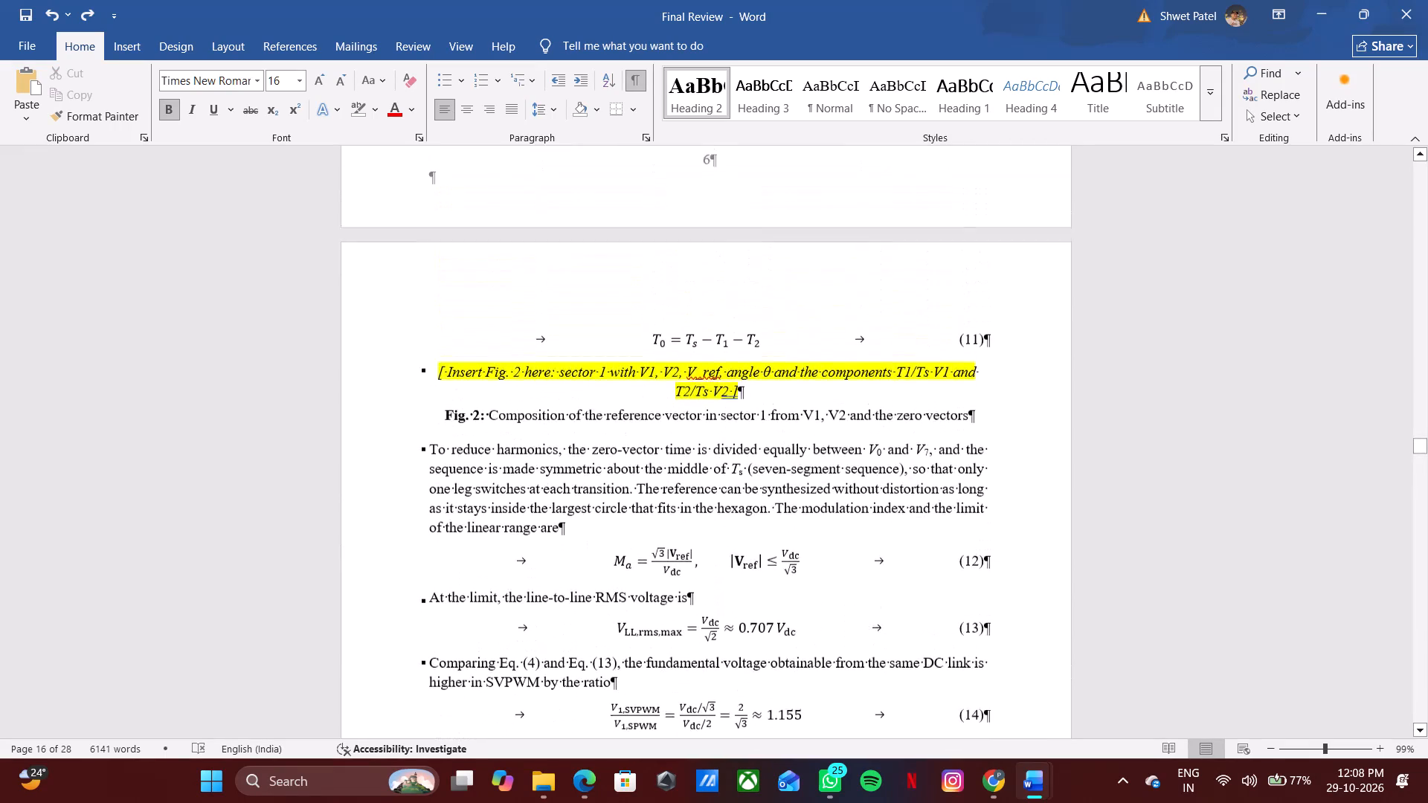
{"action": "scroll", "coordinate": [985, 529], "scroll_direction": "up", "scroll_amount": 11}
{"action": "scroll", "coordinate": [985, 529], "scroll_direction": "up", "scroll_amount": 15}
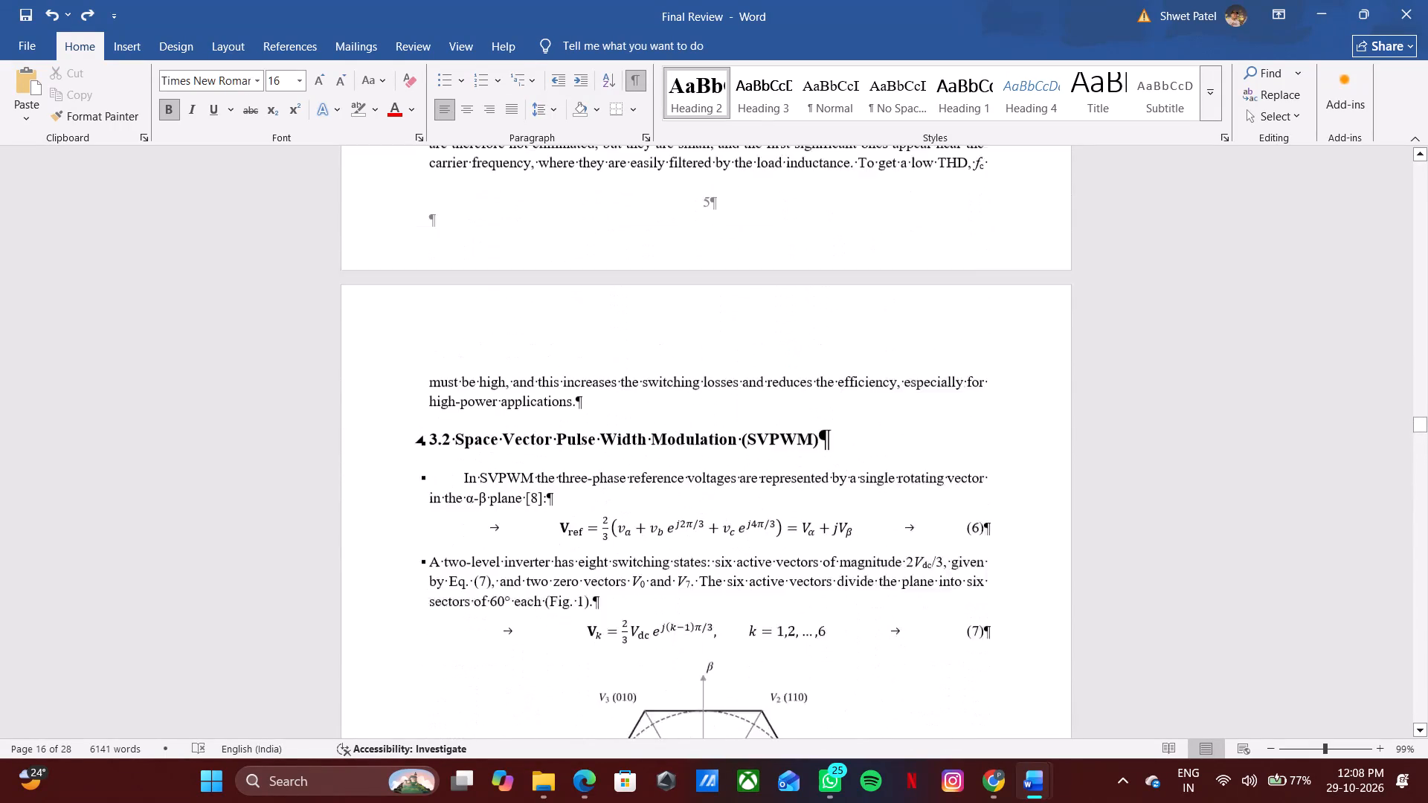
{"action": "scroll", "coordinate": [573, 445], "scroll_direction": "up", "scroll_amount": 20}
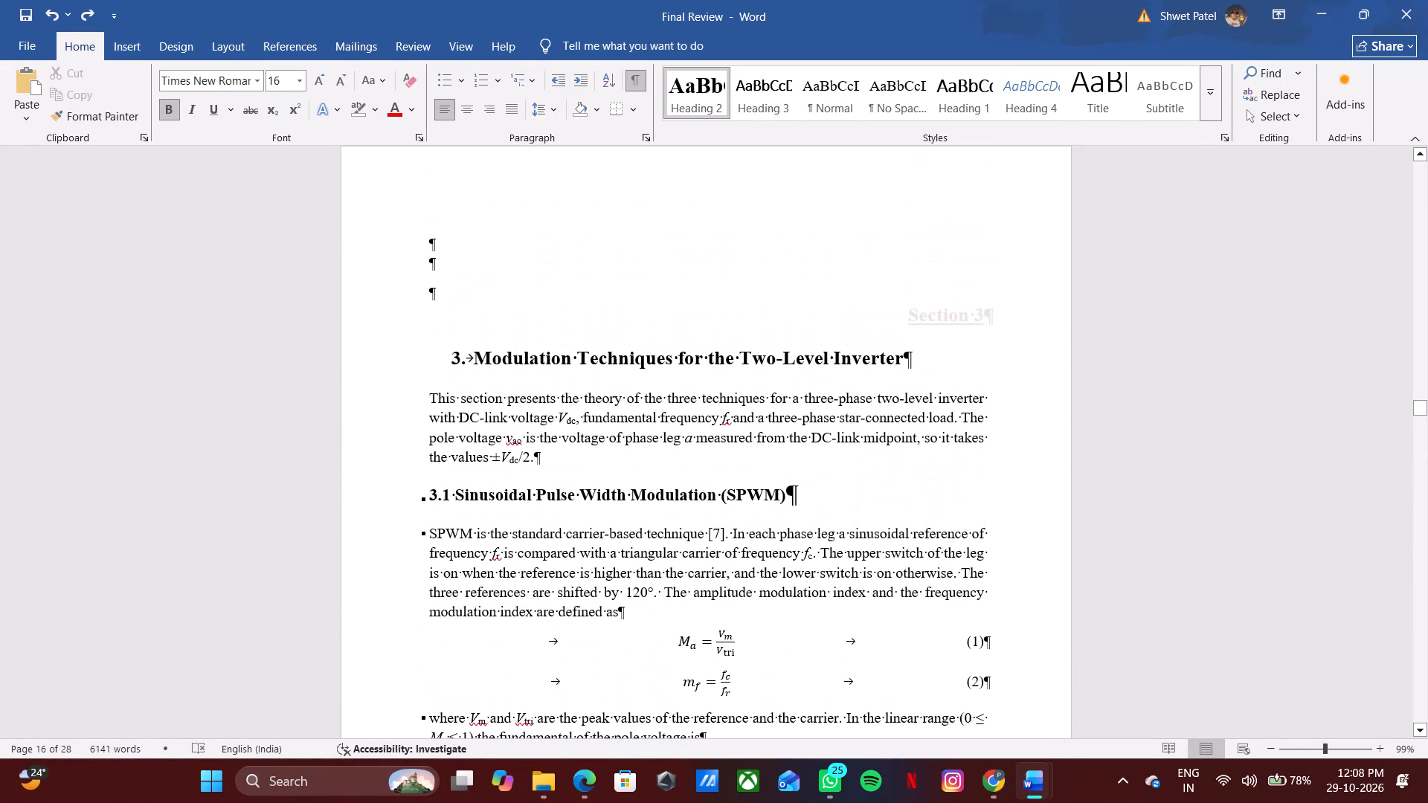
{"action": "scroll", "coordinate": [565, 412], "scroll_direction": "up", "scroll_amount": 2}
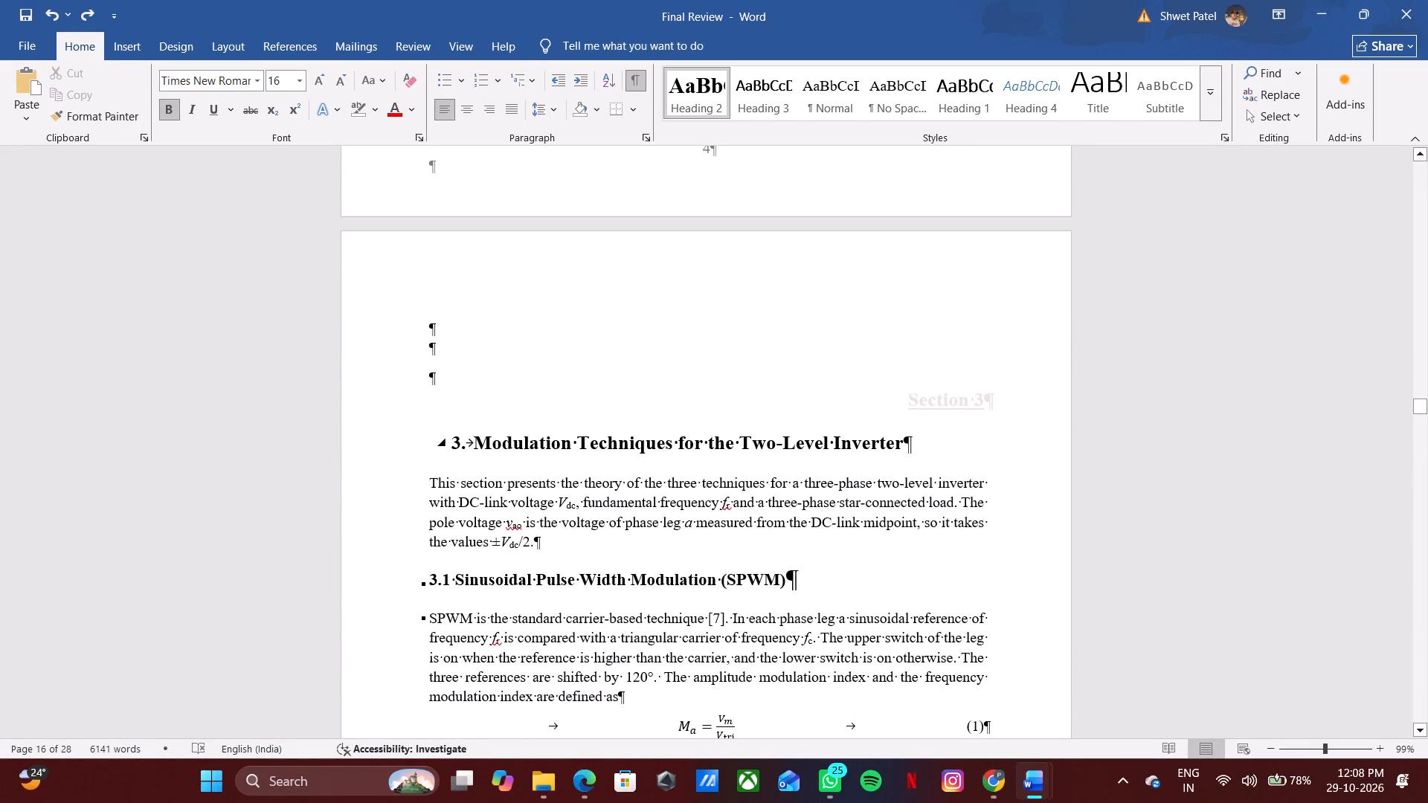
{"action": "left_click", "coordinate": [469, 440]}
{"action": "left_click_drag", "start_coordinate": [470, 440], "coordinate": [454, 438]}
{"action": "left_click_drag", "start_coordinate": [474, 439], "coordinate": [437, 442]}
{"action": "left_click_drag", "start_coordinate": [422, 434], "coordinate": [422, 433]}
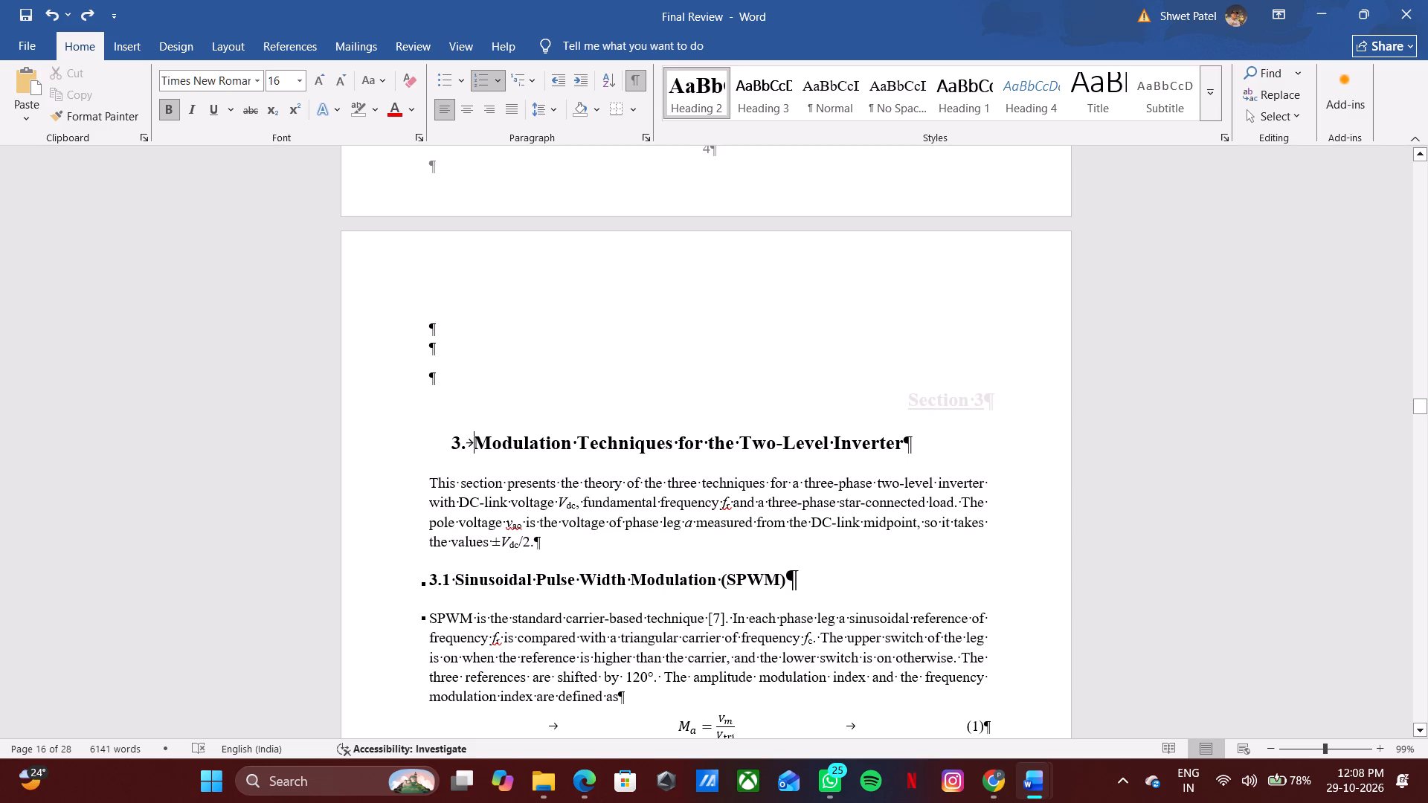
{"action": "left_click_drag", "start_coordinate": [422, 433], "coordinate": [495, 444]}
{"action": "left_click", "coordinate": [959, 435]}
{"action": "left_click_drag", "start_coordinate": [945, 446], "coordinate": [945, 446]}
{"action": "left_click_drag", "start_coordinate": [945, 446], "coordinate": [431, 436]}
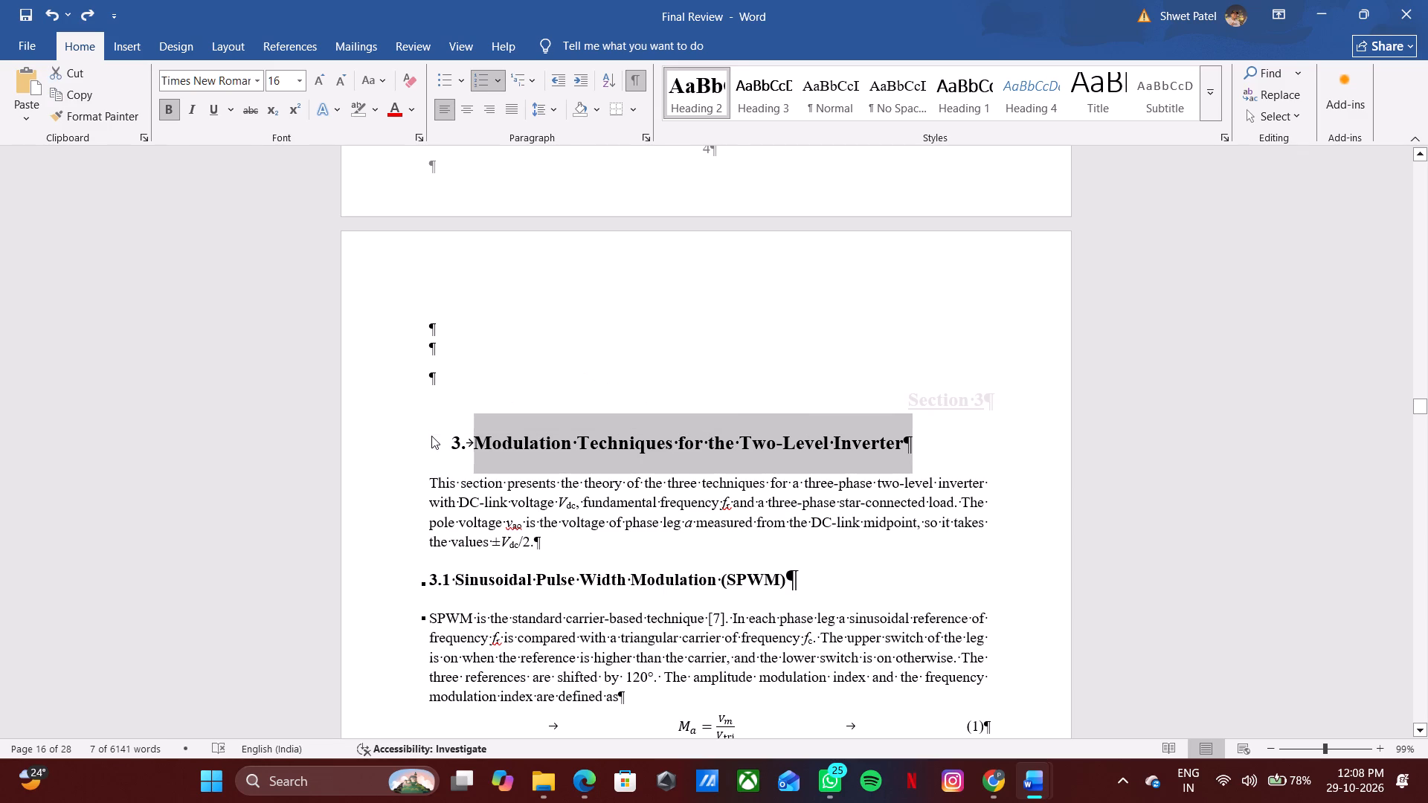
{"action": "key", "text": "ctrl+c"}
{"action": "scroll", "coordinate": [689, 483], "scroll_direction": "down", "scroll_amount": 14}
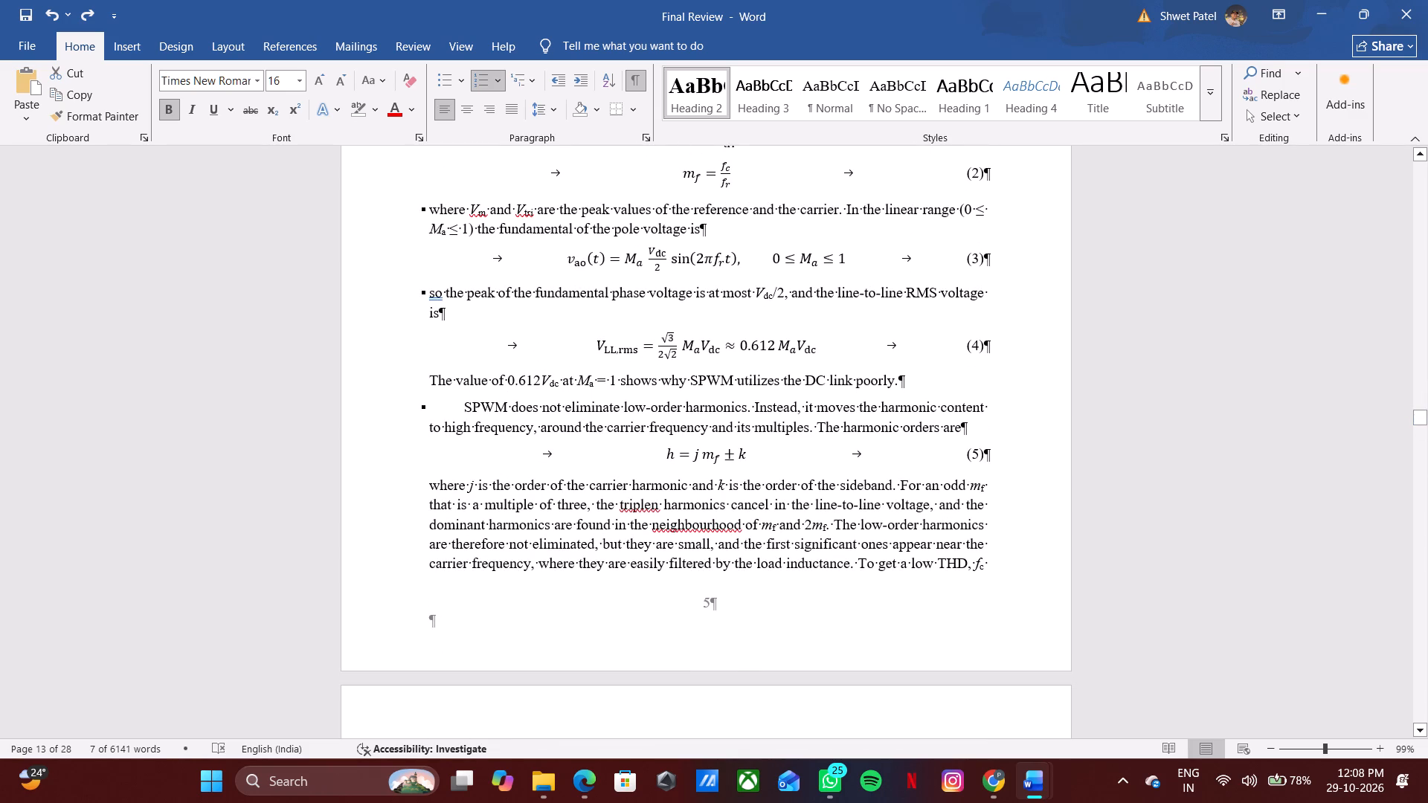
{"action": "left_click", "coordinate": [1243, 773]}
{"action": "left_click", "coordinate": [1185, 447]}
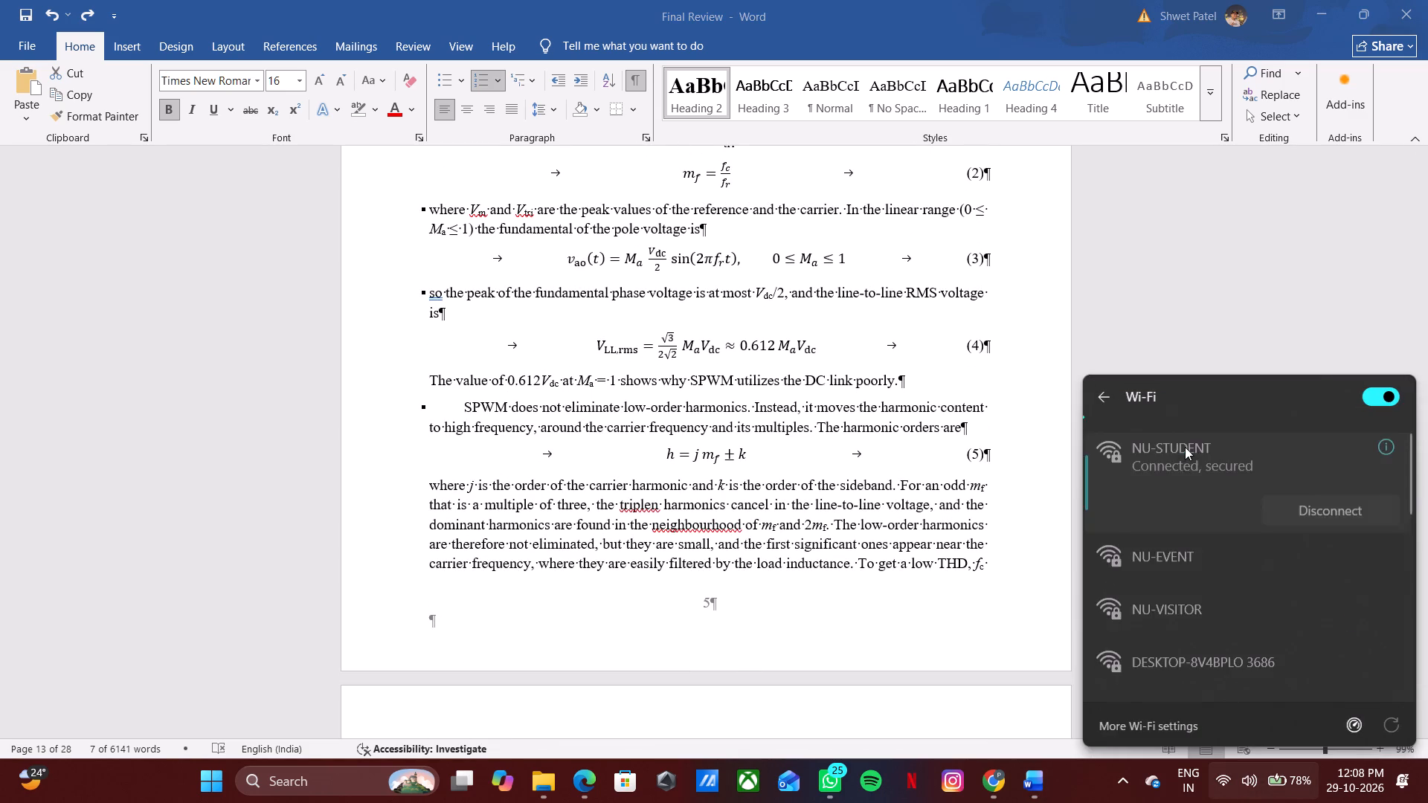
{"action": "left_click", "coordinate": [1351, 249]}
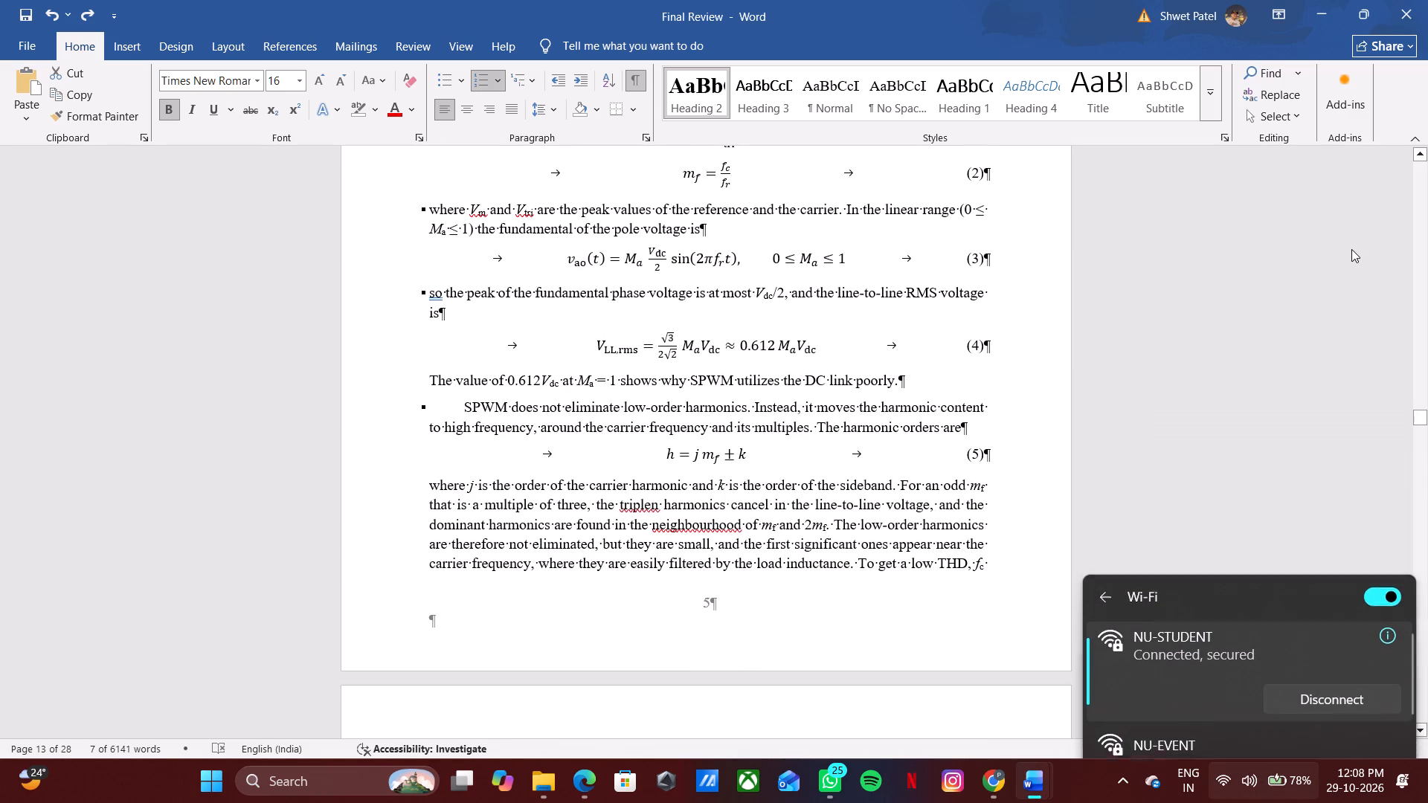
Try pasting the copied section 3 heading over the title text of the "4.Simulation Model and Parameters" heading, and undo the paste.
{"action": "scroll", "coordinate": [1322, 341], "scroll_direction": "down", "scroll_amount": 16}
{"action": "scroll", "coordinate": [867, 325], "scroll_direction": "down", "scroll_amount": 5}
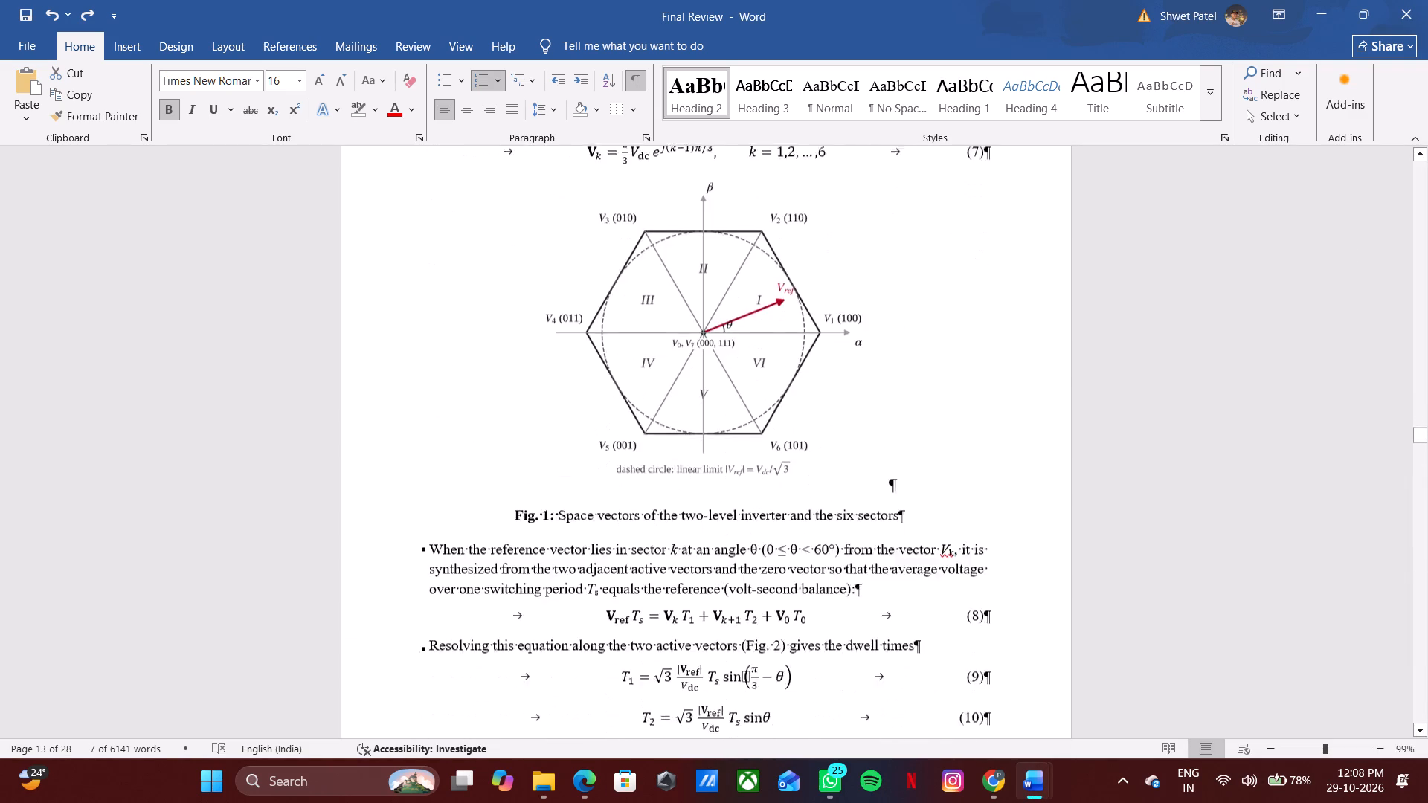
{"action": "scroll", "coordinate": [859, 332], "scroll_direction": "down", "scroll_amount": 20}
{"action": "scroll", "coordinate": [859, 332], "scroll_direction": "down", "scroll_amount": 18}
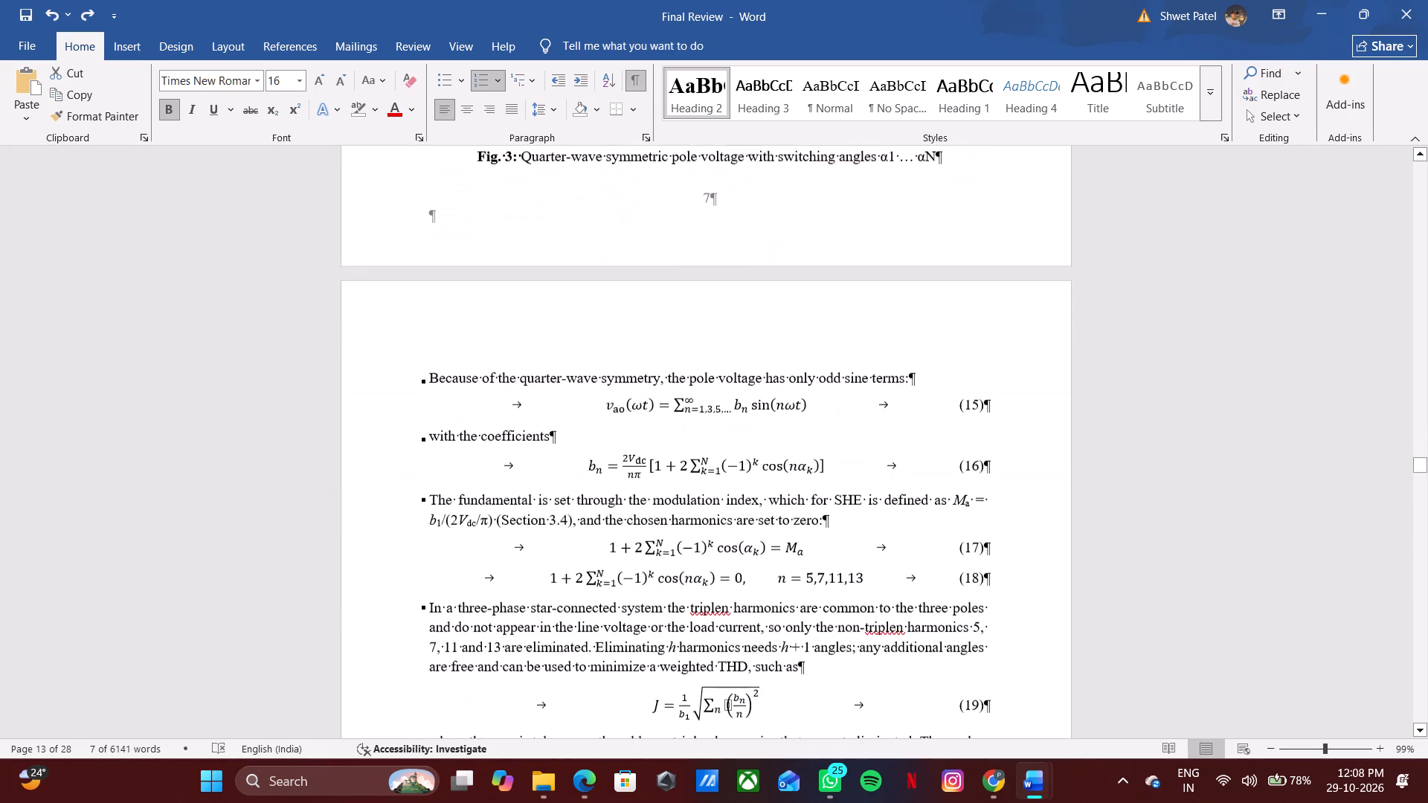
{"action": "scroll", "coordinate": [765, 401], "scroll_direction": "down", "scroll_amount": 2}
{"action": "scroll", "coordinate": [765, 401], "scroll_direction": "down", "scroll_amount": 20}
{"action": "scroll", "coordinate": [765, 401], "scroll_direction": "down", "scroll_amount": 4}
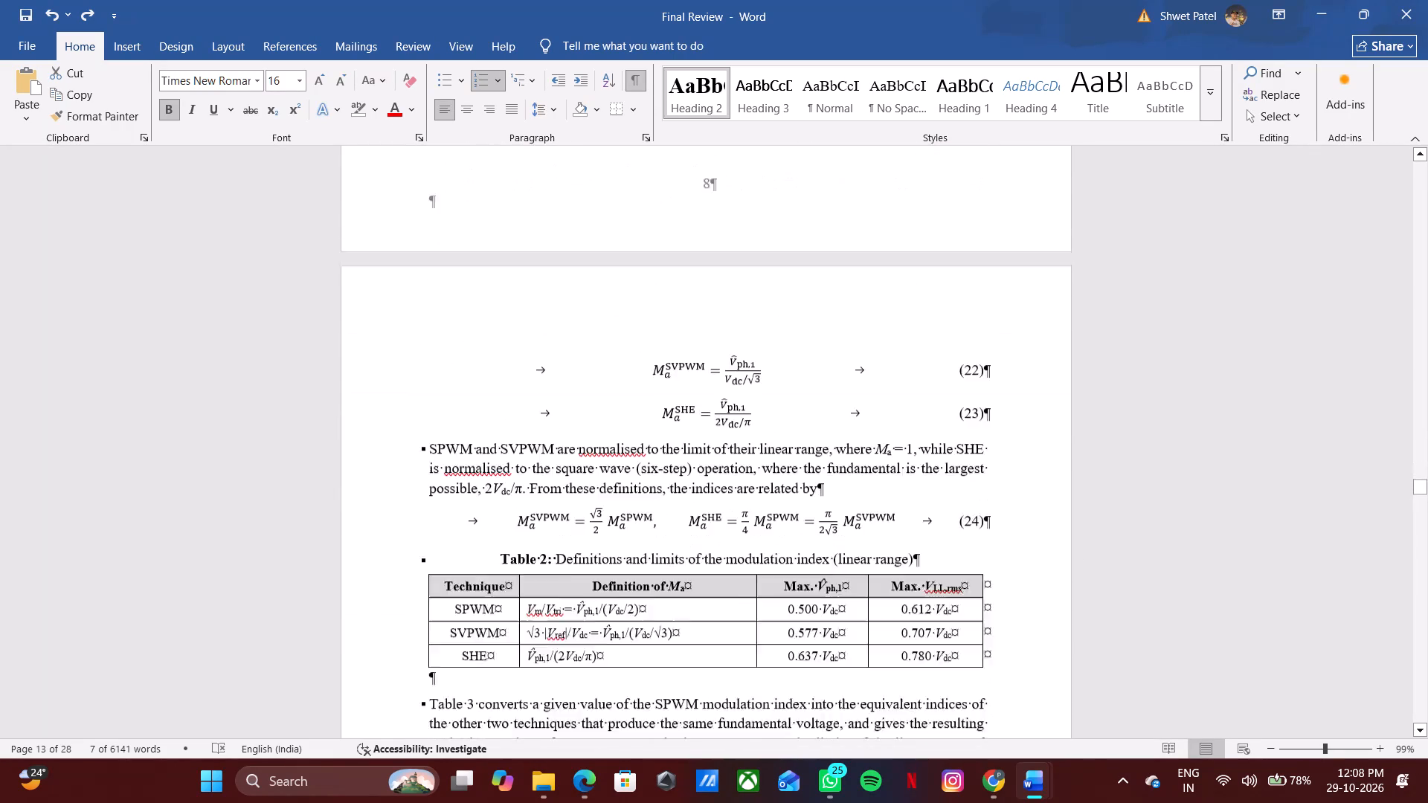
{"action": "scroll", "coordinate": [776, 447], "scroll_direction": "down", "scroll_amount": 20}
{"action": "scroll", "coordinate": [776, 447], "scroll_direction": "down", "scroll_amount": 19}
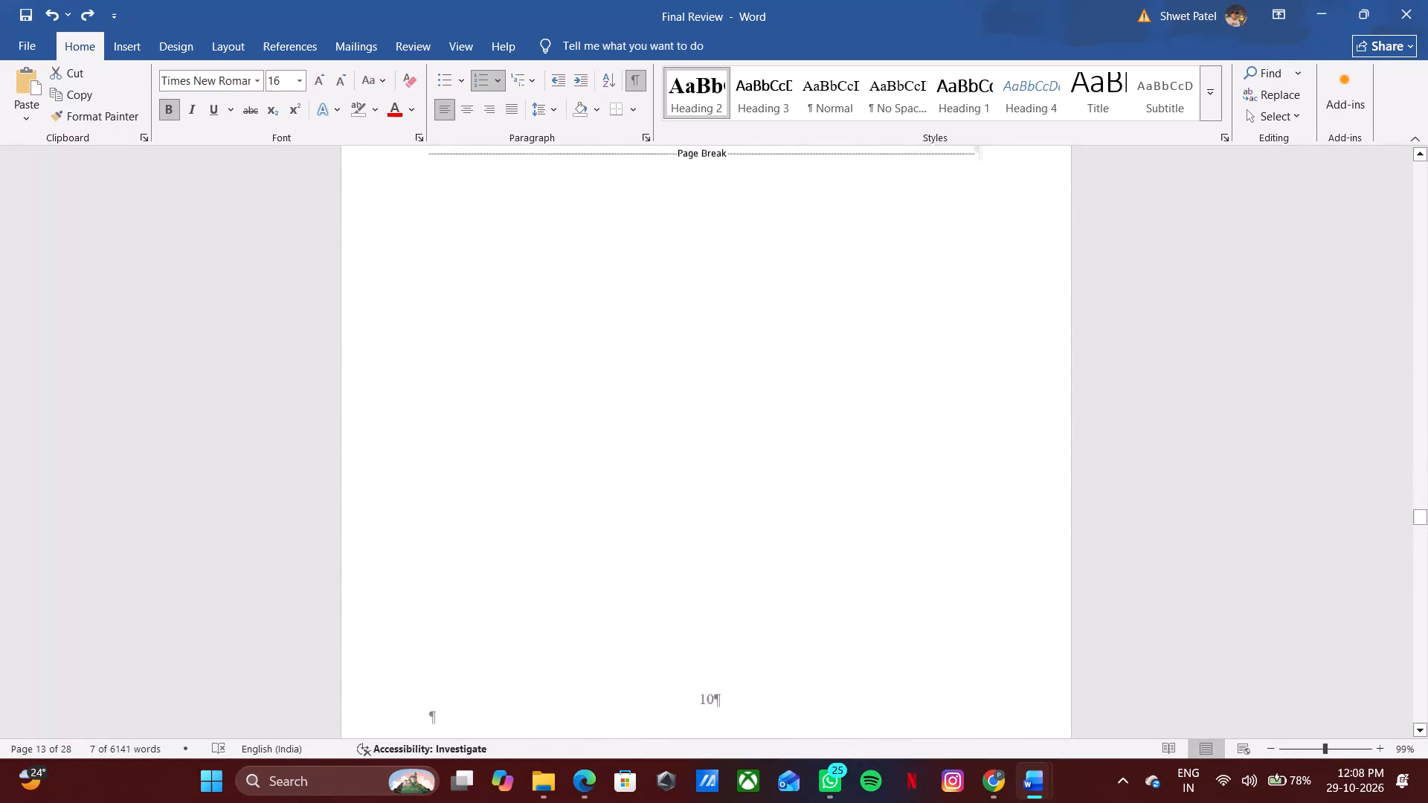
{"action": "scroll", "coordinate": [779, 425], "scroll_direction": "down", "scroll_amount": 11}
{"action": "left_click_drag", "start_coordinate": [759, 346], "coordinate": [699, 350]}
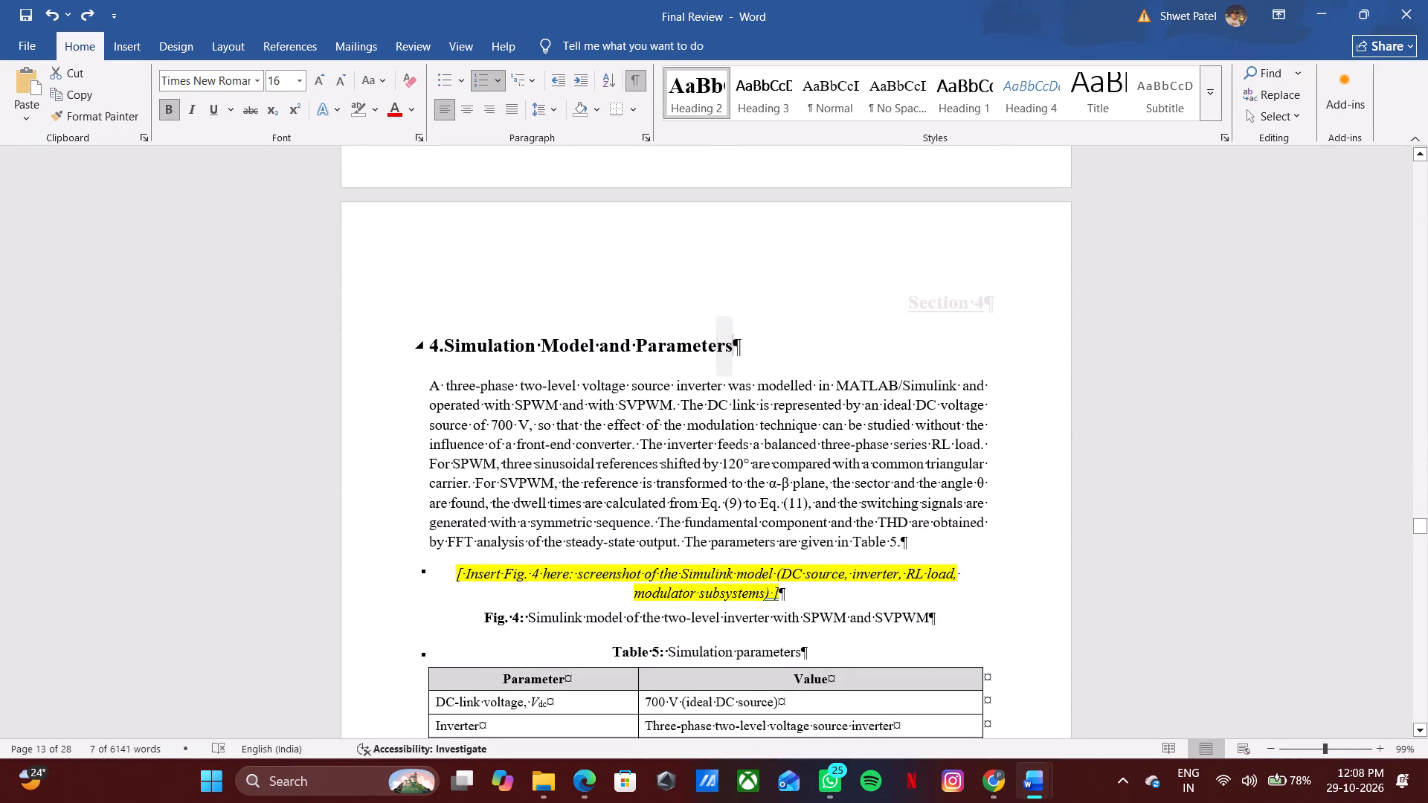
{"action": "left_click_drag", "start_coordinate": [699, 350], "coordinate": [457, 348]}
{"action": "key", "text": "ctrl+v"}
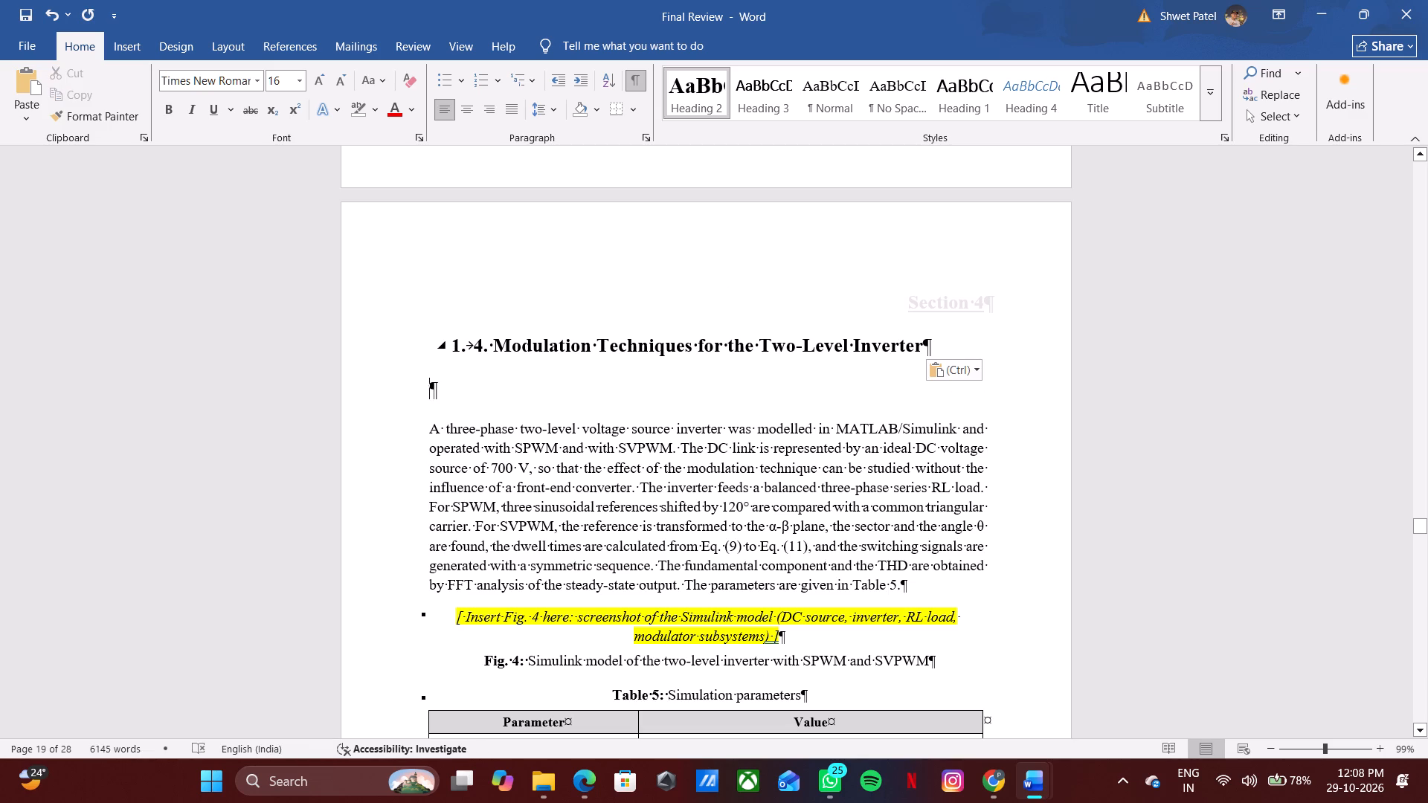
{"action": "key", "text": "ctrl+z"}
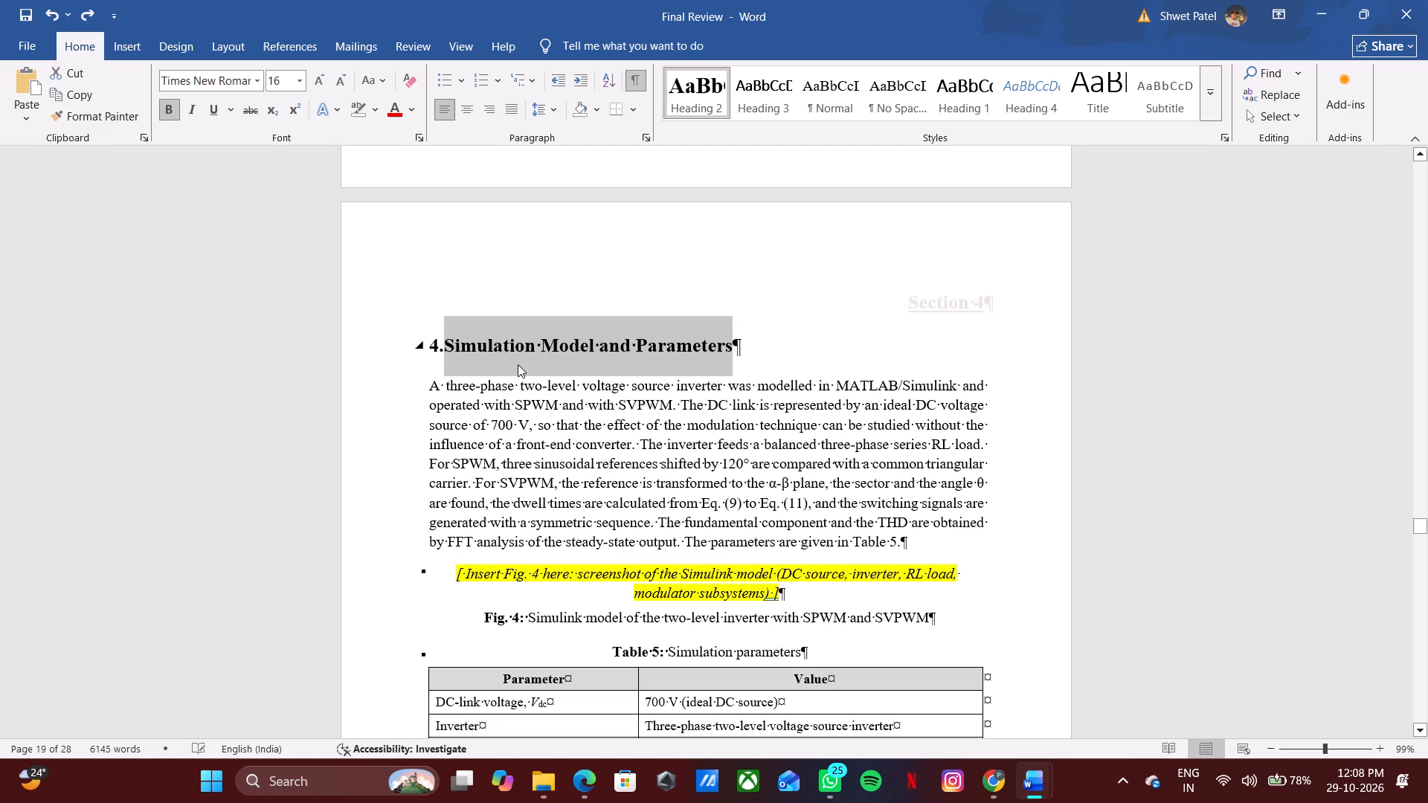
Replace the entire section 4 heading line with the copied "Modulation Techniques for the Two-Level Inverter" heading, leaving no empty paragraph above it.
{"action": "left_click", "coordinate": [799, 365]}
{"action": "left_click_drag", "start_coordinate": [815, 349], "coordinate": [135, 339]}
{"action": "key", "text": "BackSpace"}
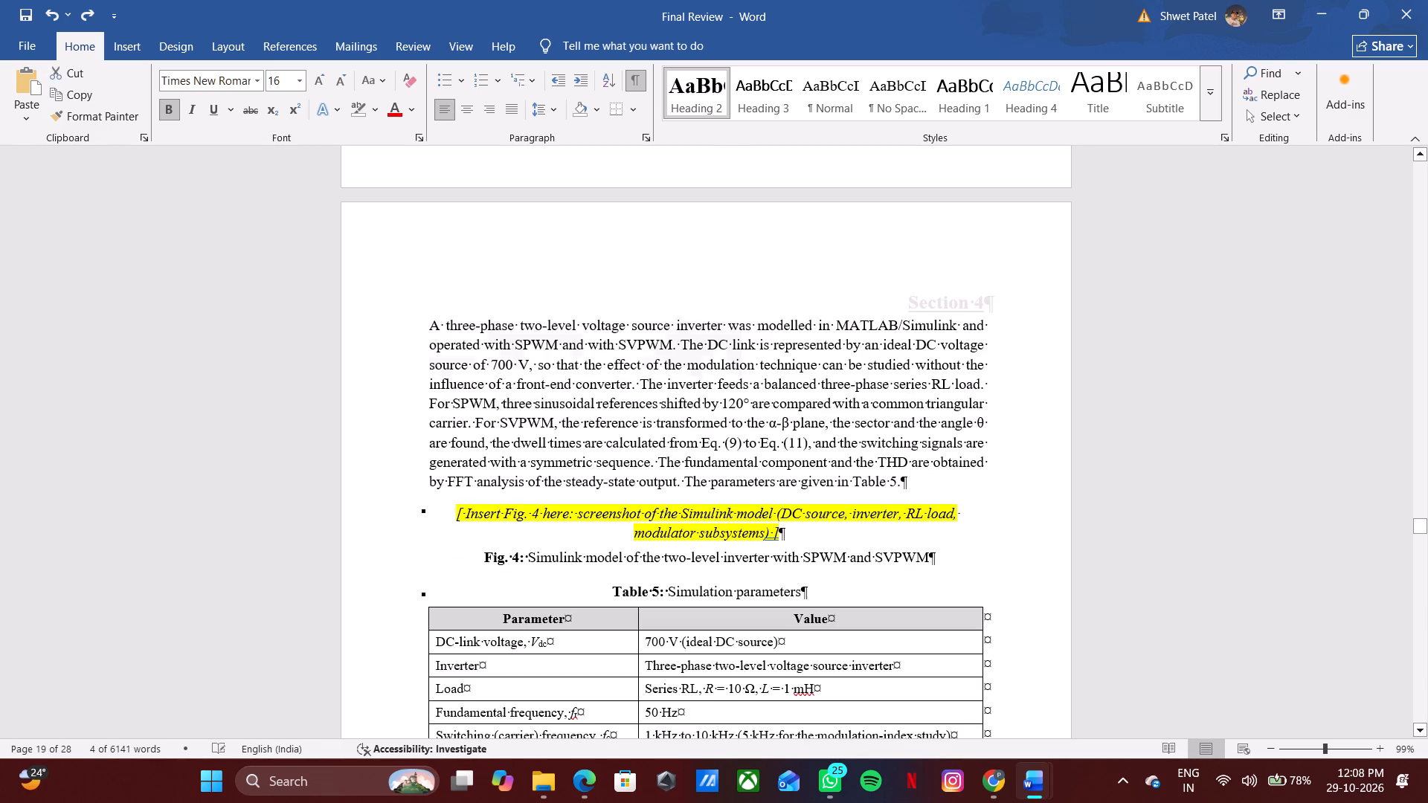
{"action": "key", "text": "Return"}
{"action": "key", "text": "ctrl+v"}
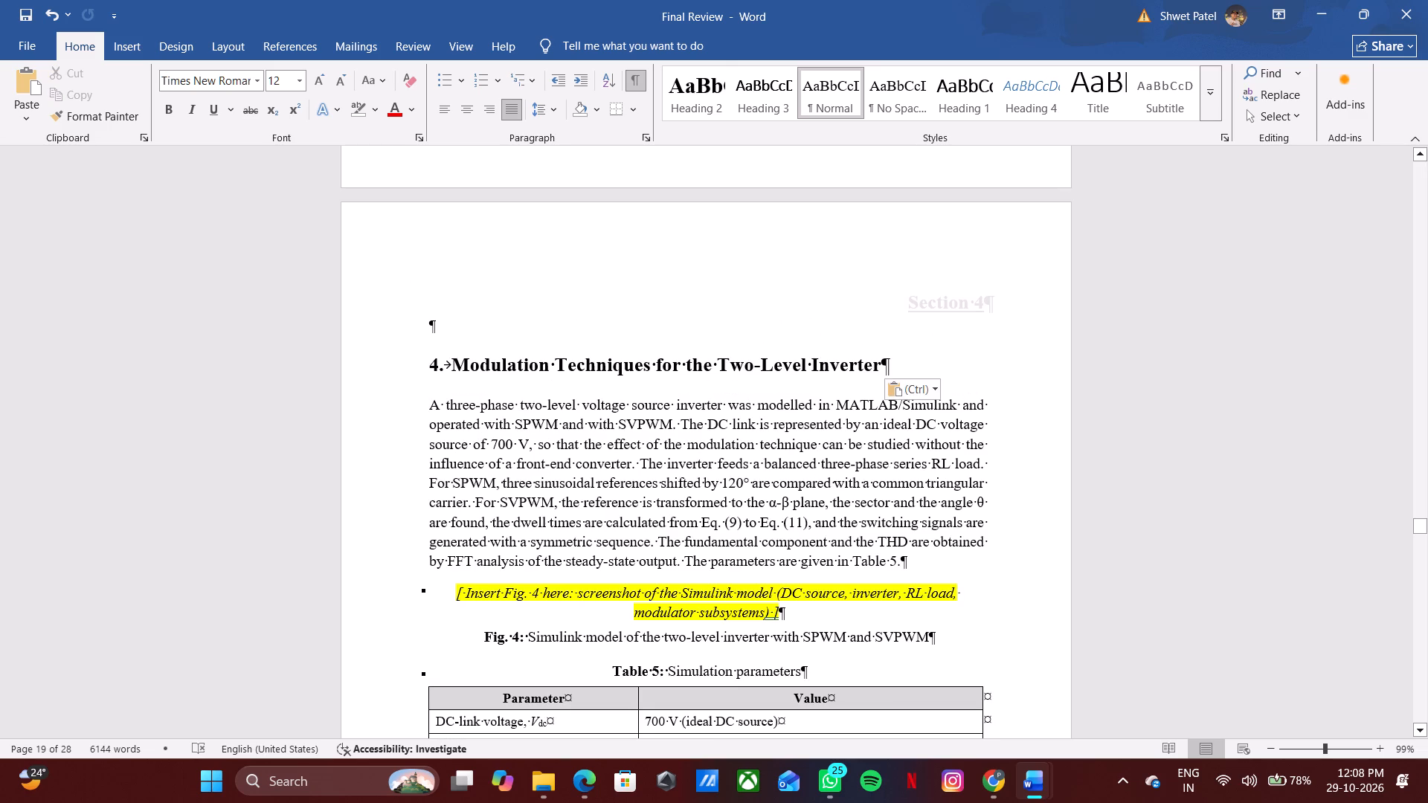
{"action": "left_click", "coordinate": [440, 326]}
{"action": "key", "text": "BackSpace"}
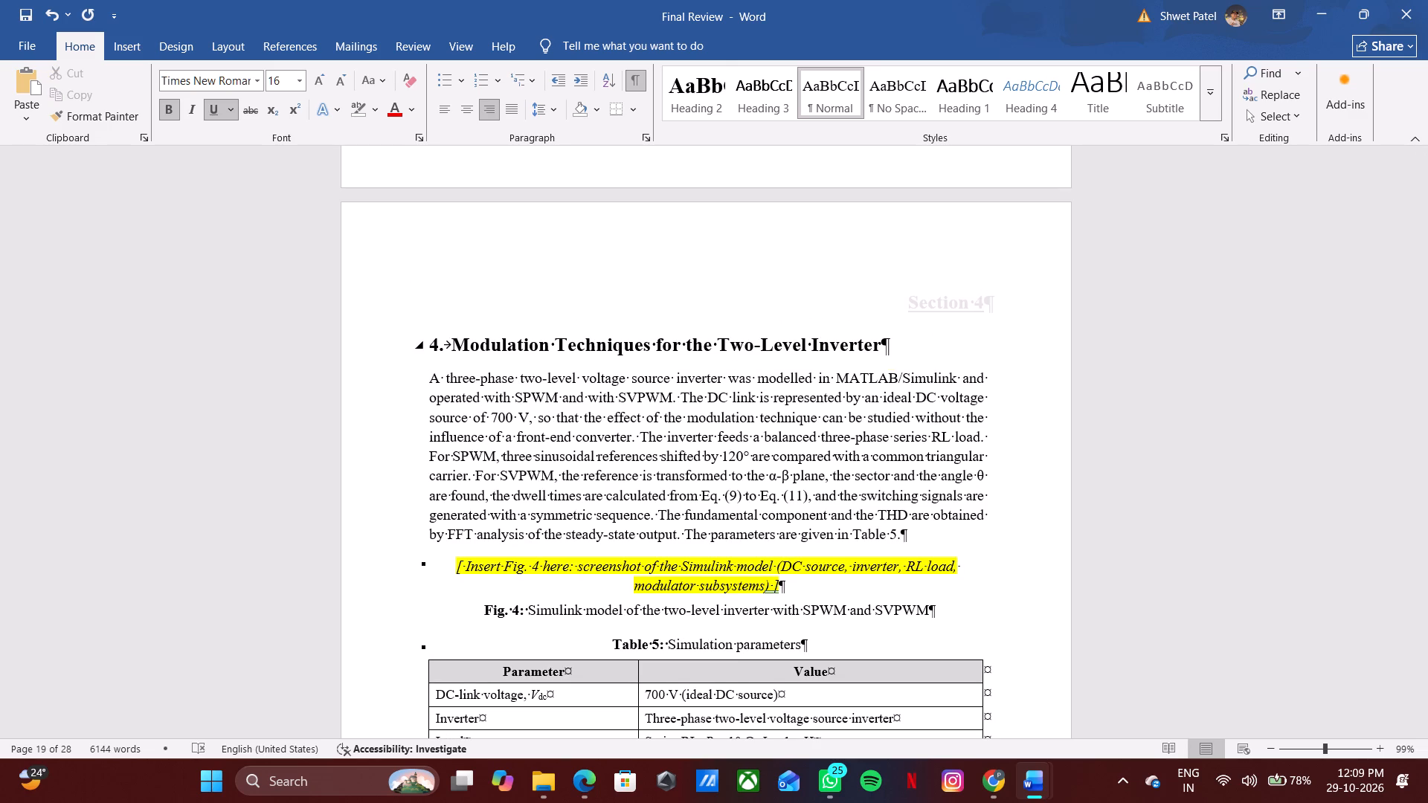
Hide the paragraph marks and other formatting symbols in the document.
{"action": "scroll", "coordinate": [889, 384], "scroll_direction": "down", "scroll_amount": 2}
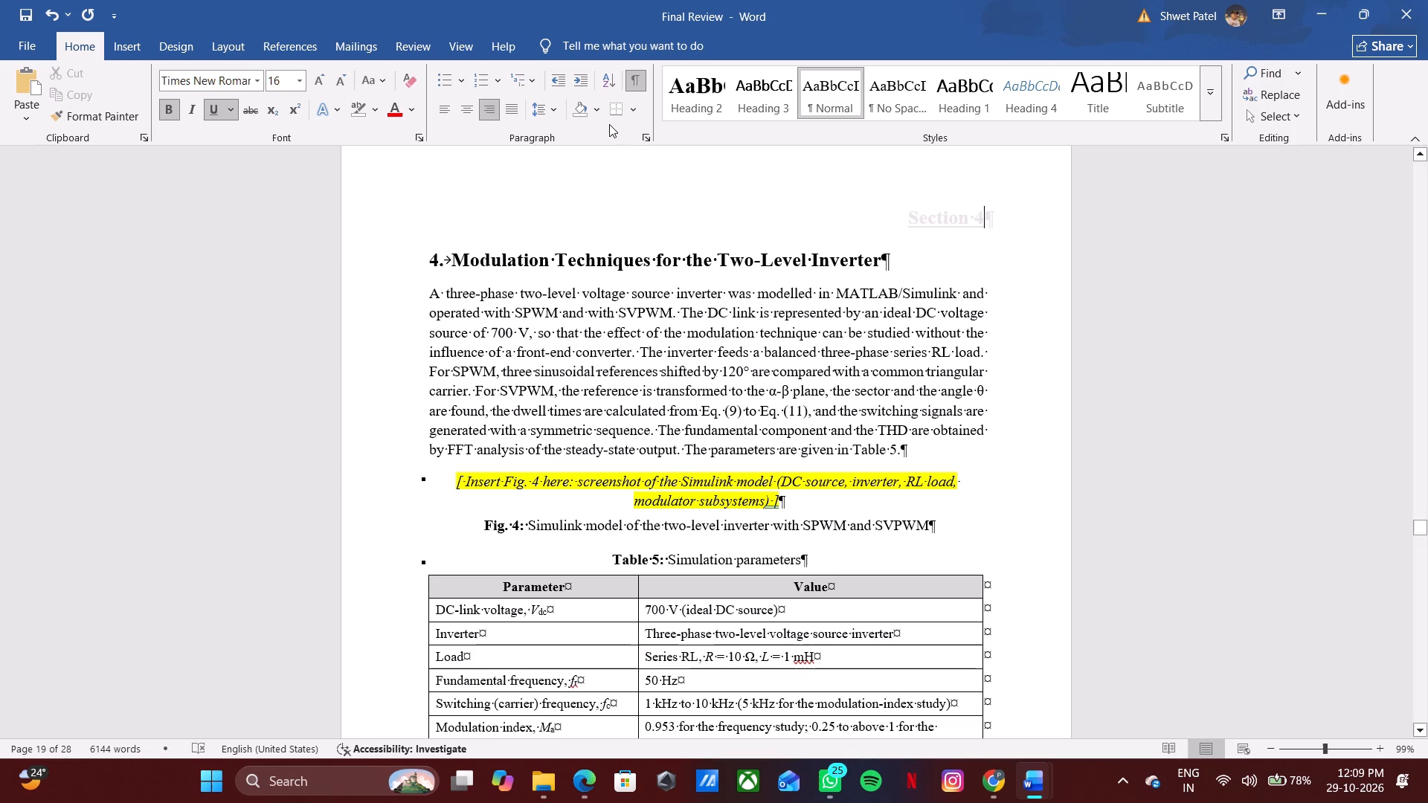
{"action": "left_click", "coordinate": [640, 75]}
Switch to the Review_1_updated document and examine section 4, Table 5 and the start of section 5, "Results and Discussion".
{"action": "scroll", "coordinate": [959, 509], "scroll_direction": "down", "scroll_amount": 1}
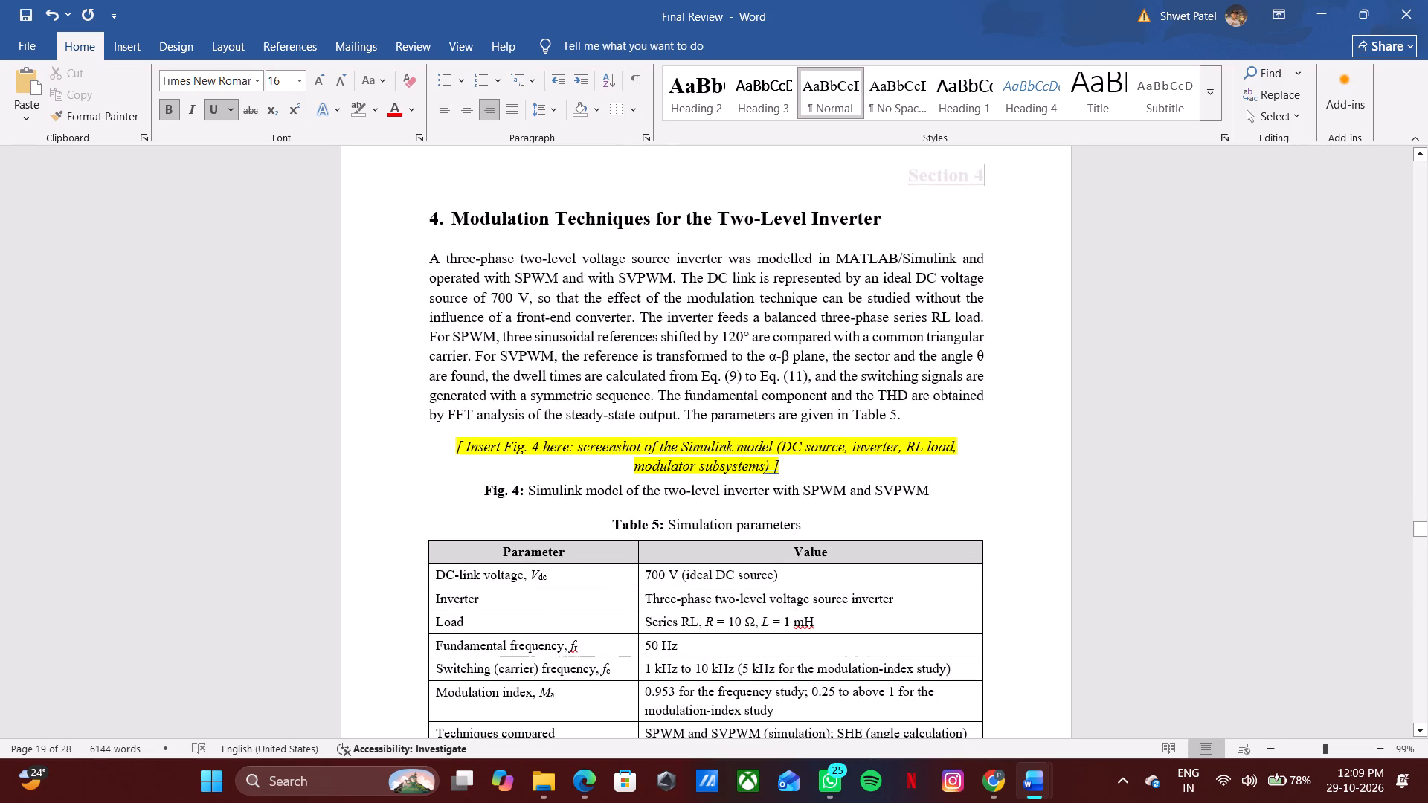
{"action": "scroll", "coordinate": [896, 488], "scroll_direction": "down", "scroll_amount": 9}
{"action": "key", "text": "alt+Tab"}
{"action": "scroll", "coordinate": [640, 460], "scroll_direction": "down", "scroll_amount": 8}
{"action": "left_click", "coordinate": [705, 478]}
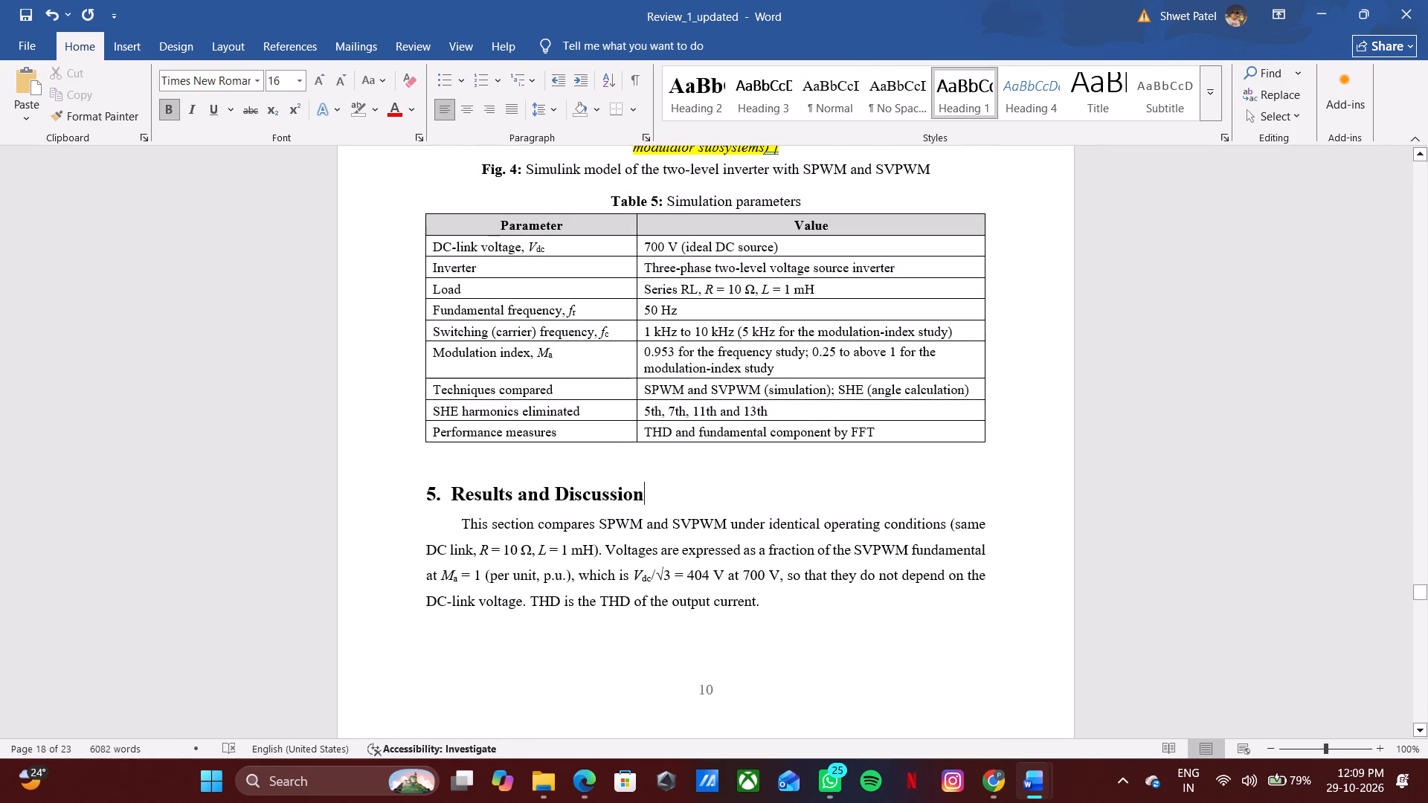
{"action": "scroll", "coordinate": [668, 418], "scroll_direction": "up", "scroll_amount": 4}
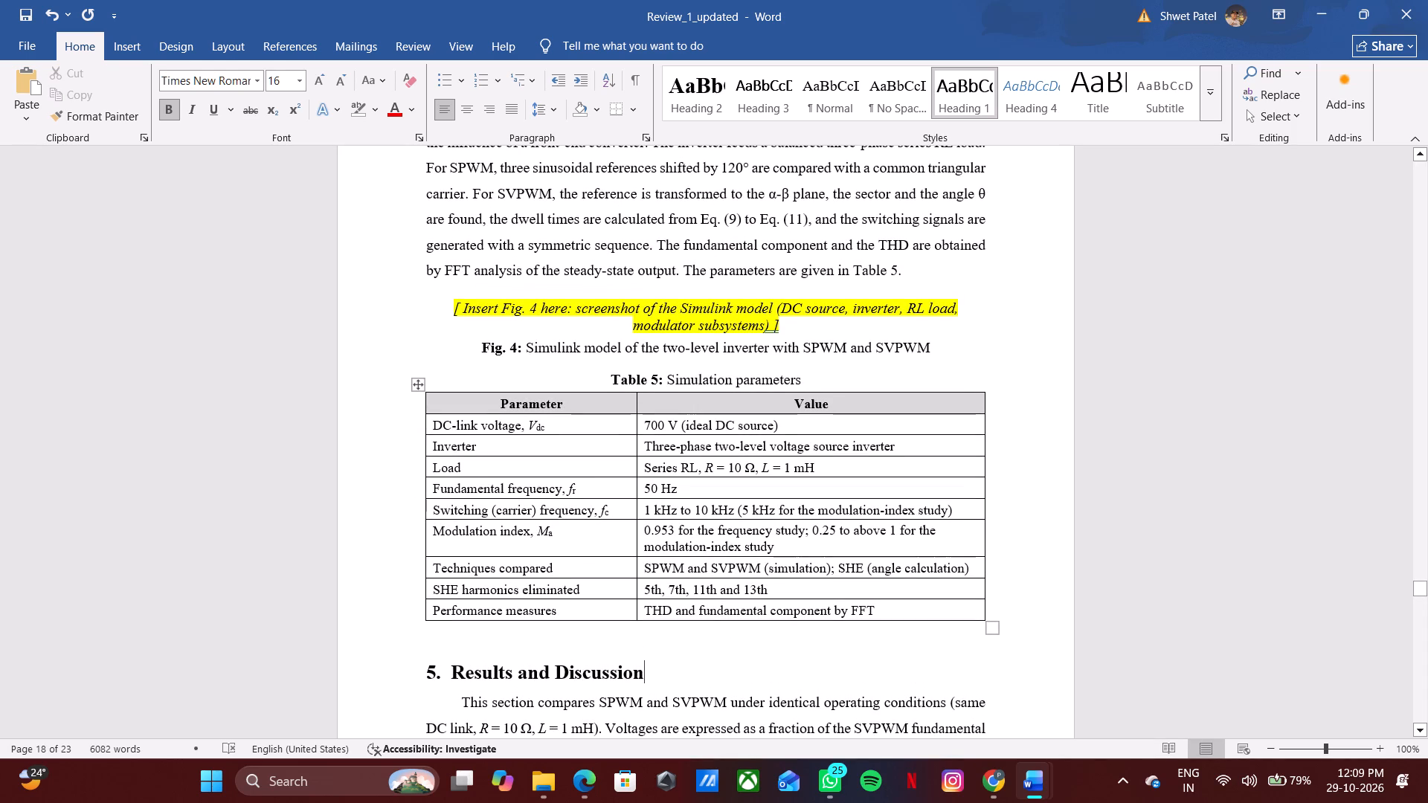
{"action": "scroll", "coordinate": [692, 459], "scroll_direction": "up", "scroll_amount": 5}
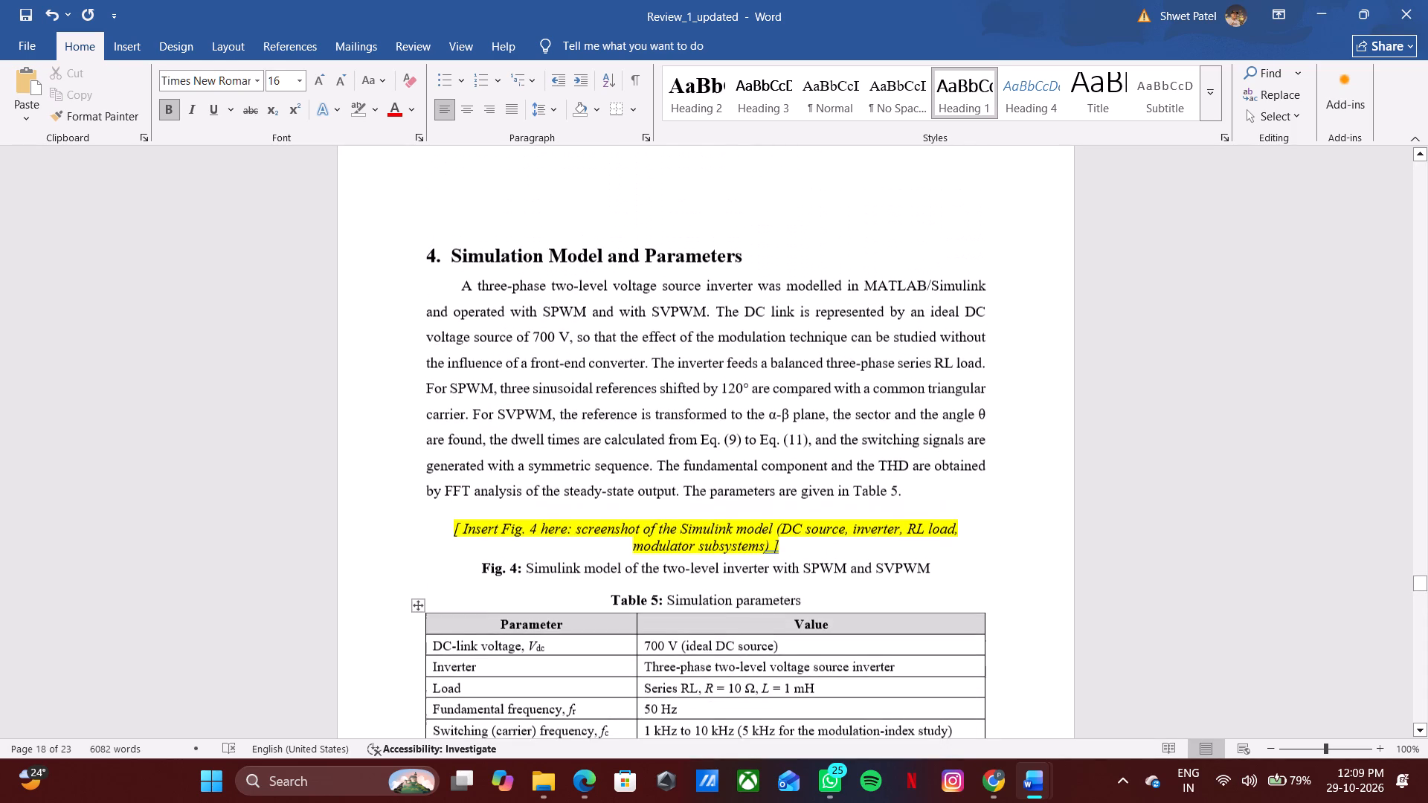
{"action": "scroll", "coordinate": [560, 418], "scroll_direction": "down", "scroll_amount": 5}
{"action": "scroll", "coordinate": [575, 488], "scroll_direction": "down", "scroll_amount": 4}
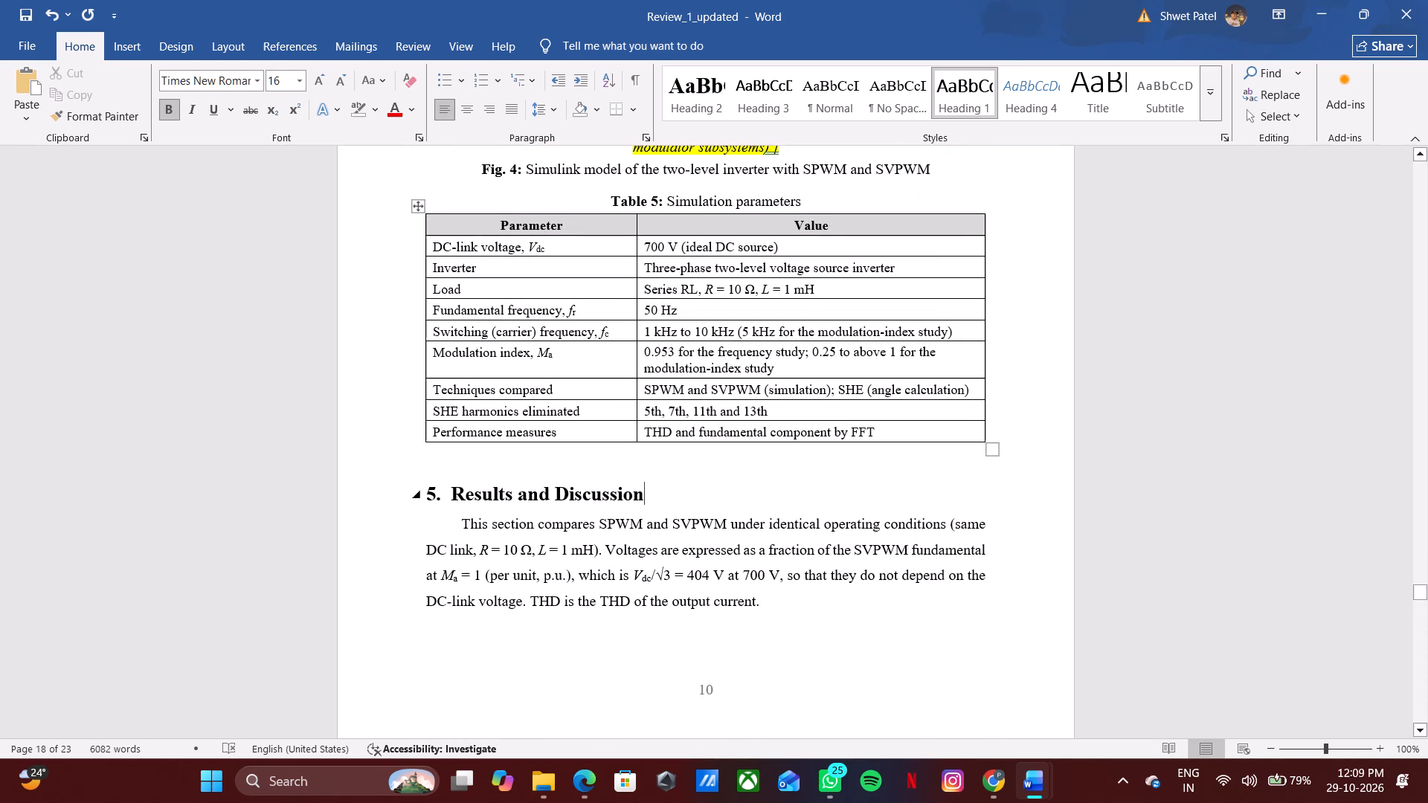
{"action": "scroll", "coordinate": [575, 488], "scroll_direction": "down", "scroll_amount": 9}
{"action": "scroll", "coordinate": [574, 497], "scroll_direction": "up", "scroll_amount": 6}
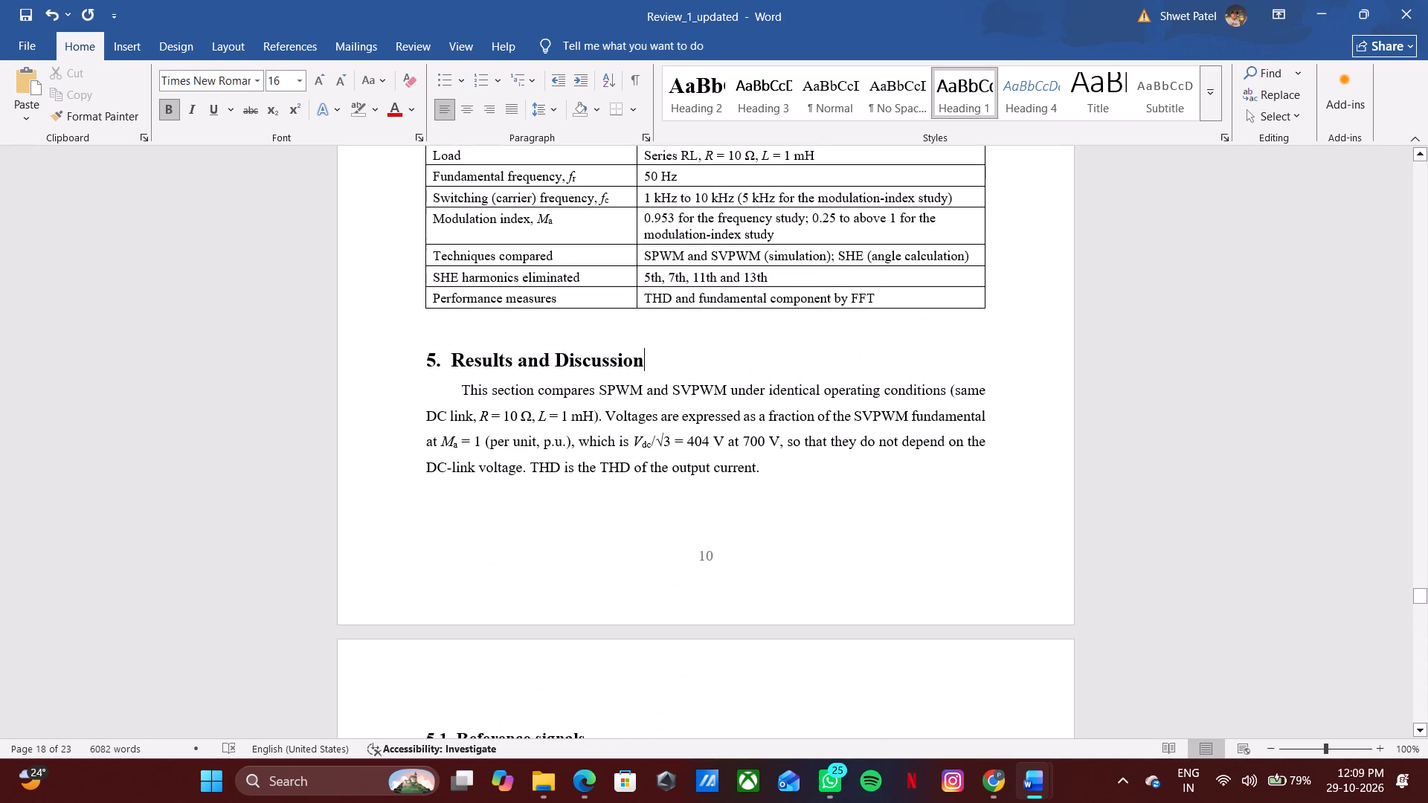
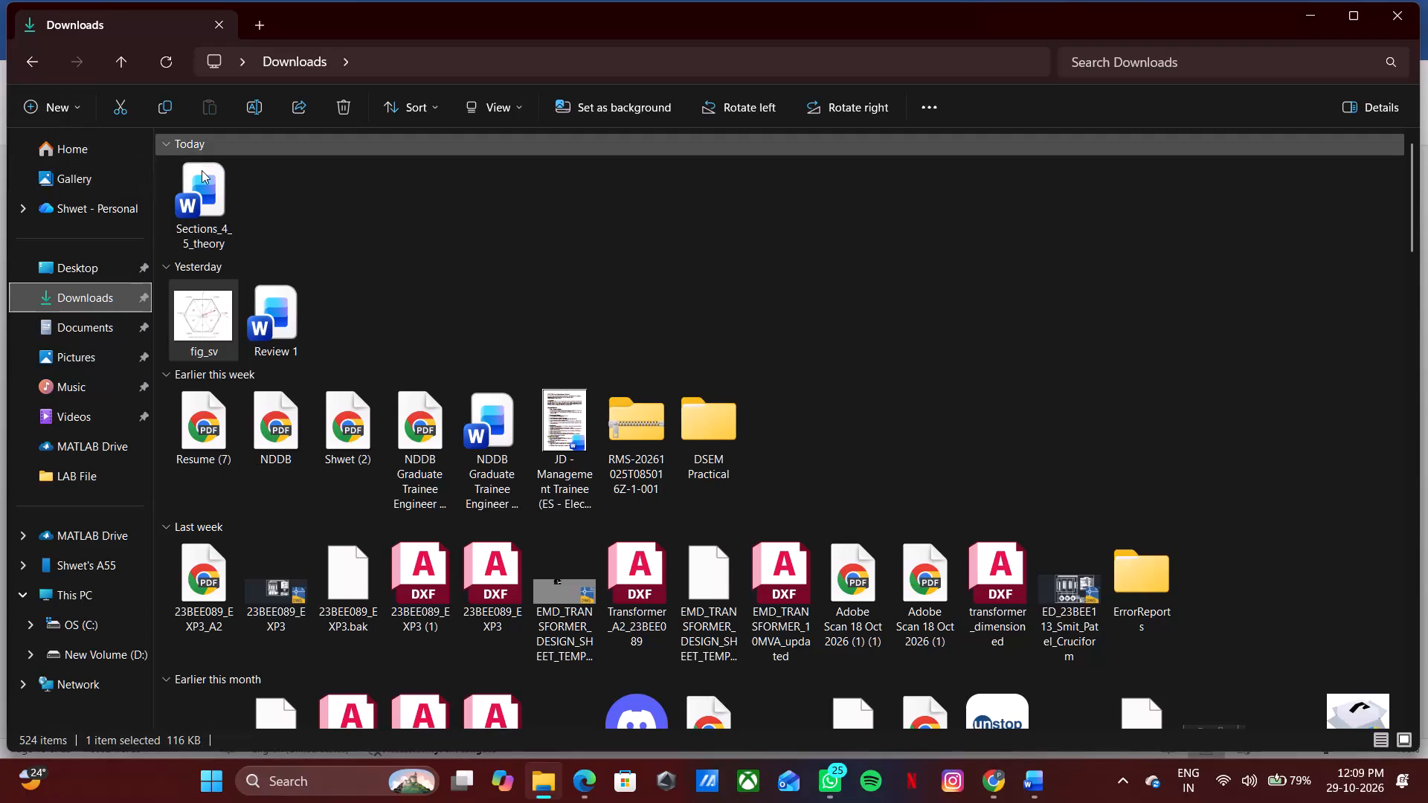
Open the Sections_4_5_theory document from the Downloads folder.
{"action": "double_click", "coordinate": [202, 170]}
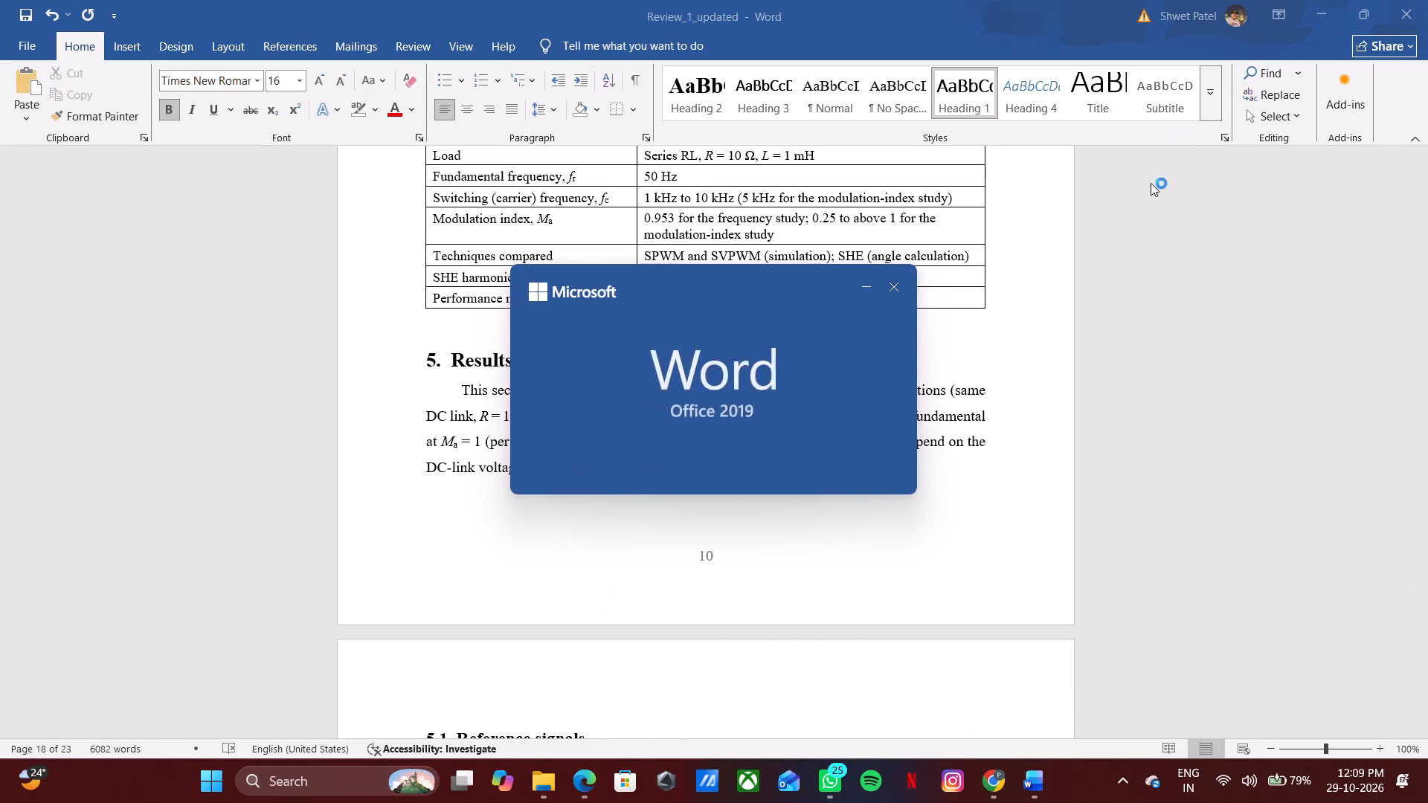
{"action": "scroll", "coordinate": [702, 320], "scroll_direction": "up", "scroll_amount": 2}
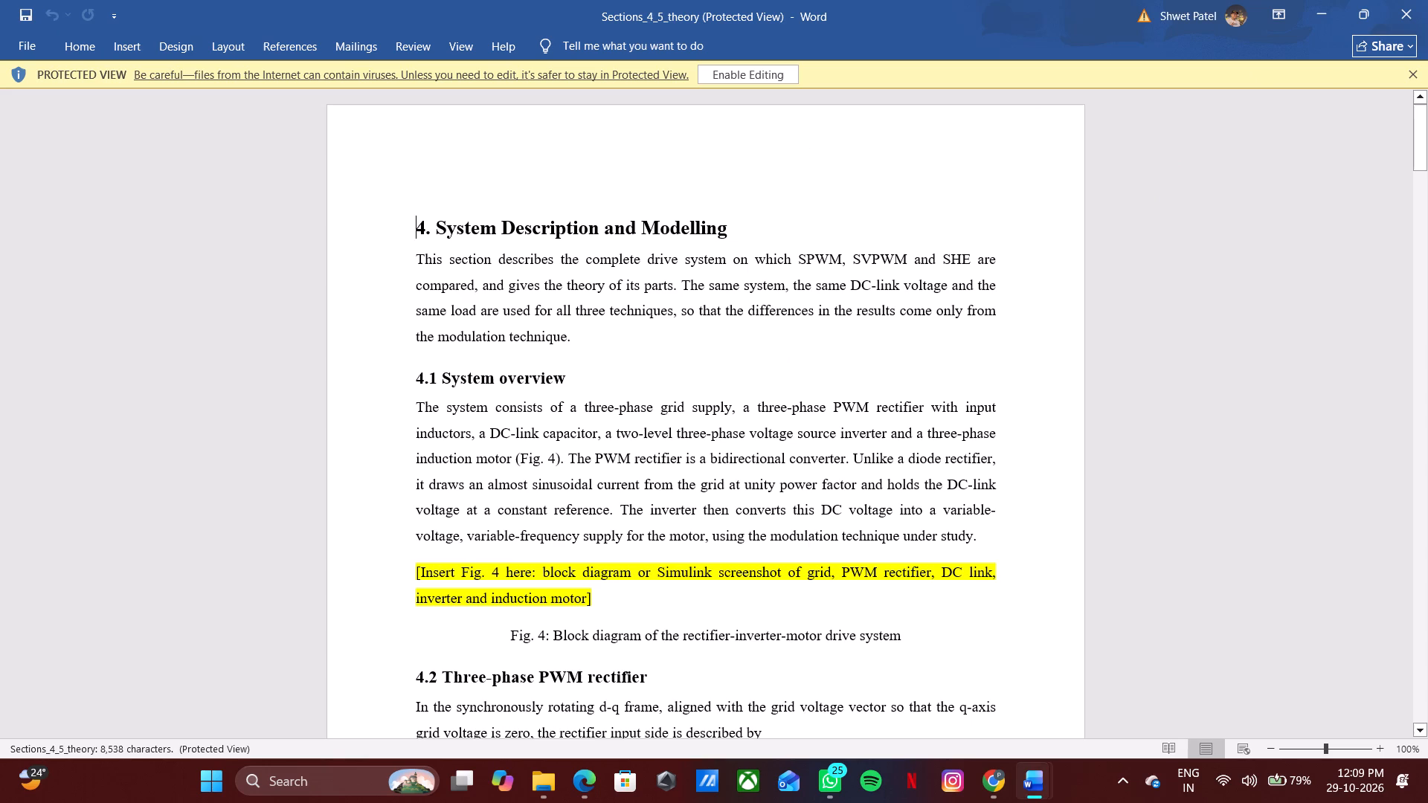
Skim section 4, "System Description and Modelling", from 4.1 to the start of 4.4, dismissing the Protected View notice.
{"action": "scroll", "coordinate": [702, 320], "scroll_direction": "down", "scroll_amount": 4}
{"action": "scroll", "coordinate": [726, 377], "scroll_direction": "down", "scroll_amount": 6}
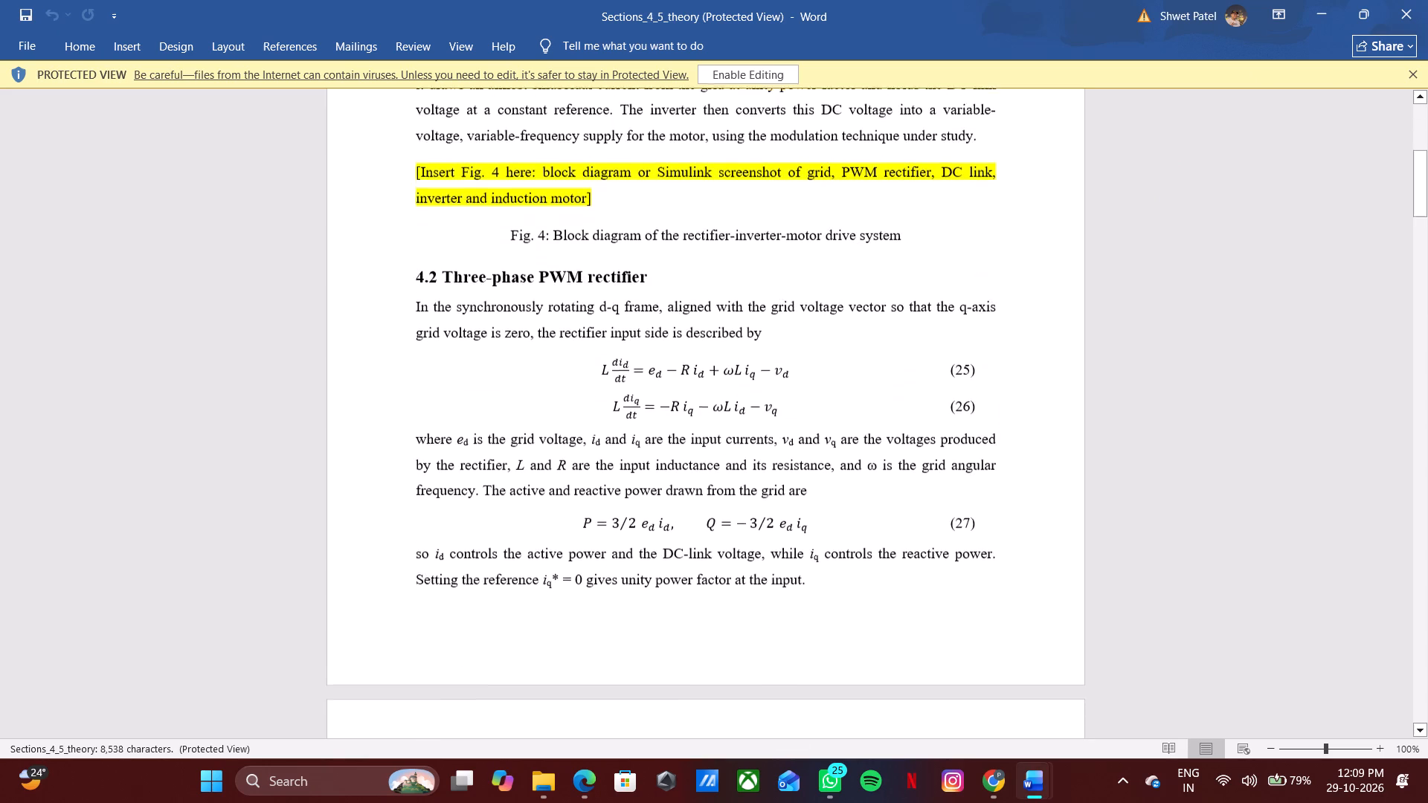
{"action": "scroll", "coordinate": [726, 377], "scroll_direction": "down", "scroll_amount": 19}
{"action": "scroll", "coordinate": [704, 332], "scroll_direction": "down", "scroll_amount": 7}
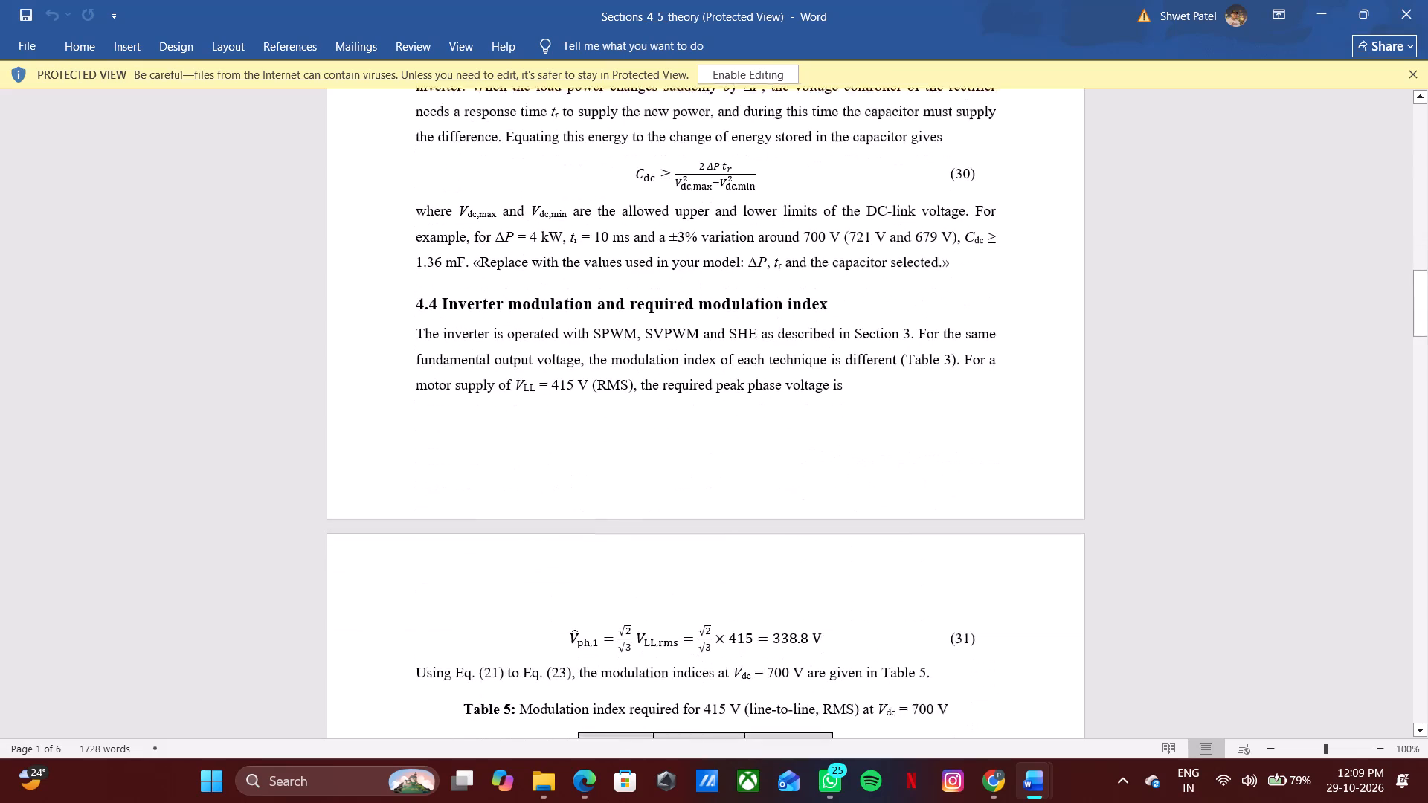
{"action": "left_click", "coordinate": [1412, 74]}
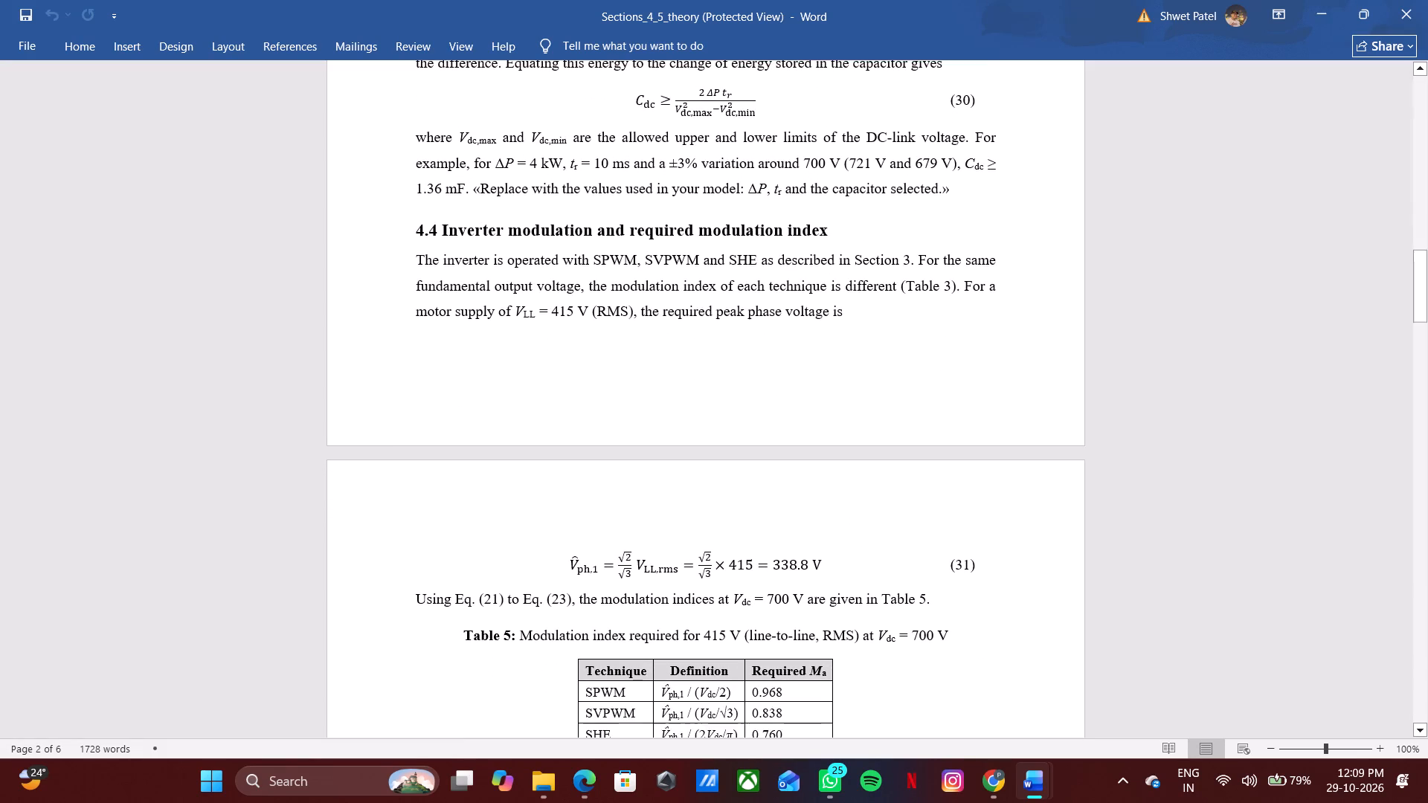
{"action": "scroll", "coordinate": [896, 170], "scroll_direction": "up", "scroll_amount": 11}
{"action": "scroll", "coordinate": [721, 306], "scroll_direction": "up", "scroll_amount": 13}
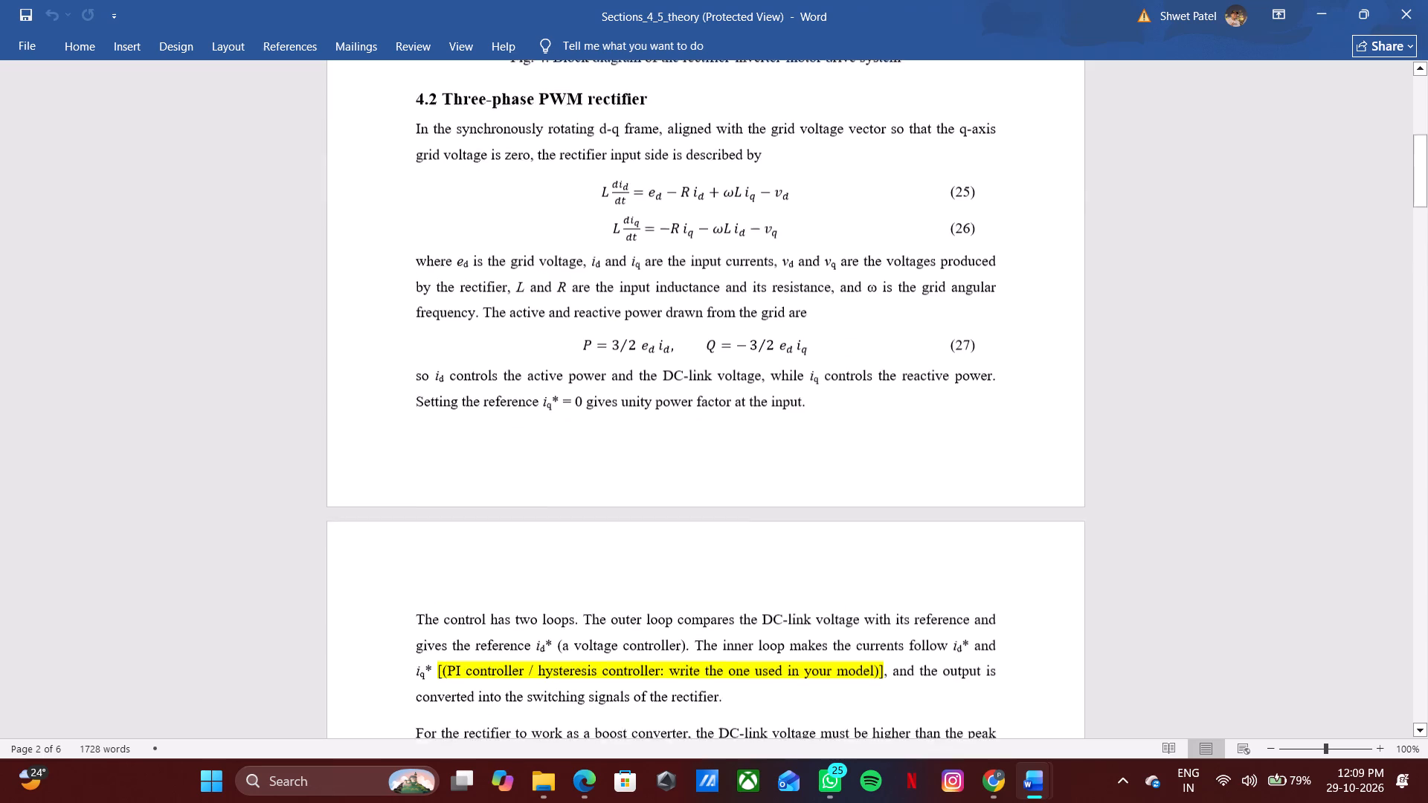
{"action": "scroll", "coordinate": [715, 314], "scroll_direction": "up", "scroll_amount": 6}
{"action": "scroll", "coordinate": [487, 408], "scroll_direction": "up", "scroll_amount": 4}
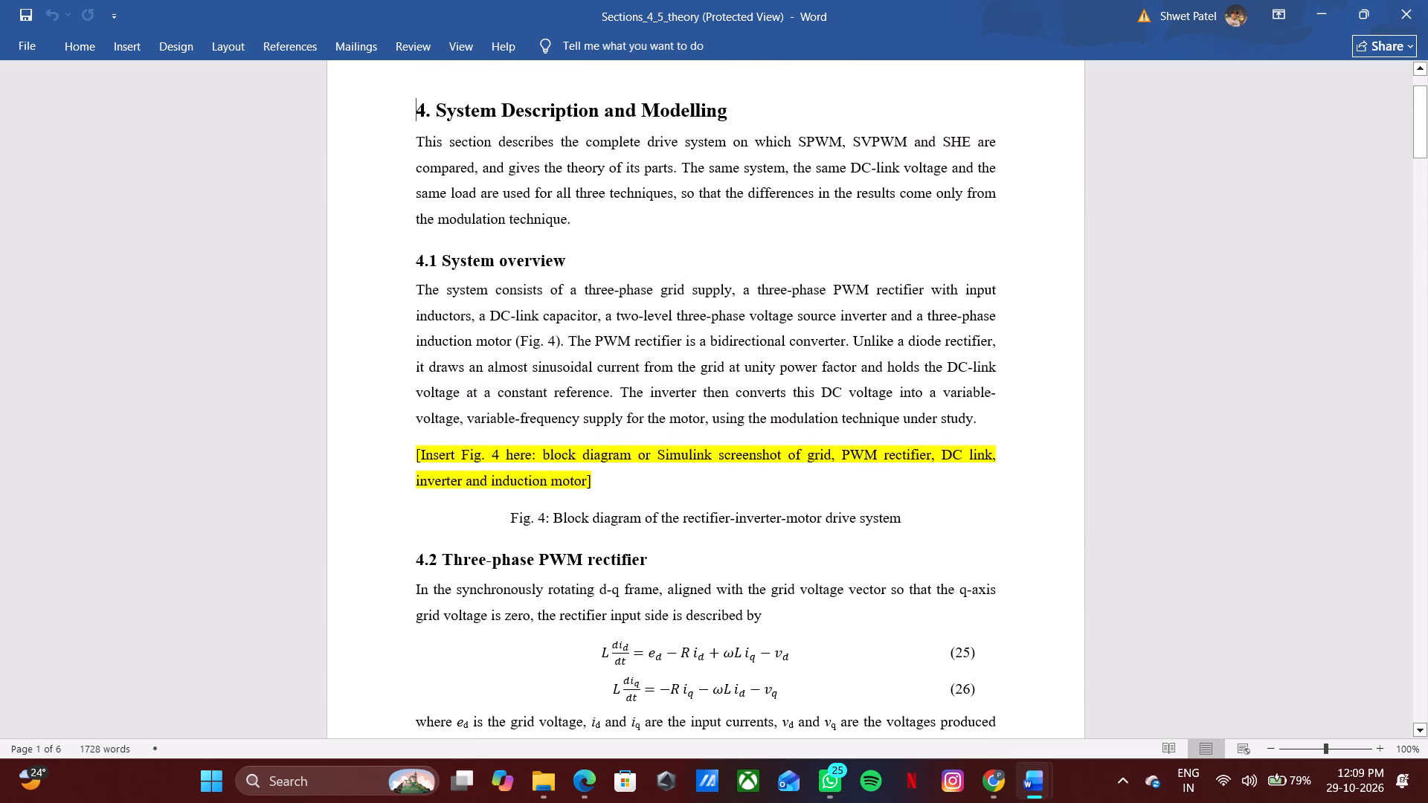
Read through section 4 from the DC-link capacitor to the performance indices, including Tables 5 and 6 and their highlighted placeholders.
{"action": "scroll", "coordinate": [533, 413], "scroll_direction": "down", "scroll_amount": 17}
{"action": "scroll", "coordinate": [541, 411], "scroll_direction": "down", "scroll_amount": 6}
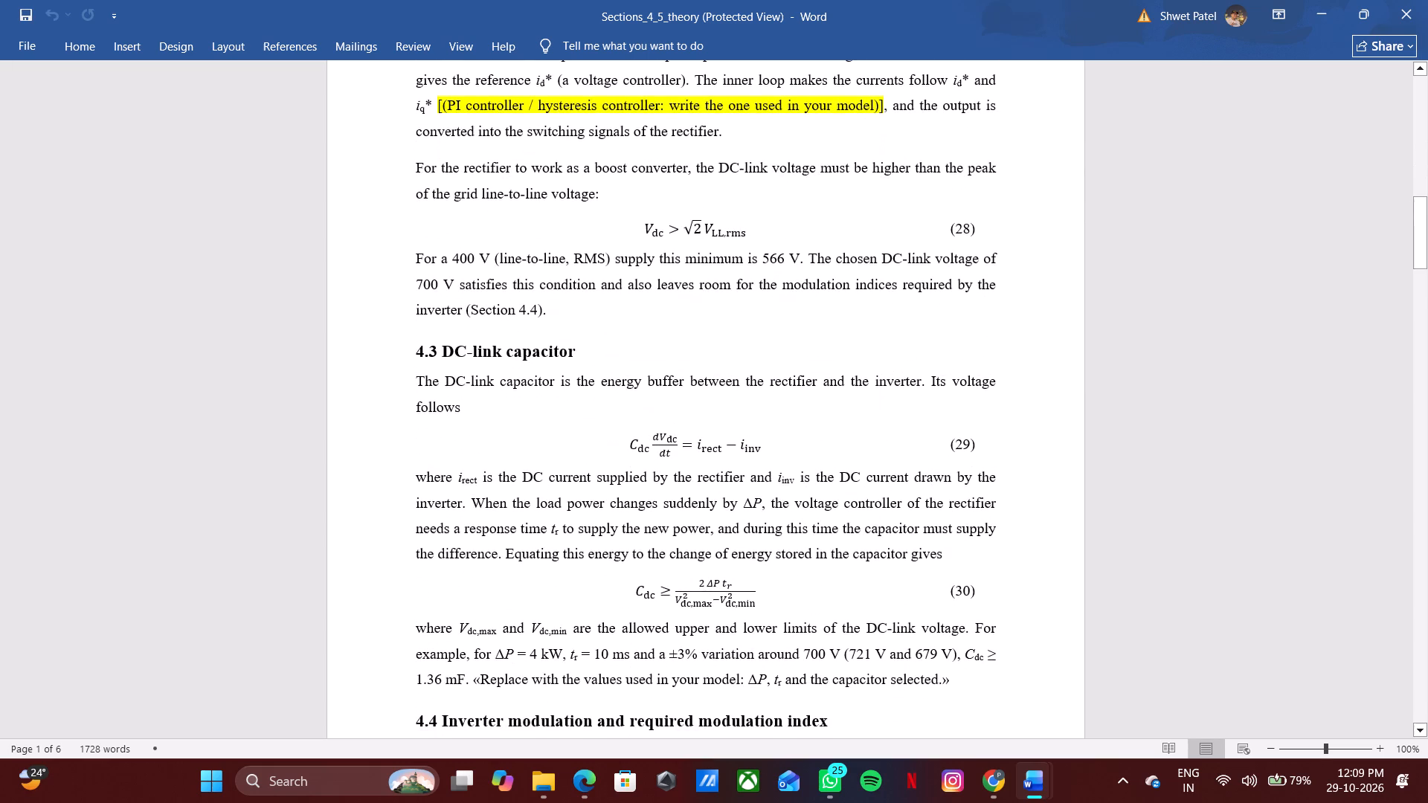
{"action": "scroll", "coordinate": [541, 401], "scroll_direction": "down", "scroll_amount": 9}
{"action": "scroll", "coordinate": [478, 305], "scroll_direction": "down", "scroll_amount": 5}
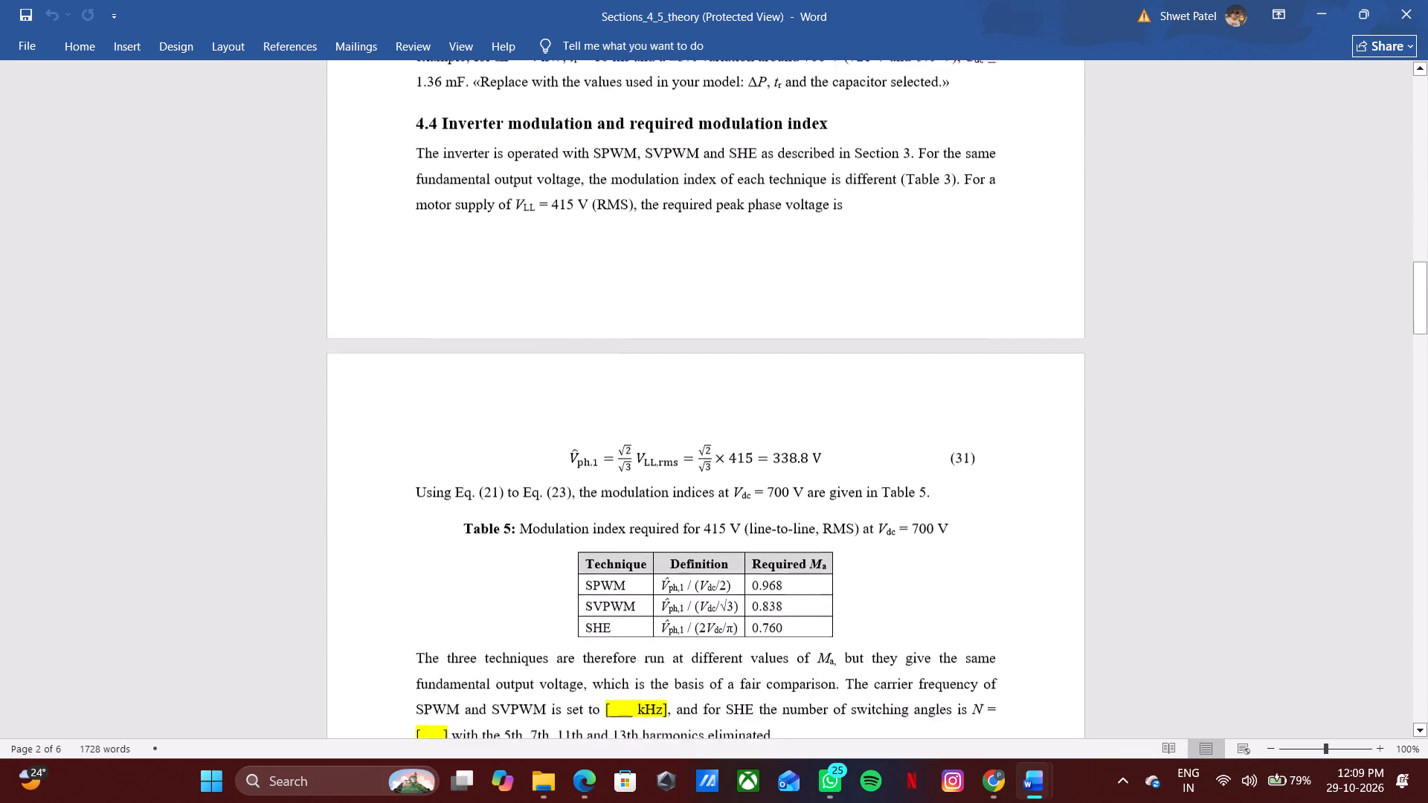
{"action": "scroll", "coordinate": [885, 340], "scroll_direction": "down", "scroll_amount": 2}
{"action": "scroll", "coordinate": [765, 364], "scroll_direction": "down", "scroll_amount": 6}
{"action": "scroll", "coordinate": [556, 383], "scroll_direction": "down", "scroll_amount": 1}
{"action": "scroll", "coordinate": [660, 364], "scroll_direction": "down", "scroll_amount": 2}
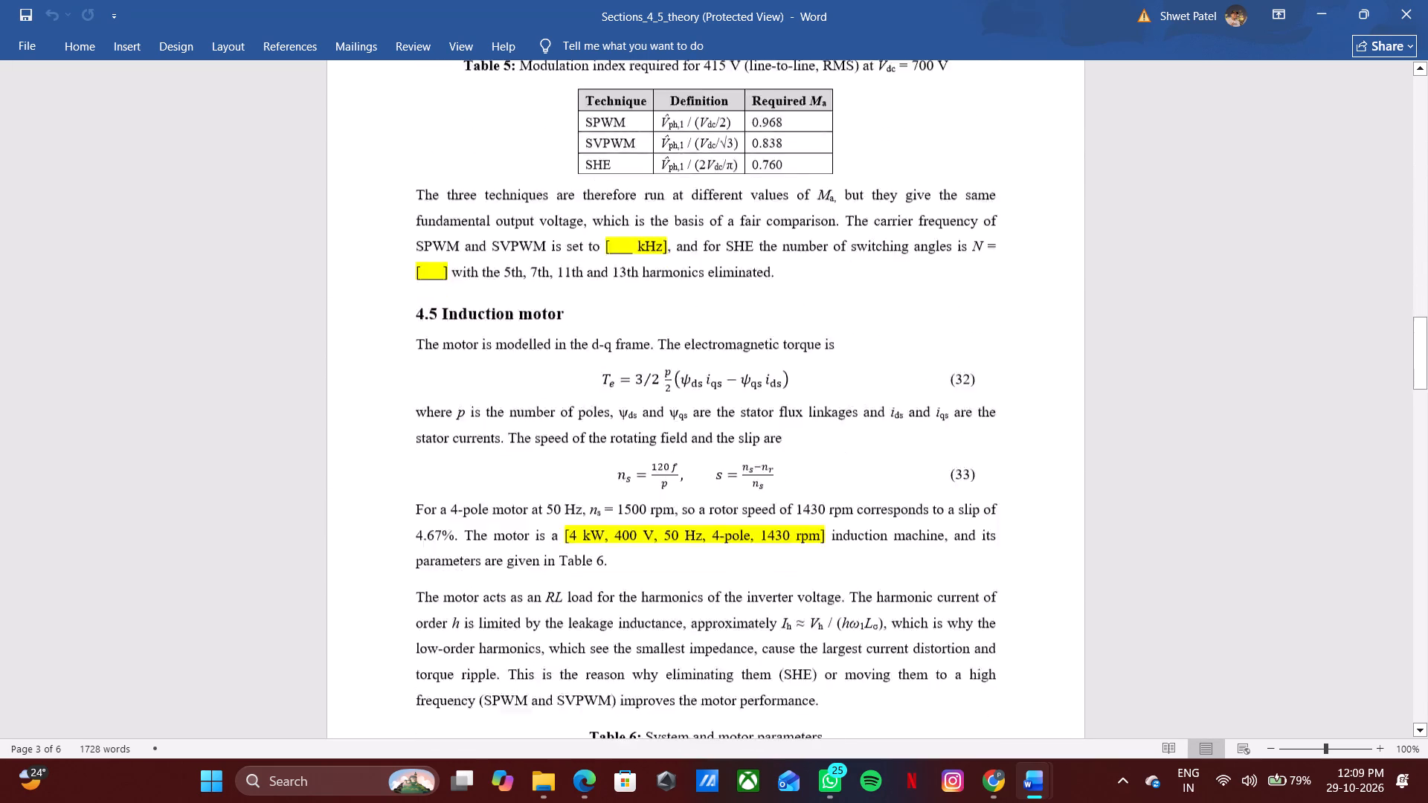
{"action": "scroll", "coordinate": [660, 366], "scroll_direction": "down", "scroll_amount": 10}
{"action": "scroll", "coordinate": [634, 298], "scroll_direction": "down", "scroll_amount": 11}
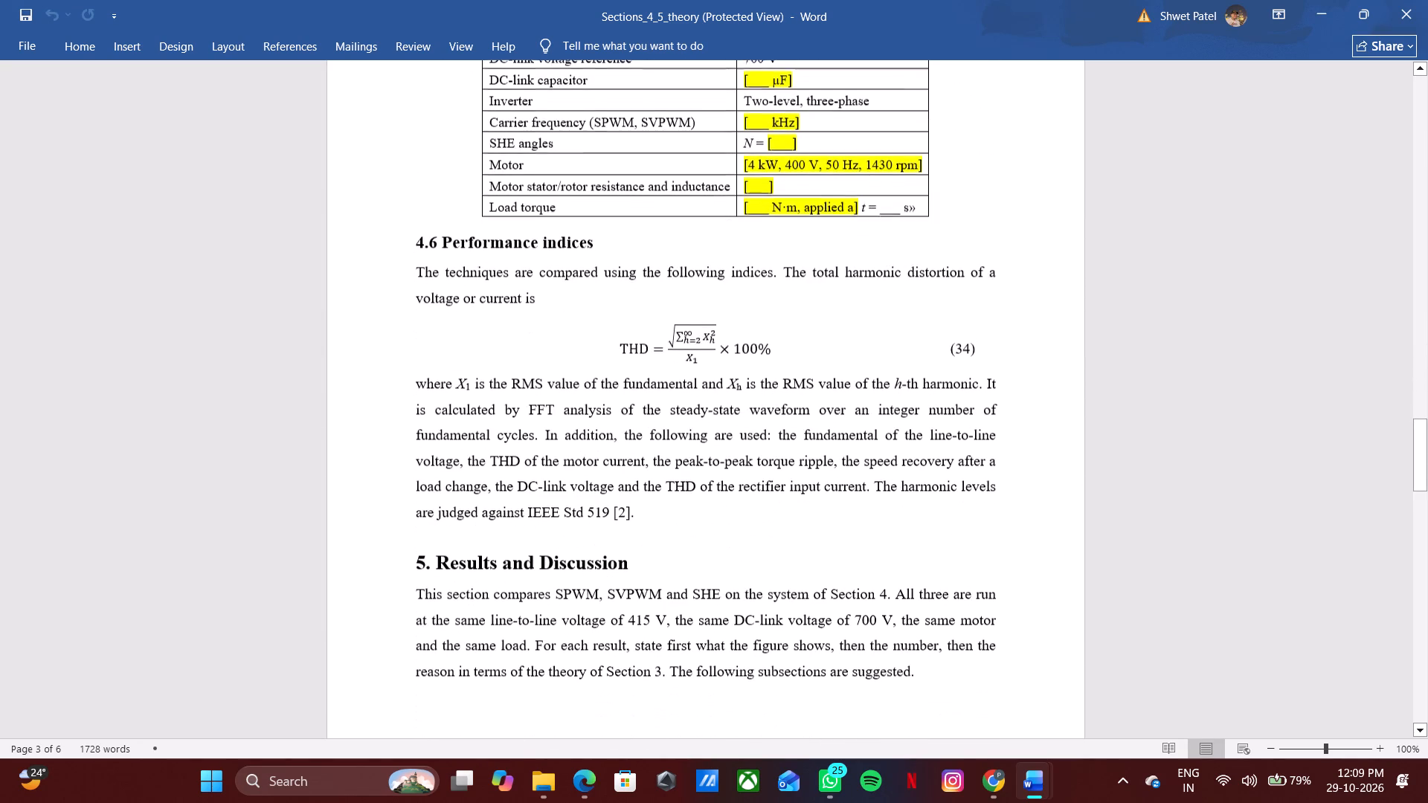
Examine section 5, "Results and Discussion", from the suggested subsections through Table 7 to 5.8, "Earlier inverter-only study (optional)".
{"action": "scroll", "coordinate": [555, 283], "scroll_direction": "down", "scroll_amount": 7}
{"action": "scroll", "coordinate": [738, 394], "scroll_direction": "down", "scroll_amount": 17}
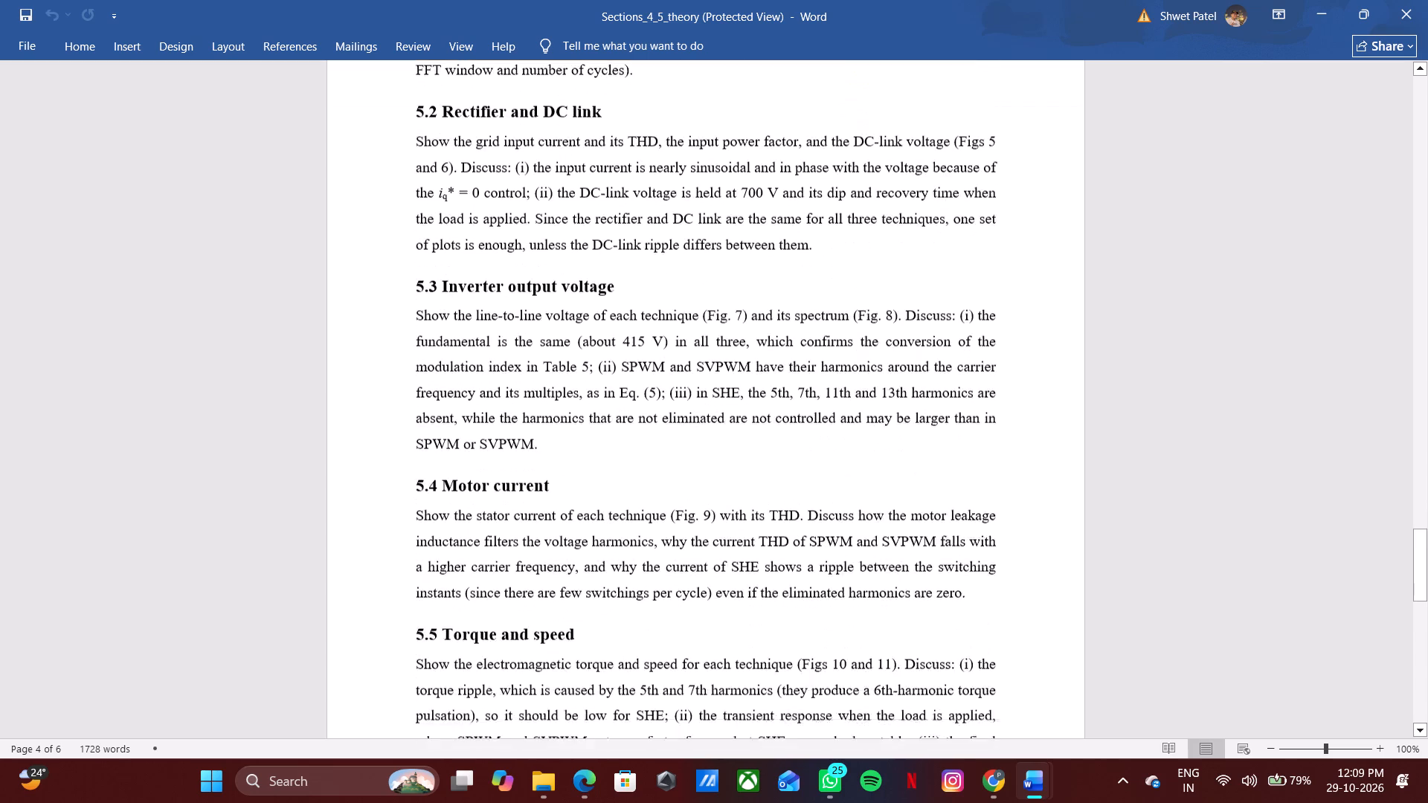
{"action": "scroll", "coordinate": [737, 377], "scroll_direction": "down", "scroll_amount": 5}
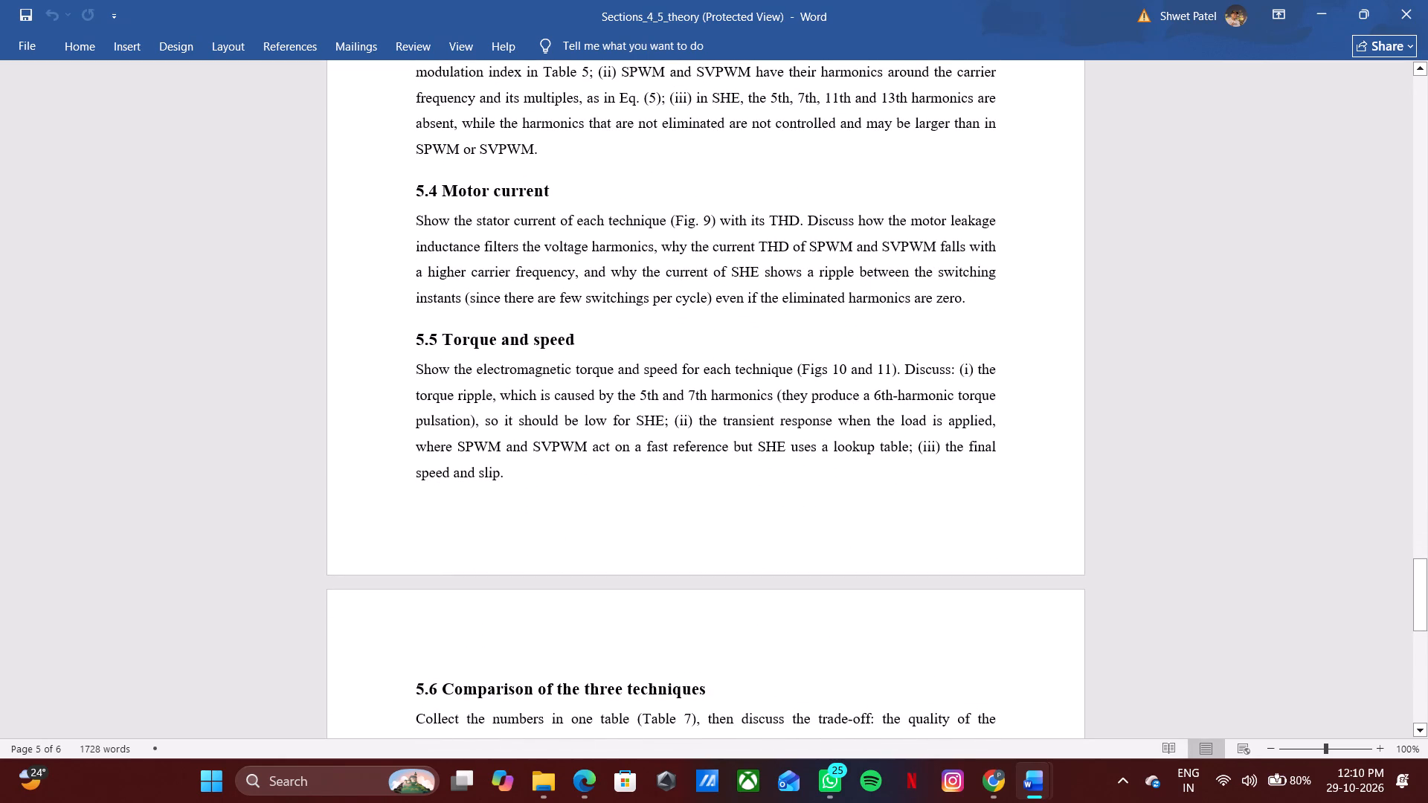
{"action": "scroll", "coordinate": [640, 247], "scroll_direction": "down", "scroll_amount": 2}
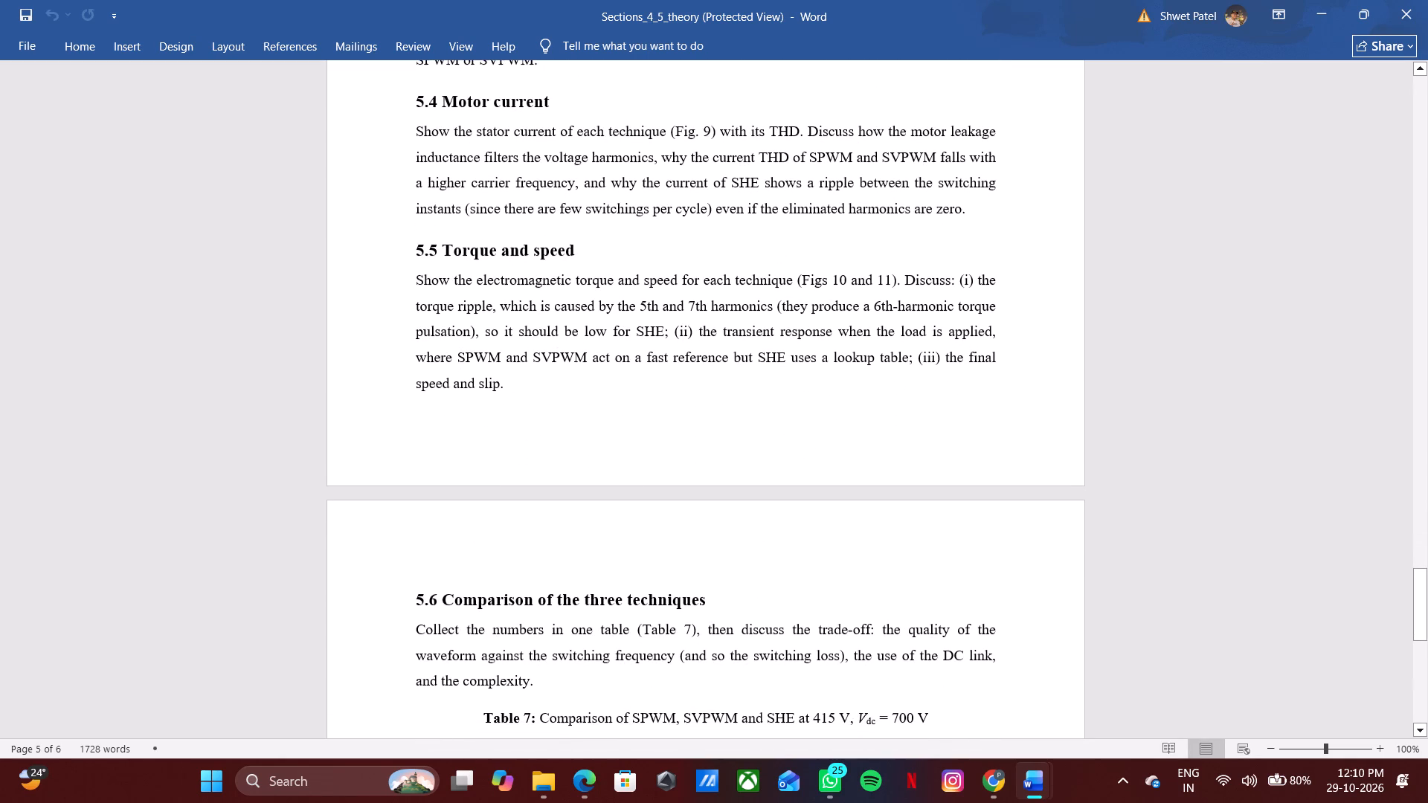
{"action": "scroll", "coordinate": [640, 276], "scroll_direction": "up", "scroll_amount": 4}
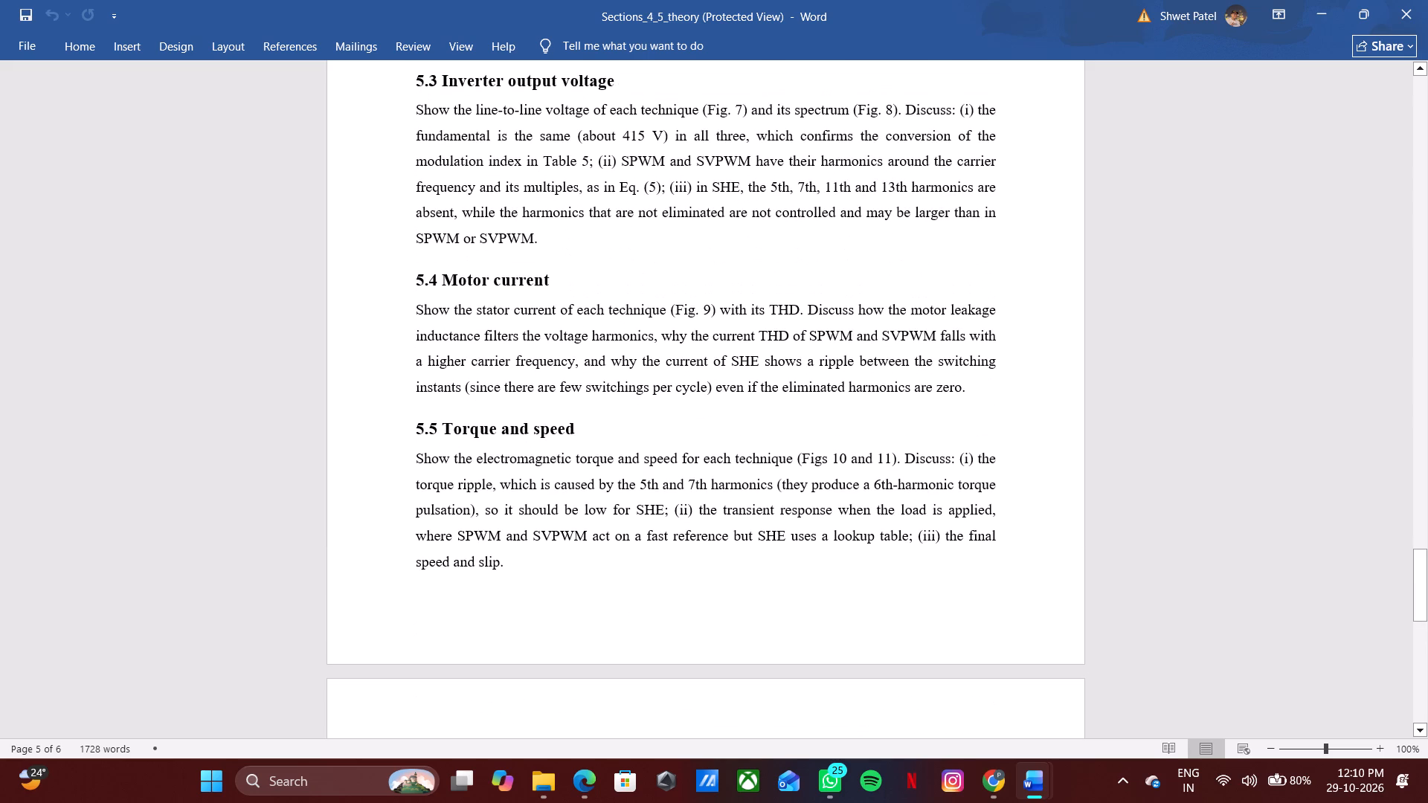
{"action": "scroll", "coordinate": [684, 349], "scroll_direction": "down", "scroll_amount": 12}
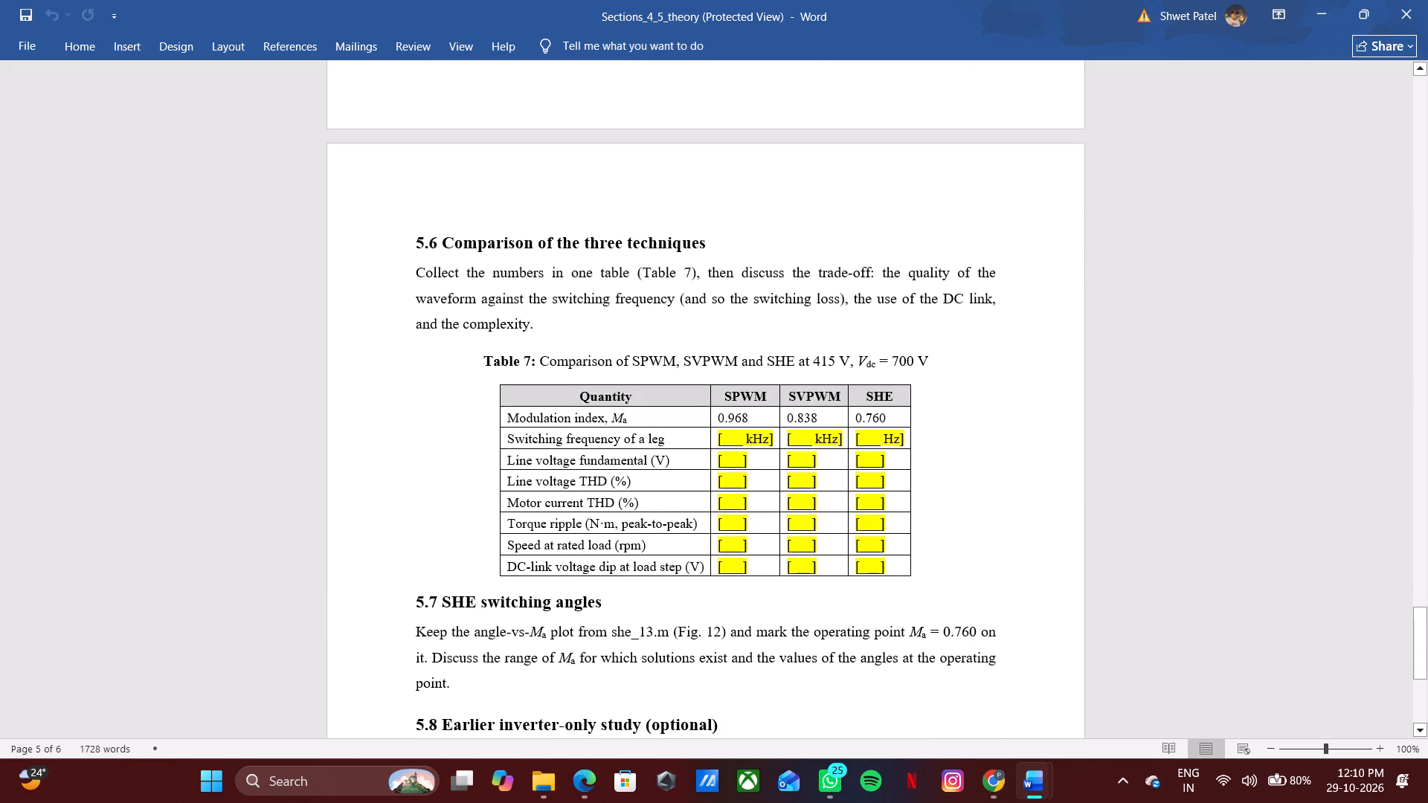
{"action": "scroll", "coordinate": [796, 470], "scroll_direction": "down", "scroll_amount": 4}
{"action": "scroll", "coordinate": [710, 401], "scroll_direction": "down", "scroll_amount": 1}
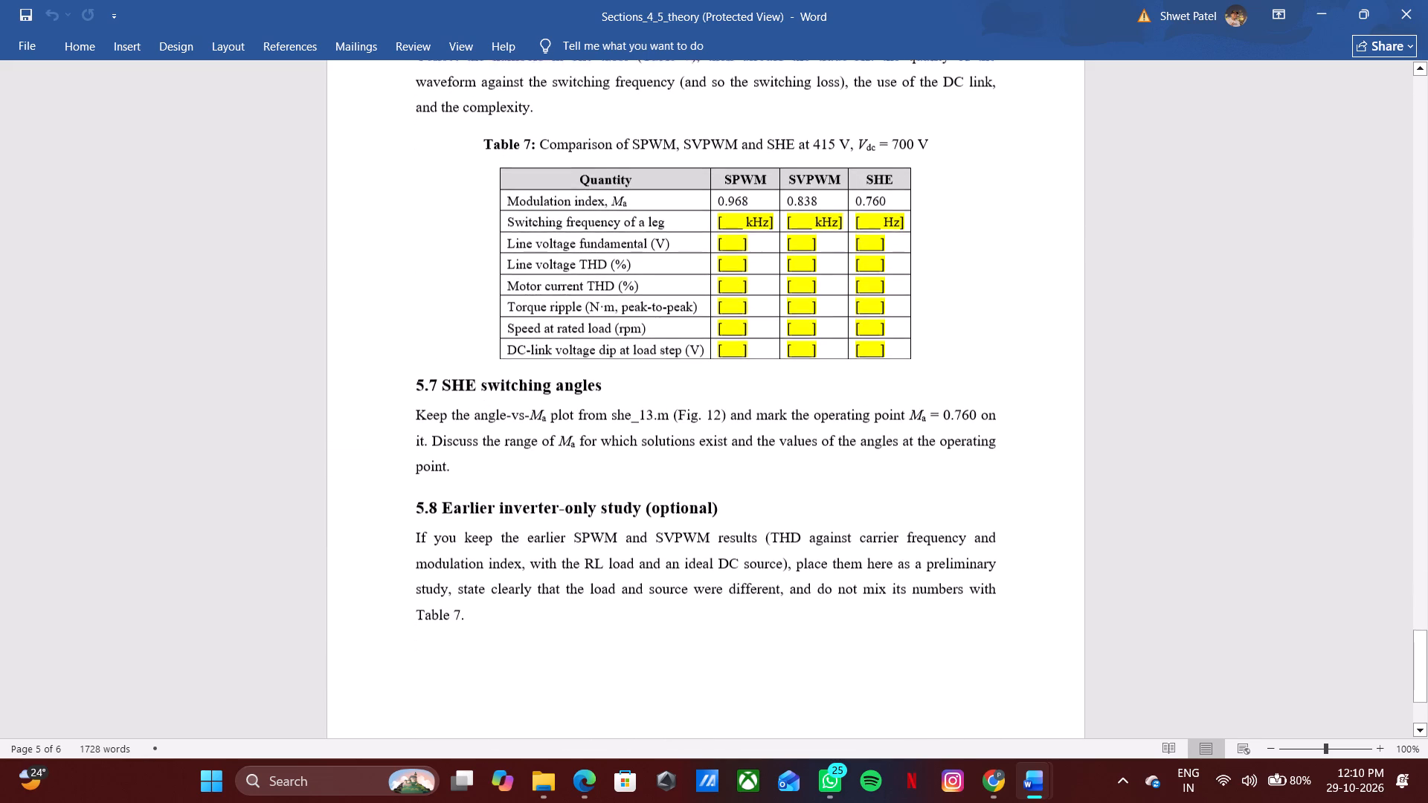
{"action": "scroll", "coordinate": [673, 390], "scroll_direction": "down", "scroll_amount": 15}
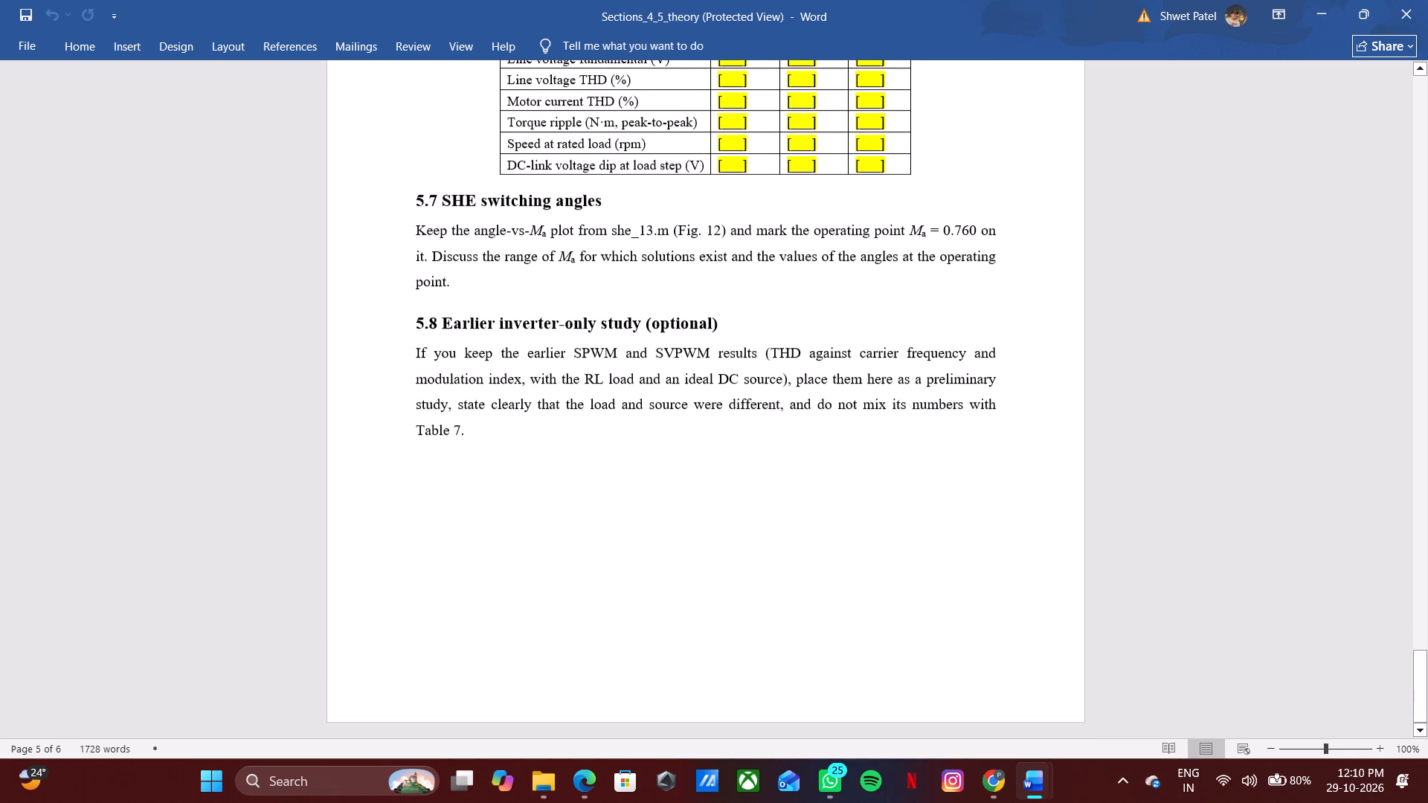
Review the document backwards from section 5.8 and Table 7 to section 4.1, "System overview", at the beginning.
{"action": "scroll", "coordinate": [646, 461], "scroll_direction": "up", "scroll_amount": 3}
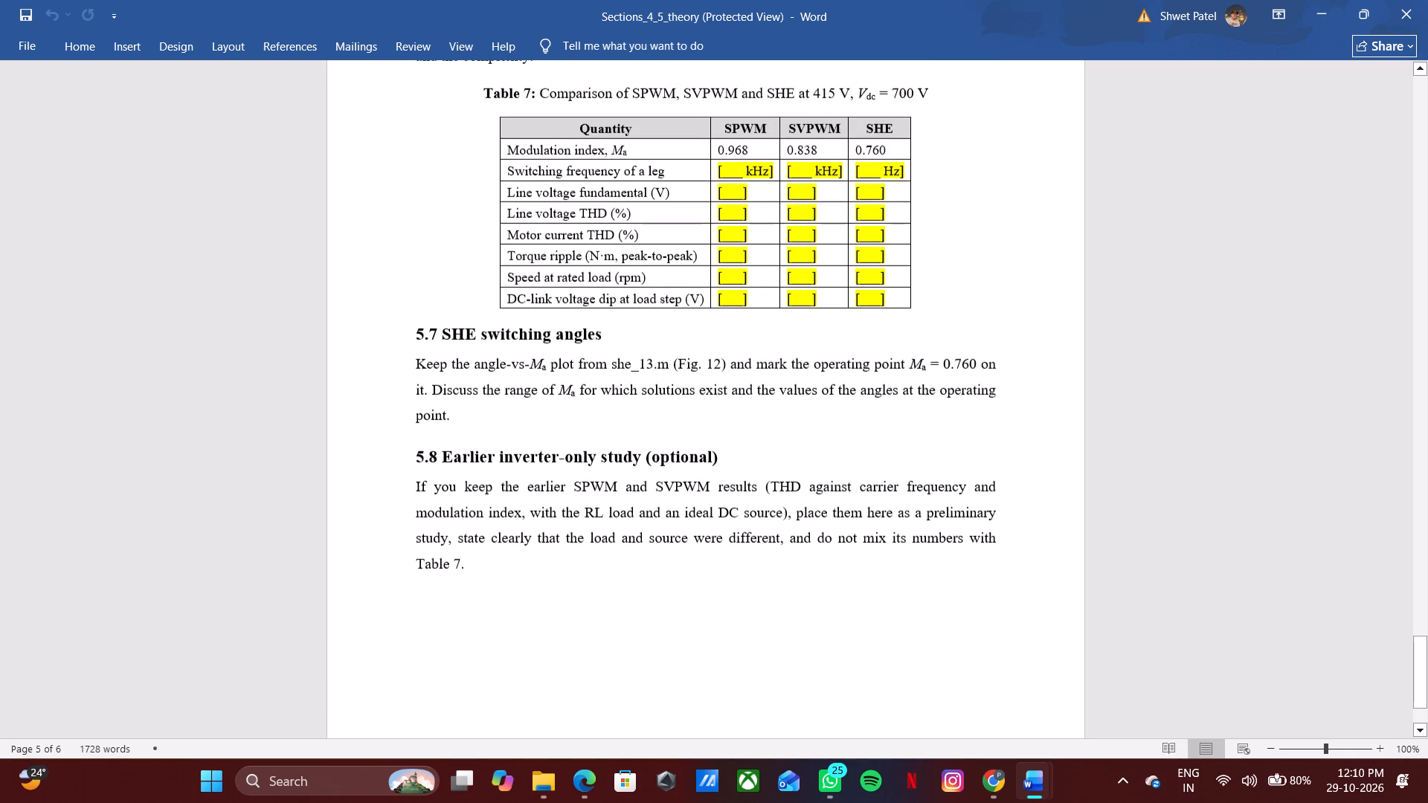
{"action": "scroll", "coordinate": [564, 467], "scroll_direction": "up", "scroll_amount": 6}
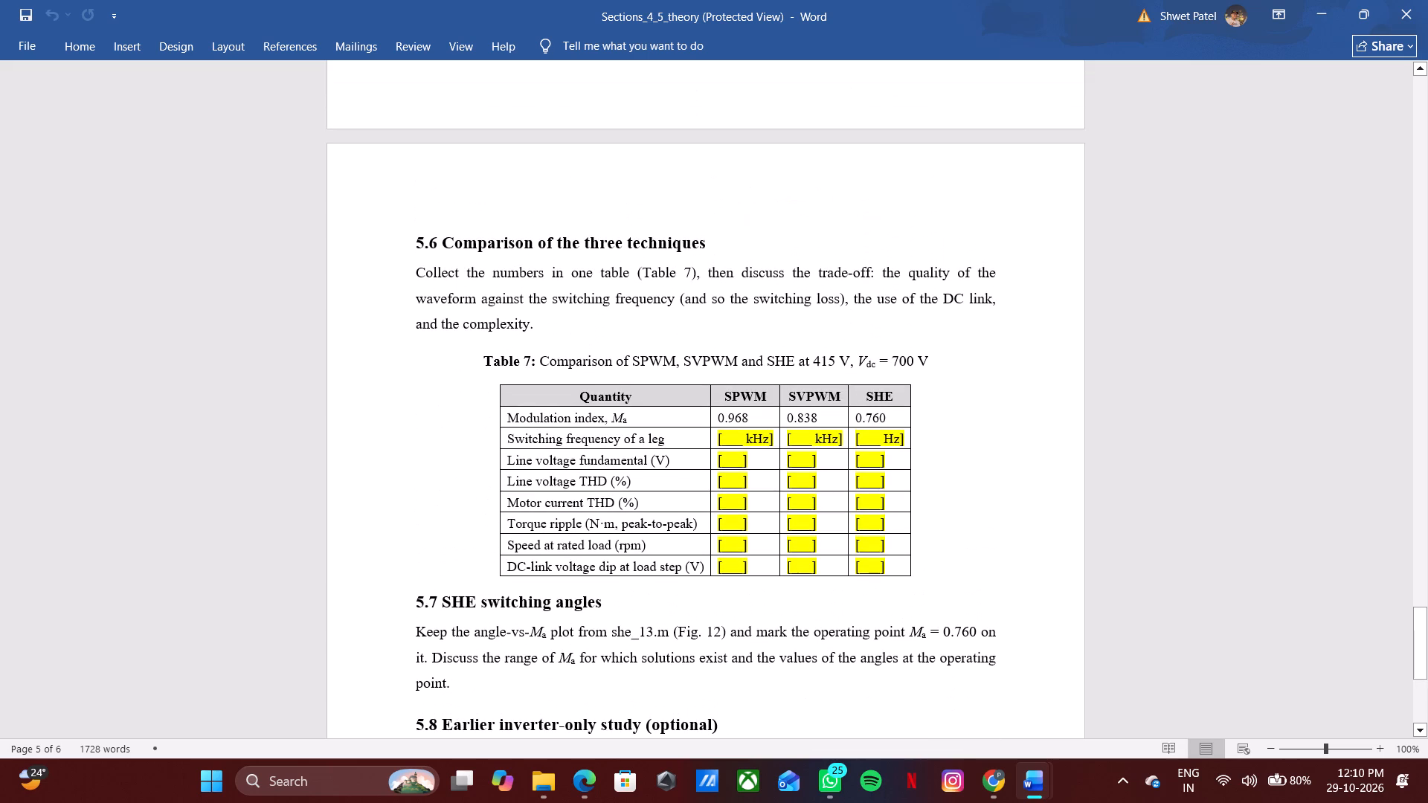
{"action": "scroll", "coordinate": [563, 468], "scroll_direction": "down", "scroll_amount": 9}
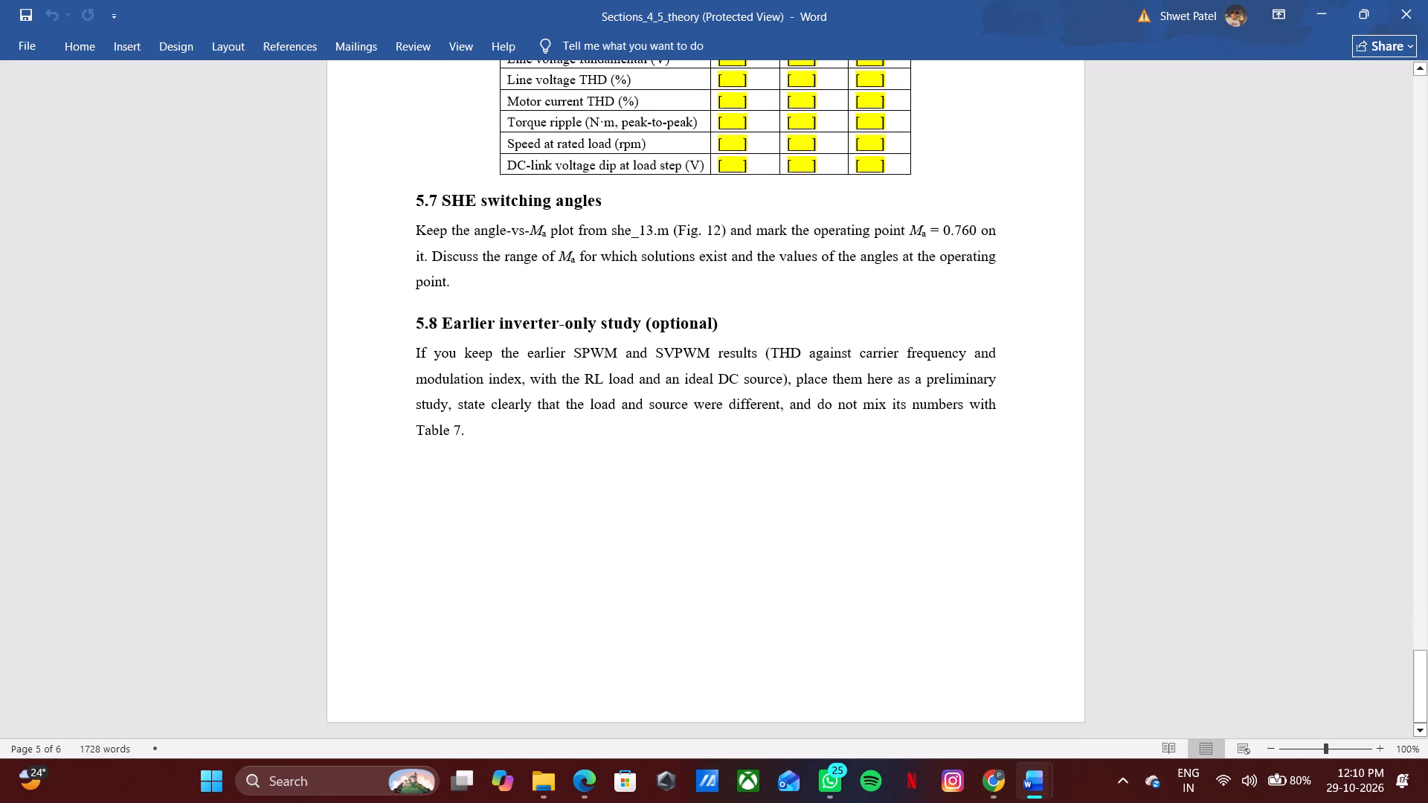
{"action": "scroll", "coordinate": [614, 262], "scroll_direction": "up", "scroll_amount": 12}
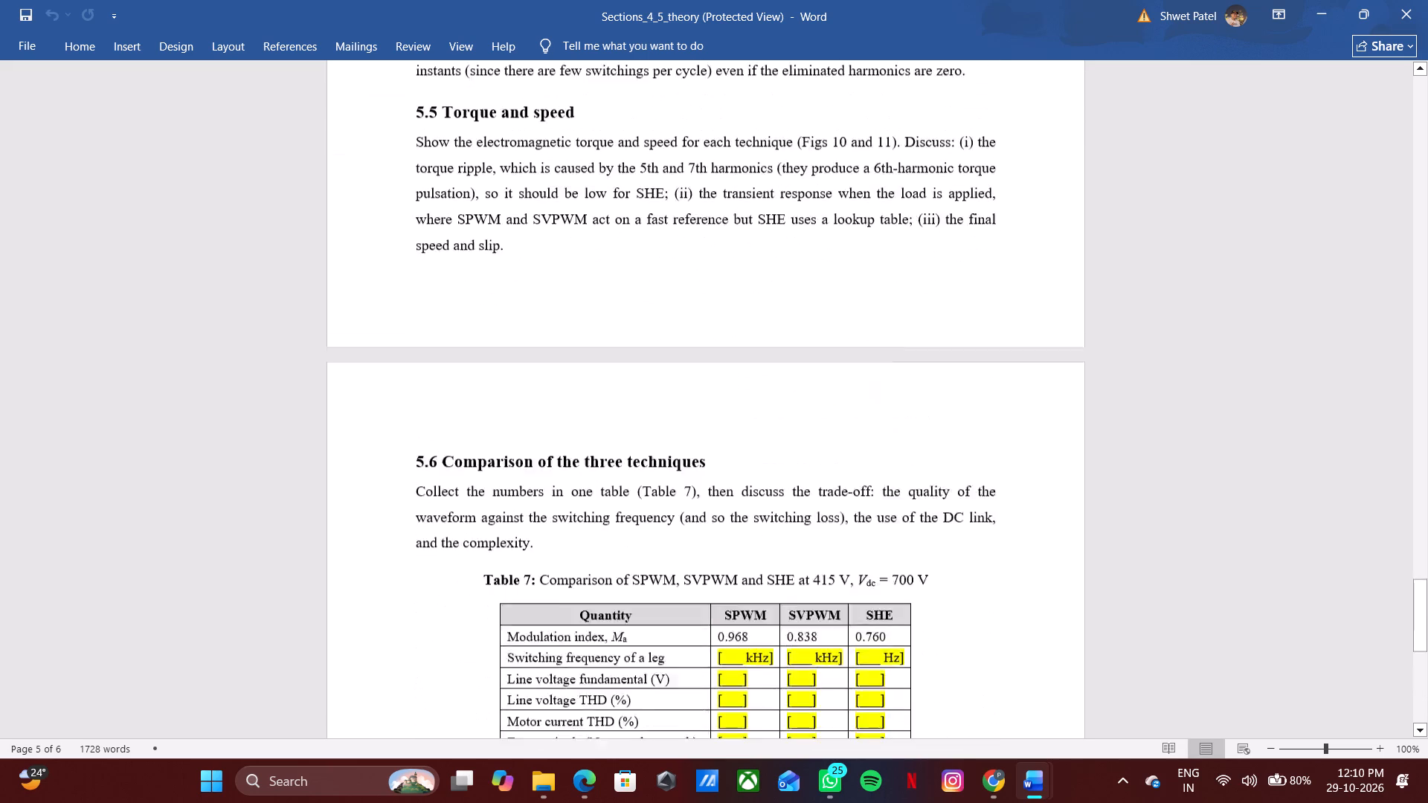
{"action": "scroll", "coordinate": [614, 262], "scroll_direction": "up", "scroll_amount": 20}
{"action": "scroll", "coordinate": [614, 262], "scroll_direction": "up", "scroll_amount": 20}
{"action": "scroll", "coordinate": [614, 262], "scroll_direction": "up", "scroll_amount": 9}
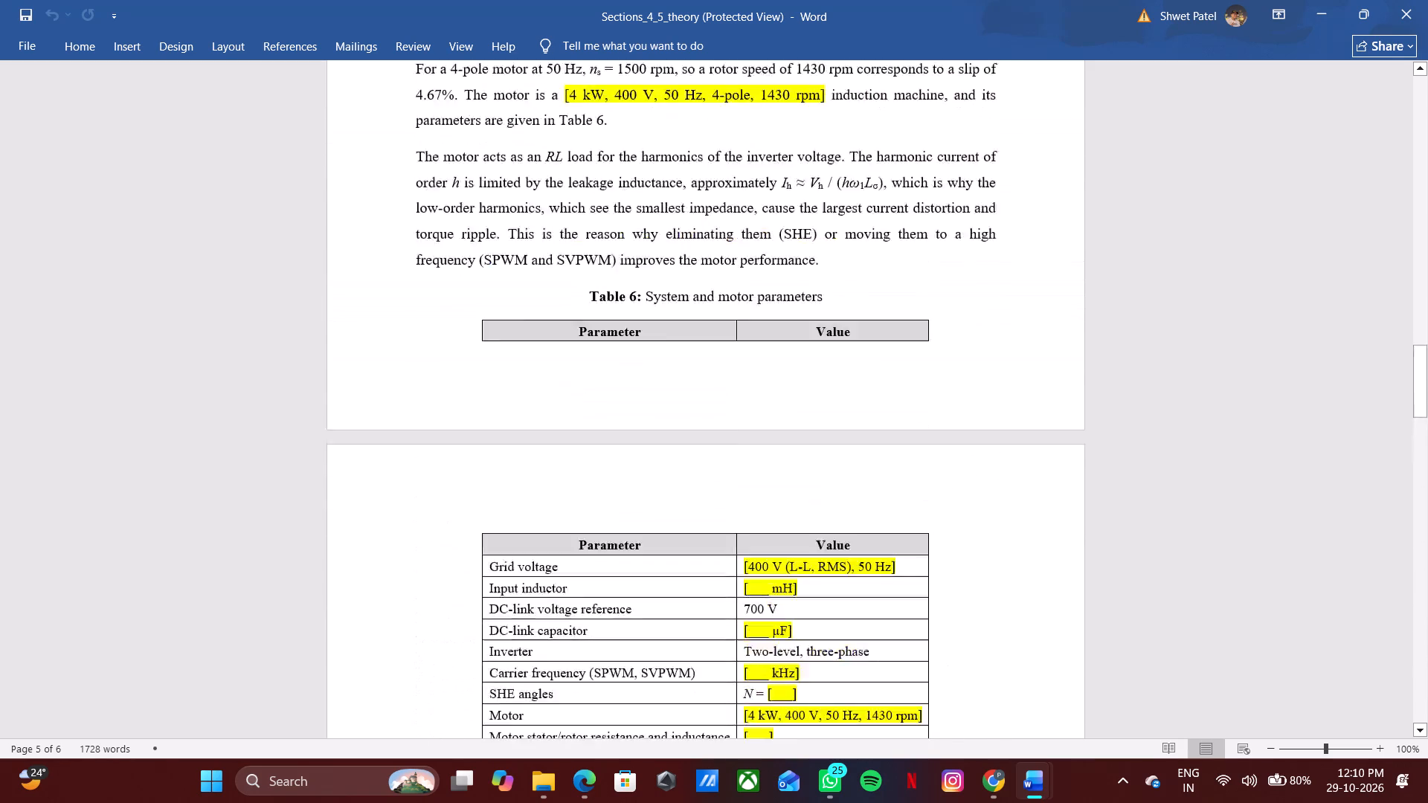
{"action": "scroll", "coordinate": [604, 226], "scroll_direction": "up", "scroll_amount": 20}
{"action": "scroll", "coordinate": [604, 226], "scroll_direction": "up", "scroll_amount": 20}
{"action": "scroll", "coordinate": [604, 226], "scroll_direction": "up", "scroll_amount": 9}
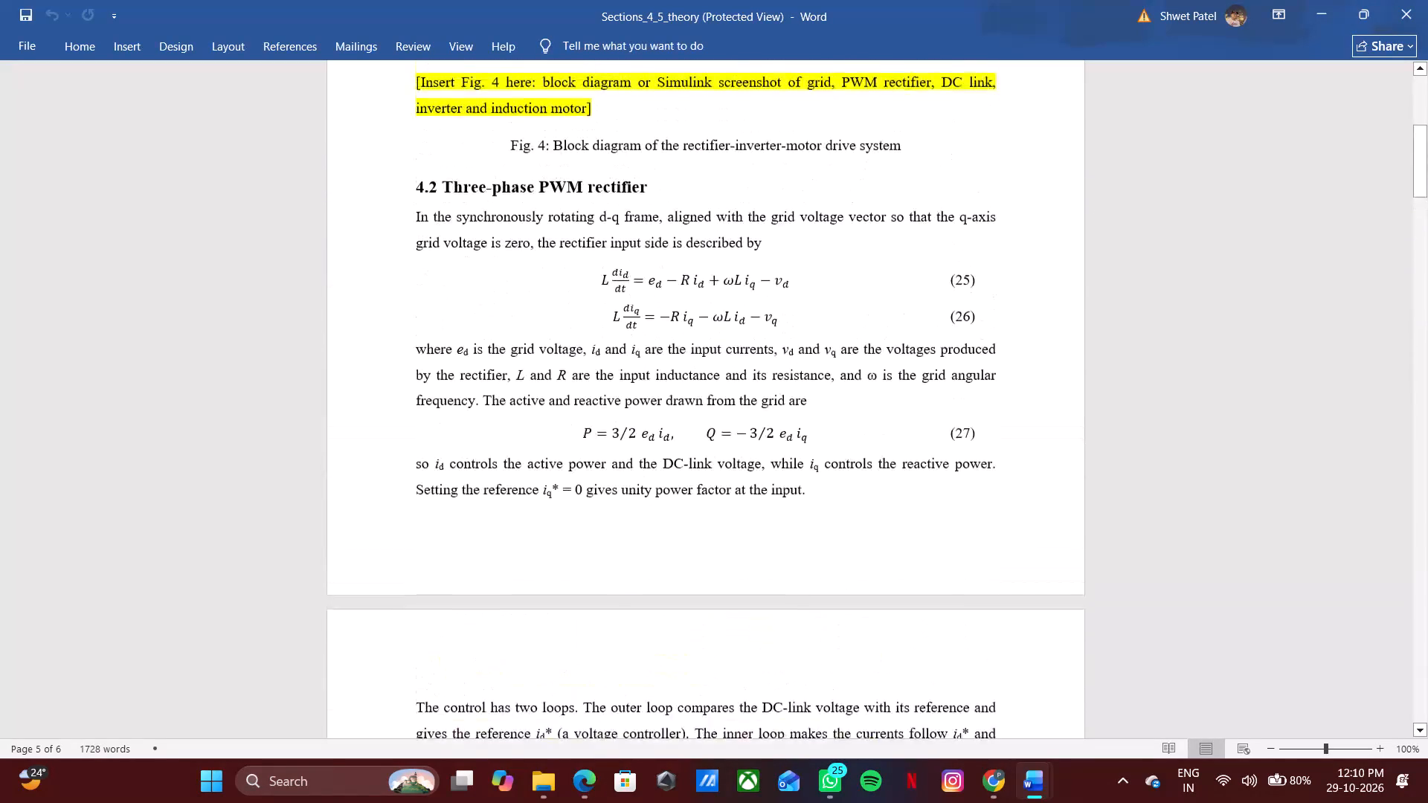
{"action": "scroll", "coordinate": [598, 201], "scroll_direction": "up", "scroll_amount": 4}
{"action": "scroll", "coordinate": [707, 268], "scroll_direction": "up", "scroll_amount": 2}
Turn on the computer's mobile hotspot from the Windows quick settings.
{"action": "left_click", "coordinate": [1224, 773]}
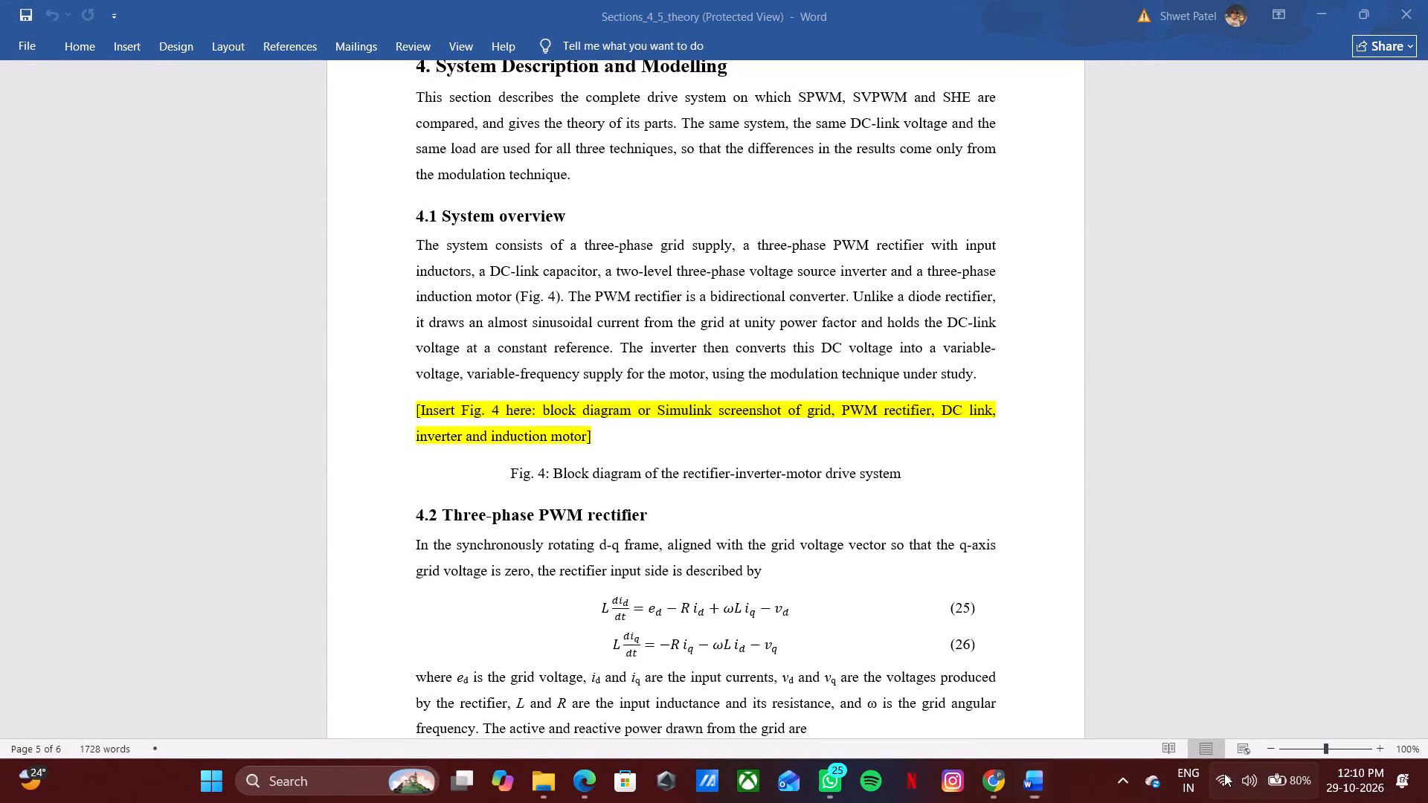
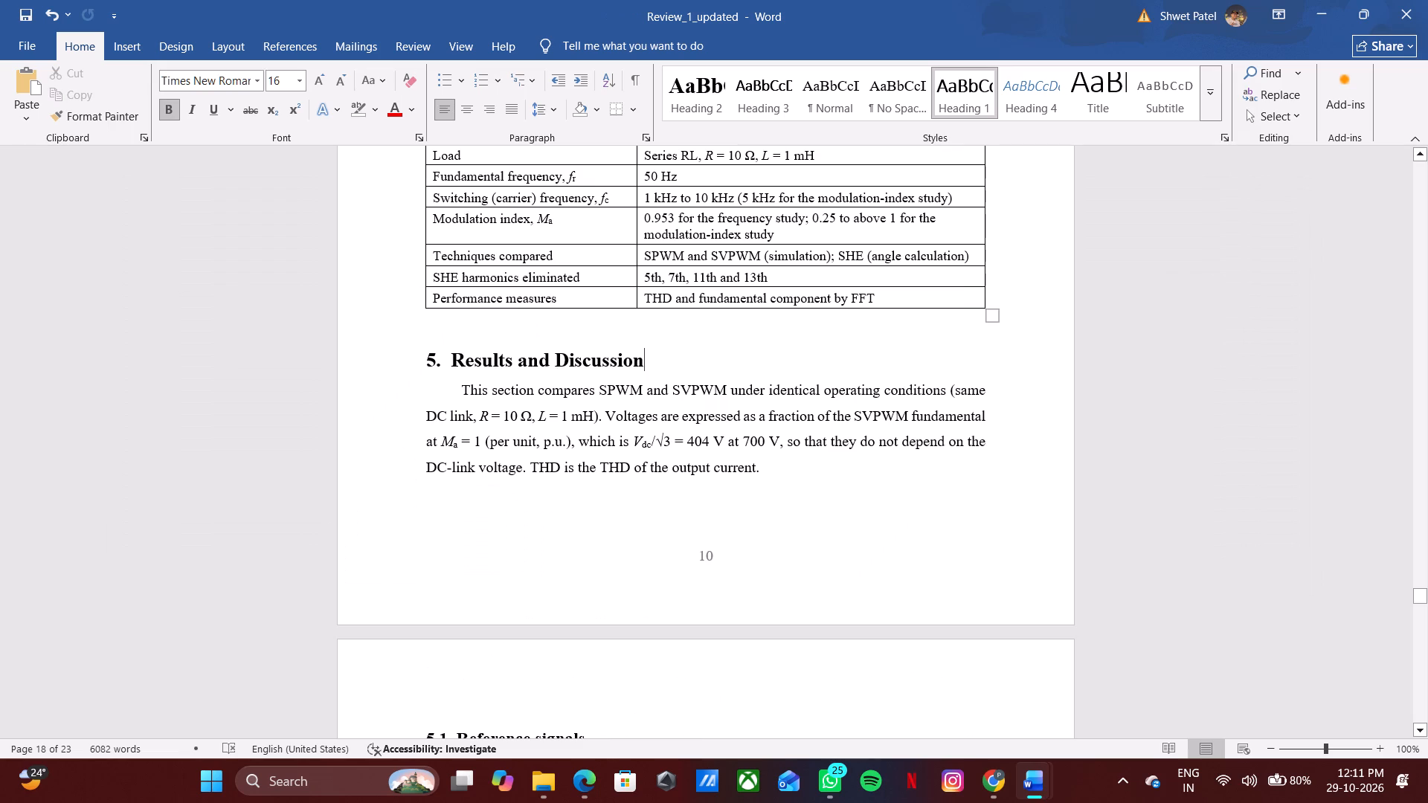
Look over Review_1_updated from Table 4 in section 3.5 to the start of section 5, "Results and Discussion".
{"action": "scroll", "coordinate": [429, 375], "scroll_direction": "up", "scroll_amount": 6}
{"action": "scroll", "coordinate": [431, 375], "scroll_direction": "down", "scroll_amount": 1}
{"action": "scroll", "coordinate": [433, 375], "scroll_direction": "up", "scroll_amount": 20}
{"action": "scroll", "coordinate": [433, 375], "scroll_direction": "up", "scroll_amount": 2}
{"action": "scroll", "coordinate": [845, 450], "scroll_direction": "down", "scroll_amount": 3}
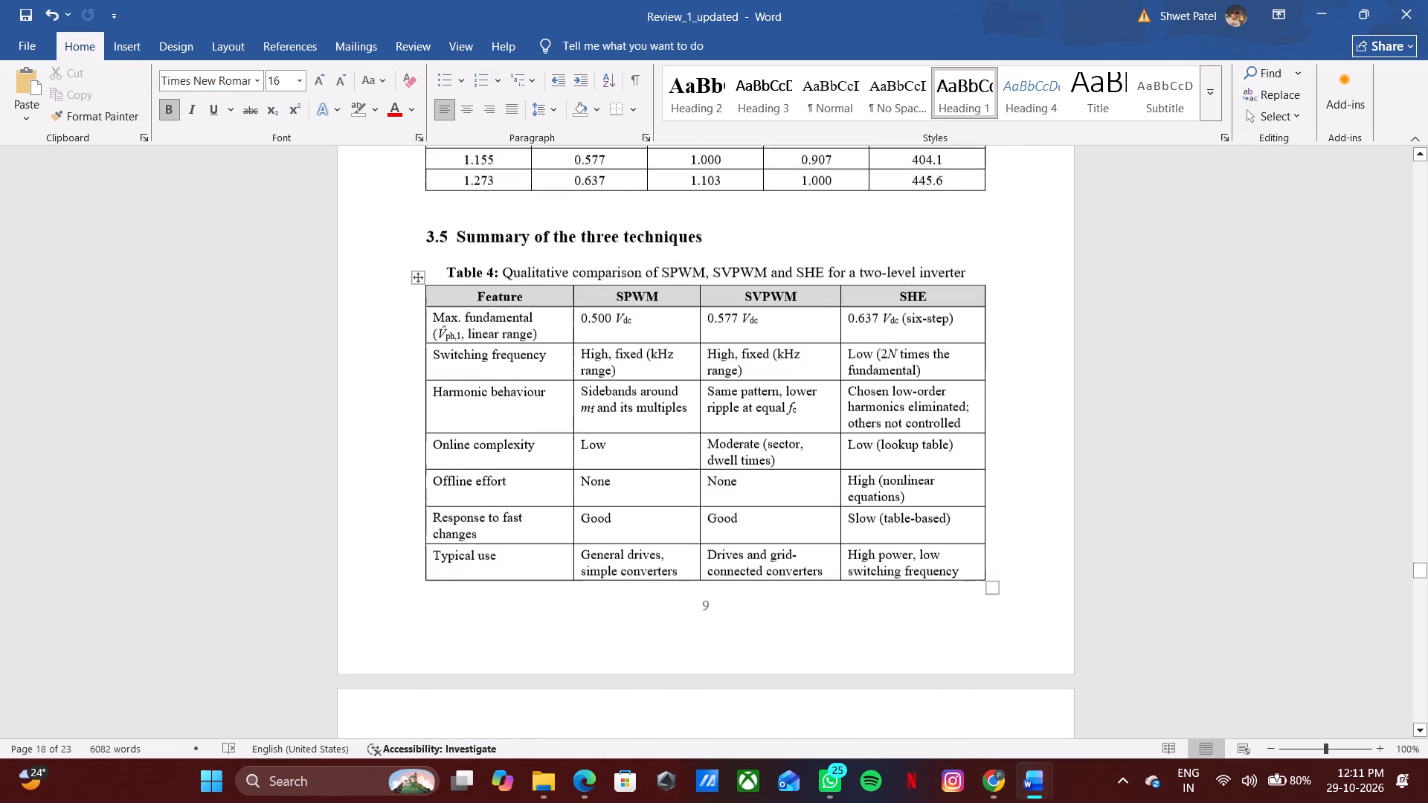
{"action": "scroll", "coordinate": [841, 503], "scroll_direction": "down", "scroll_amount": 4}
{"action": "scroll", "coordinate": [856, 582], "scroll_direction": "down", "scroll_amount": 2}
{"action": "scroll", "coordinate": [1157, 474], "scroll_direction": "up", "scroll_amount": 13}
{"action": "scroll", "coordinate": [1157, 474], "scroll_direction": "up", "scroll_amount": 20}
{"action": "scroll", "coordinate": [1157, 474], "scroll_direction": "up", "scroll_amount": 1}
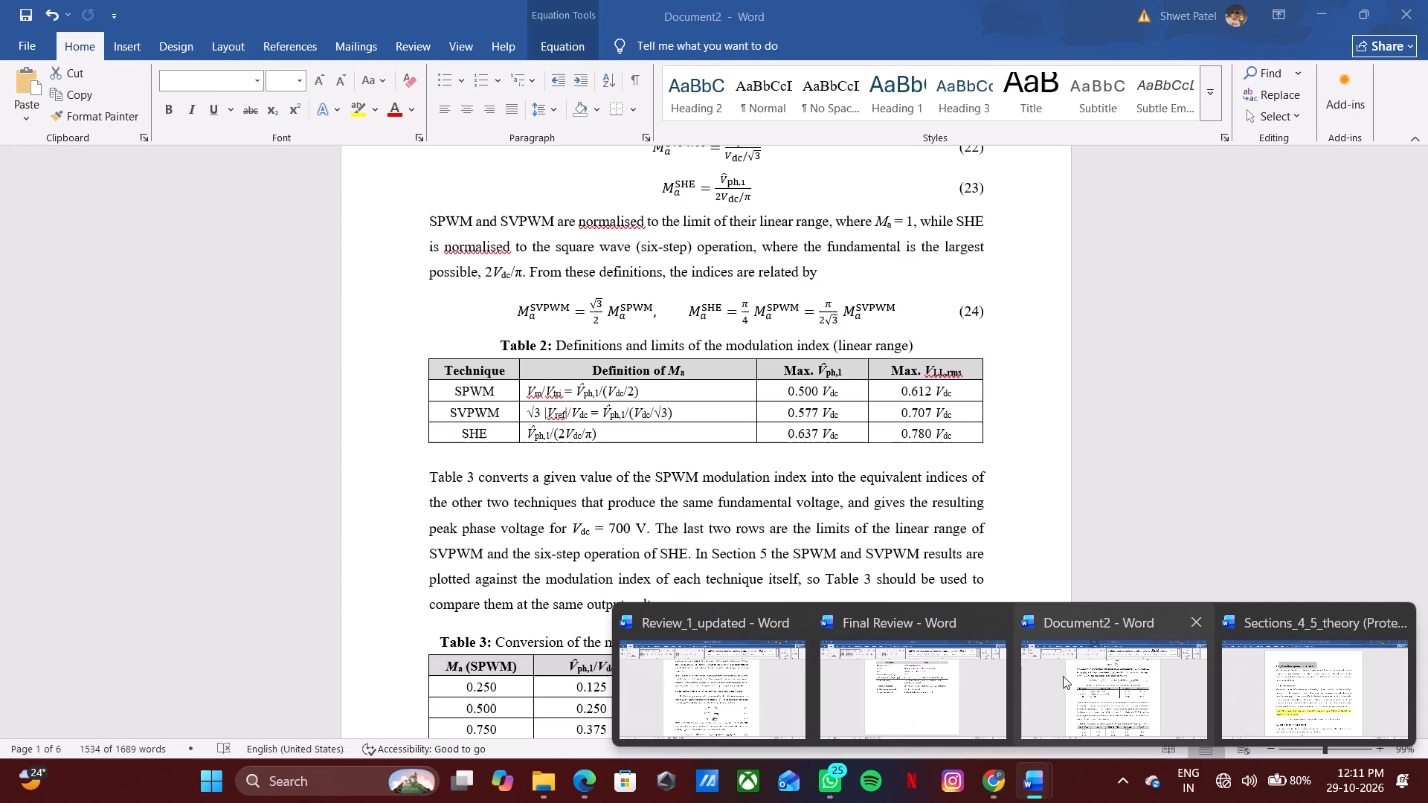
Switch to the Final Review document at the section 4 heading.
{"action": "left_click", "coordinate": [964, 681]}
{"action": "scroll", "coordinate": [644, 474], "scroll_direction": "up", "scroll_amount": 13}
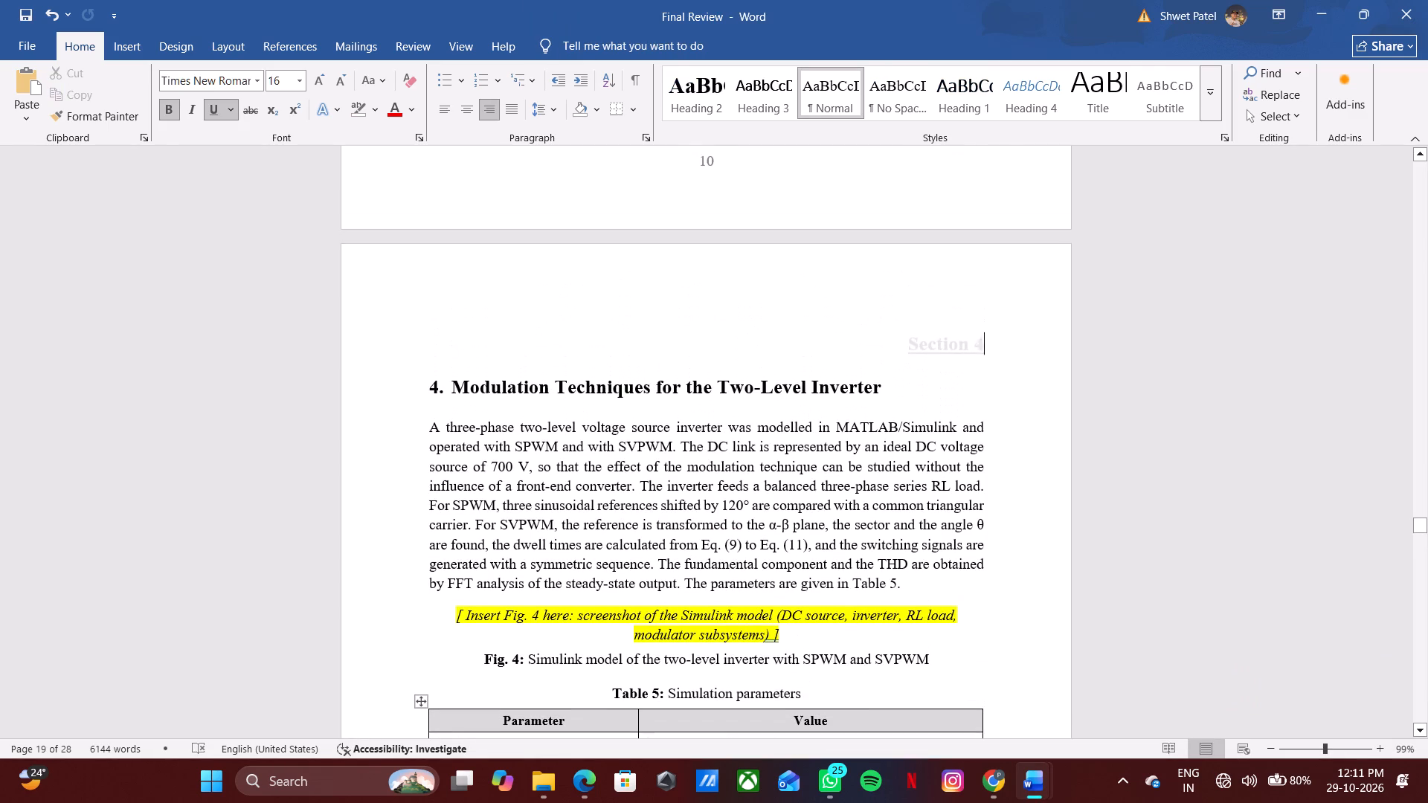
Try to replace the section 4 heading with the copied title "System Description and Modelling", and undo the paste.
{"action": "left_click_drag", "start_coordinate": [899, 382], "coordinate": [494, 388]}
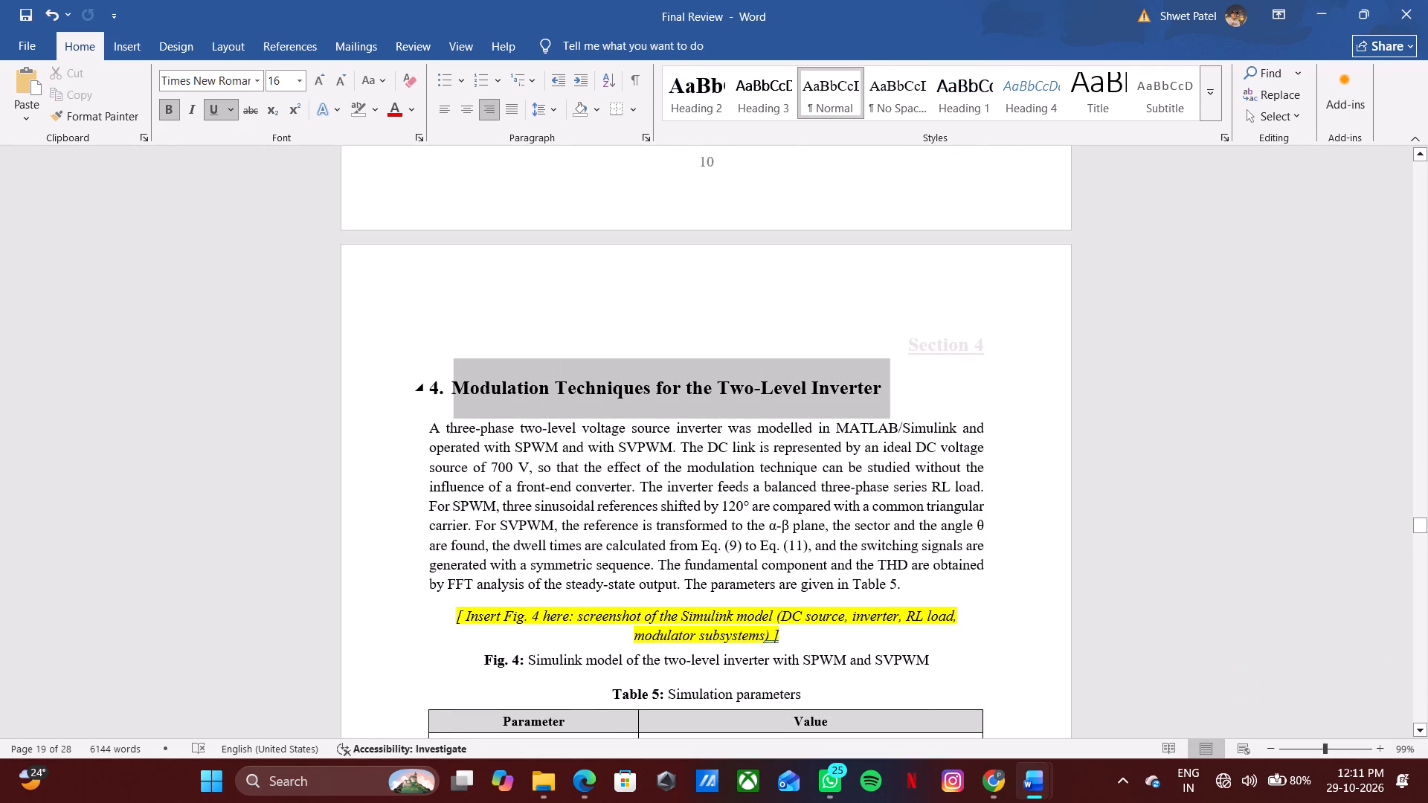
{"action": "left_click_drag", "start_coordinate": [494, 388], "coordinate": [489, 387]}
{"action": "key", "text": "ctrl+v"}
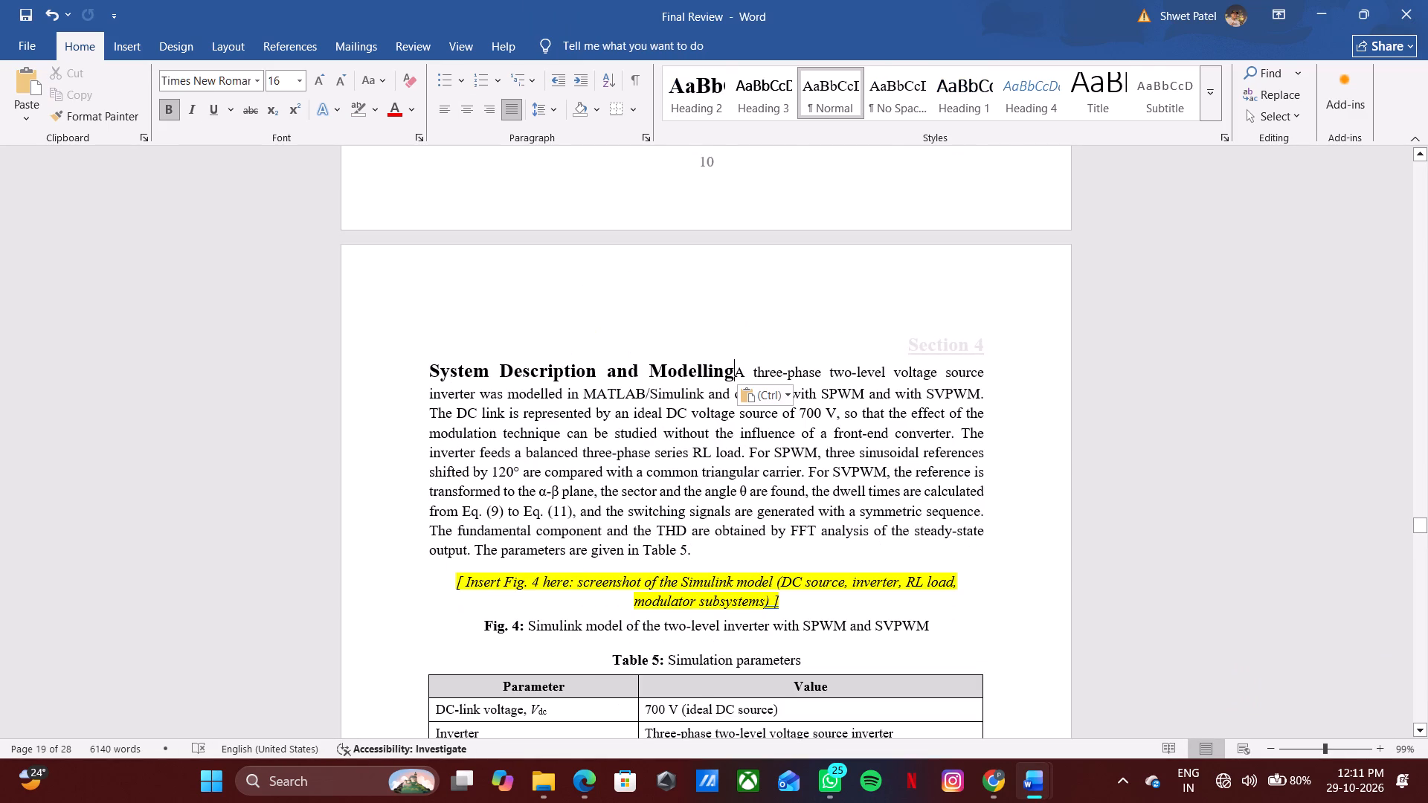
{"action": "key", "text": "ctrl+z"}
Replace the section 4 heading text "Modulation Techniques for the Two-Level Inverter" with "System Description and Modelling", leaving its number in place.
{"action": "left_click", "coordinate": [490, 390]}
{"action": "left_click_drag", "start_coordinate": [895, 389], "coordinate": [672, 391]}
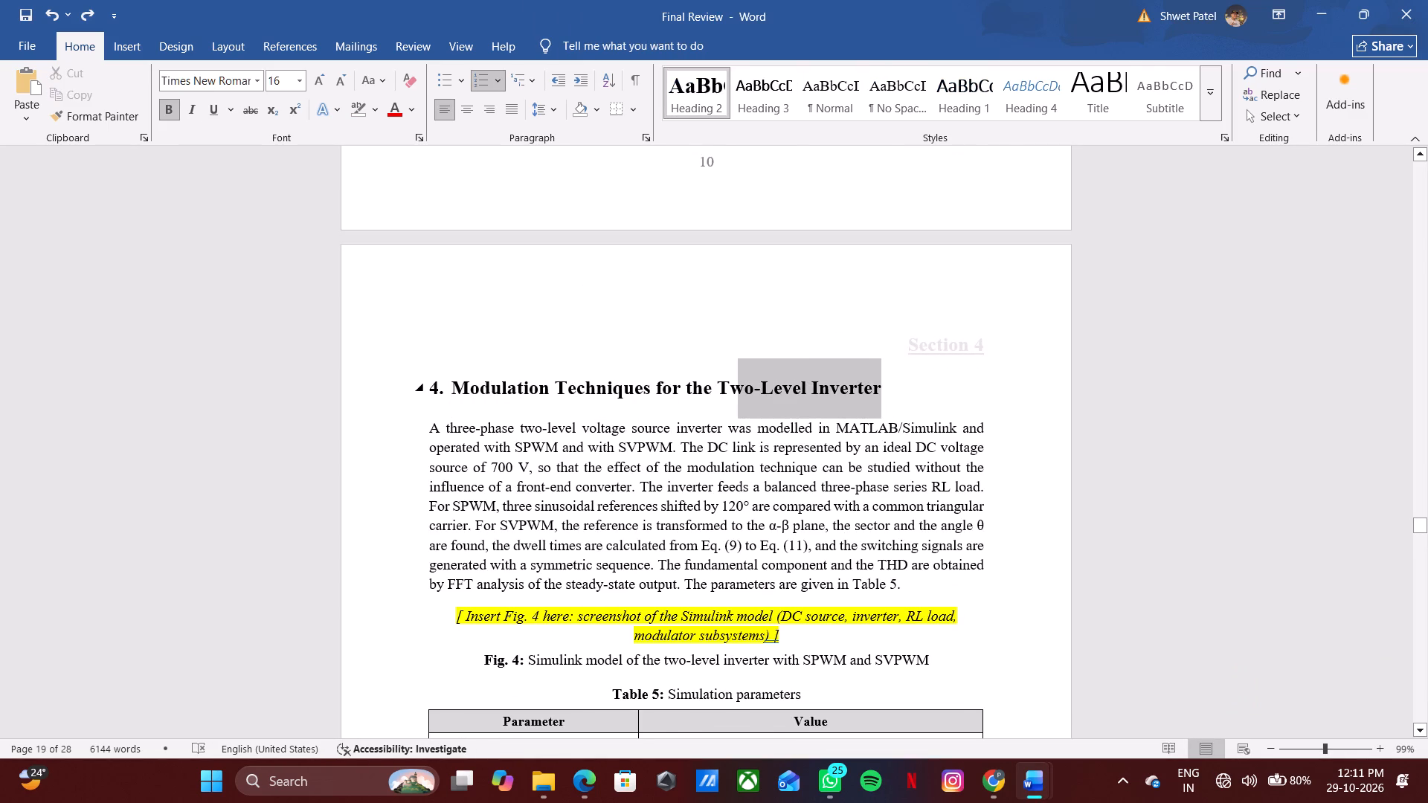
{"action": "left_click_drag", "start_coordinate": [672, 391], "coordinate": [496, 387]}
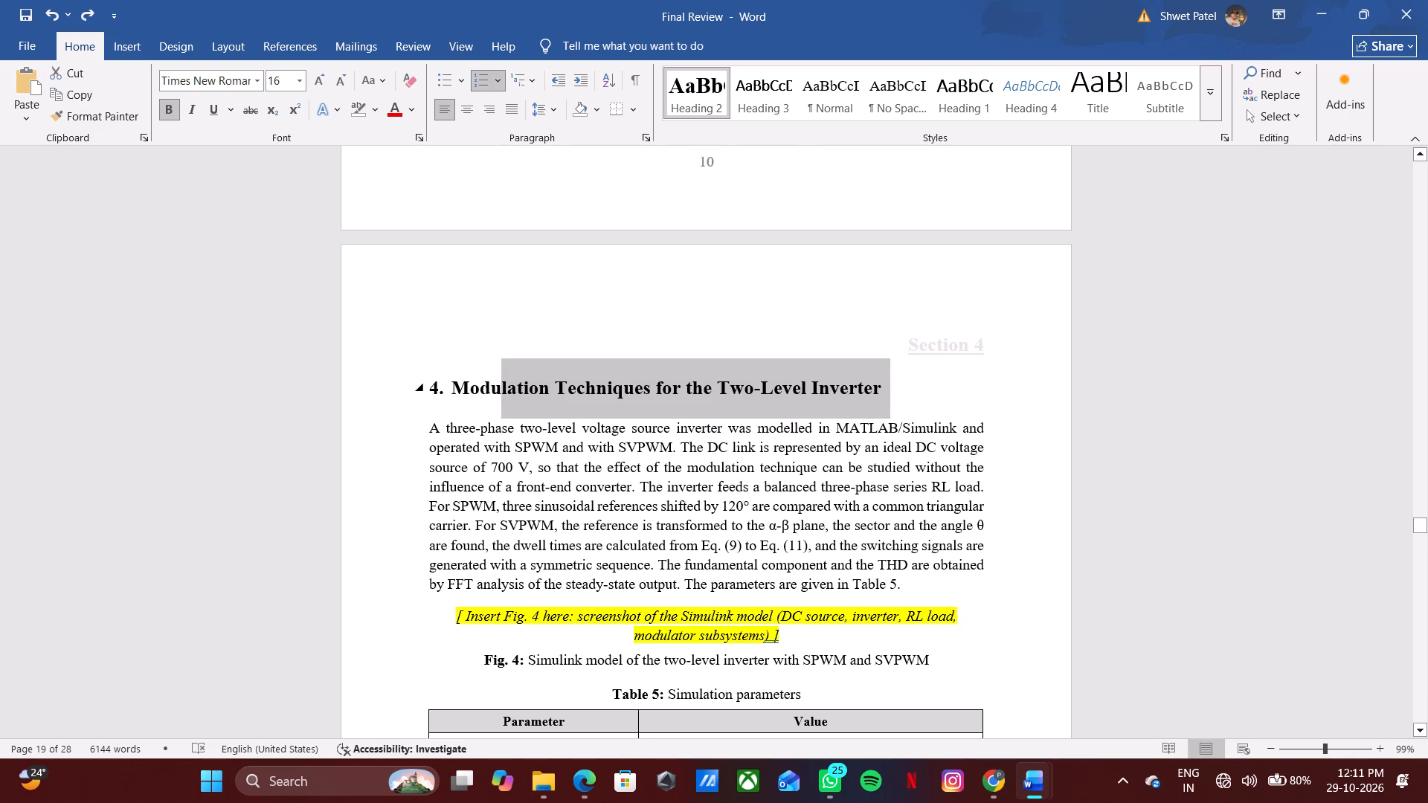
Paste "System Description and Modelling" over the section 4 heading text and remove the leftover "Modu" before it.
{"action": "key", "text": "ctrl+v"}
{"action": "left_click", "coordinate": [506, 388]}
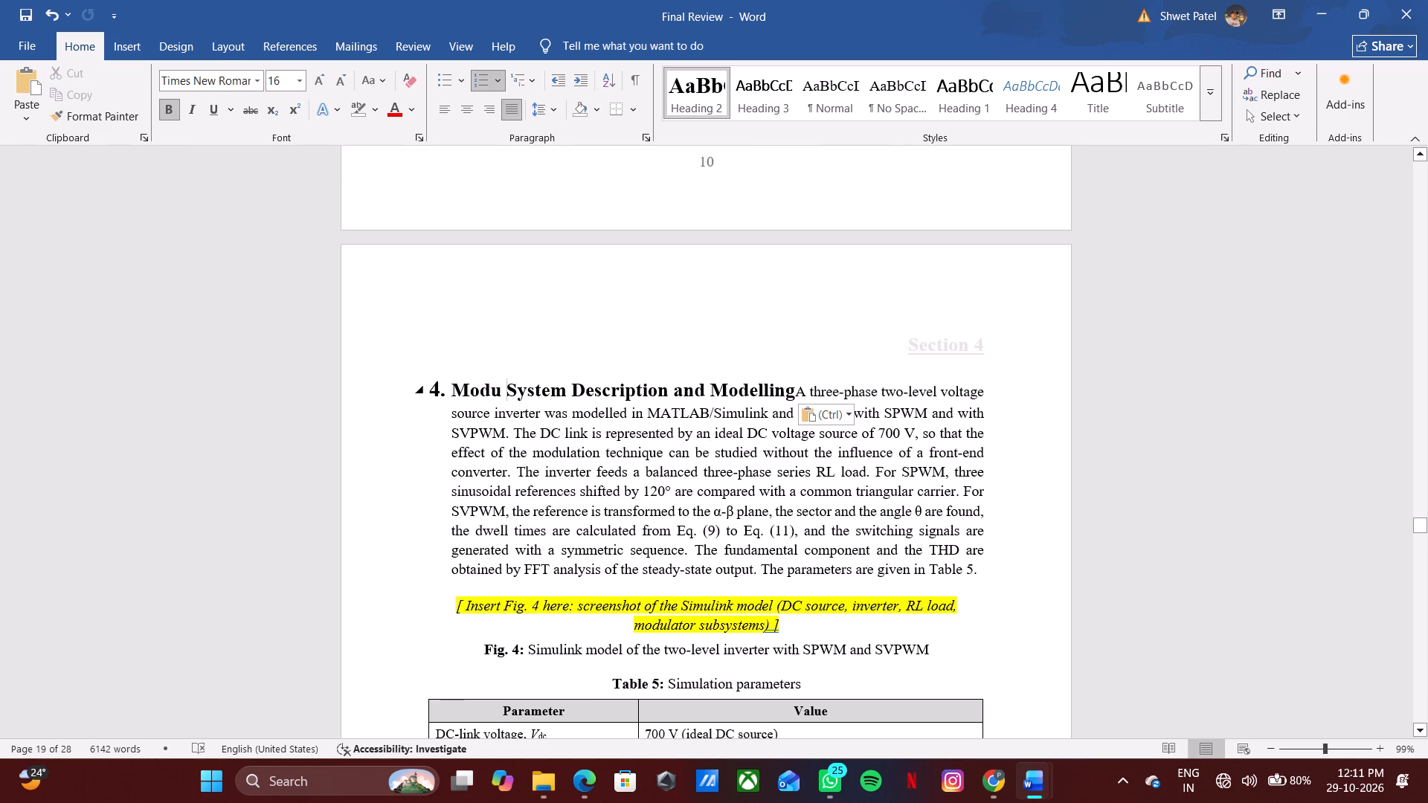
{"action": "key", "text": "BackSpace"}
{"action": "key", "text": "BackSpace"}
{"action": "key", "text": "BackSpace"}
{"action": "key", "text": "BackSpace"}
{"action": "key", "text": "BackSpace"}
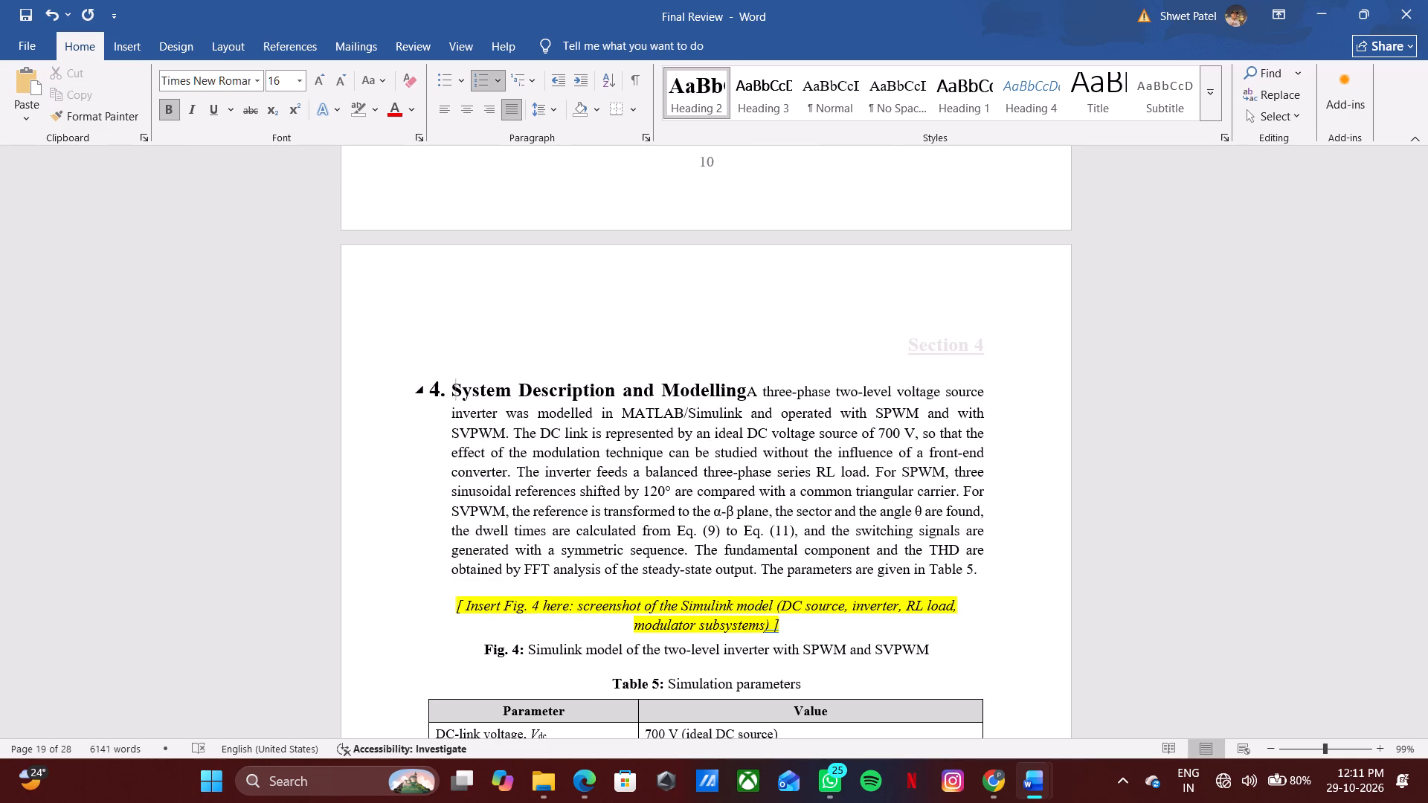
Show formatting marks and split the section 4 heading from its first paragraph, leaving that paragraph unnumbered and without indent.
{"action": "left_click", "coordinate": [637, 74]}
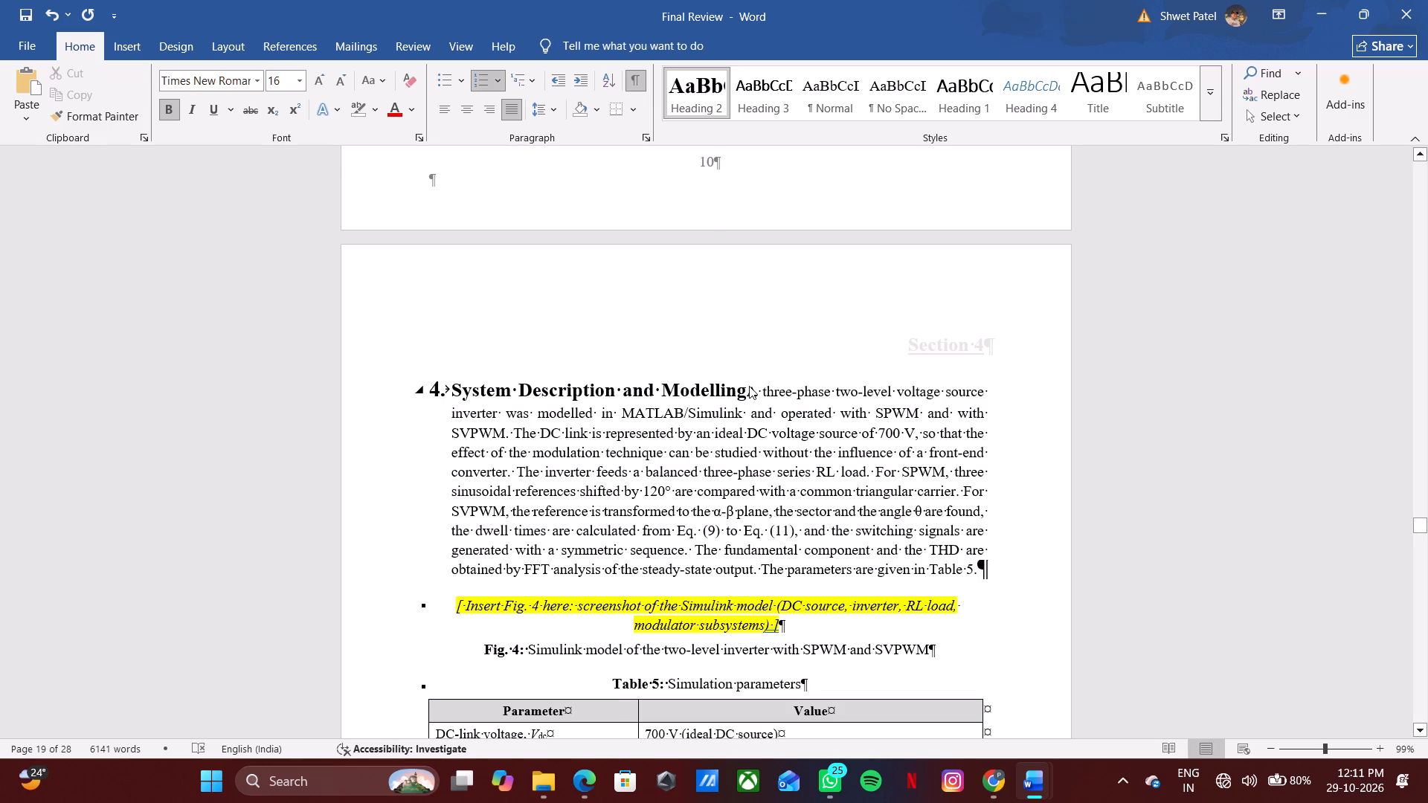
{"action": "left_click", "coordinate": [749, 386]}
{"action": "key", "text": "Return"}
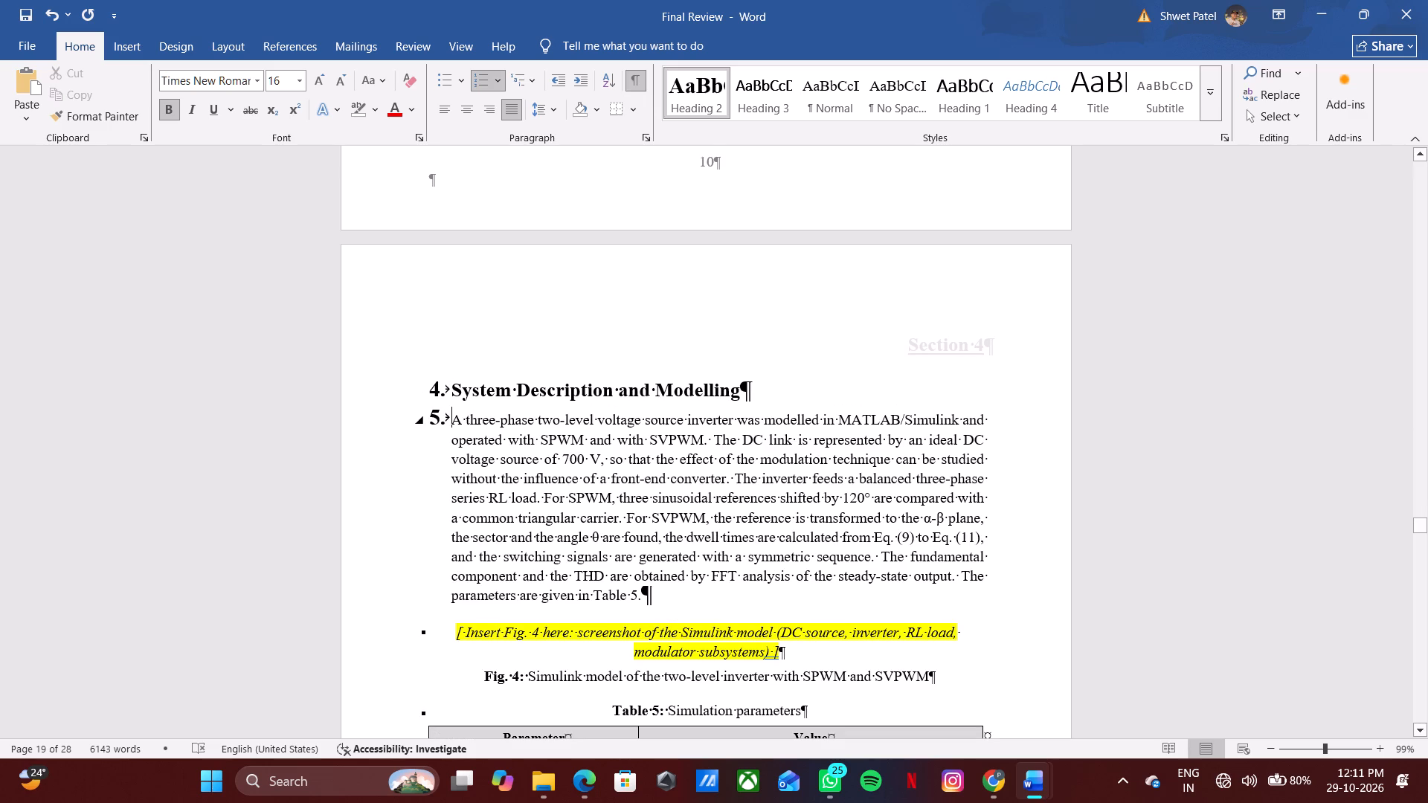
{"action": "key", "text": "BackSpace"}
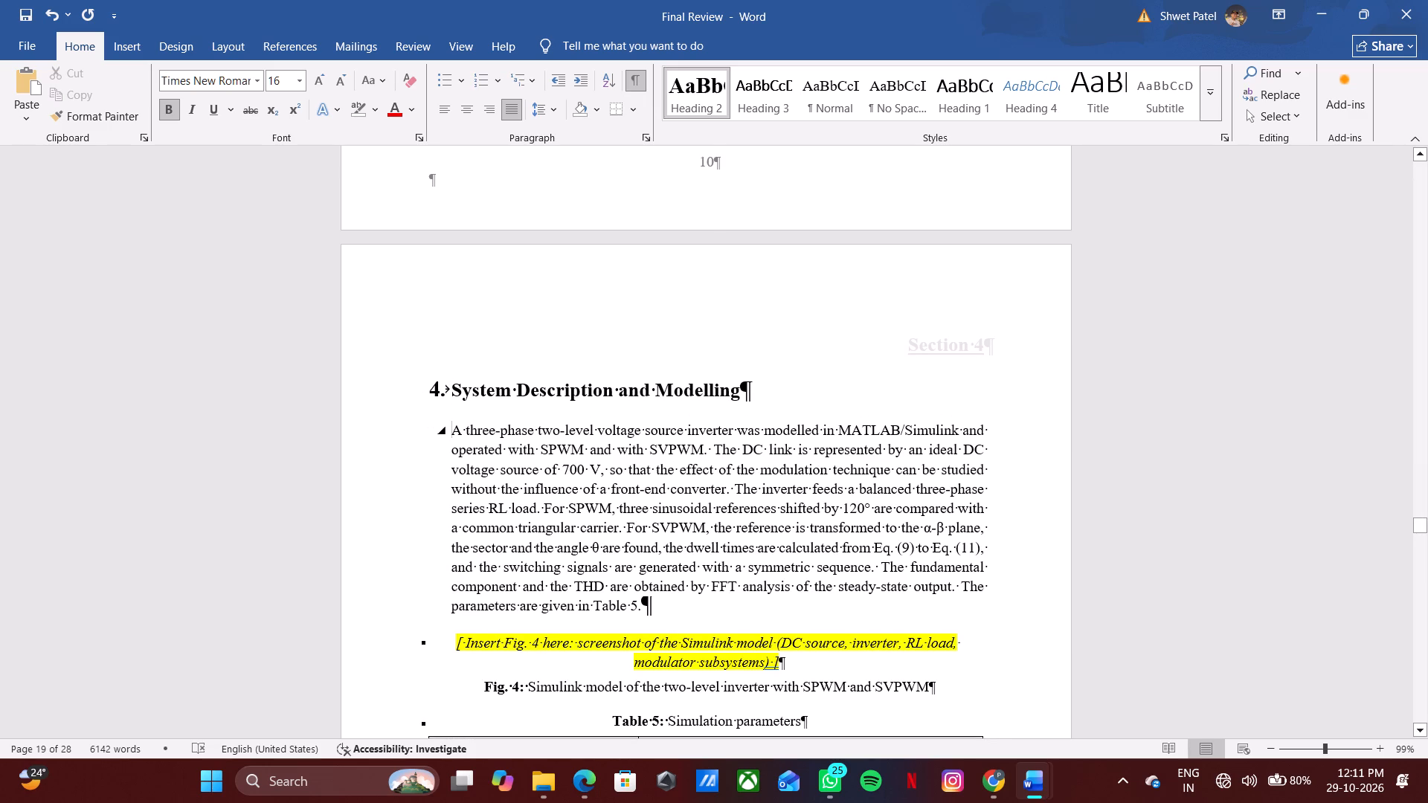
{"action": "scroll", "coordinate": [892, 443], "scroll_direction": "down", "scroll_amount": 2}
{"action": "key", "text": "BackSpace"}
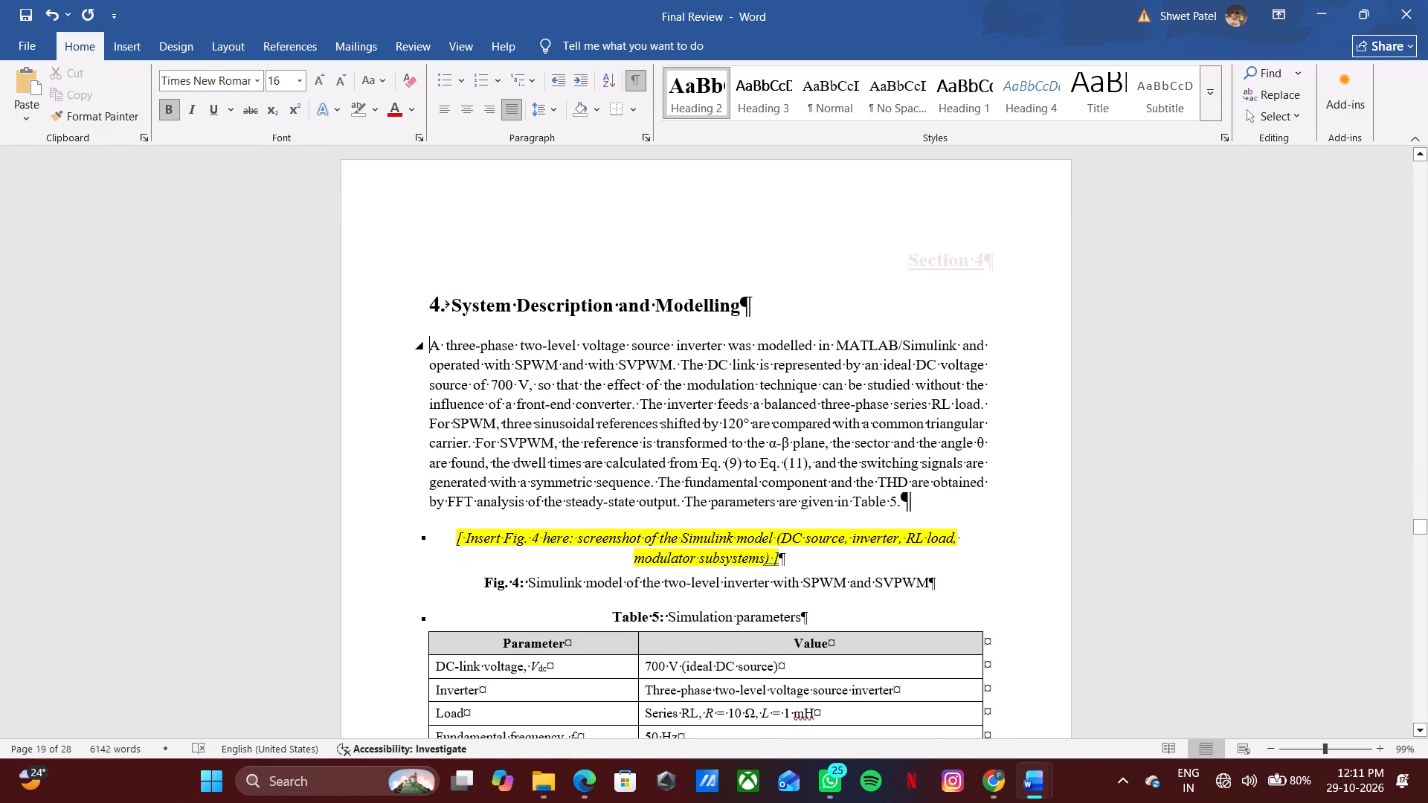
{"action": "scroll", "coordinate": [854, 303], "scroll_direction": "down", "scroll_amount": 1}
Bring up the available Wi-Fi networks and refresh the list.
{"action": "left_click", "coordinate": [1243, 770]}
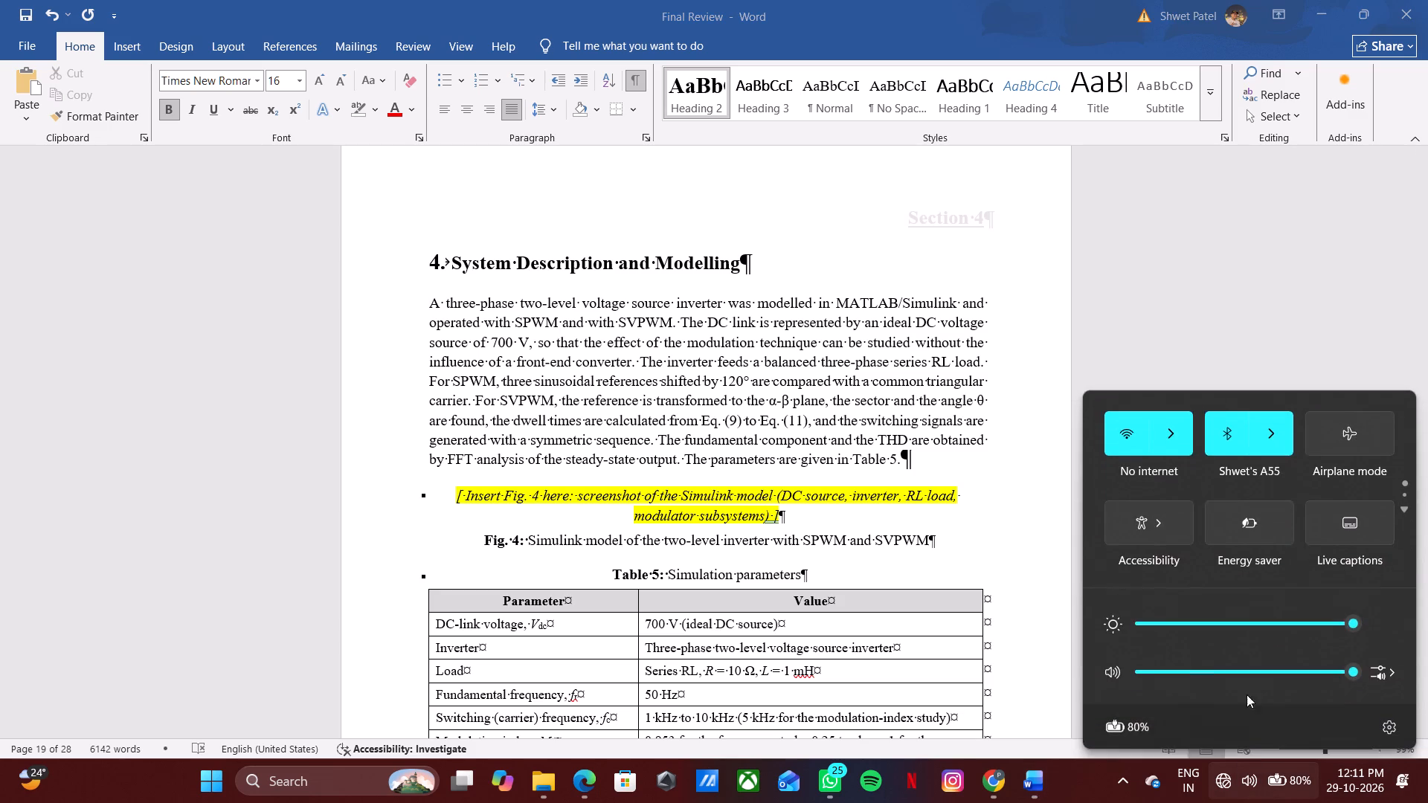
{"action": "left_click", "coordinate": [1189, 446]}
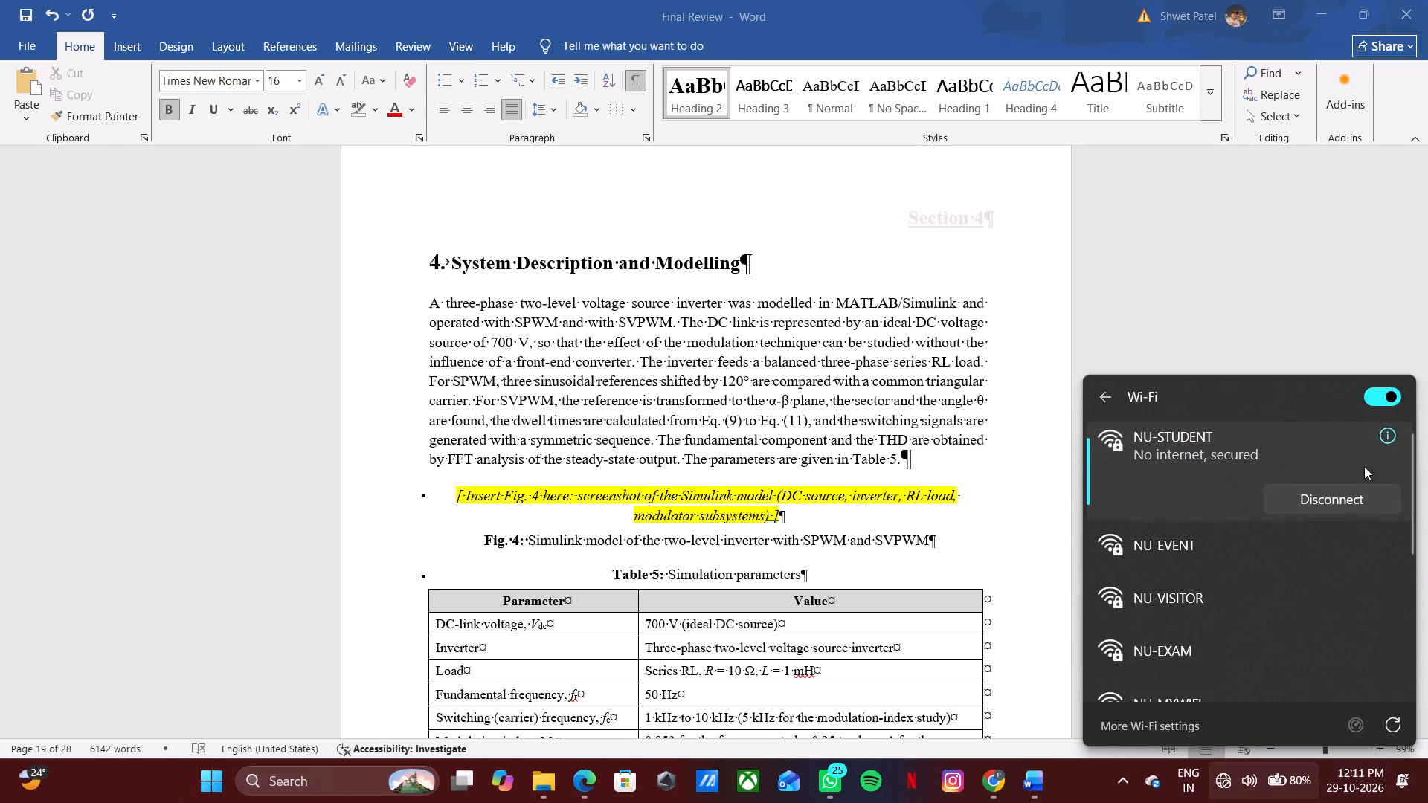
{"action": "triple_click", "coordinate": [1389, 730]}
{"action": "left_click", "coordinate": [1388, 731]}
Turn off the computer's mobile hotspot in the quick settings.
{"action": "double_click", "coordinate": [1259, 794]}
{"action": "left_click", "coordinate": [1256, 775]}
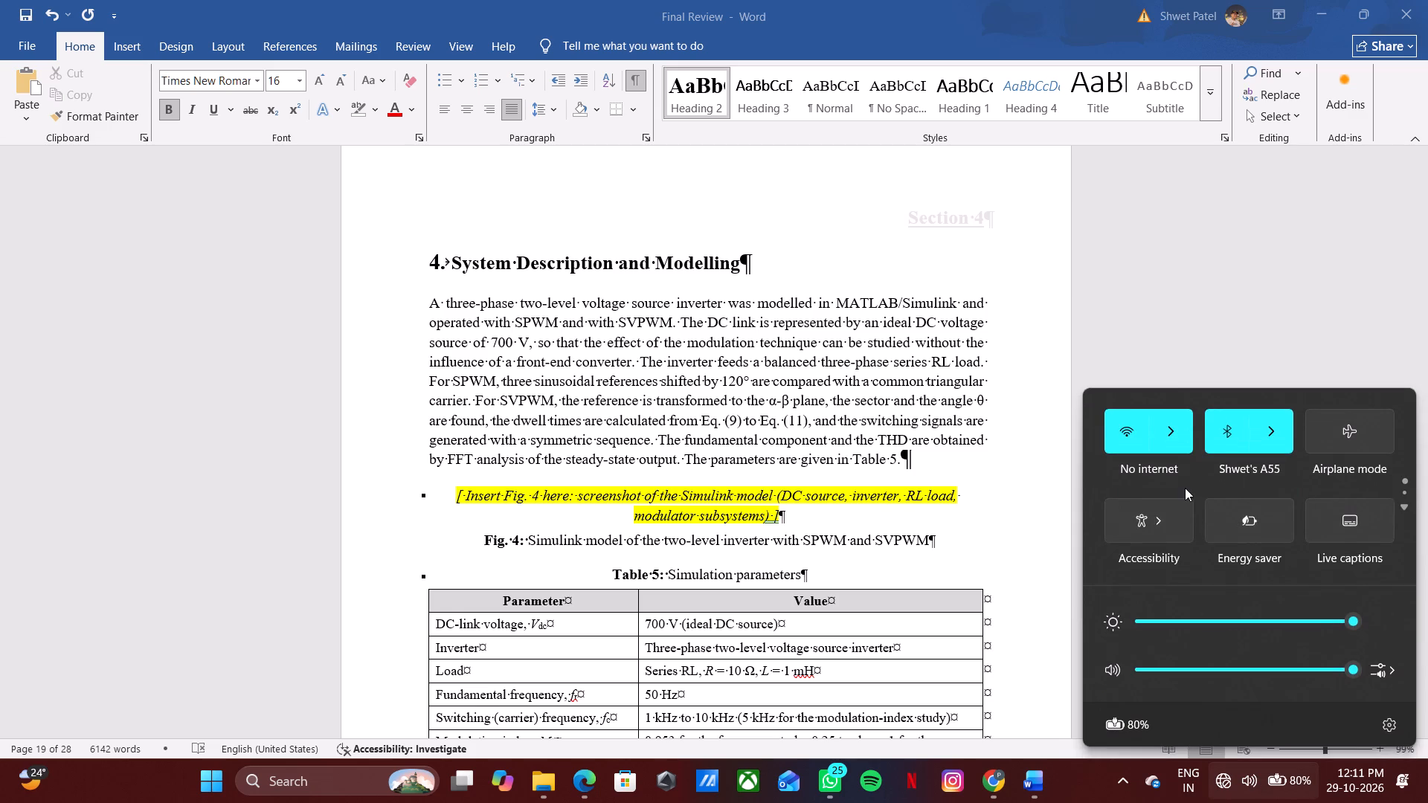
{"action": "scroll", "coordinate": [1016, 470], "scroll_direction": "down", "scroll_amount": 1}
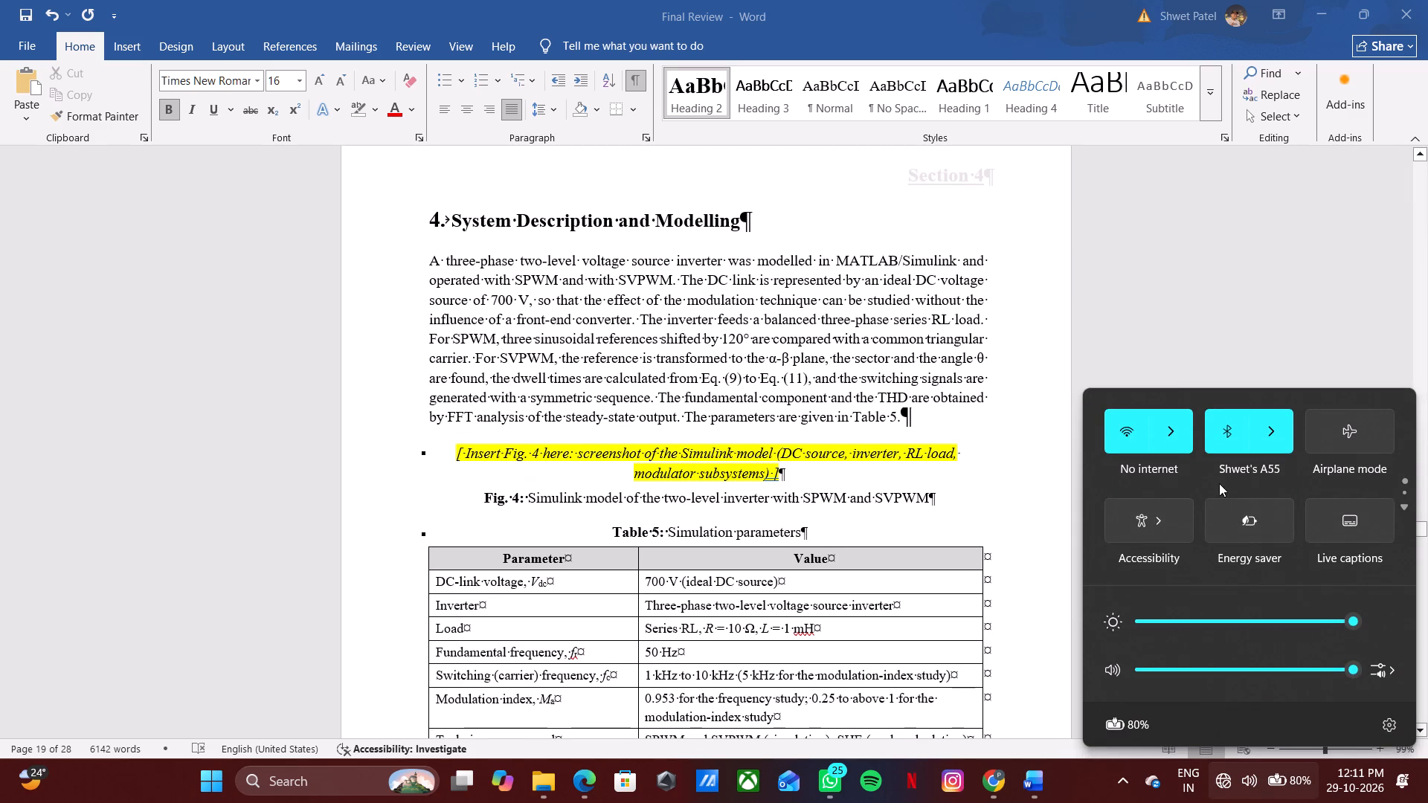
{"action": "scroll", "coordinate": [1219, 483], "scroll_direction": "down", "scroll_amount": 2}
{"action": "left_click", "coordinate": [1246, 449]}
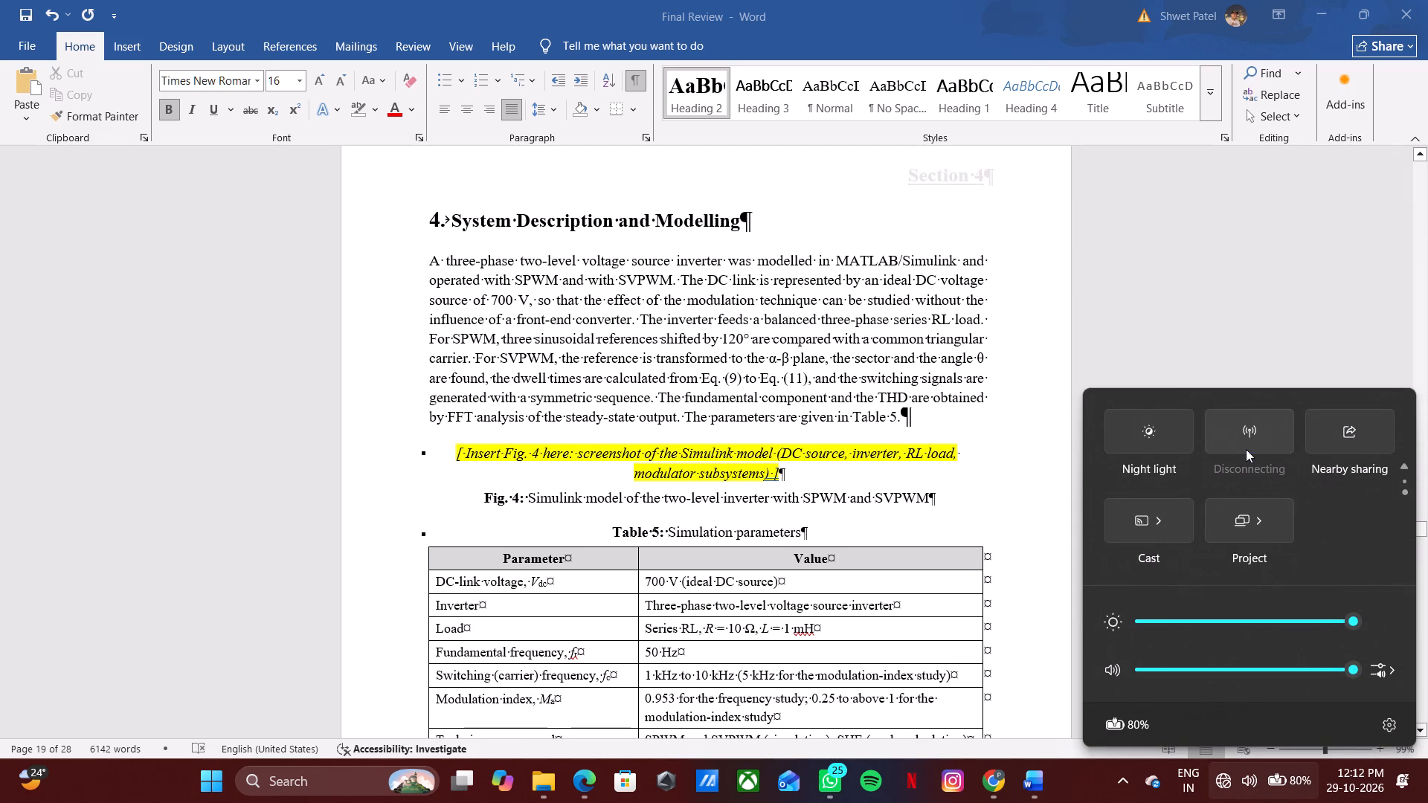
Return to the available Wi-Fi networks and refresh the list again.
{"action": "scroll", "coordinate": [1212, 486], "scroll_direction": "up", "scroll_amount": 10}
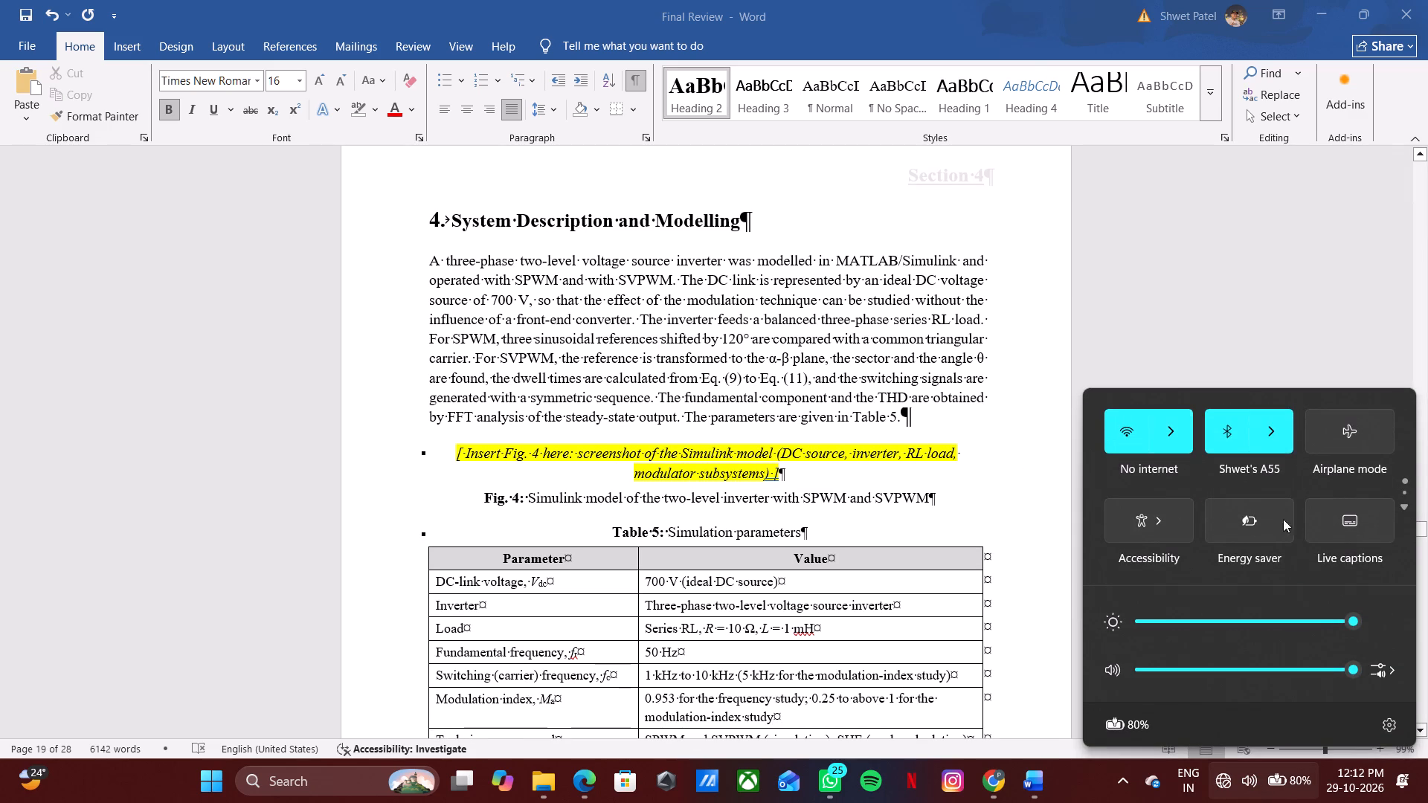
{"action": "left_click", "coordinate": [1180, 429]}
{"action": "triple_click", "coordinate": [1399, 734]}
{"action": "left_click", "coordinate": [1399, 734]}
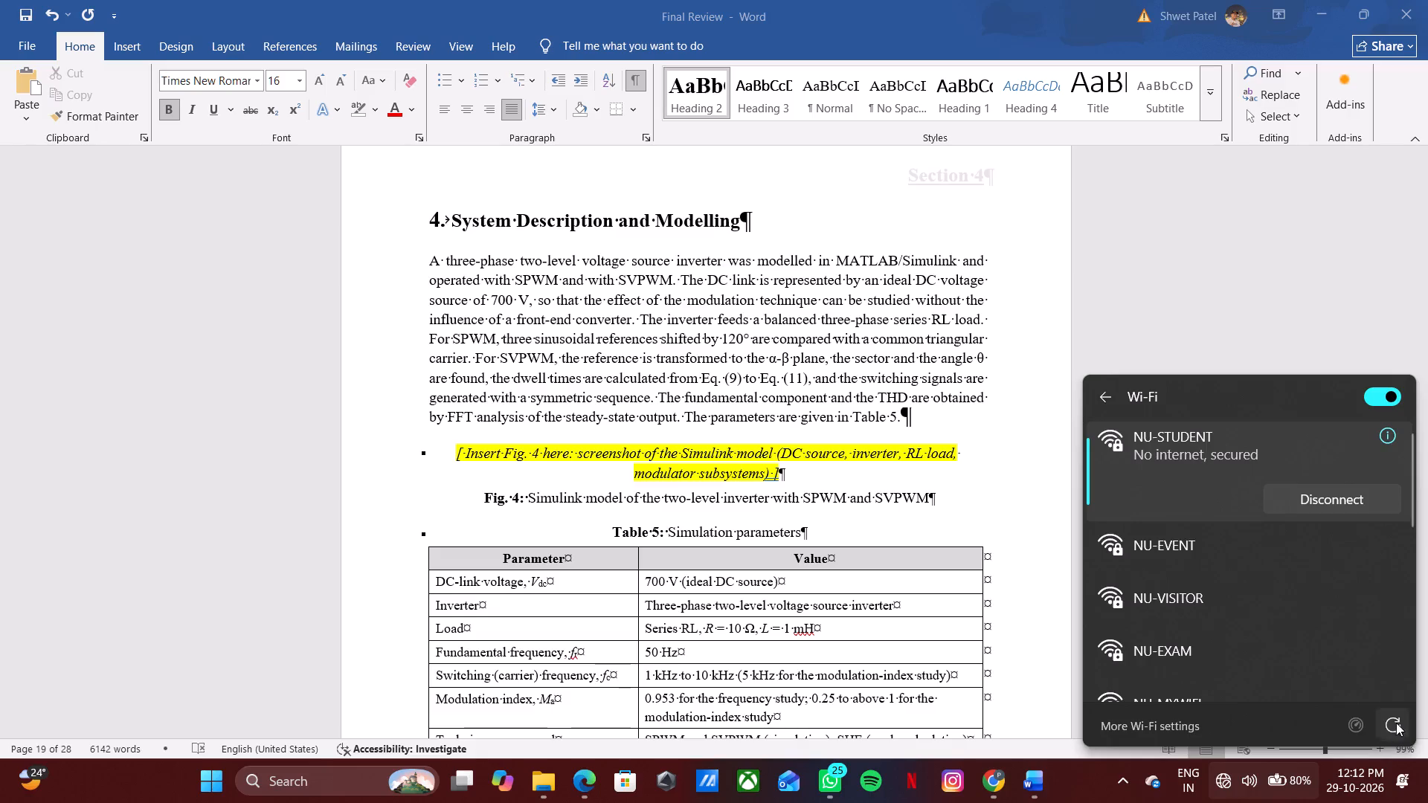
Look over the connection properties of the NU-STUDENT Wi-Fi network and close Settings.
{"action": "left_click", "coordinate": [1382, 436]}
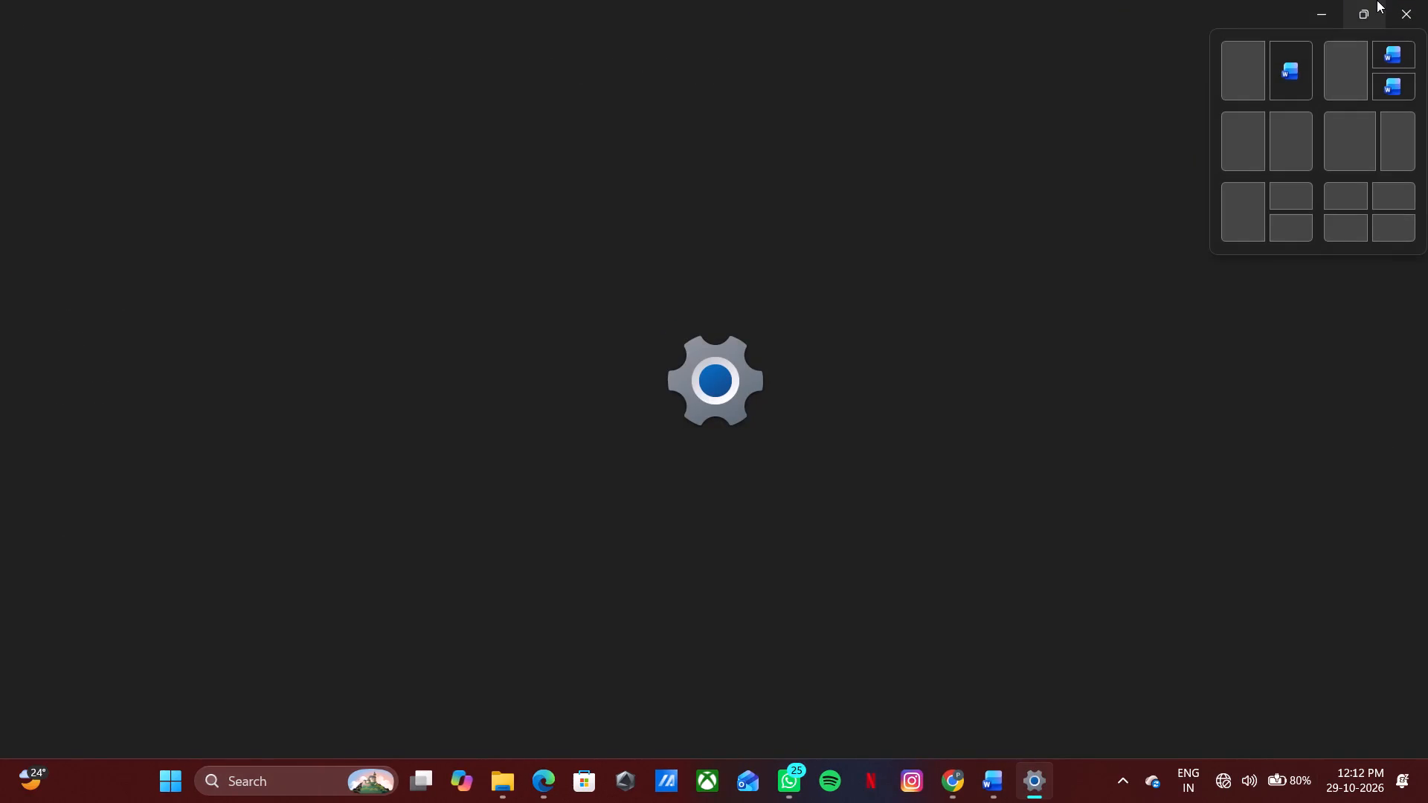
{"action": "scroll", "coordinate": [695, 325], "scroll_direction": "up", "scroll_amount": 4}
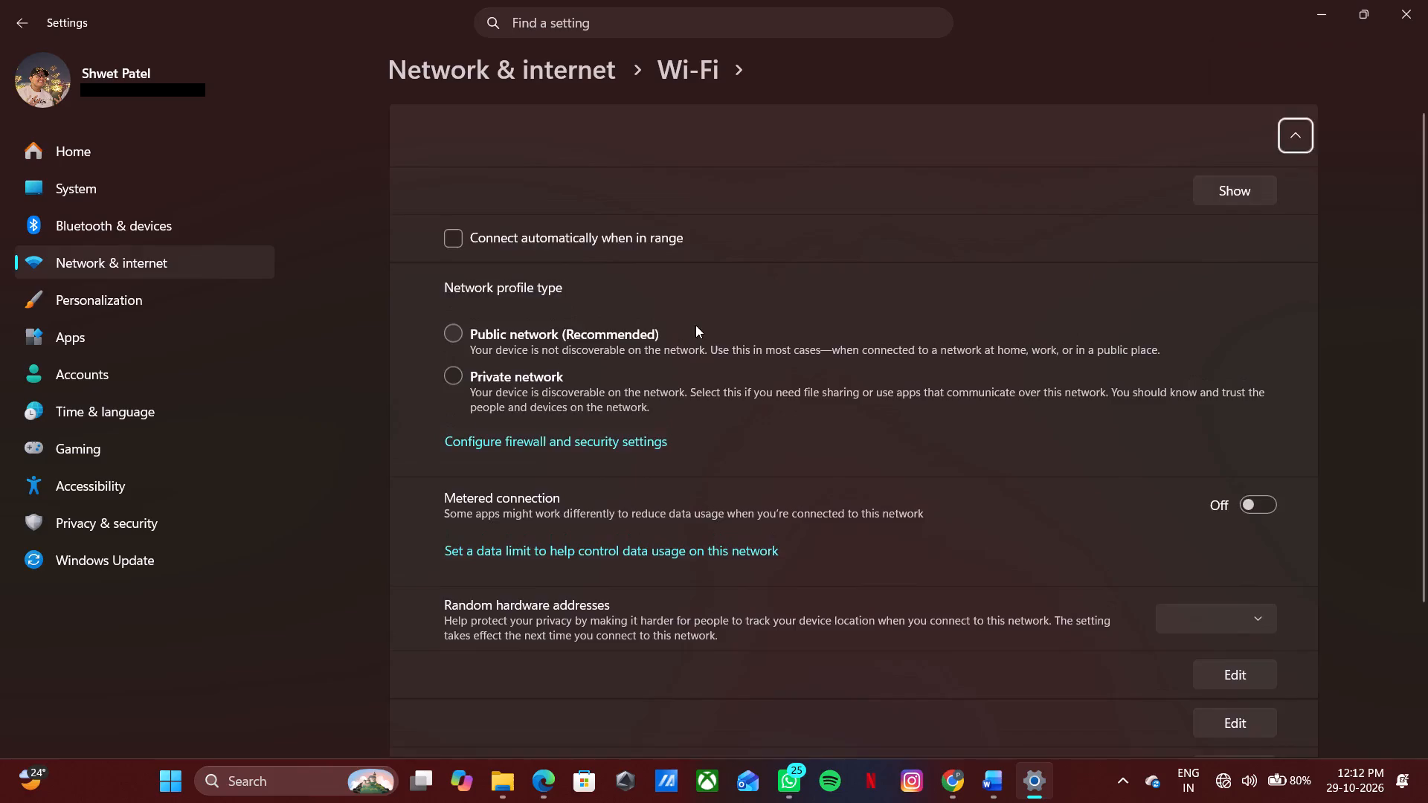
{"action": "scroll", "coordinate": [704, 329], "scroll_direction": "down", "scroll_amount": 4}
{"action": "scroll", "coordinate": [820, 309], "scroll_direction": "up", "scroll_amount": 11}
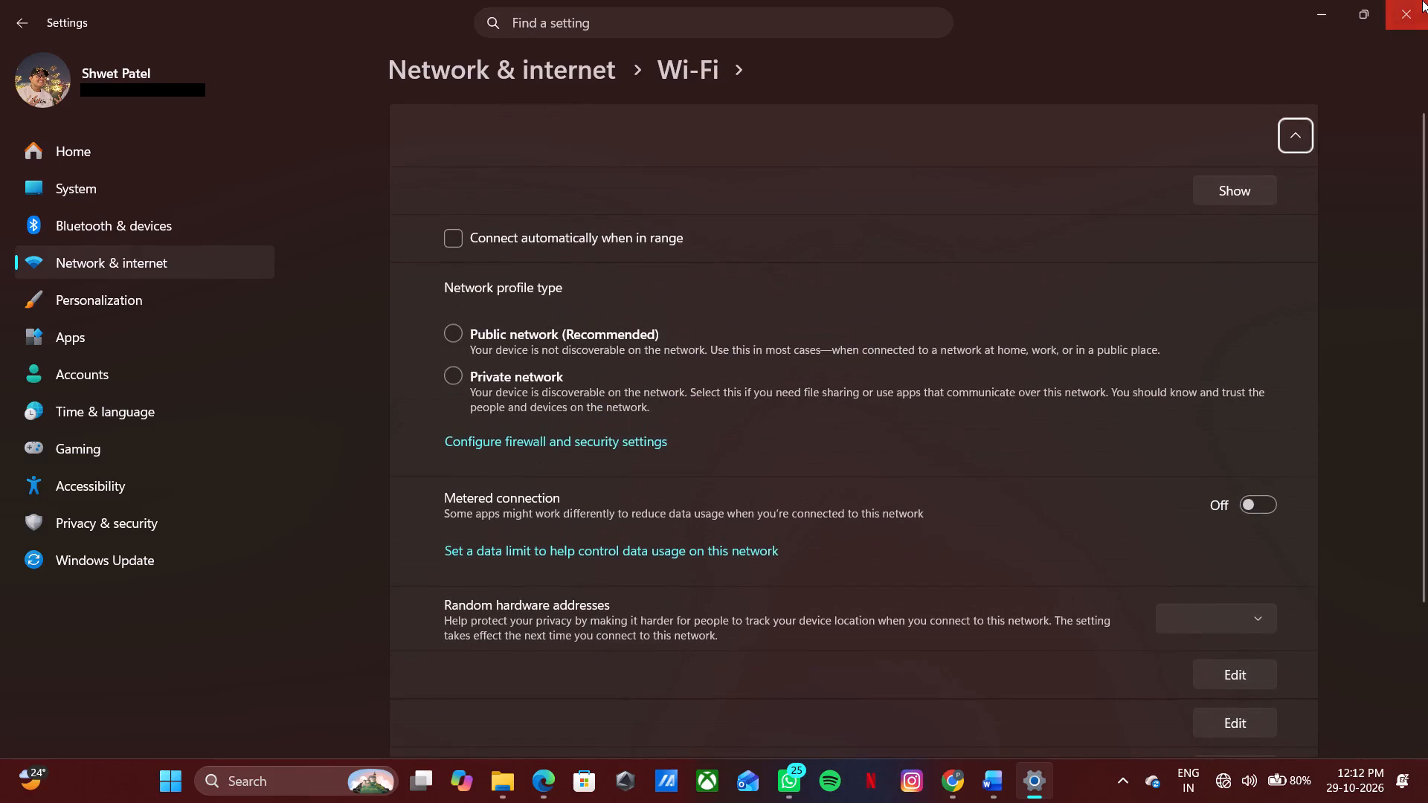
{"action": "left_click", "coordinate": [1422, 0]}
Check the list of Bluetooth devices and return to the available Wi-Fi networks.
{"action": "left_click", "coordinate": [1218, 790]}
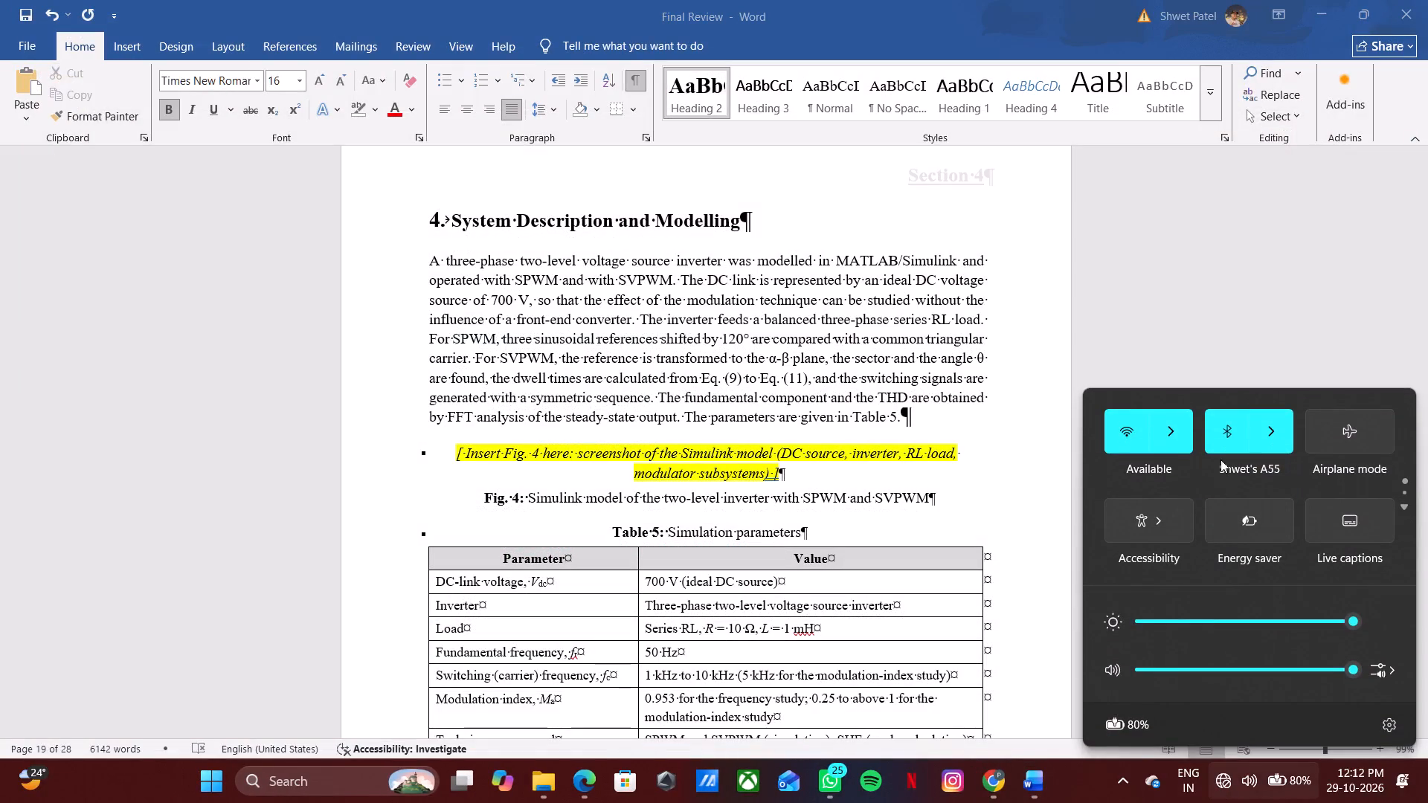
{"action": "left_click", "coordinate": [1274, 435]}
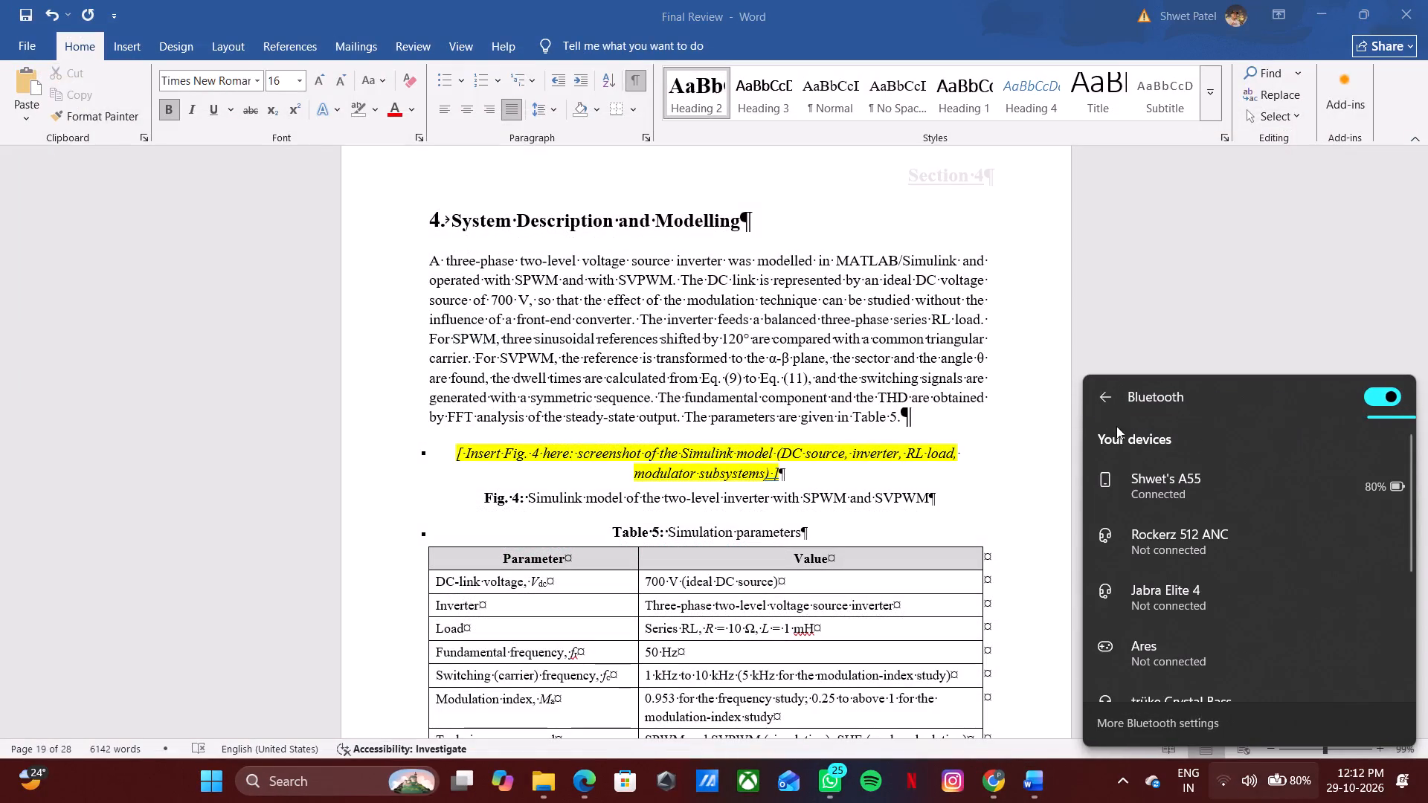
{"action": "left_click", "coordinate": [1107, 401]}
{"action": "left_click", "coordinate": [1166, 436]}
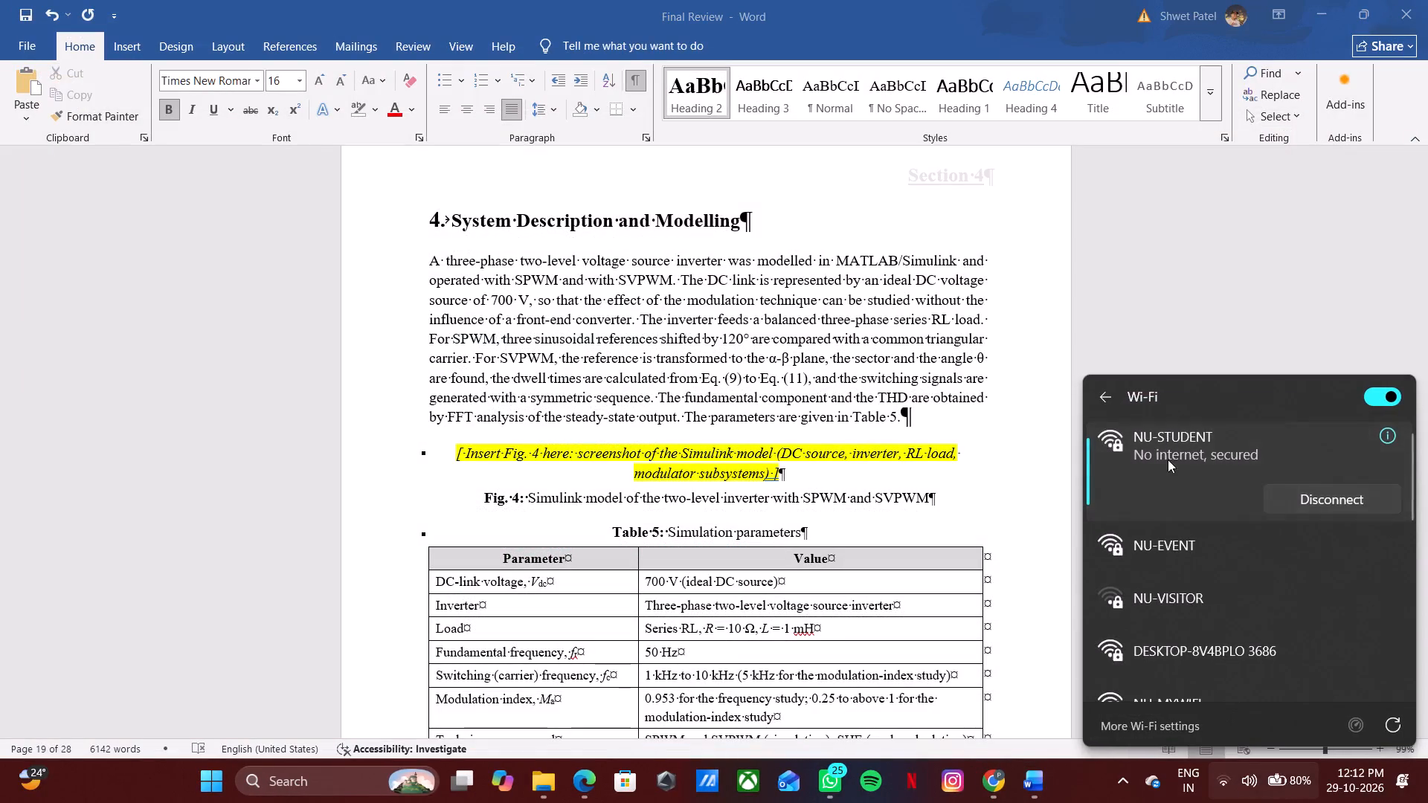
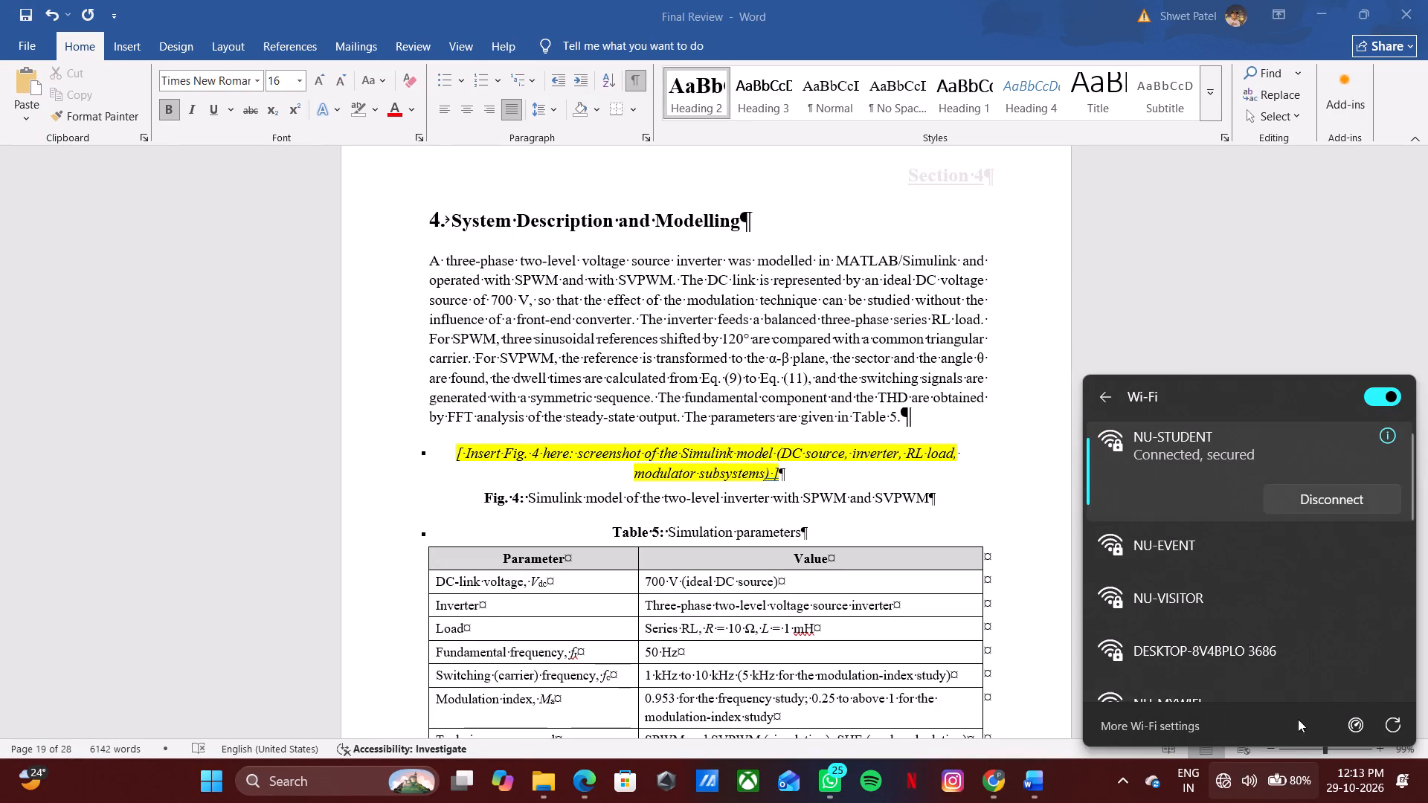
Reconnect the computer to the NU-STUDENT Wi-Fi network.
{"action": "left_click", "coordinate": [1293, 525]}
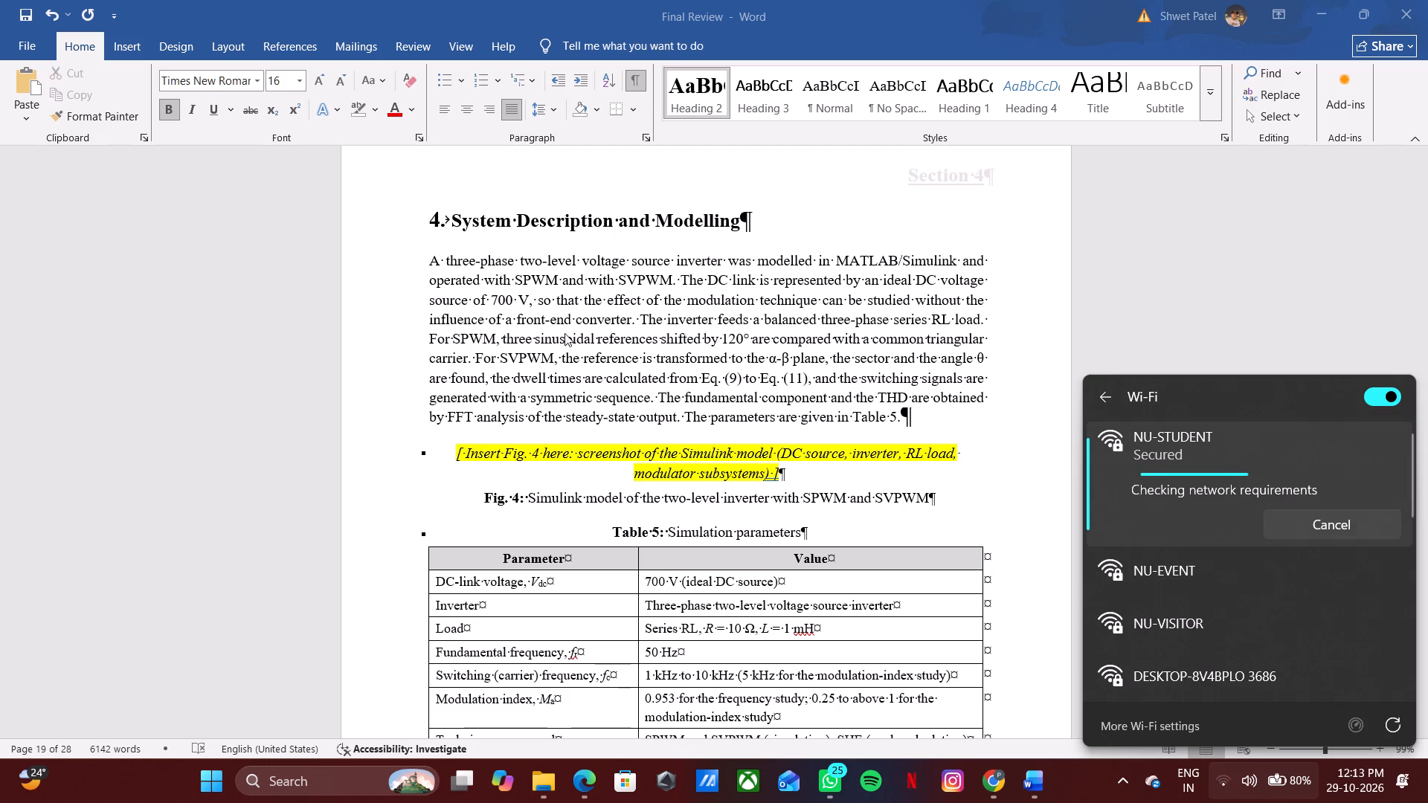
Look over the Final Review document from section 4 through the input current and FFT analysis text under "Comprehensive Waveforms & Transient Analysis".
{"action": "scroll", "coordinate": [571, 458], "scroll_direction": "down", "scroll_amount": 4}
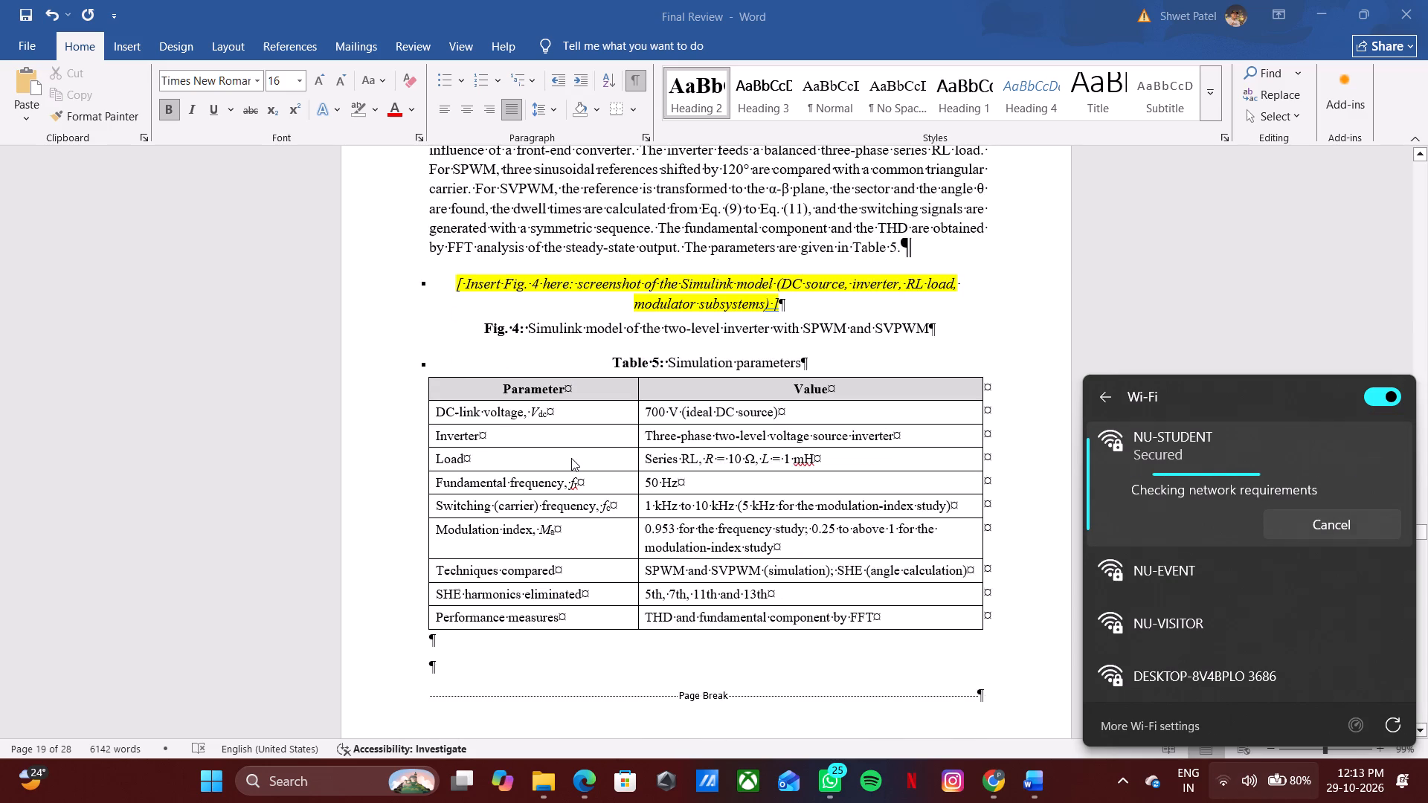
{"action": "scroll", "coordinate": [571, 458], "scroll_direction": "down", "scroll_amount": 17}
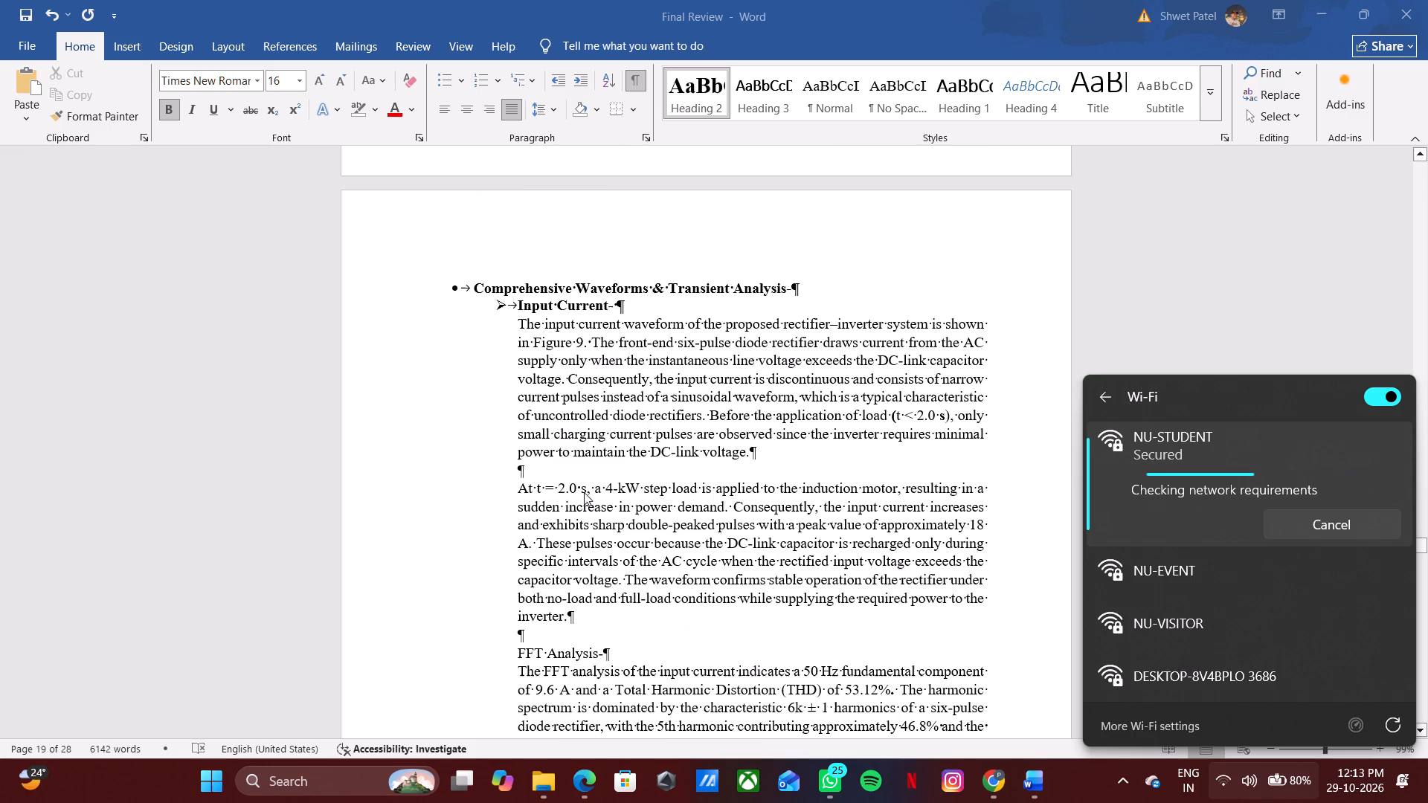
{"action": "scroll", "coordinate": [584, 492], "scroll_direction": "down", "scroll_amount": 5}
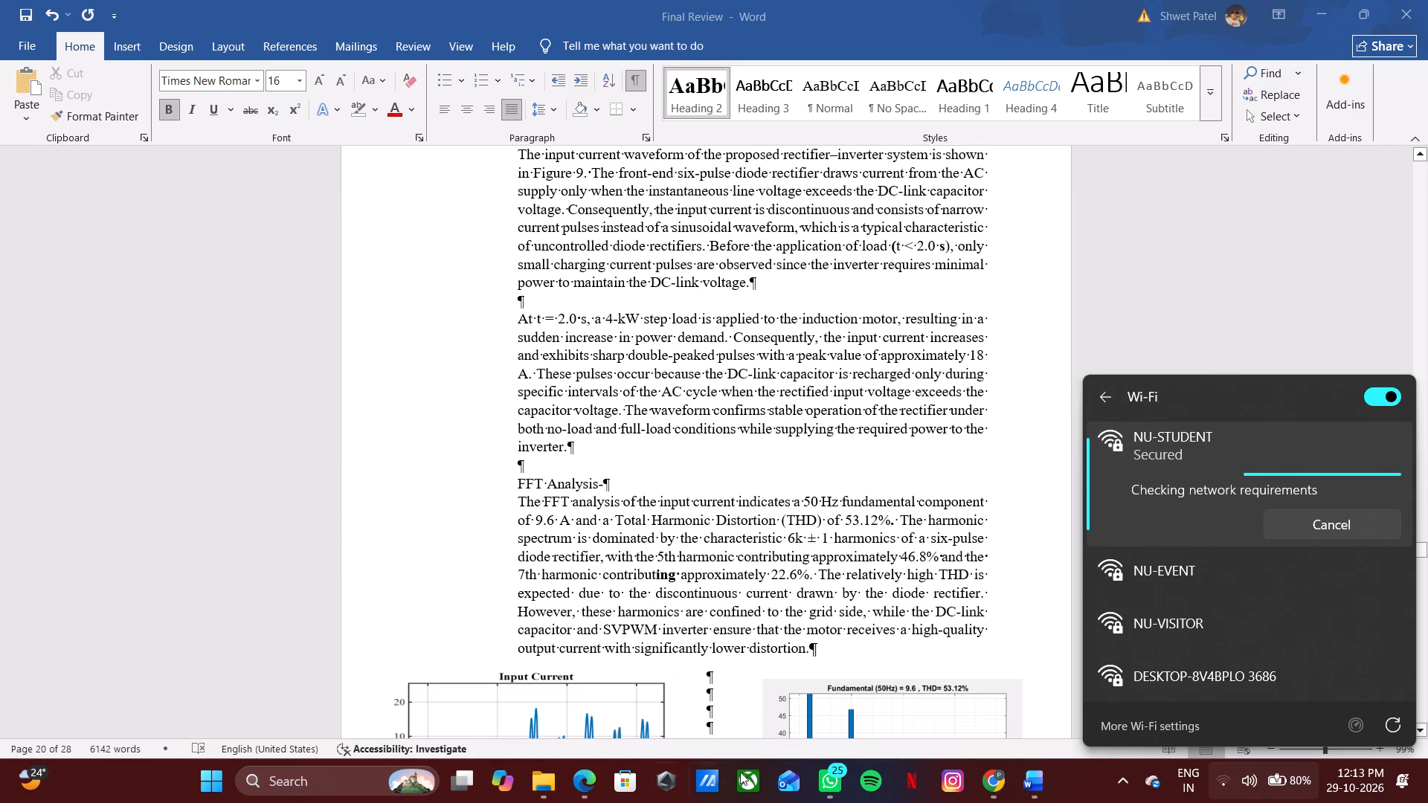
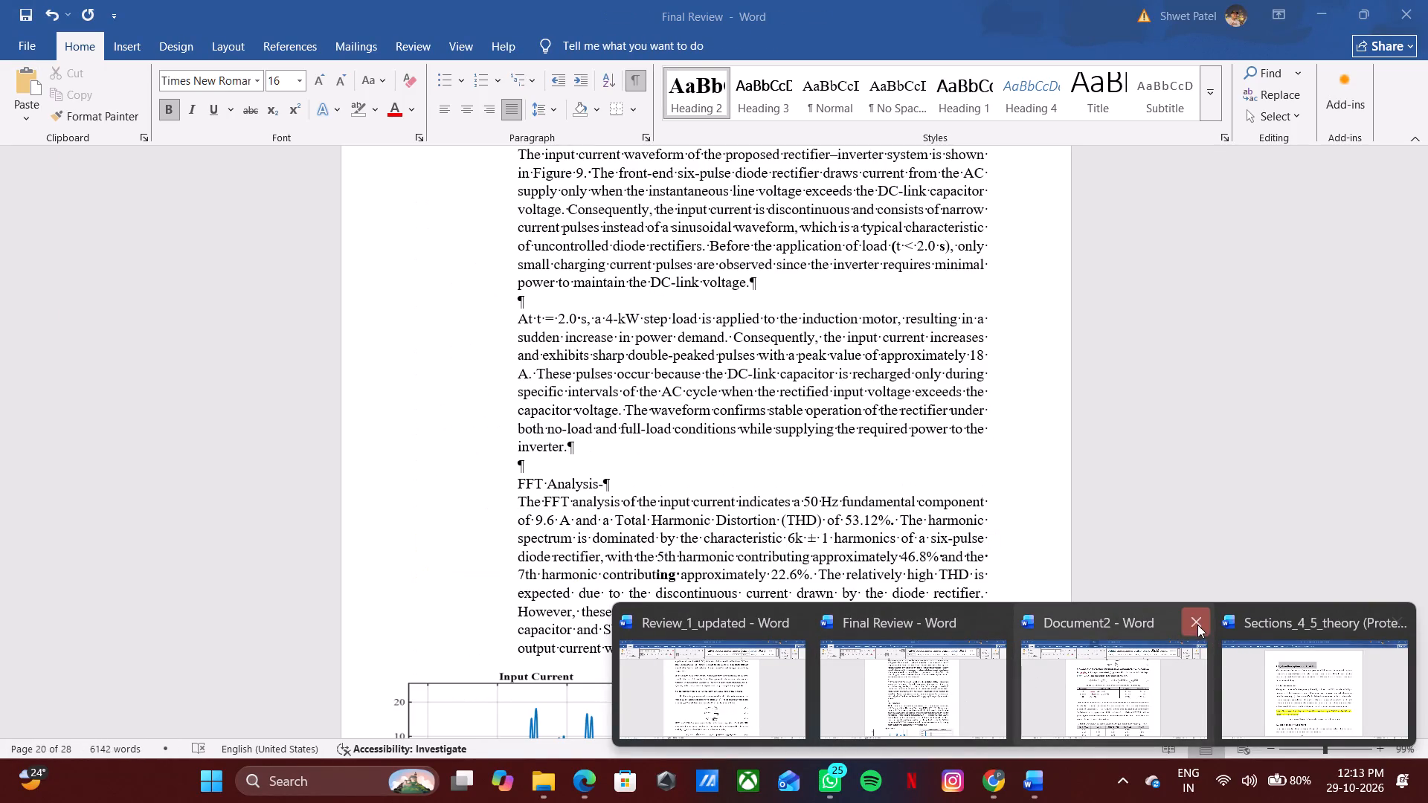
Return to the Final Review document and look over the end of section 4 around Table 5, "Simulation parameters".
{"action": "left_click", "coordinate": [863, 653]}
{"action": "scroll", "coordinate": [744, 472], "scroll_direction": "up", "scroll_amount": 20}
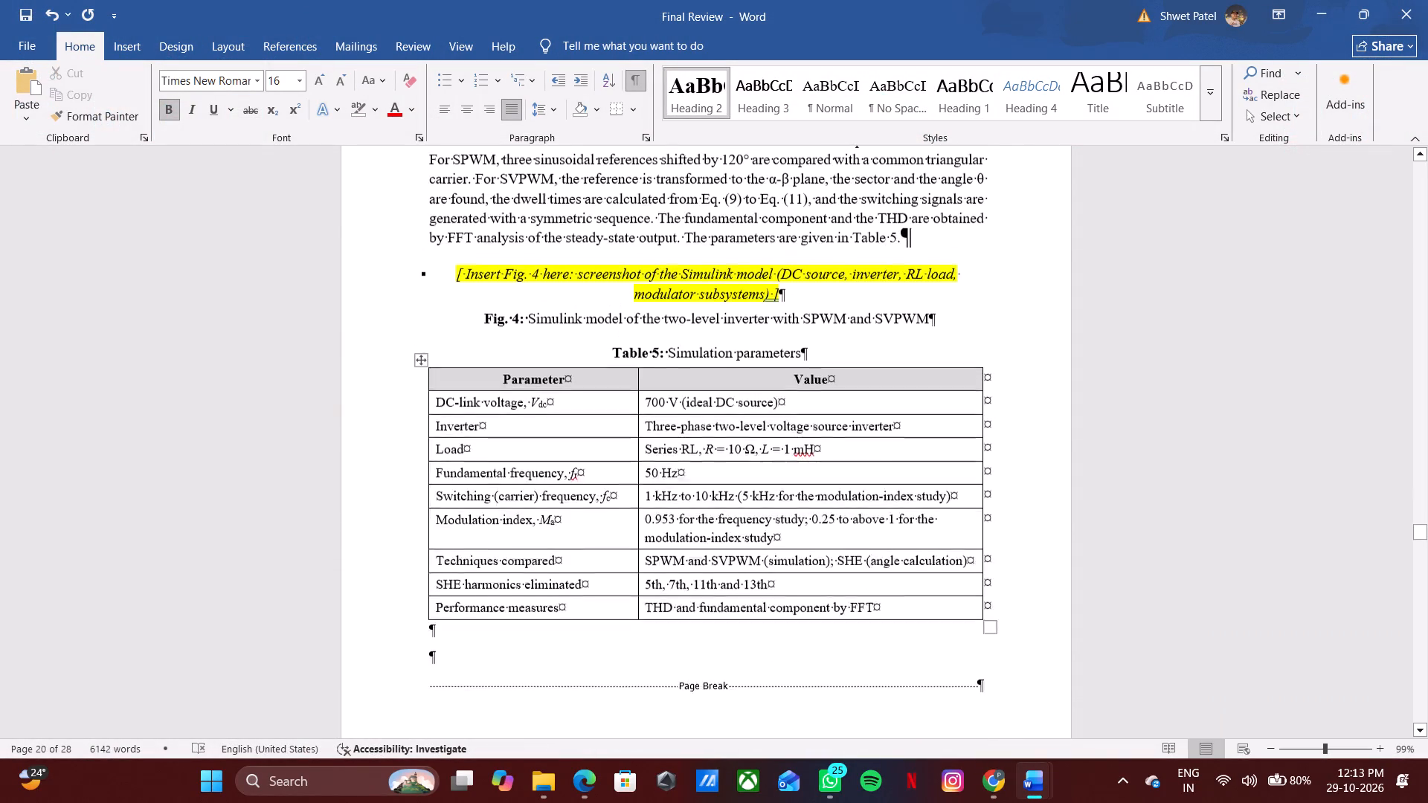
Delete the empty paragraphs between Table 5, "Simulation parameters", and the page break at the end of section 4.
{"action": "scroll", "coordinate": [744, 472], "scroll_direction": "up", "scroll_amount": 3}
{"action": "scroll", "coordinate": [745, 482], "scroll_direction": "down", "scroll_amount": 11}
{"action": "left_click", "coordinate": [456, 236]}
{"action": "key", "text": "BackSpace"}
{"action": "key", "text": "BackSpace"}
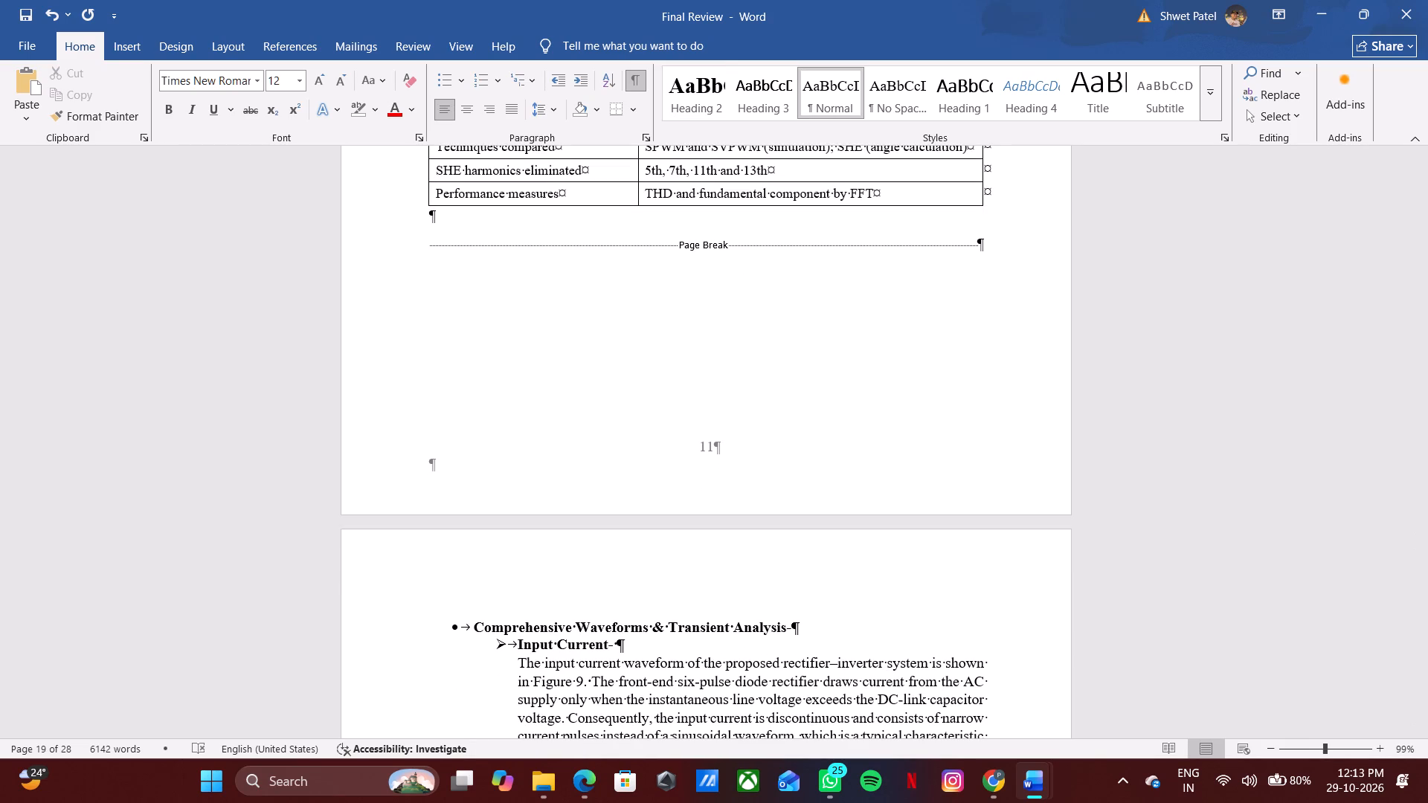
{"action": "key", "text": "BackSpace"}
{"action": "key", "text": "Right"}
{"action": "key", "text": "BackSpace"}
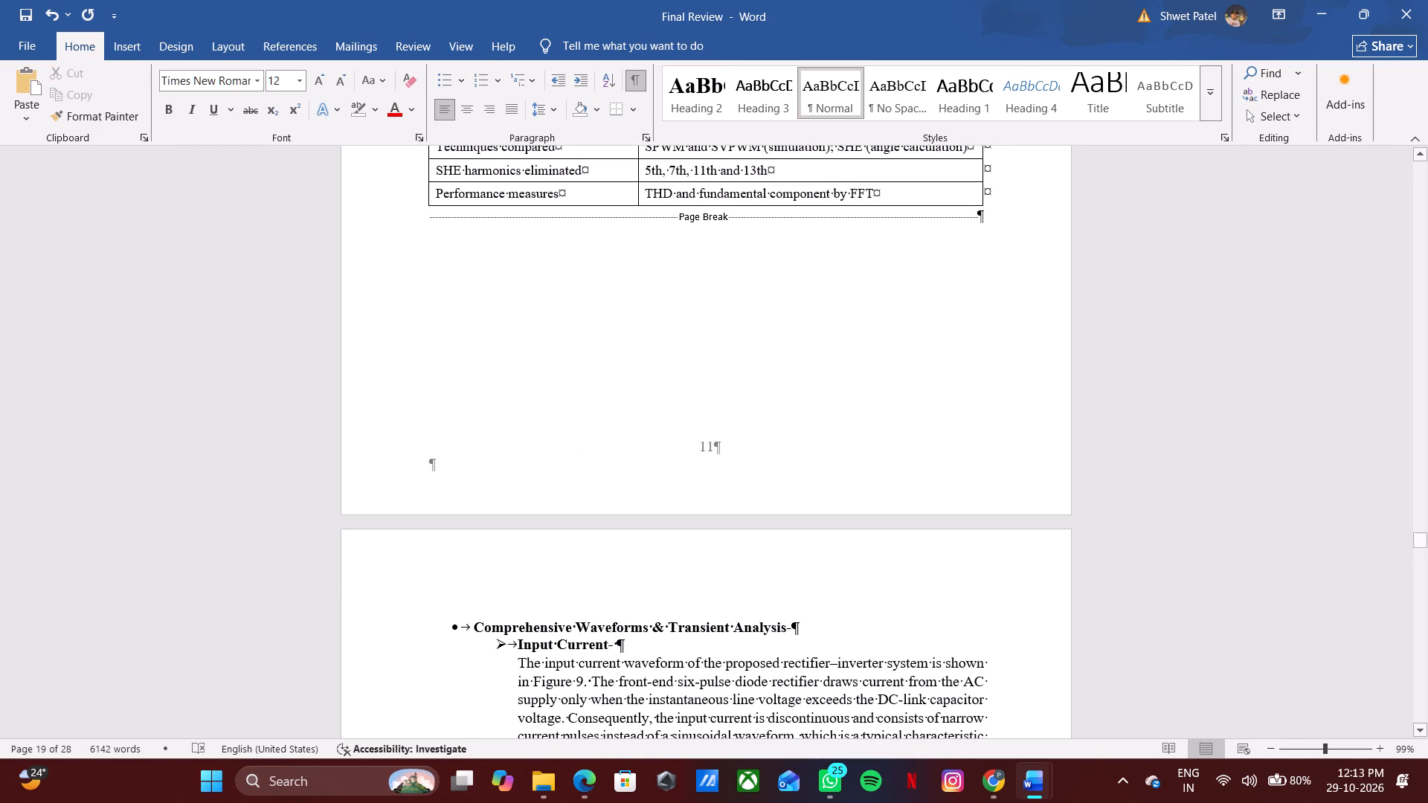
Select the body paragraph under the "System Description and Modelling" heading and open its line spacing choices.
{"action": "scroll", "coordinate": [661, 359], "scroll_direction": "down", "scroll_amount": 5}
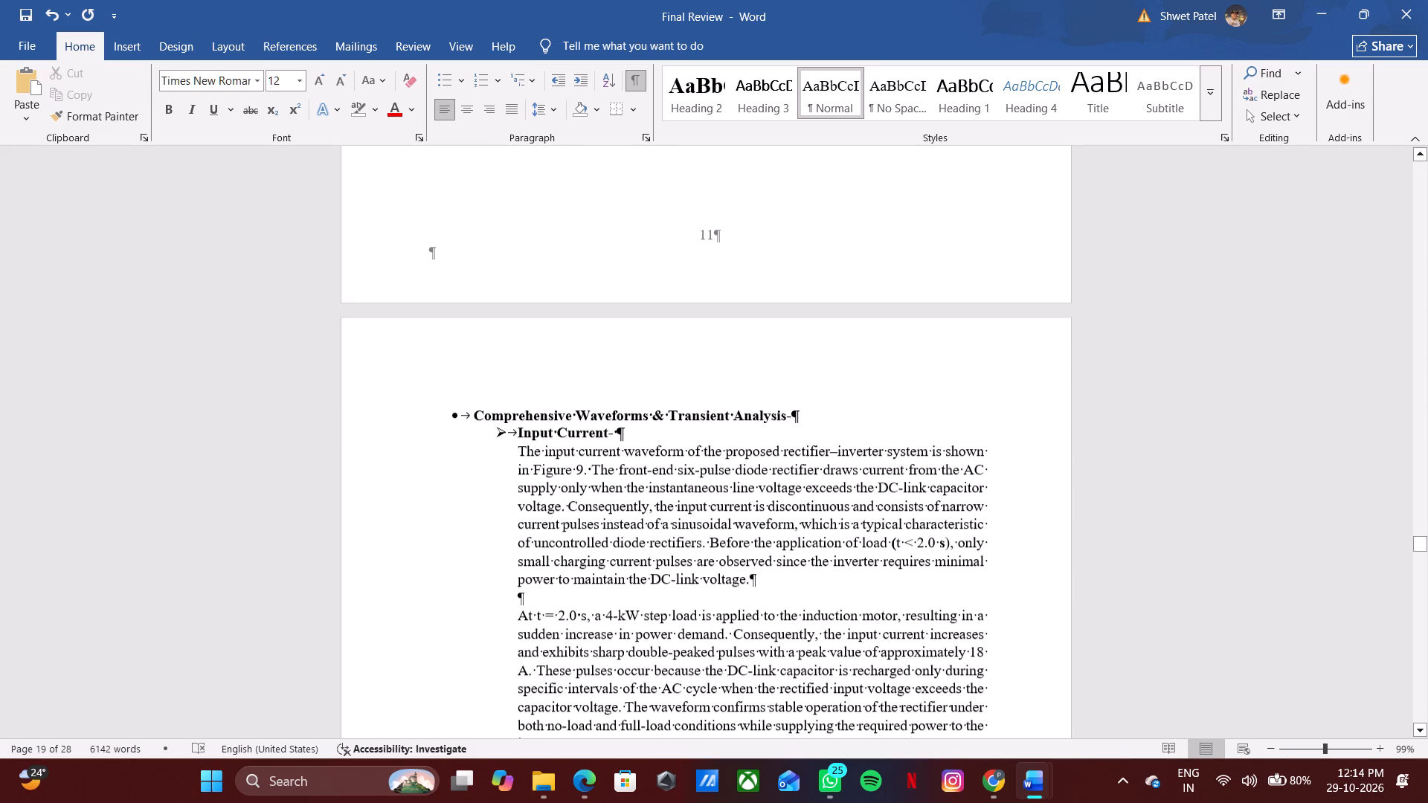
{"action": "scroll", "coordinate": [661, 368], "scroll_direction": "up", "scroll_amount": 7}
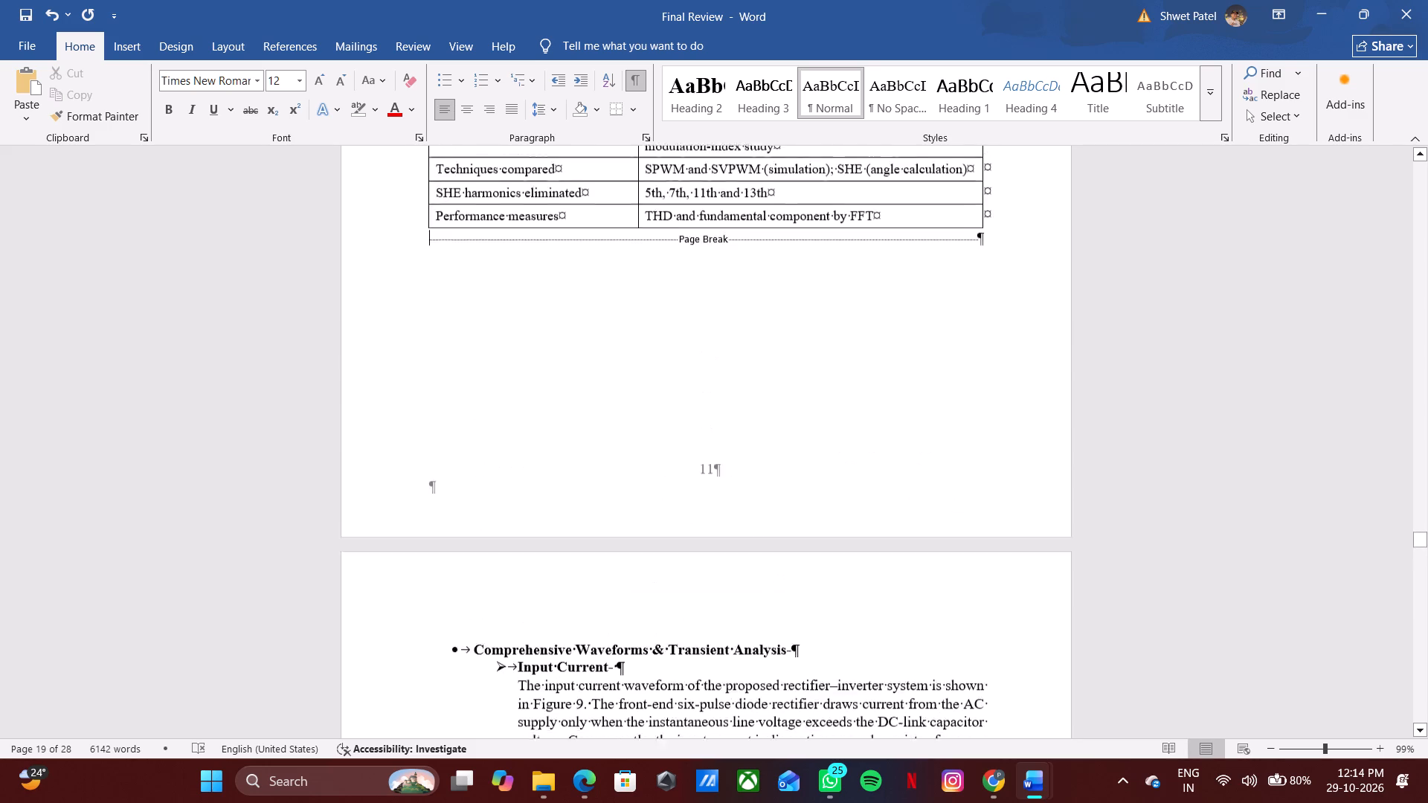
{"action": "scroll", "coordinate": [661, 368], "scroll_direction": "up", "scroll_amount": 15}
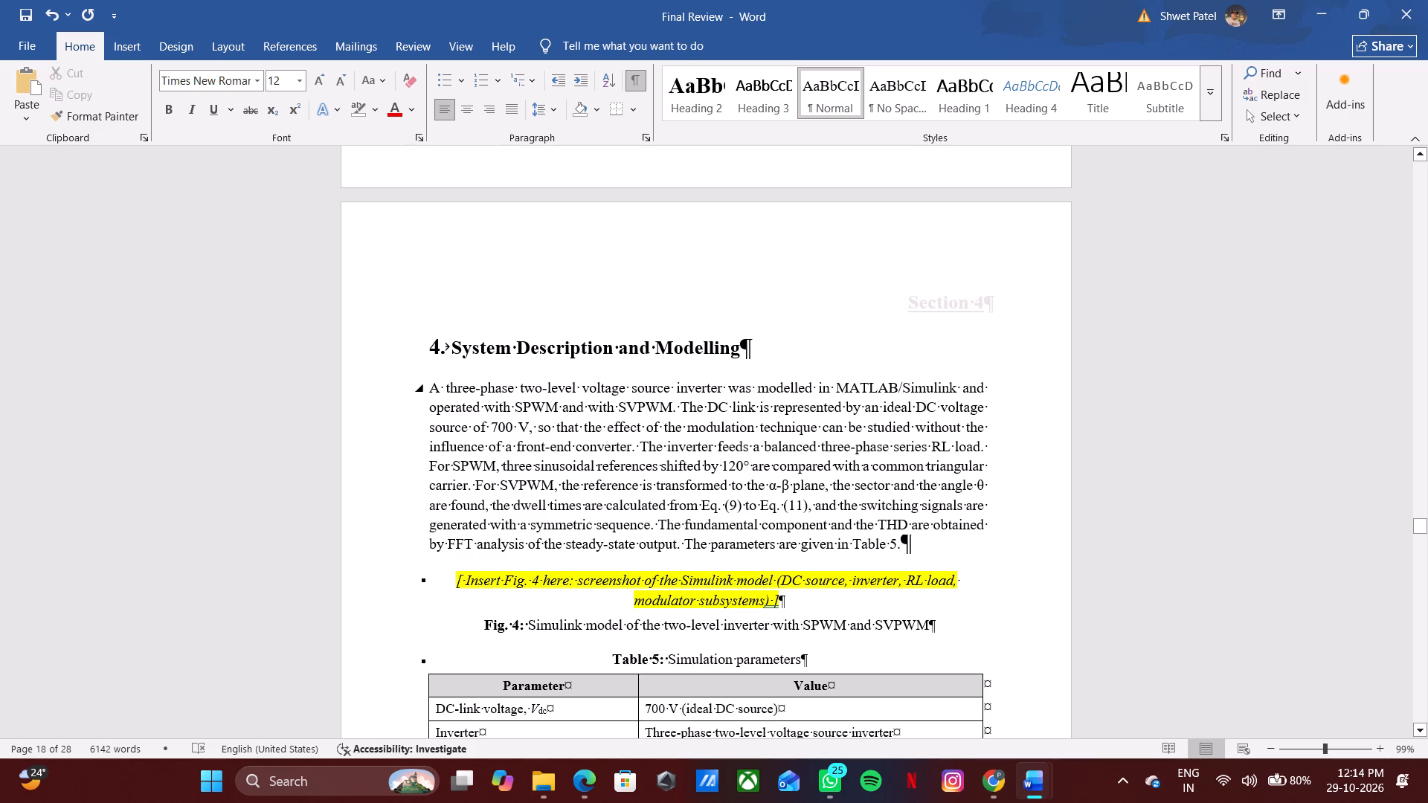
{"action": "left_click_drag", "start_coordinate": [897, 547], "coordinate": [428, 387]}
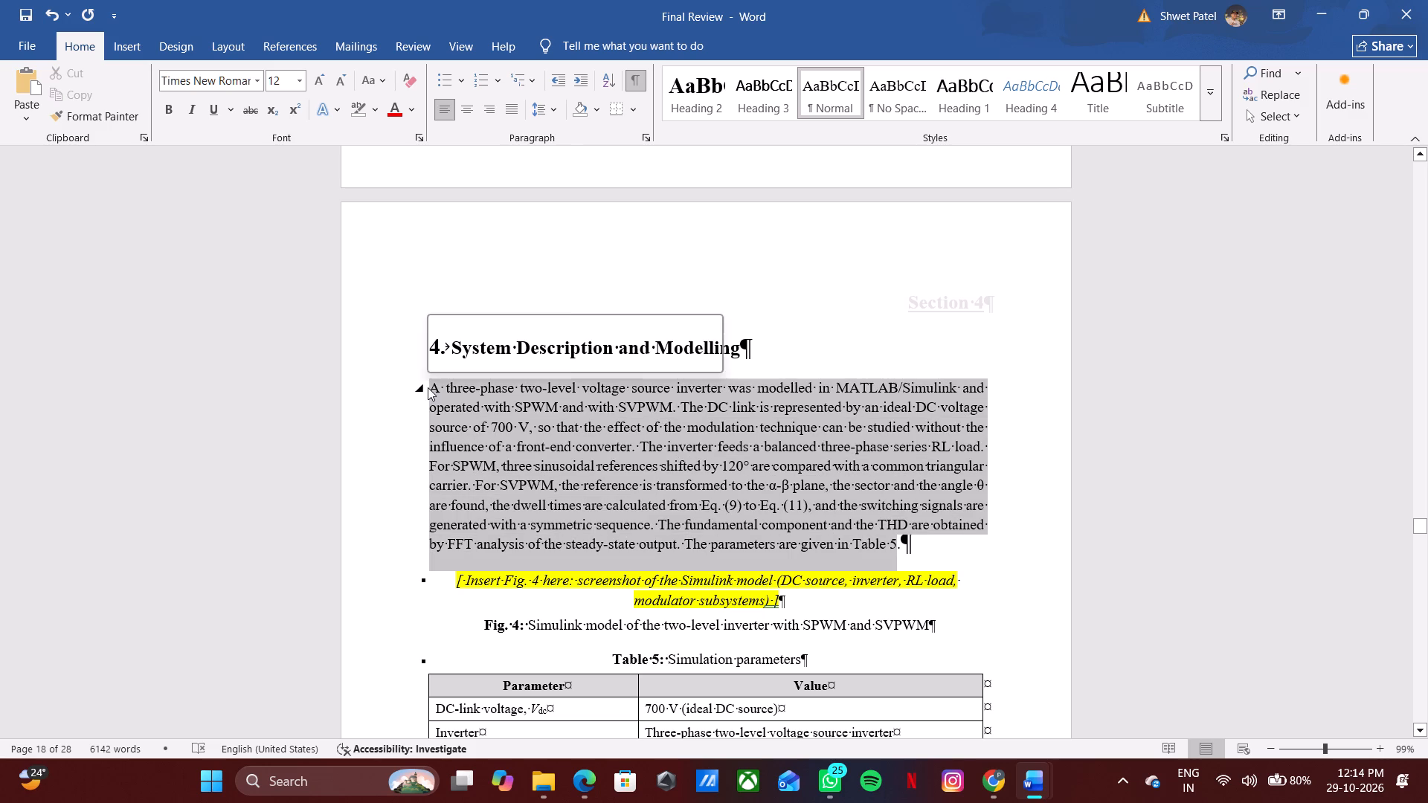
{"action": "left_click", "coordinate": [556, 103]}
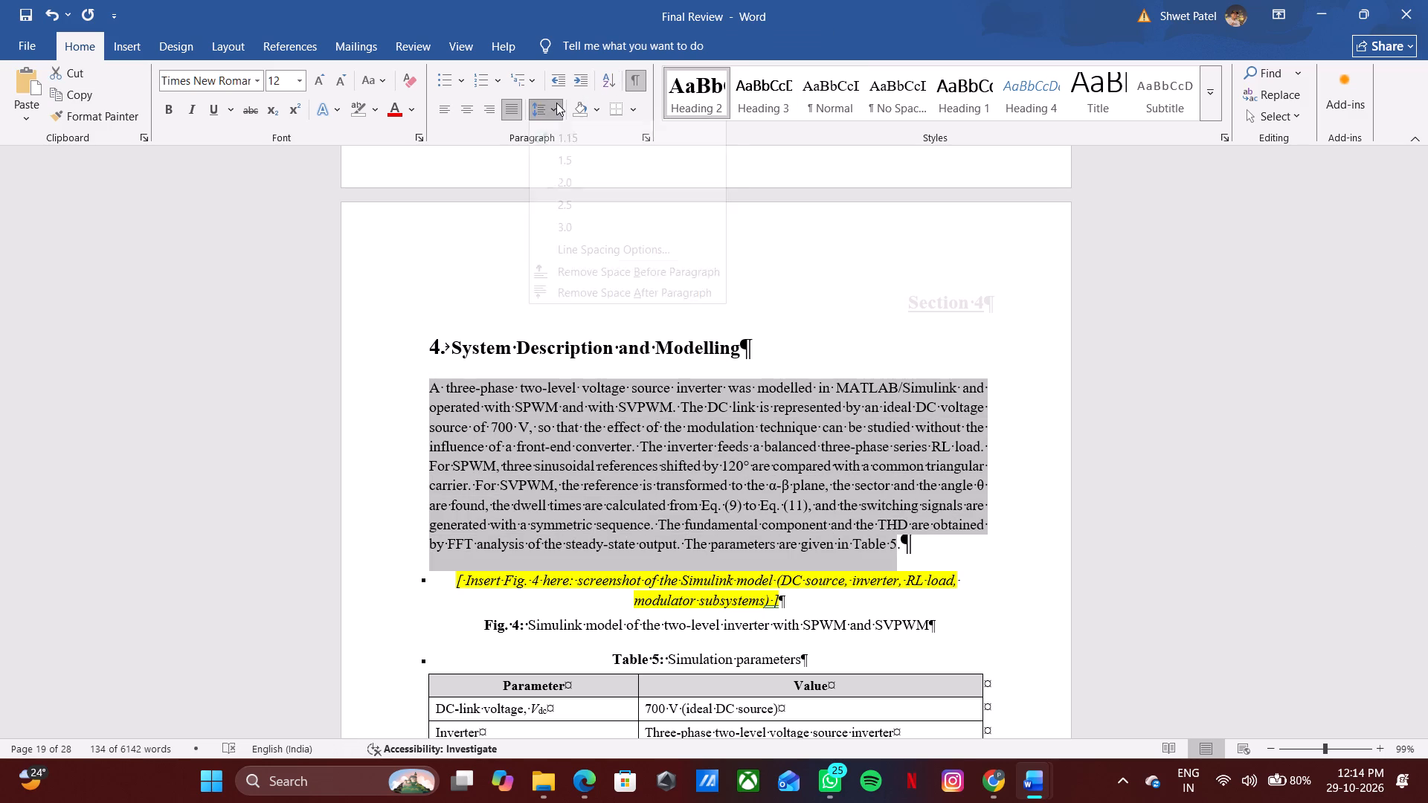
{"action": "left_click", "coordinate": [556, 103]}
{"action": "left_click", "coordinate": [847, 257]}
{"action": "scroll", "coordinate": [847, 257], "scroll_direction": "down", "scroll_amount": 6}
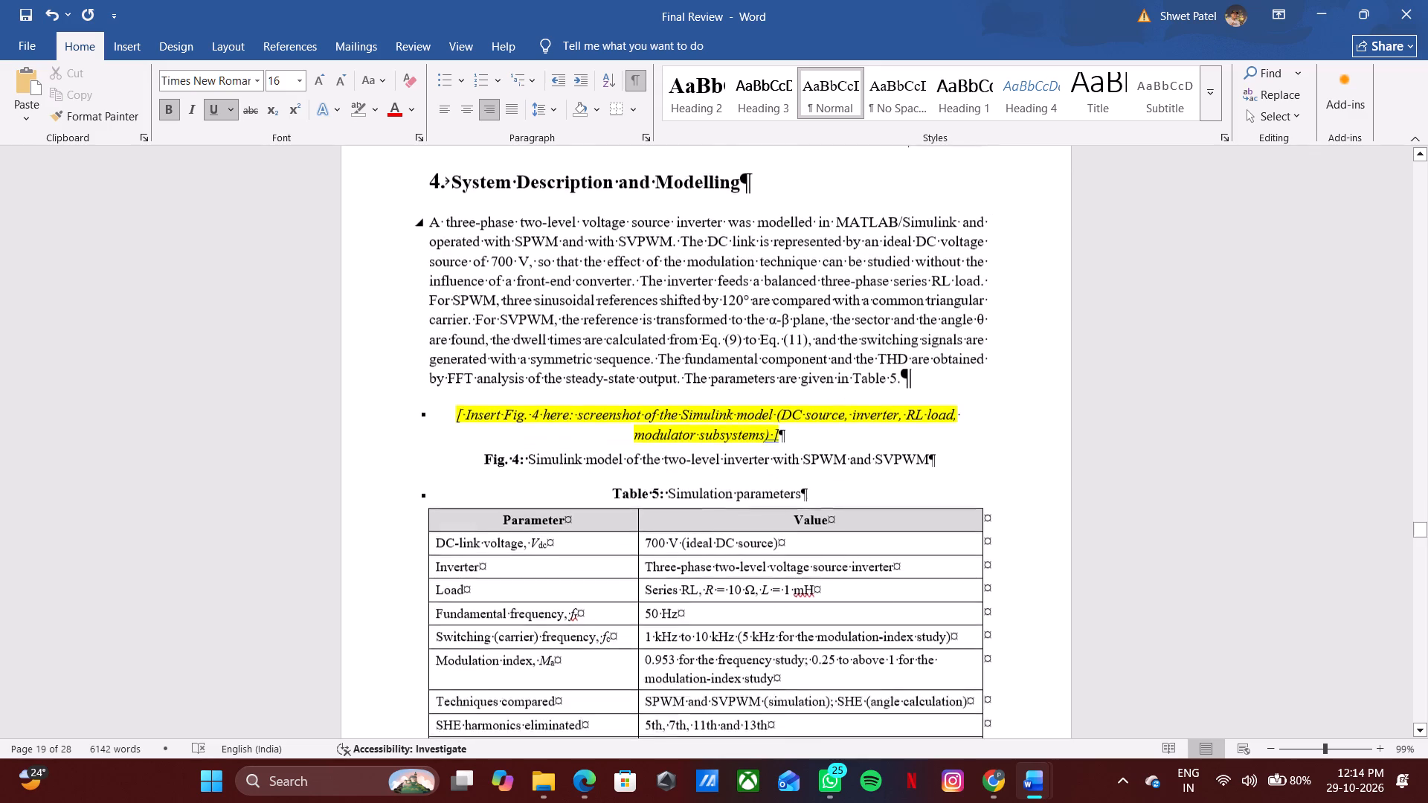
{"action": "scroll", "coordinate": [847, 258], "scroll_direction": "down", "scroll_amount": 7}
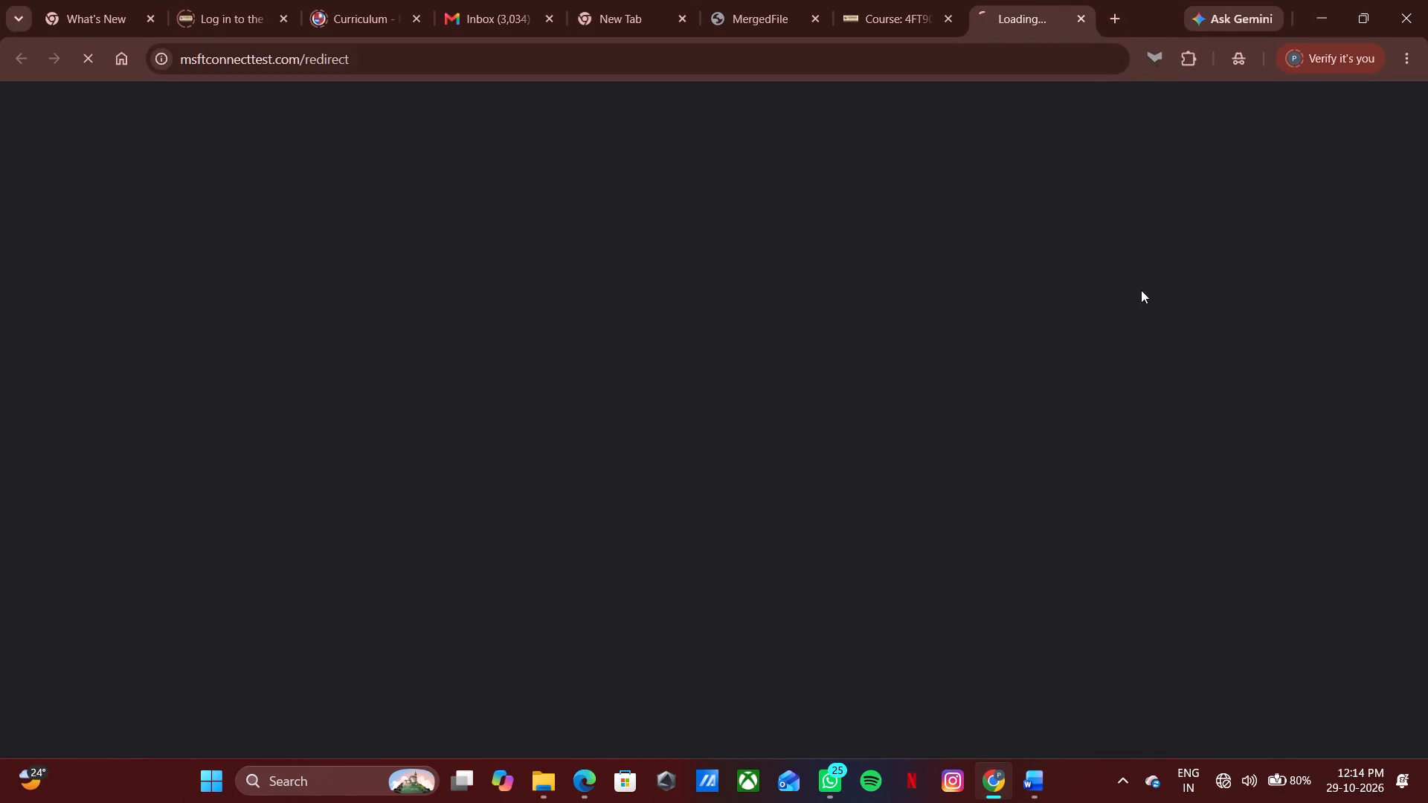
Check the Wi-Fi connection status in the Windows quick settings.
{"action": "left_click", "coordinate": [1225, 787]}
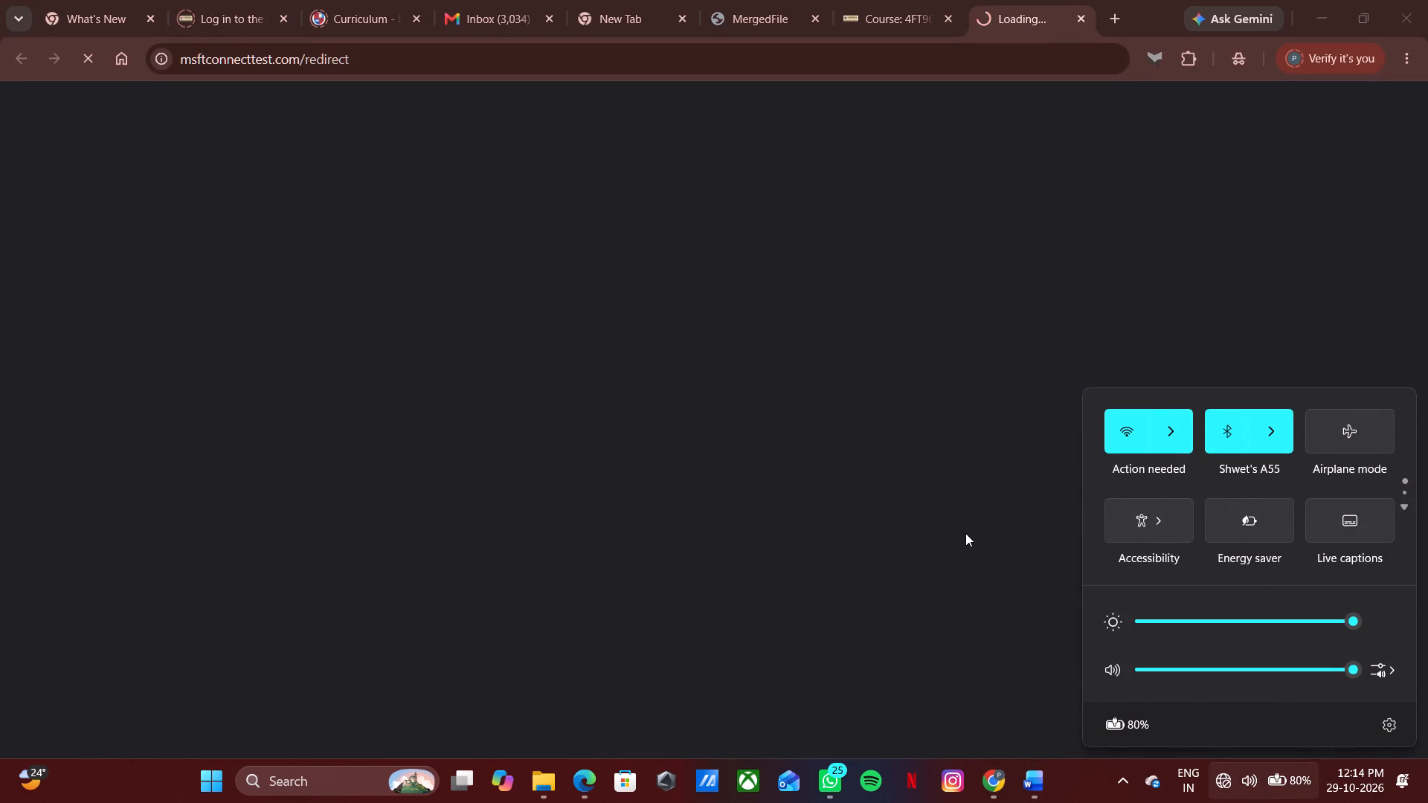
{"action": "left_click", "coordinate": [517, 266]}
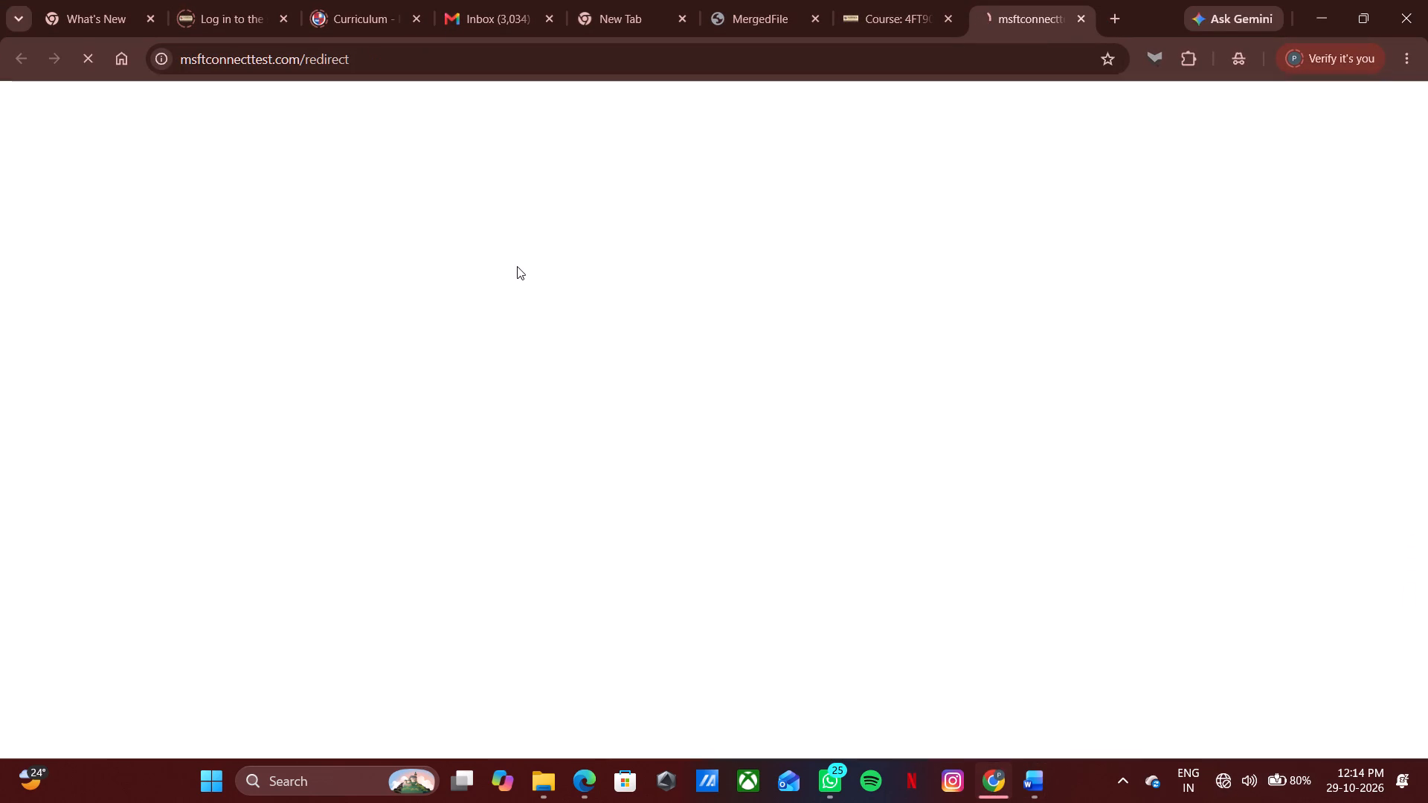
Close the Course, MergedFile, New Tab, Inbox, Curriculum and login tabs in Chrome, keeping What's New and the msftconnecttest.com redirect page open.
{"action": "left_click", "coordinate": [952, 19]}
{"action": "left_click", "coordinate": [816, 15]}
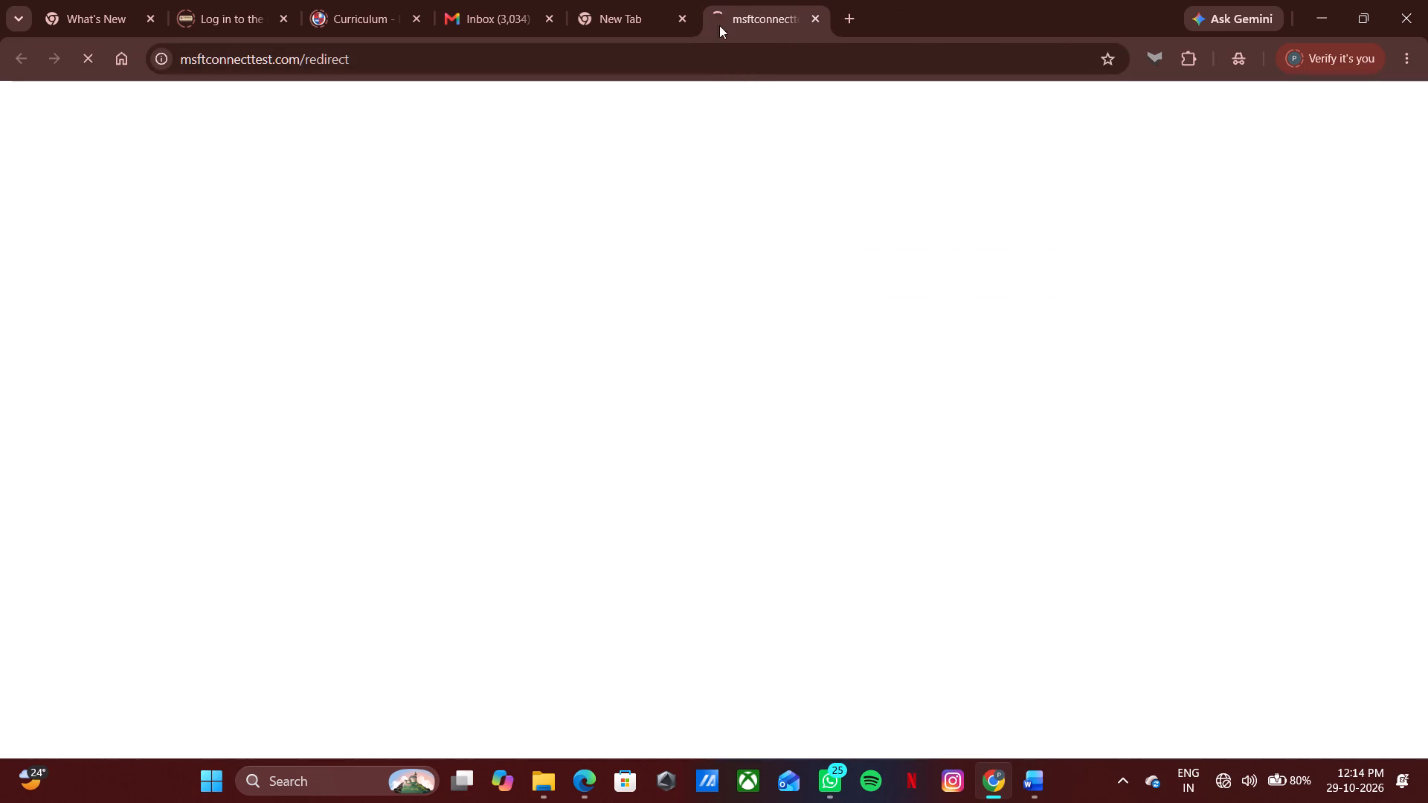
{"action": "left_click", "coordinate": [681, 18]}
{"action": "left_click", "coordinate": [555, 18]}
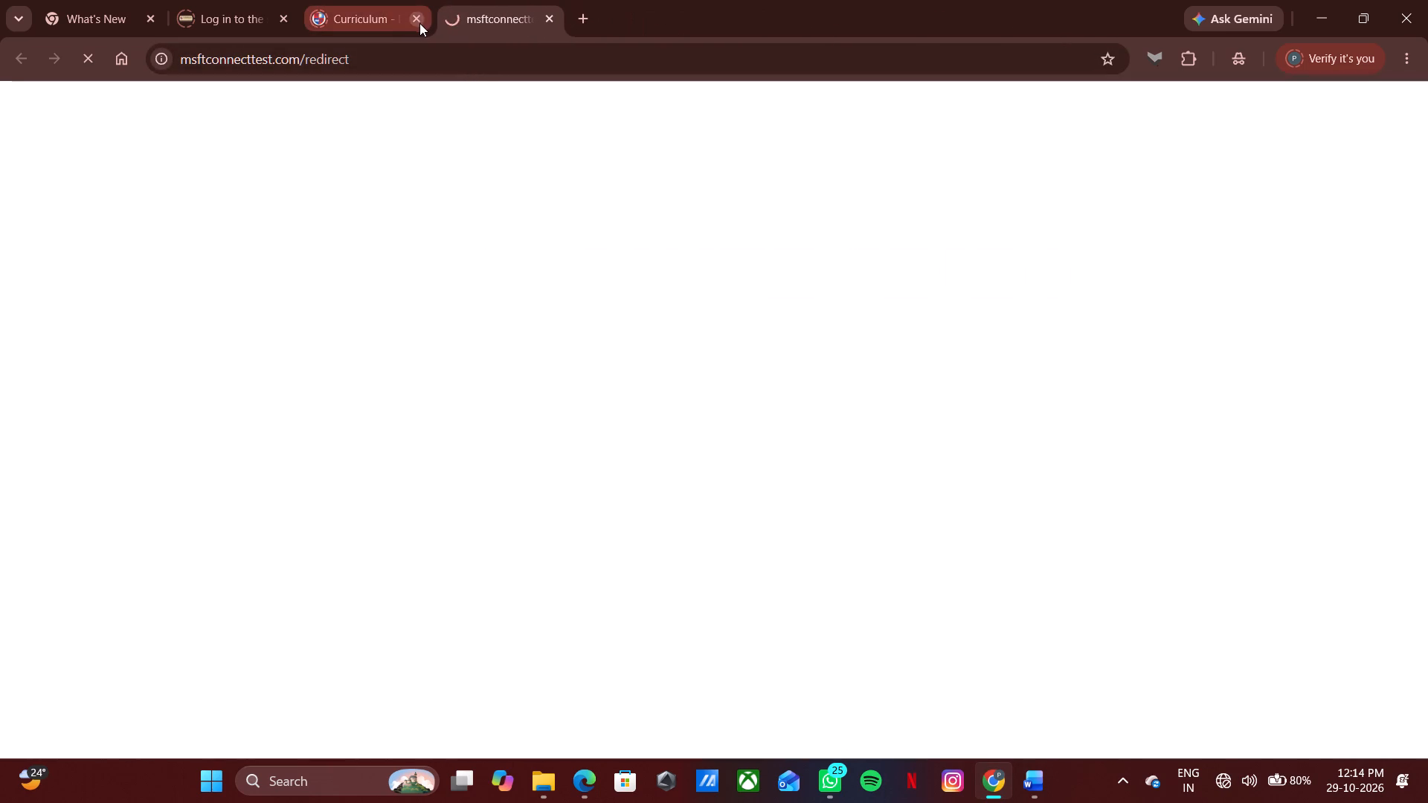
{"action": "left_click_drag", "start_coordinate": [420, 22], "coordinate": [428, 23]}
{"action": "left_click", "coordinate": [404, 21]}
{"action": "left_click", "coordinate": [415, 19]}
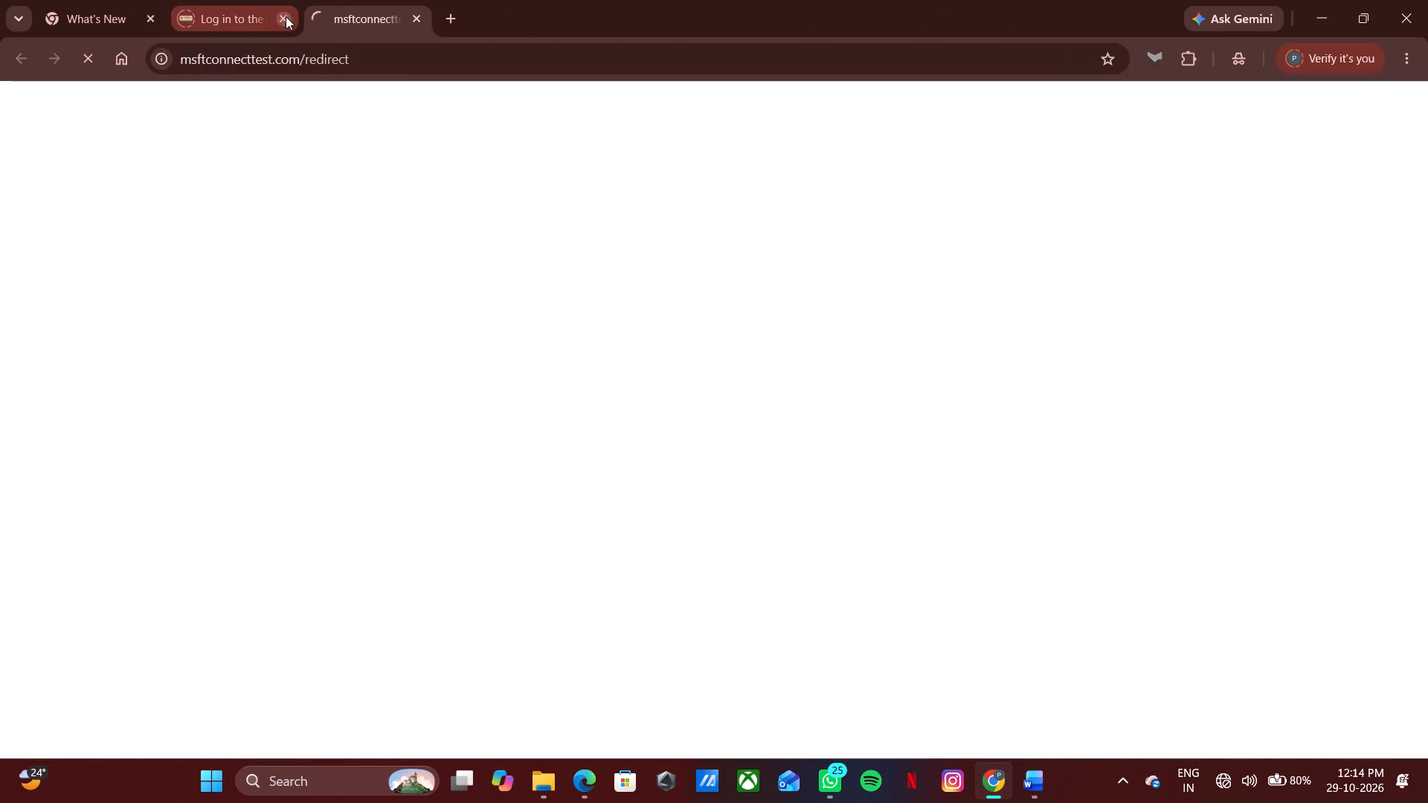
{"action": "left_click", "coordinate": [286, 16]}
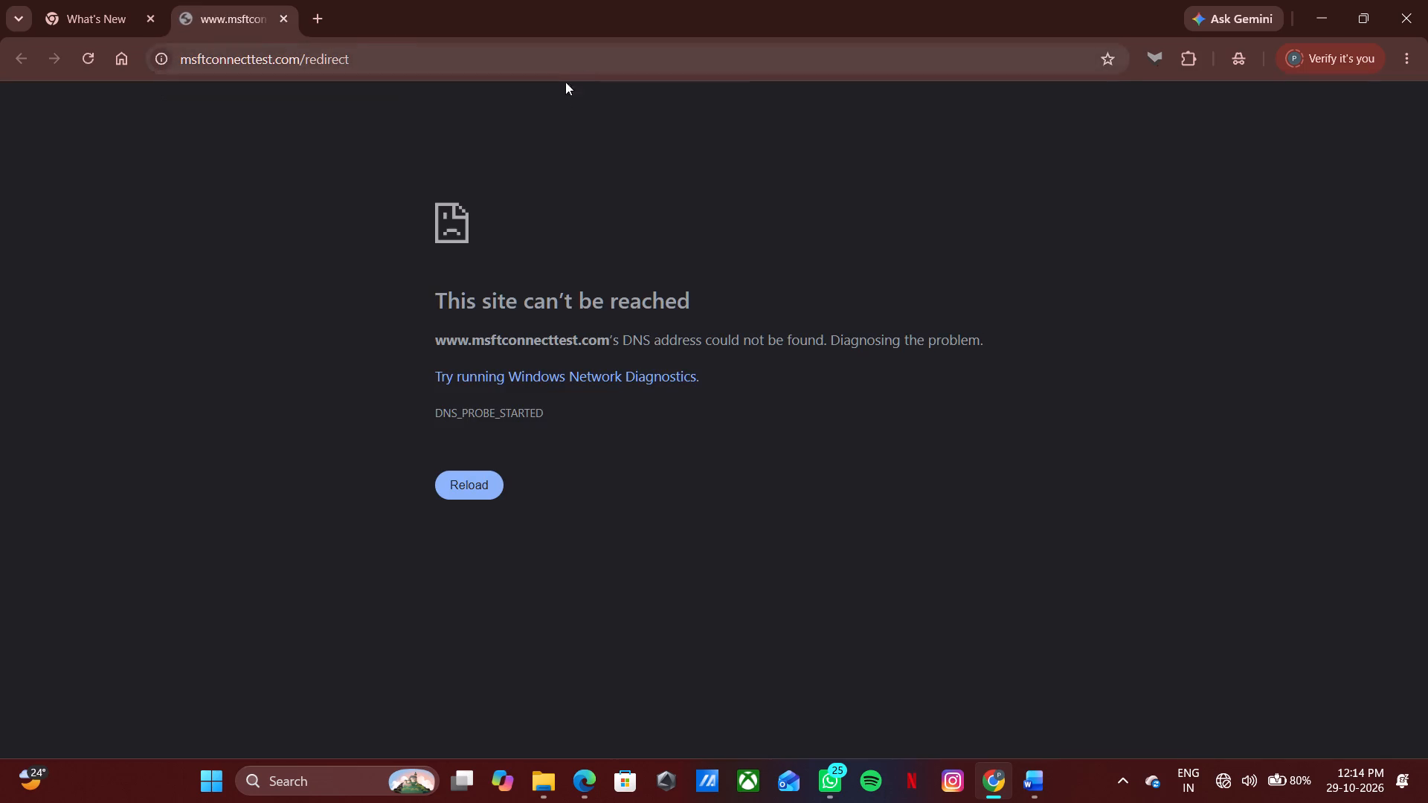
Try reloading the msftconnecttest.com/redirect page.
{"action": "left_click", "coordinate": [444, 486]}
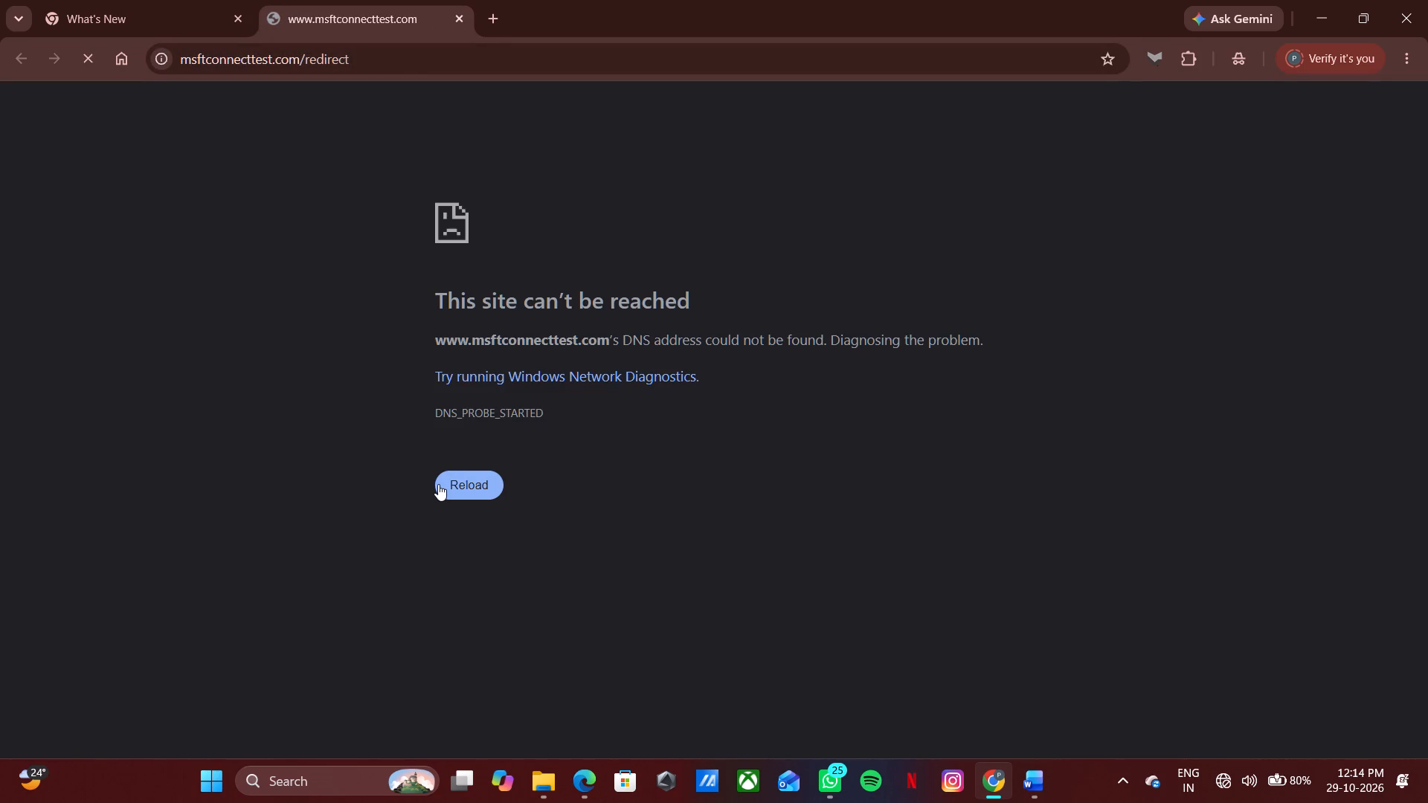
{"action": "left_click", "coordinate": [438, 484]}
Close the msftconnecttest.com redirect tab and replace the What's New tab with a new empty tab.
{"action": "left_click", "coordinate": [455, 20]}
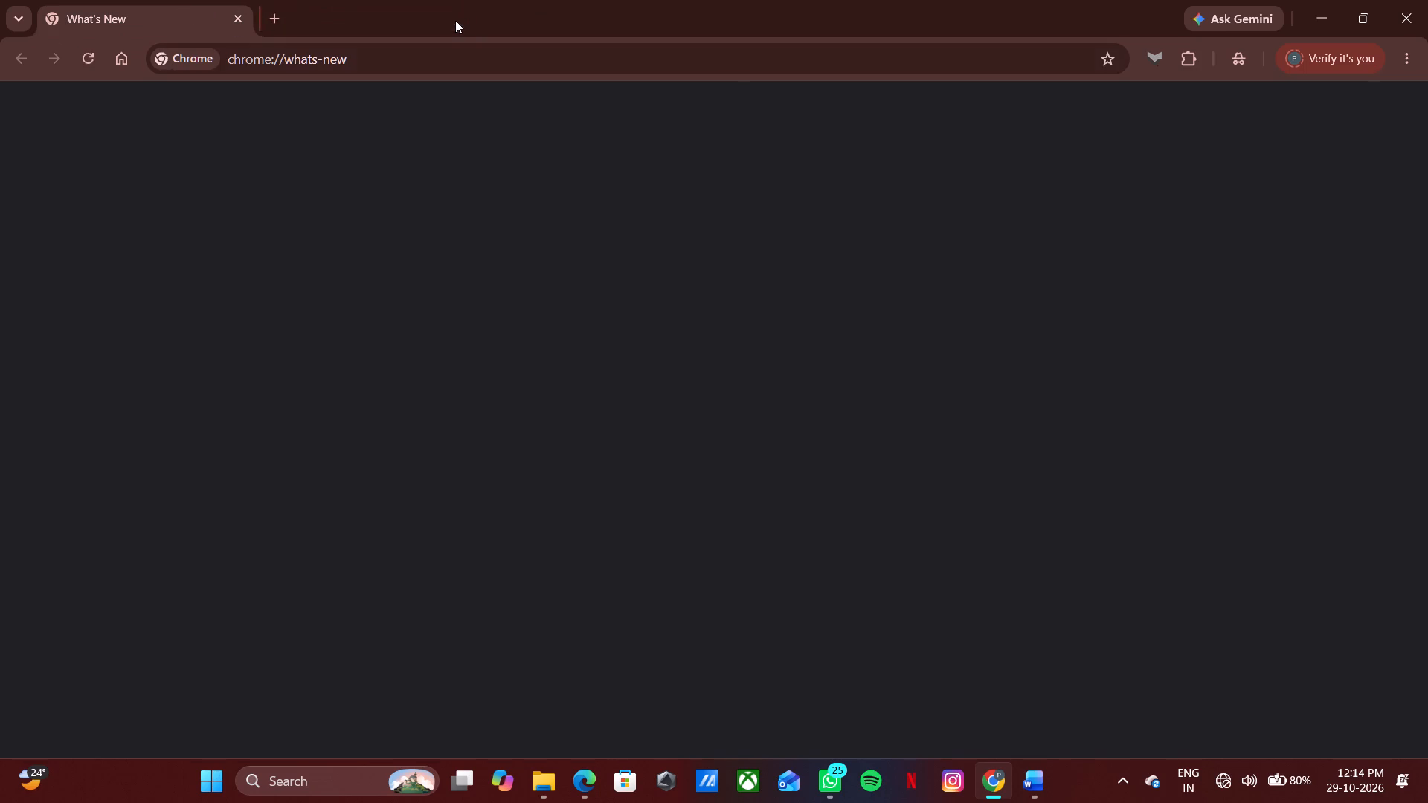
{"action": "left_click", "coordinate": [275, 20]}
{"action": "left_click", "coordinate": [239, 18]}
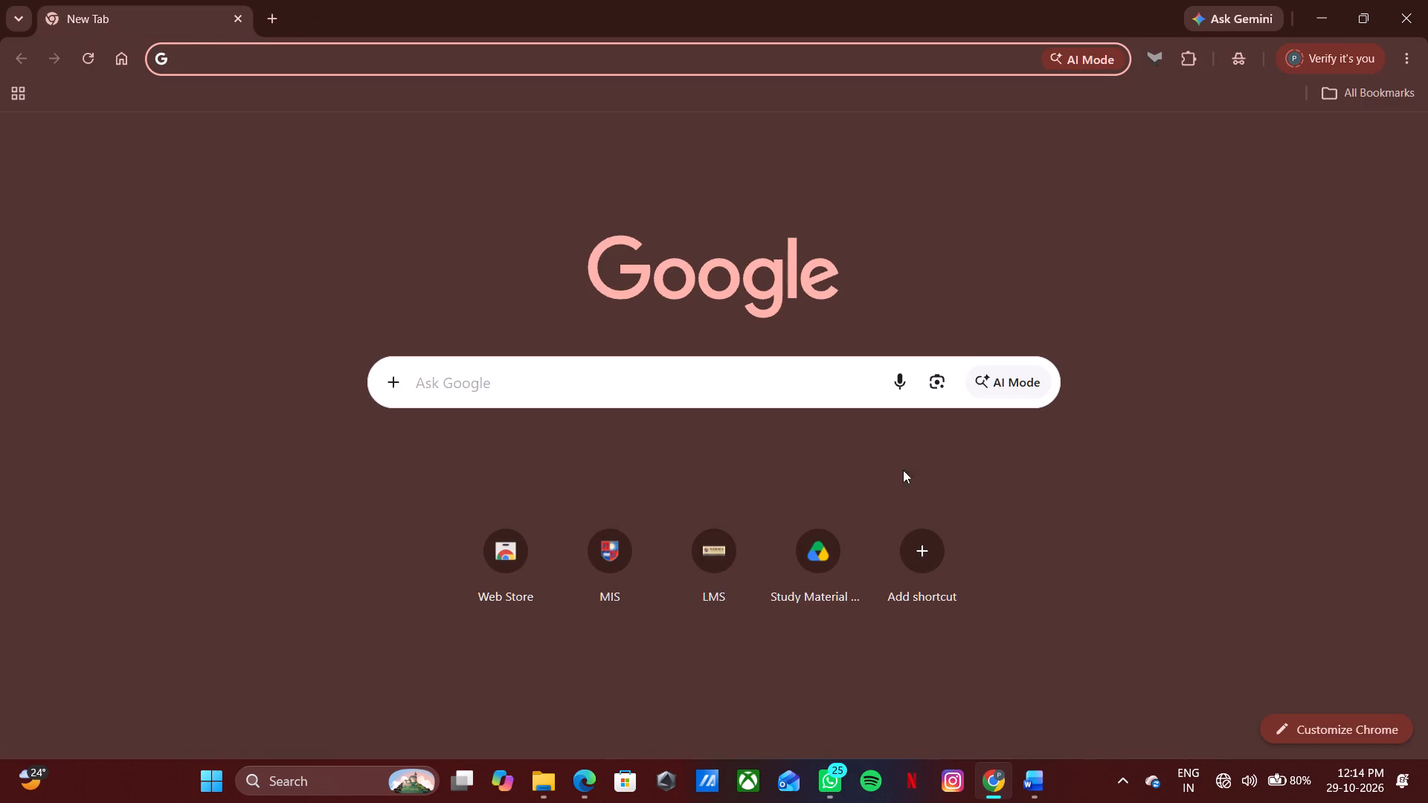
Open the Windows quick settings showing the Wi-Fi connection.
{"action": "left_click", "coordinate": [1229, 784]}
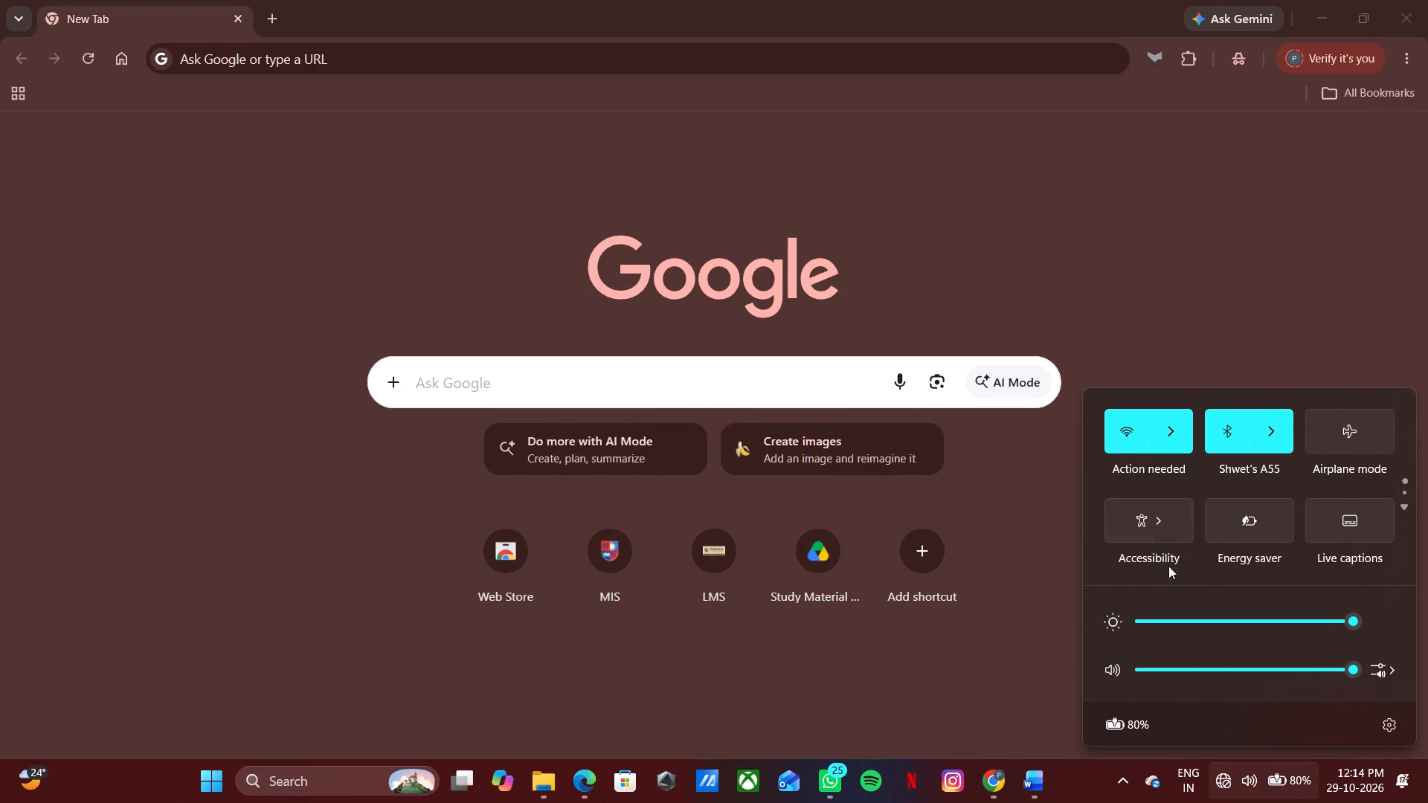
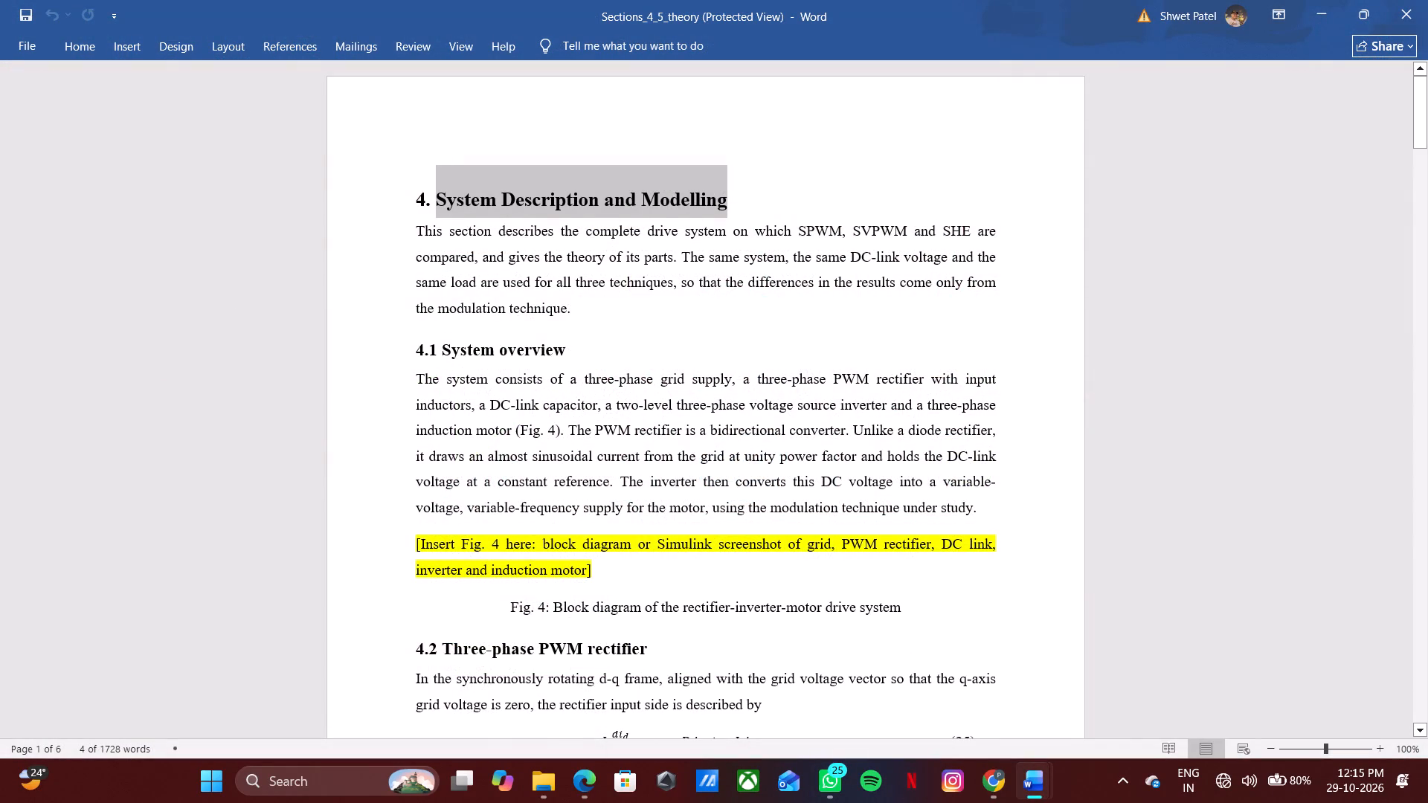
Copy section 4's body from the introductory paragraph under the heading through the end of 4.6, excluding "5. Results and Discussion".
{"action": "left_click", "coordinate": [408, 234]}
{"action": "left_click", "coordinate": [415, 225]}
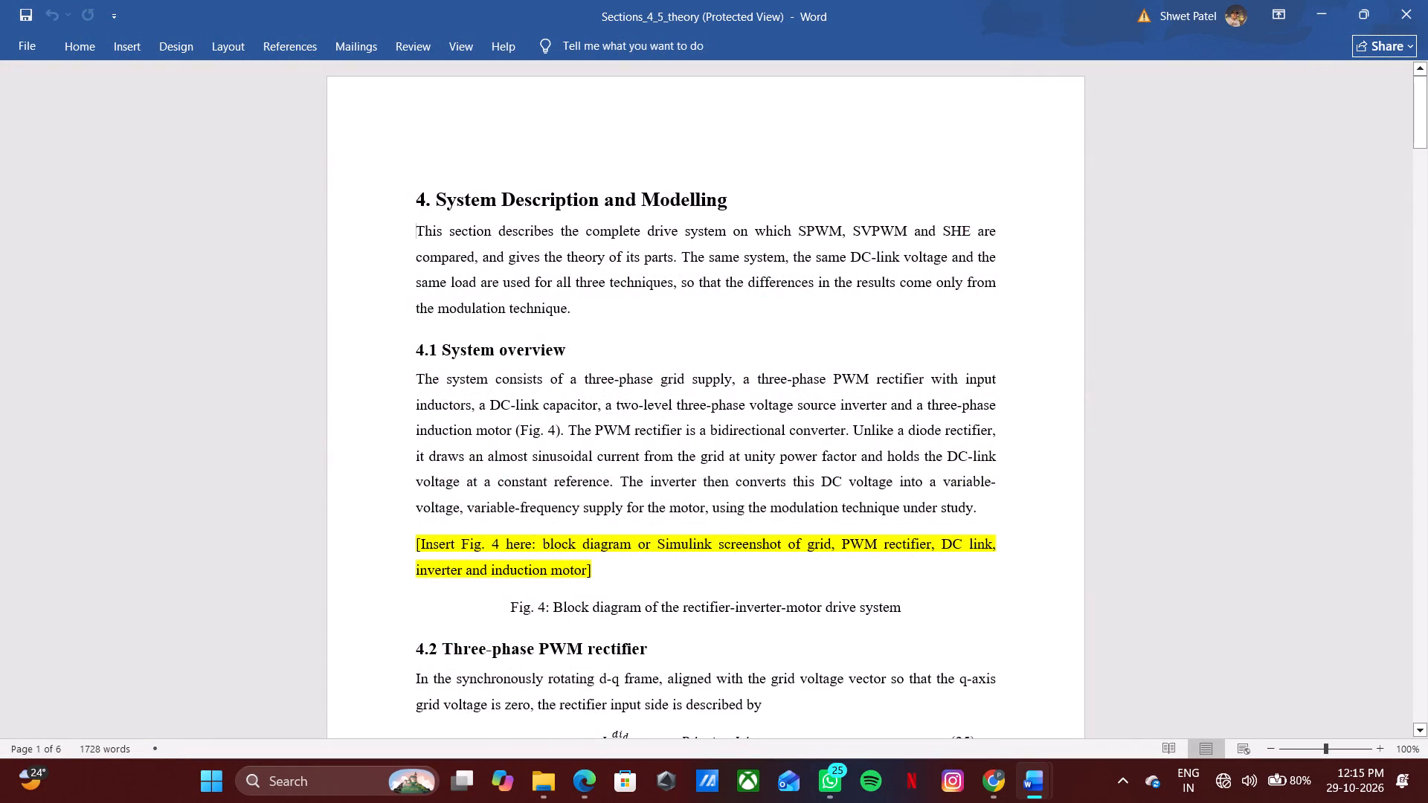
{"action": "left_click_drag", "start_coordinate": [419, 226], "coordinate": [649, 647]}
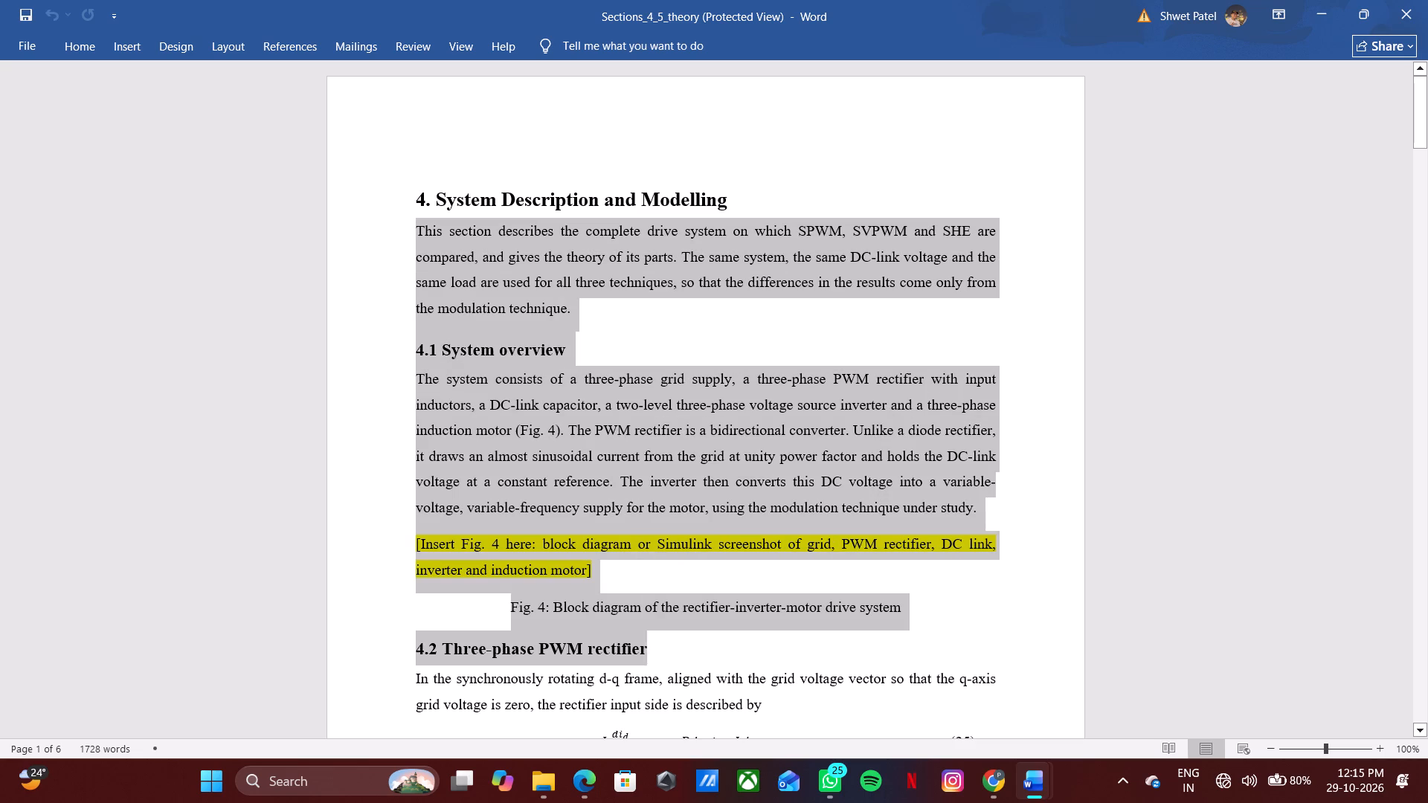
{"action": "left_click_drag", "start_coordinate": [649, 647], "coordinate": [689, 764]}
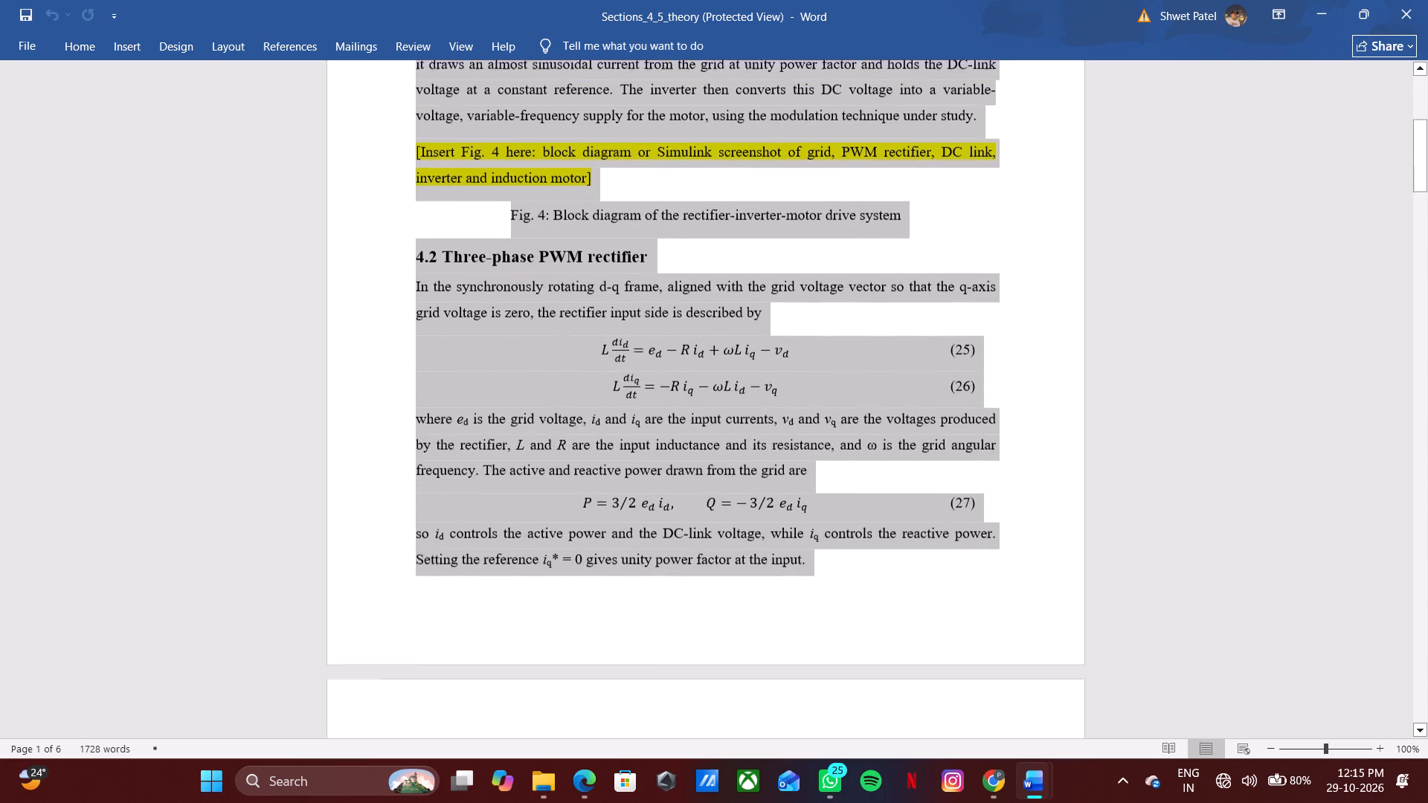
{"action": "left_click_drag", "start_coordinate": [689, 764], "coordinate": [686, 759]}
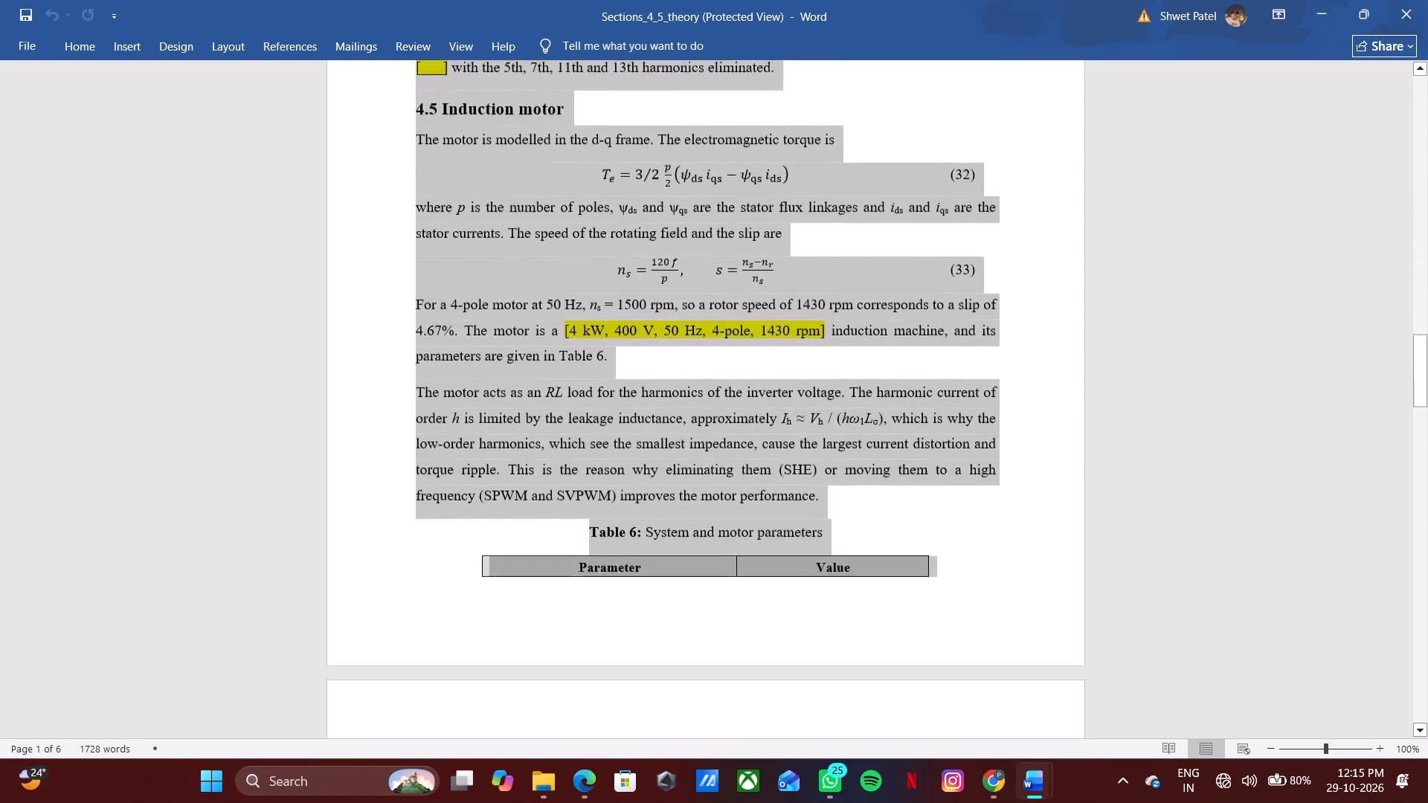
{"action": "left_click_drag", "start_coordinate": [686, 759], "coordinate": [656, 285]}
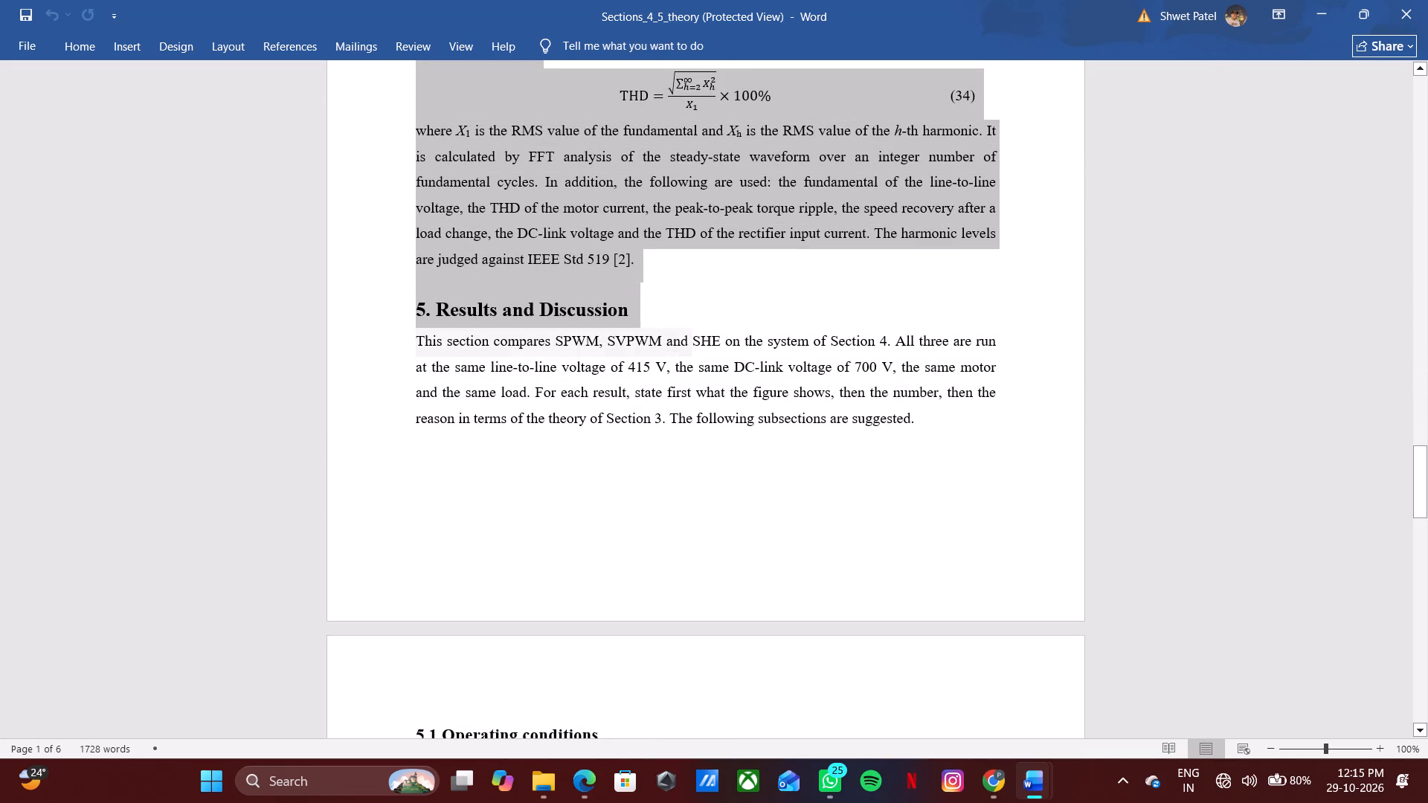
{"action": "left_click_drag", "start_coordinate": [656, 285], "coordinate": [635, 255]}
{"action": "key", "text": "ctrl+c"}
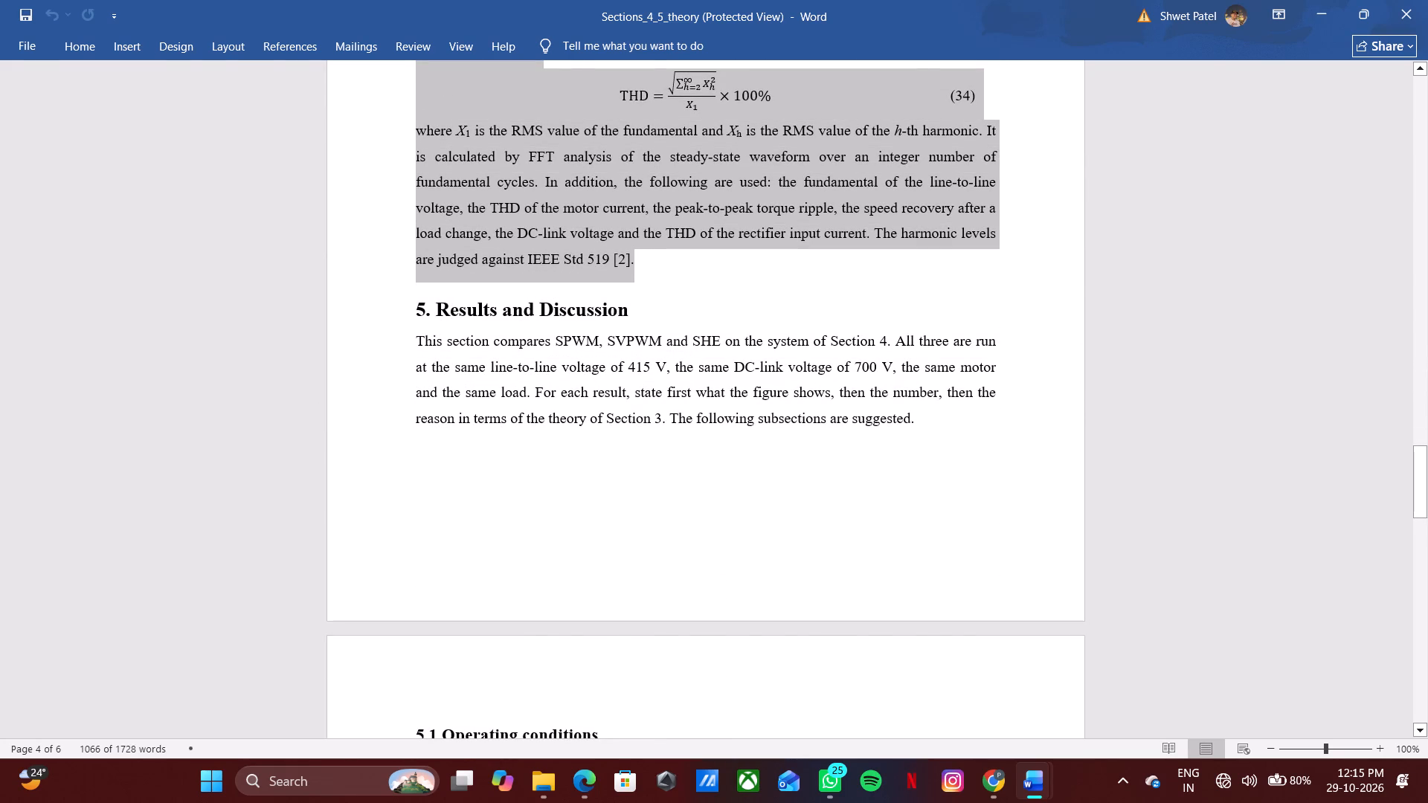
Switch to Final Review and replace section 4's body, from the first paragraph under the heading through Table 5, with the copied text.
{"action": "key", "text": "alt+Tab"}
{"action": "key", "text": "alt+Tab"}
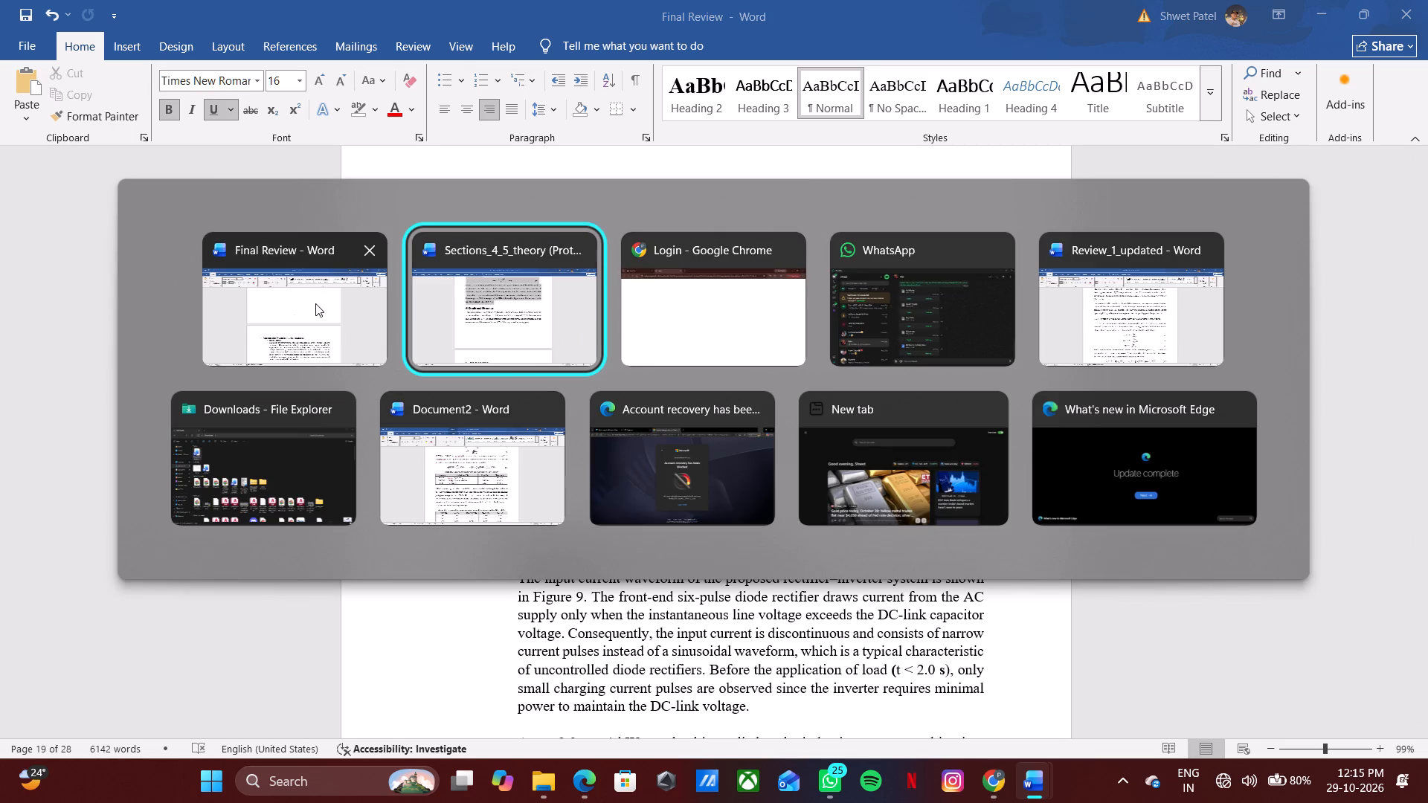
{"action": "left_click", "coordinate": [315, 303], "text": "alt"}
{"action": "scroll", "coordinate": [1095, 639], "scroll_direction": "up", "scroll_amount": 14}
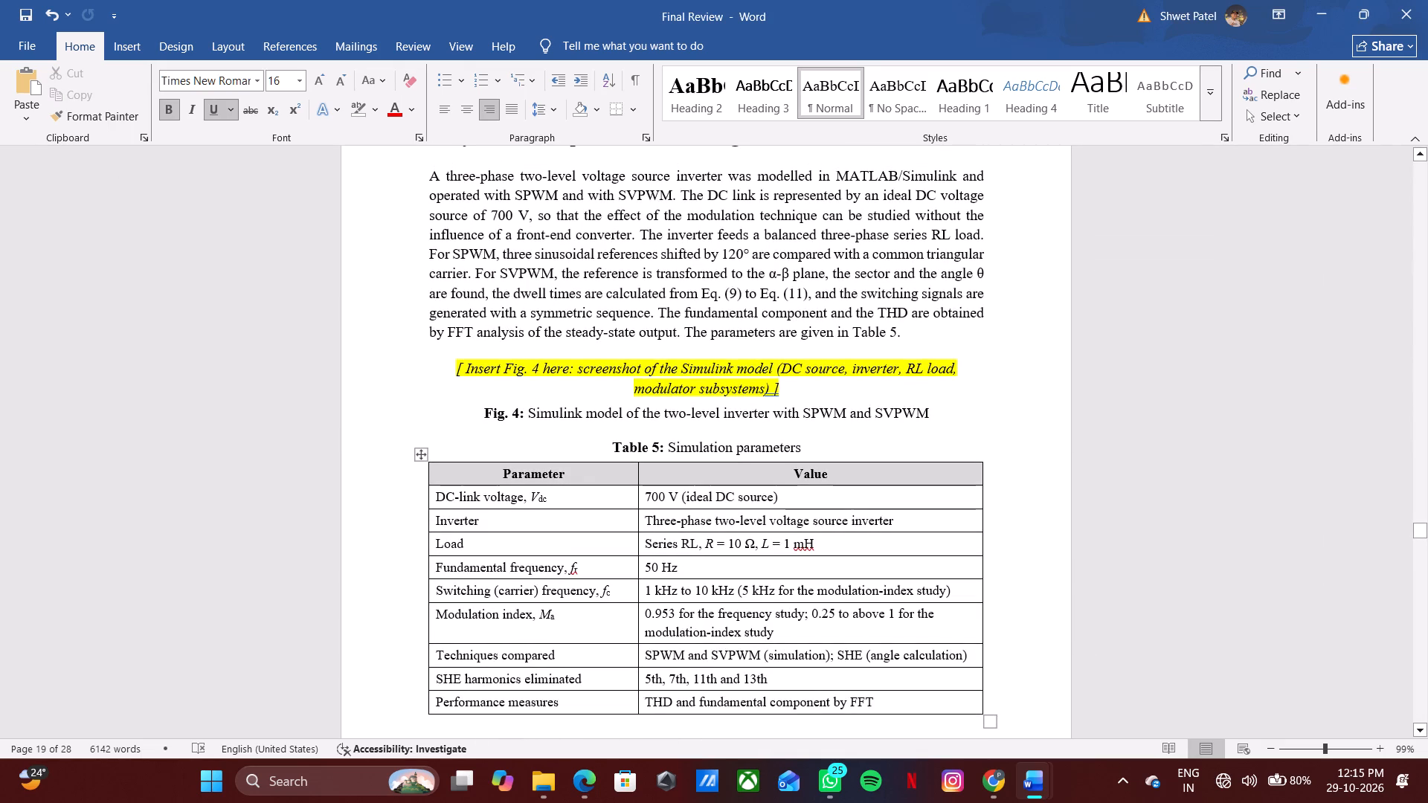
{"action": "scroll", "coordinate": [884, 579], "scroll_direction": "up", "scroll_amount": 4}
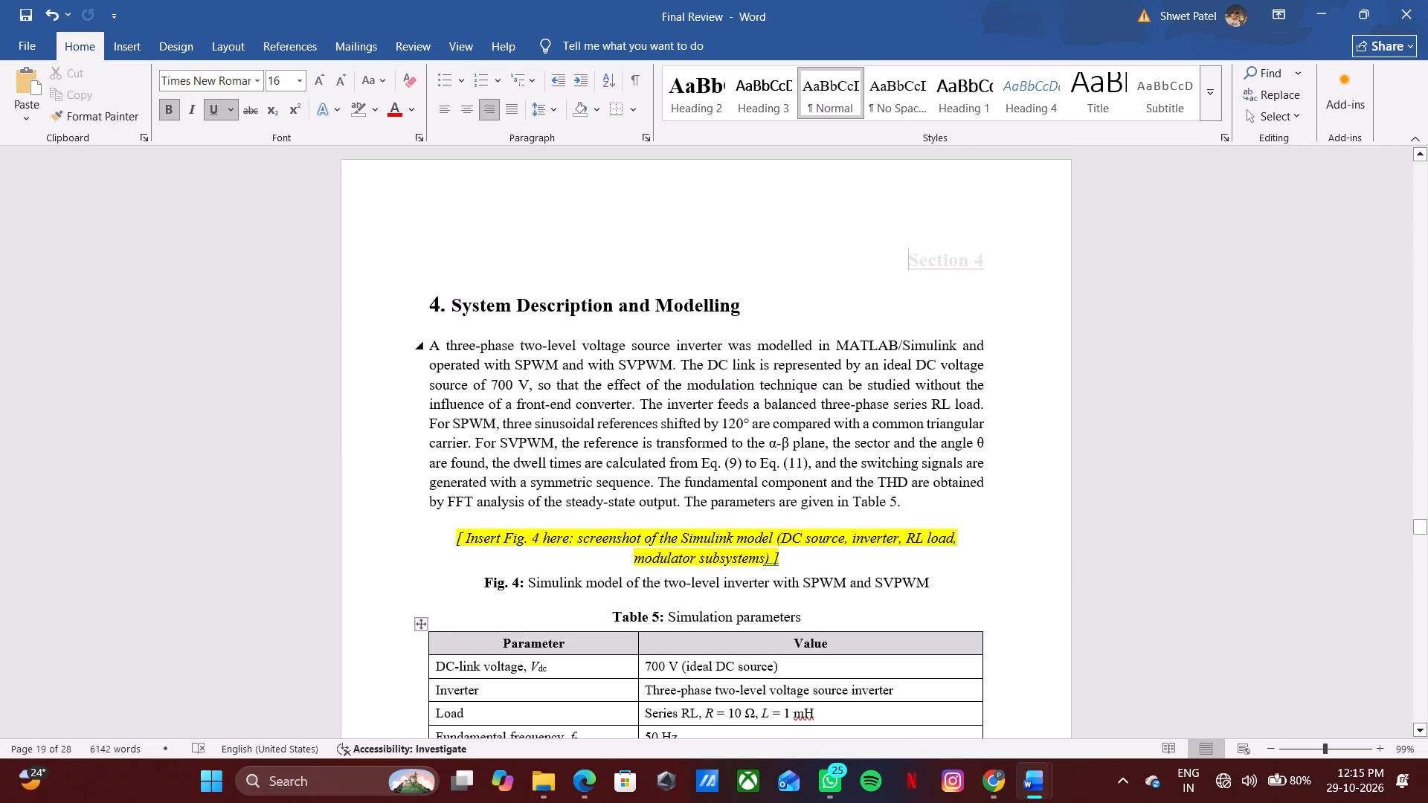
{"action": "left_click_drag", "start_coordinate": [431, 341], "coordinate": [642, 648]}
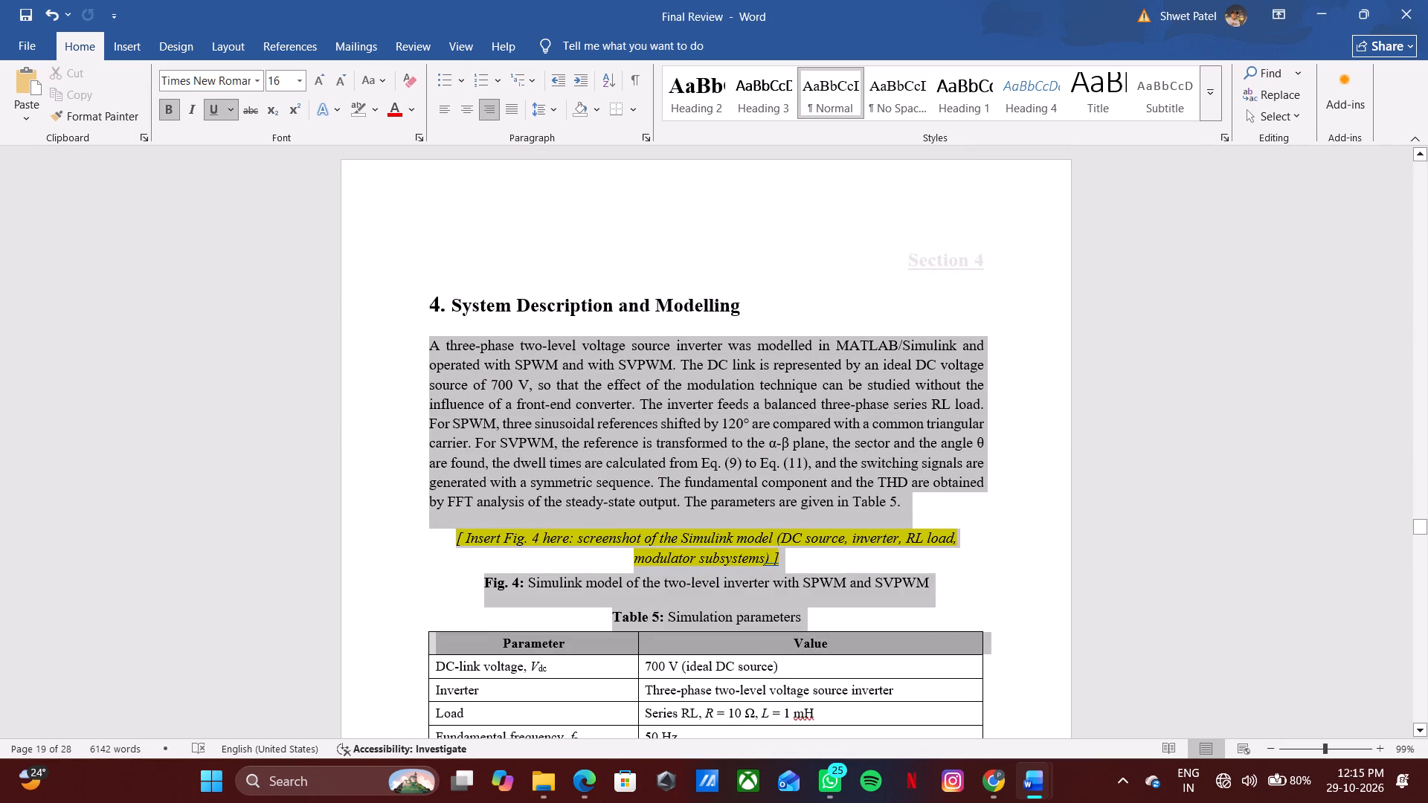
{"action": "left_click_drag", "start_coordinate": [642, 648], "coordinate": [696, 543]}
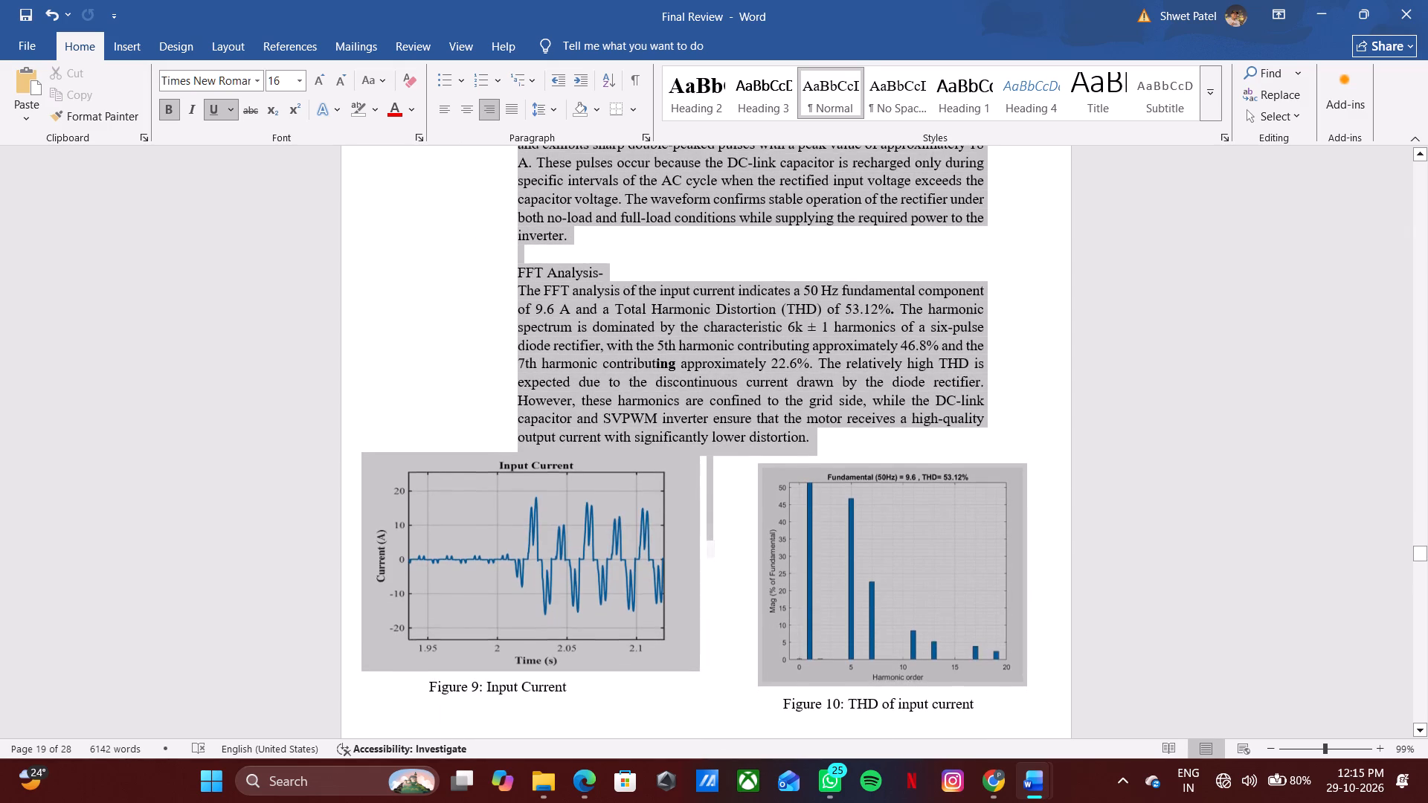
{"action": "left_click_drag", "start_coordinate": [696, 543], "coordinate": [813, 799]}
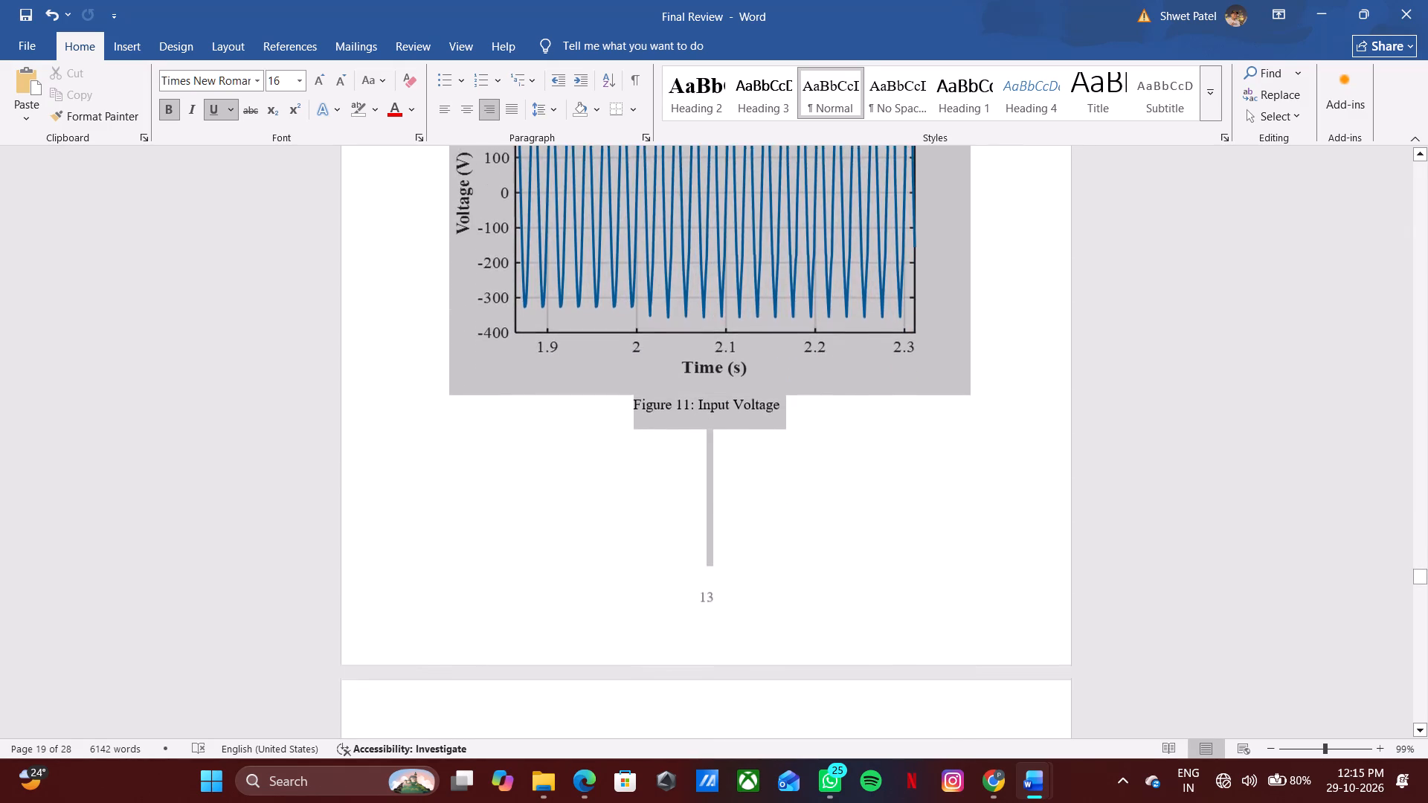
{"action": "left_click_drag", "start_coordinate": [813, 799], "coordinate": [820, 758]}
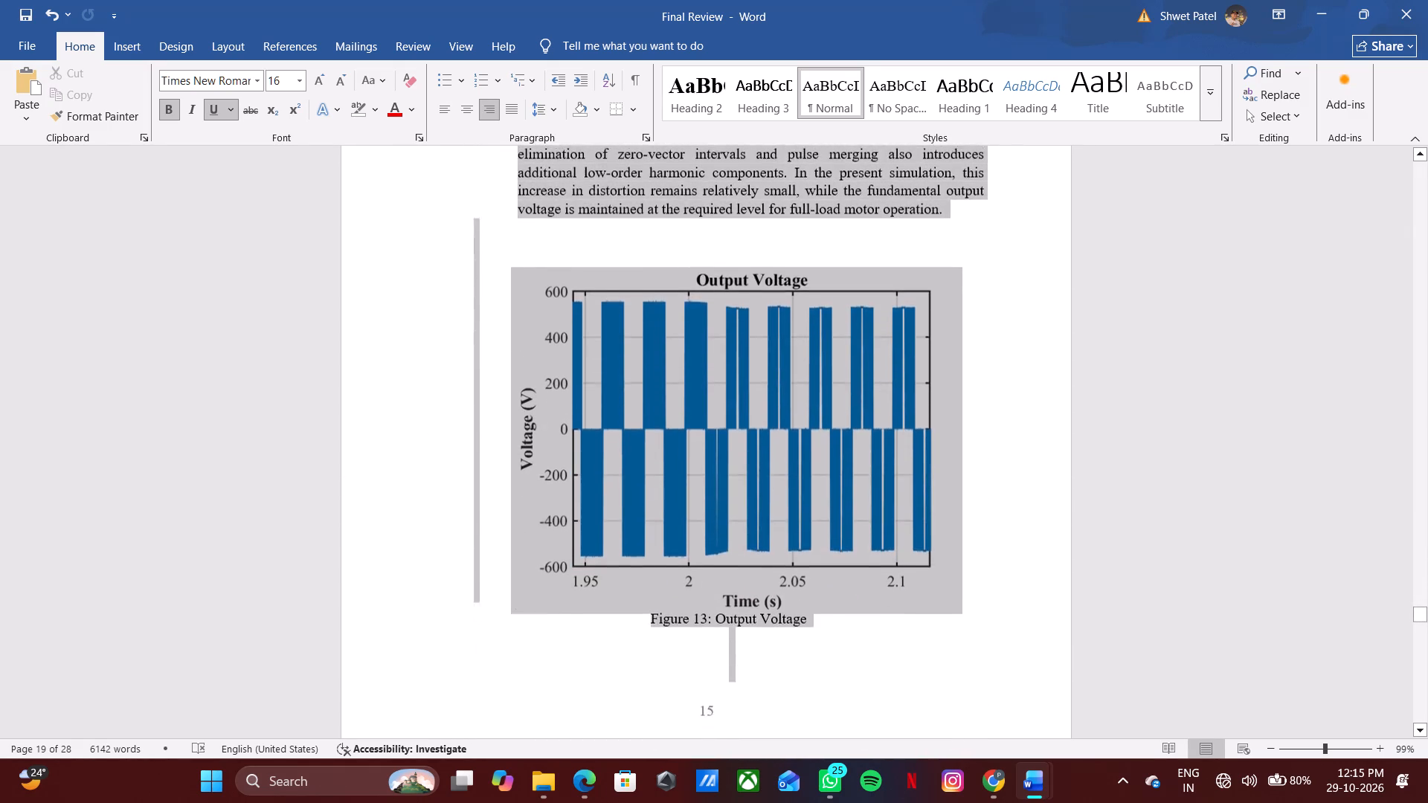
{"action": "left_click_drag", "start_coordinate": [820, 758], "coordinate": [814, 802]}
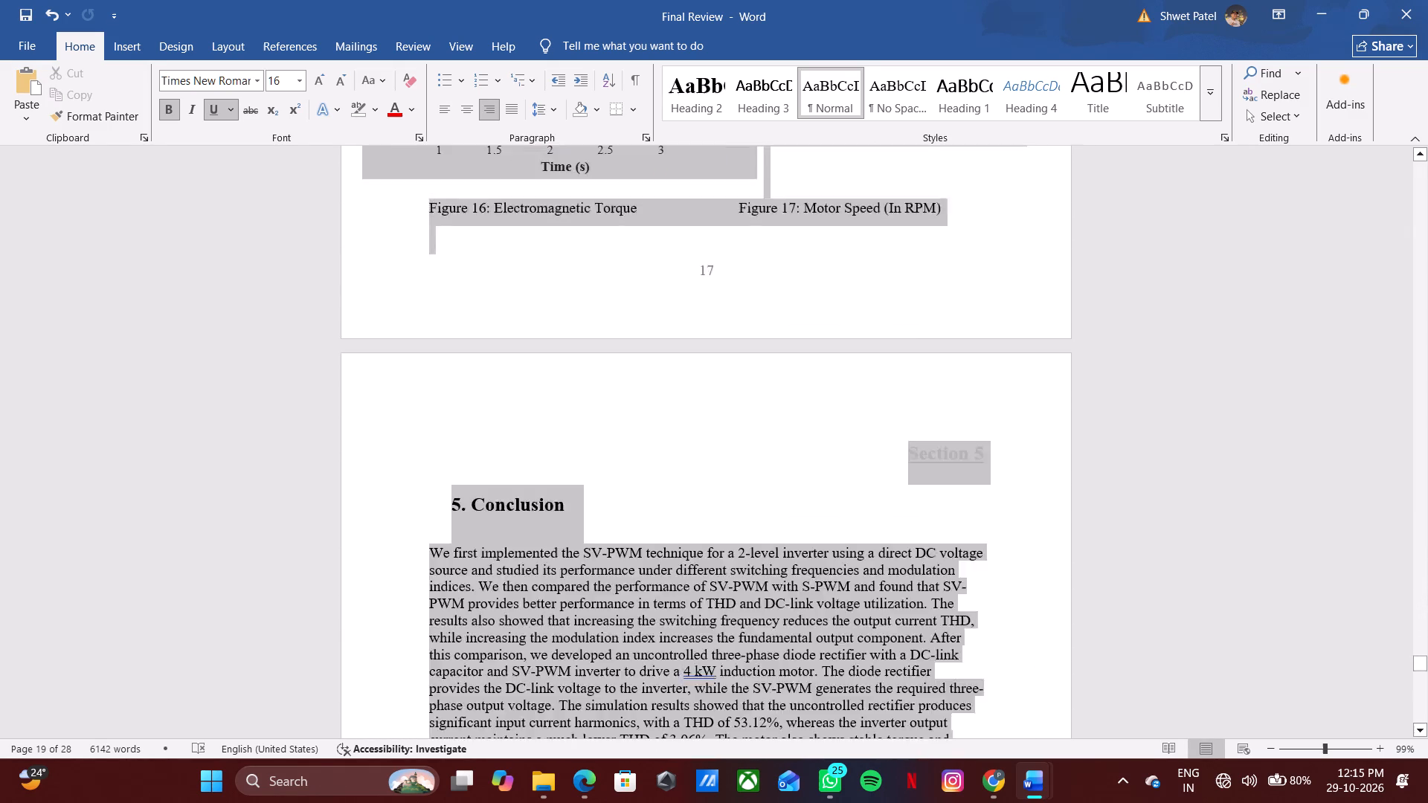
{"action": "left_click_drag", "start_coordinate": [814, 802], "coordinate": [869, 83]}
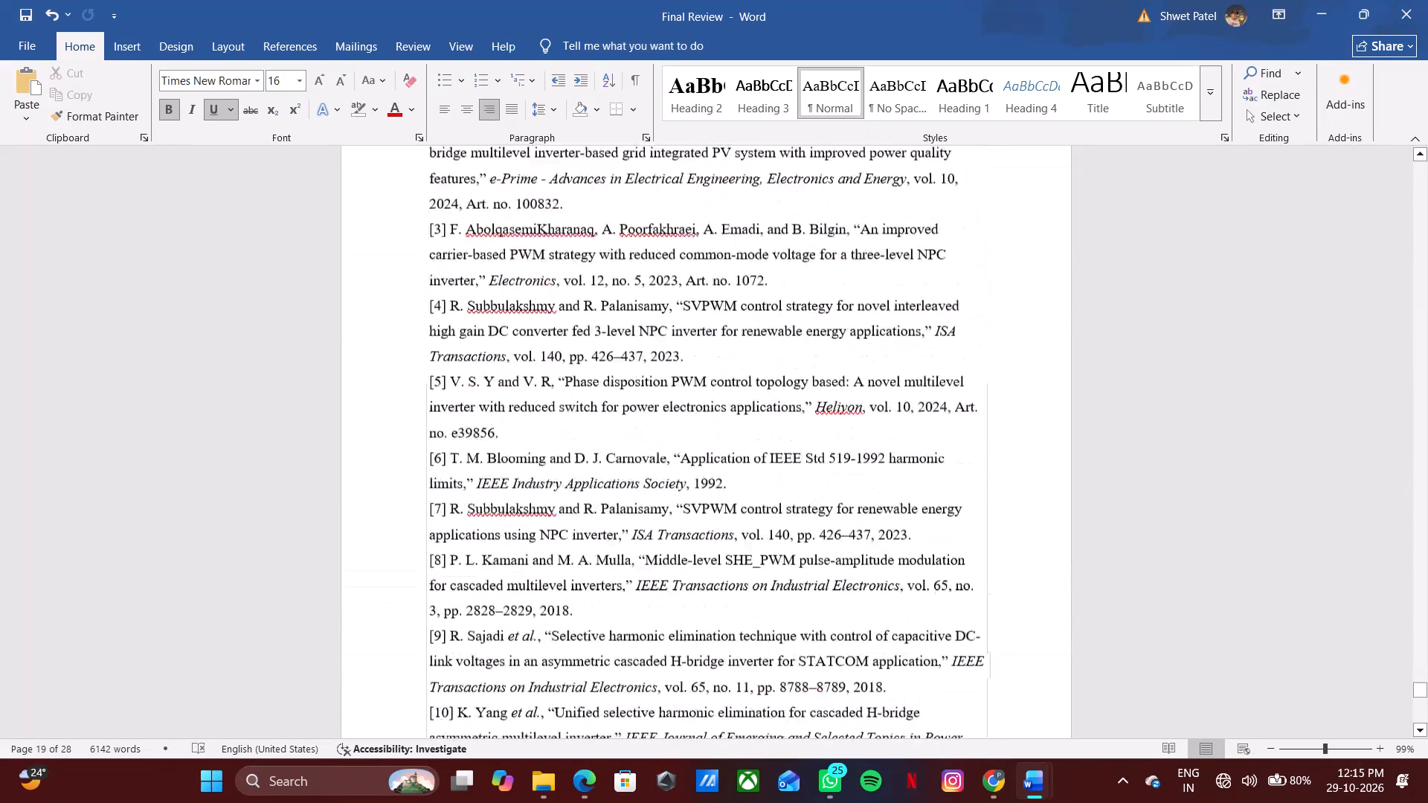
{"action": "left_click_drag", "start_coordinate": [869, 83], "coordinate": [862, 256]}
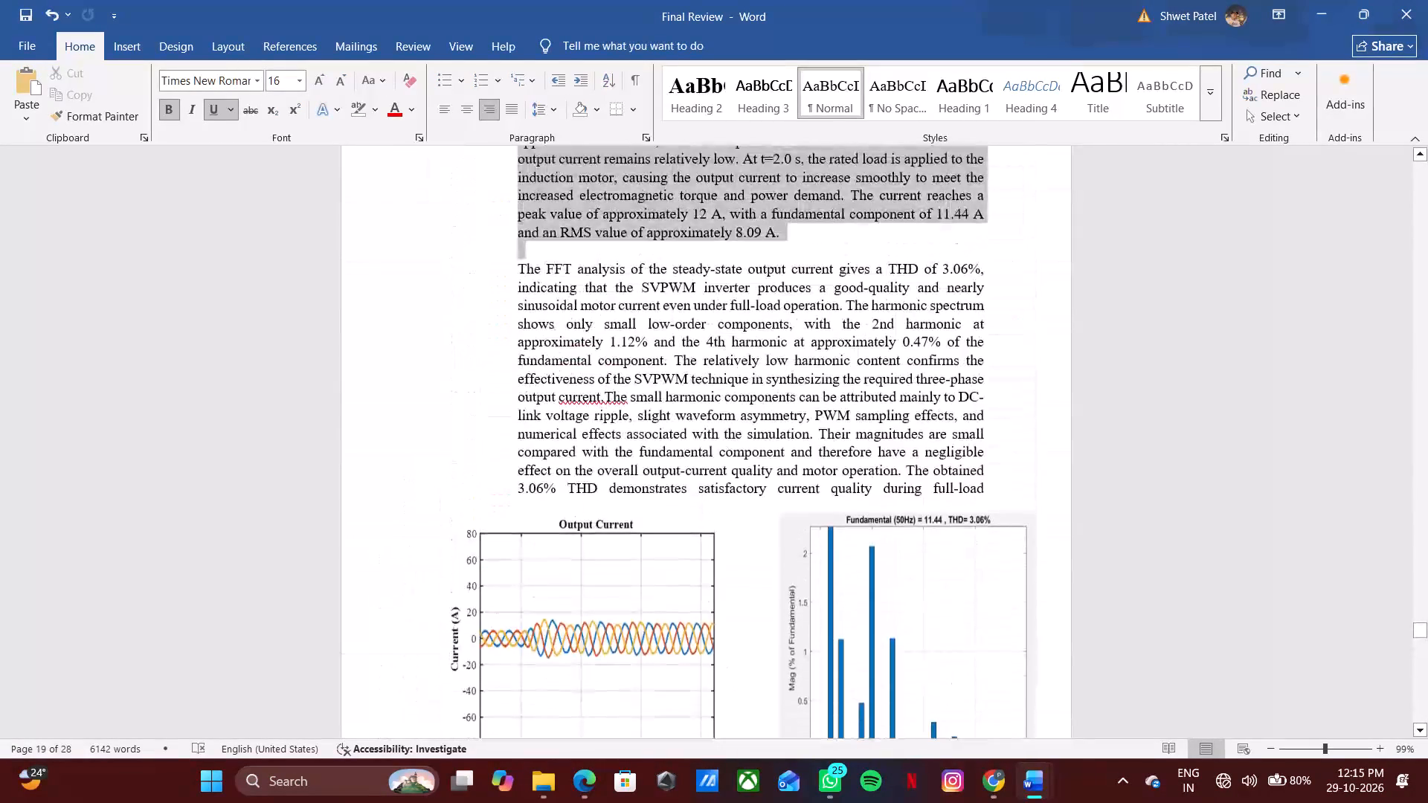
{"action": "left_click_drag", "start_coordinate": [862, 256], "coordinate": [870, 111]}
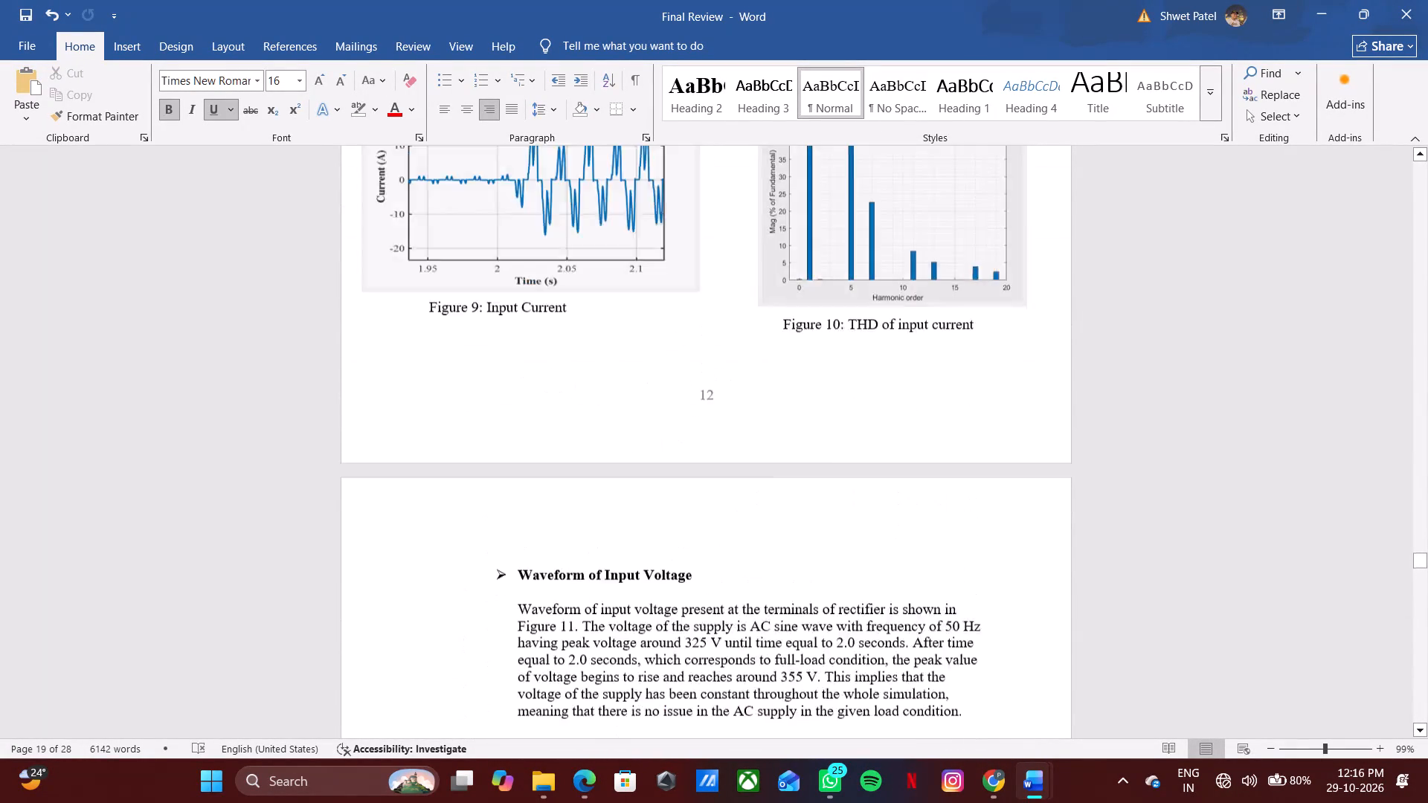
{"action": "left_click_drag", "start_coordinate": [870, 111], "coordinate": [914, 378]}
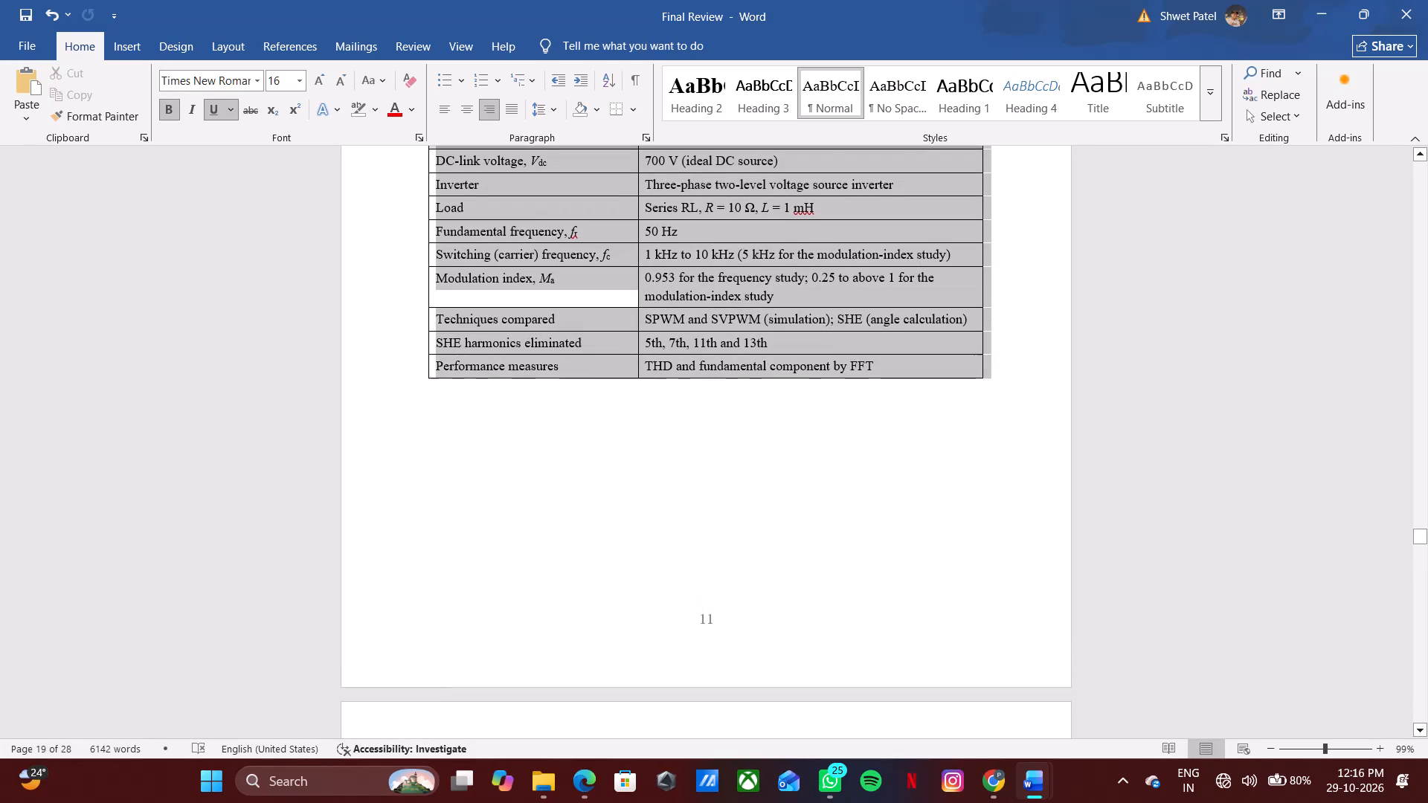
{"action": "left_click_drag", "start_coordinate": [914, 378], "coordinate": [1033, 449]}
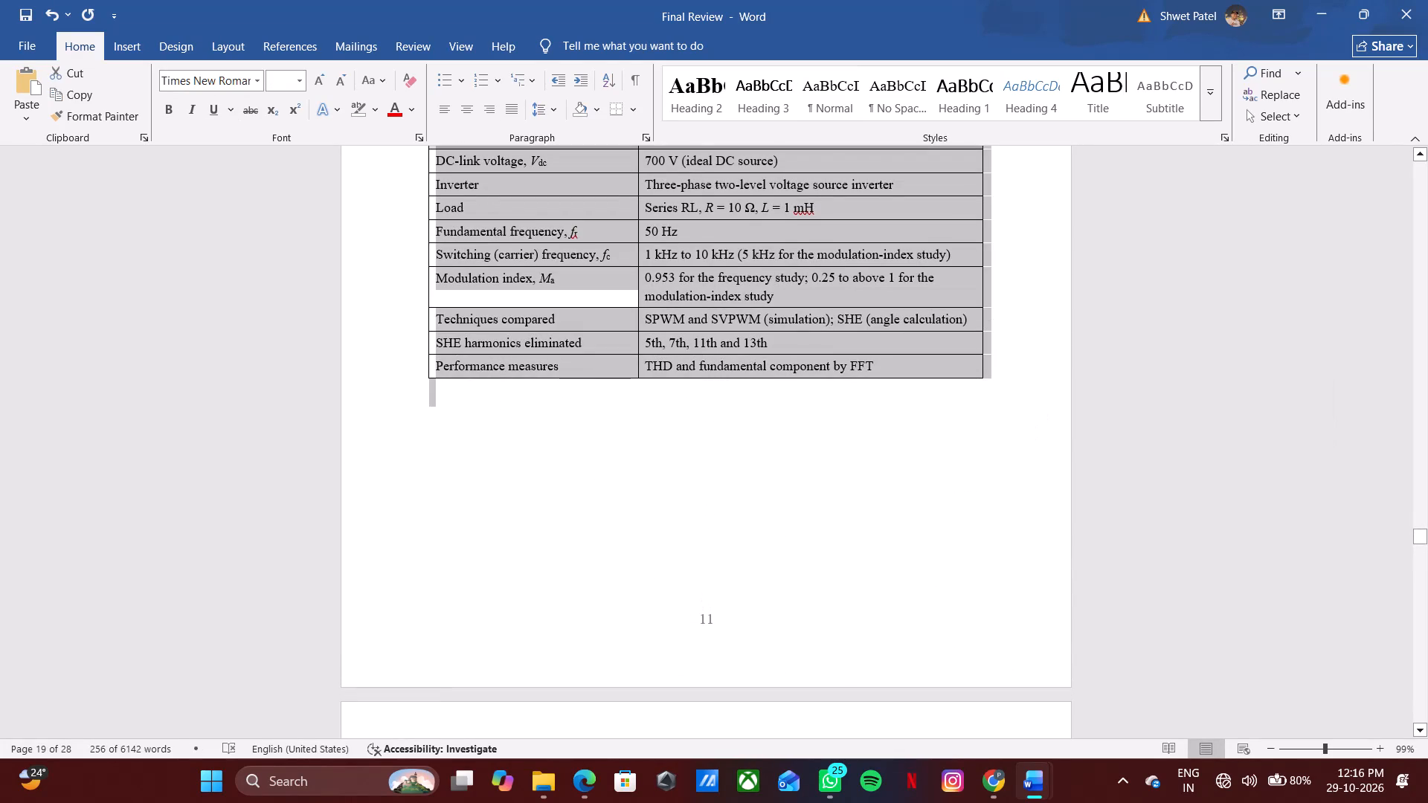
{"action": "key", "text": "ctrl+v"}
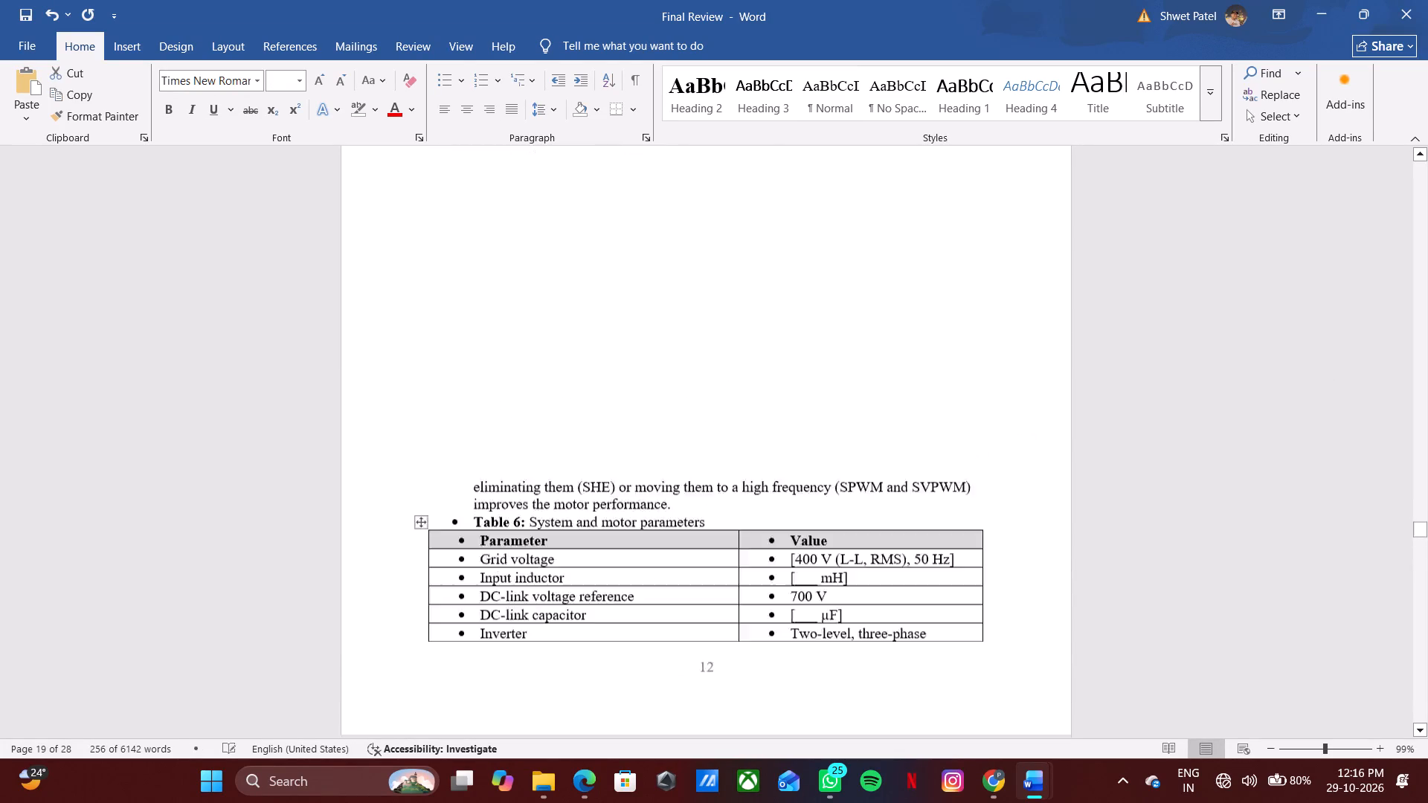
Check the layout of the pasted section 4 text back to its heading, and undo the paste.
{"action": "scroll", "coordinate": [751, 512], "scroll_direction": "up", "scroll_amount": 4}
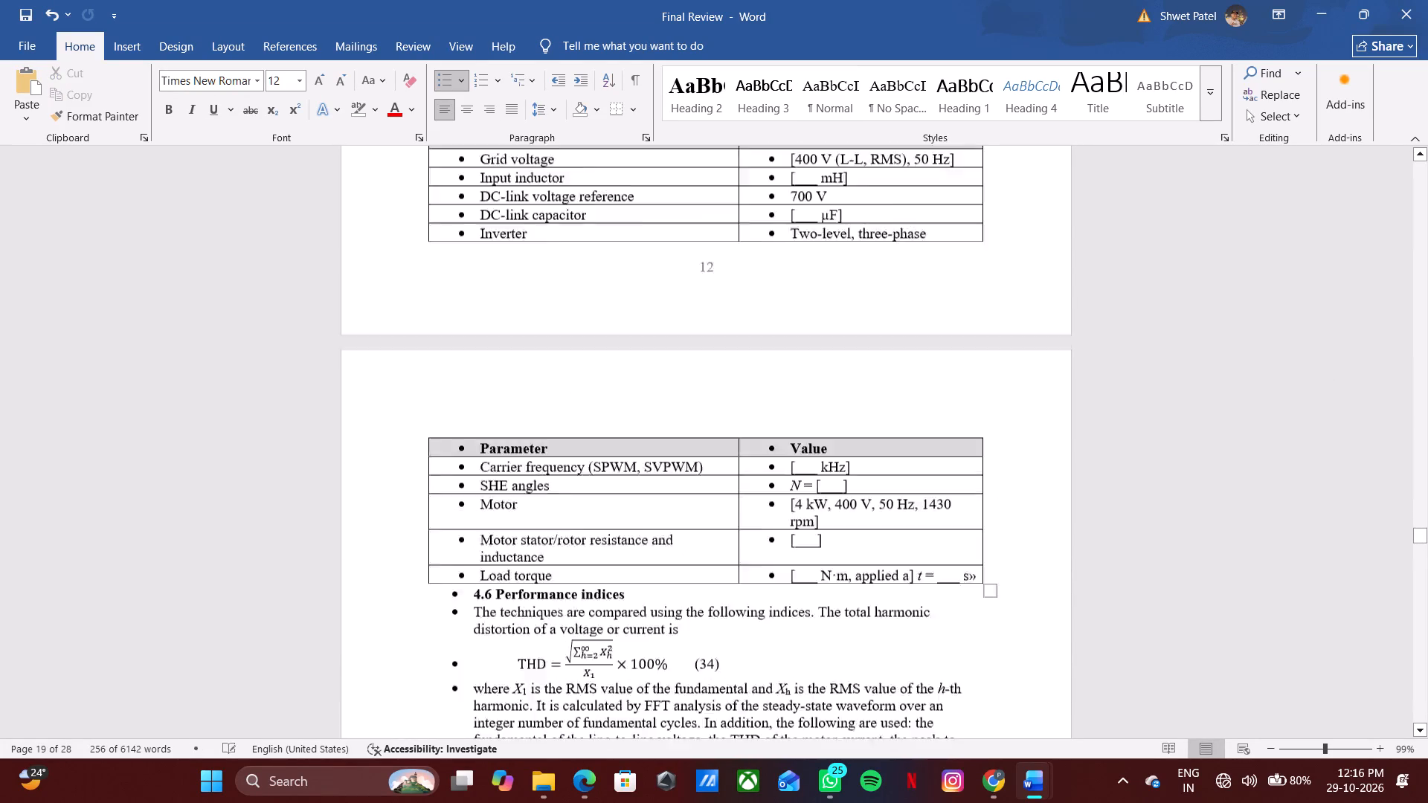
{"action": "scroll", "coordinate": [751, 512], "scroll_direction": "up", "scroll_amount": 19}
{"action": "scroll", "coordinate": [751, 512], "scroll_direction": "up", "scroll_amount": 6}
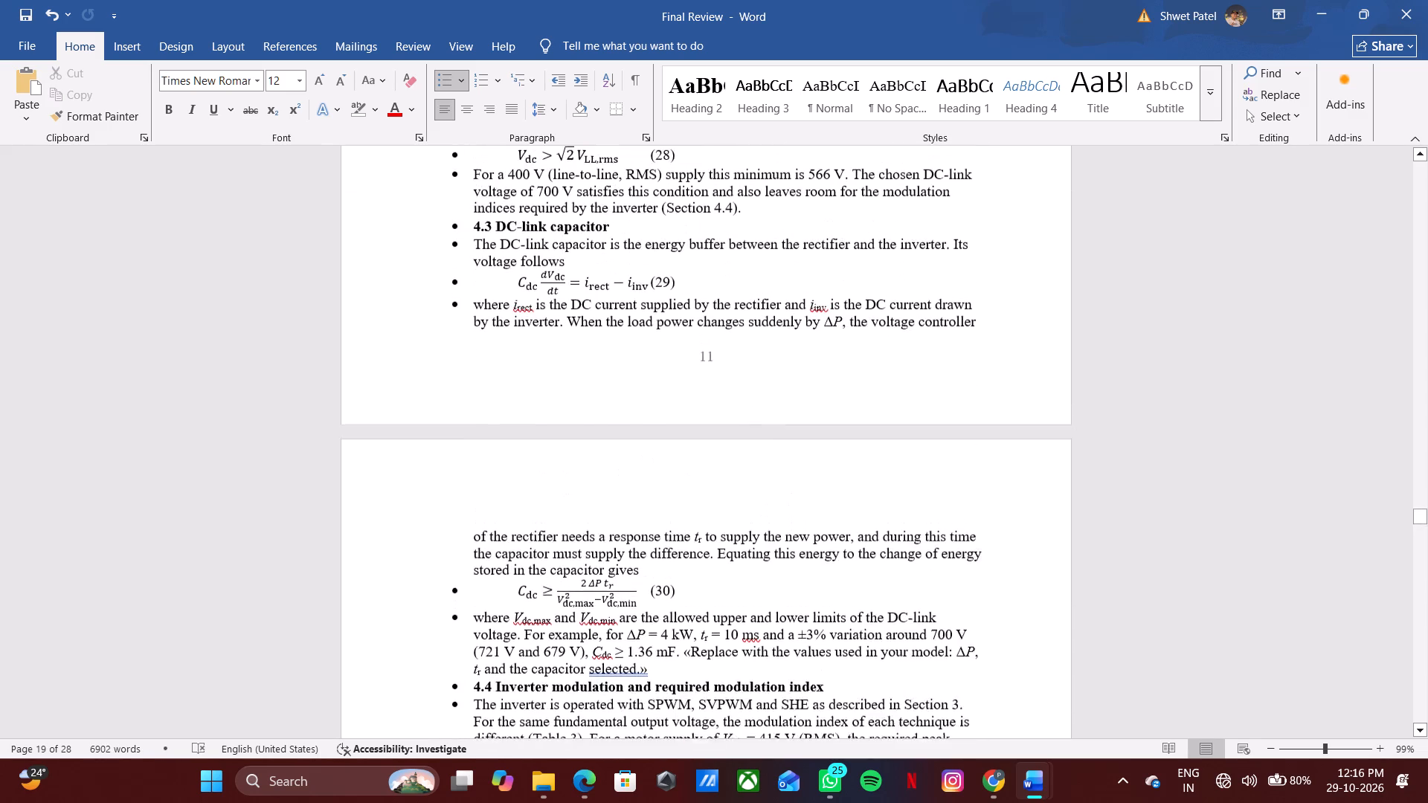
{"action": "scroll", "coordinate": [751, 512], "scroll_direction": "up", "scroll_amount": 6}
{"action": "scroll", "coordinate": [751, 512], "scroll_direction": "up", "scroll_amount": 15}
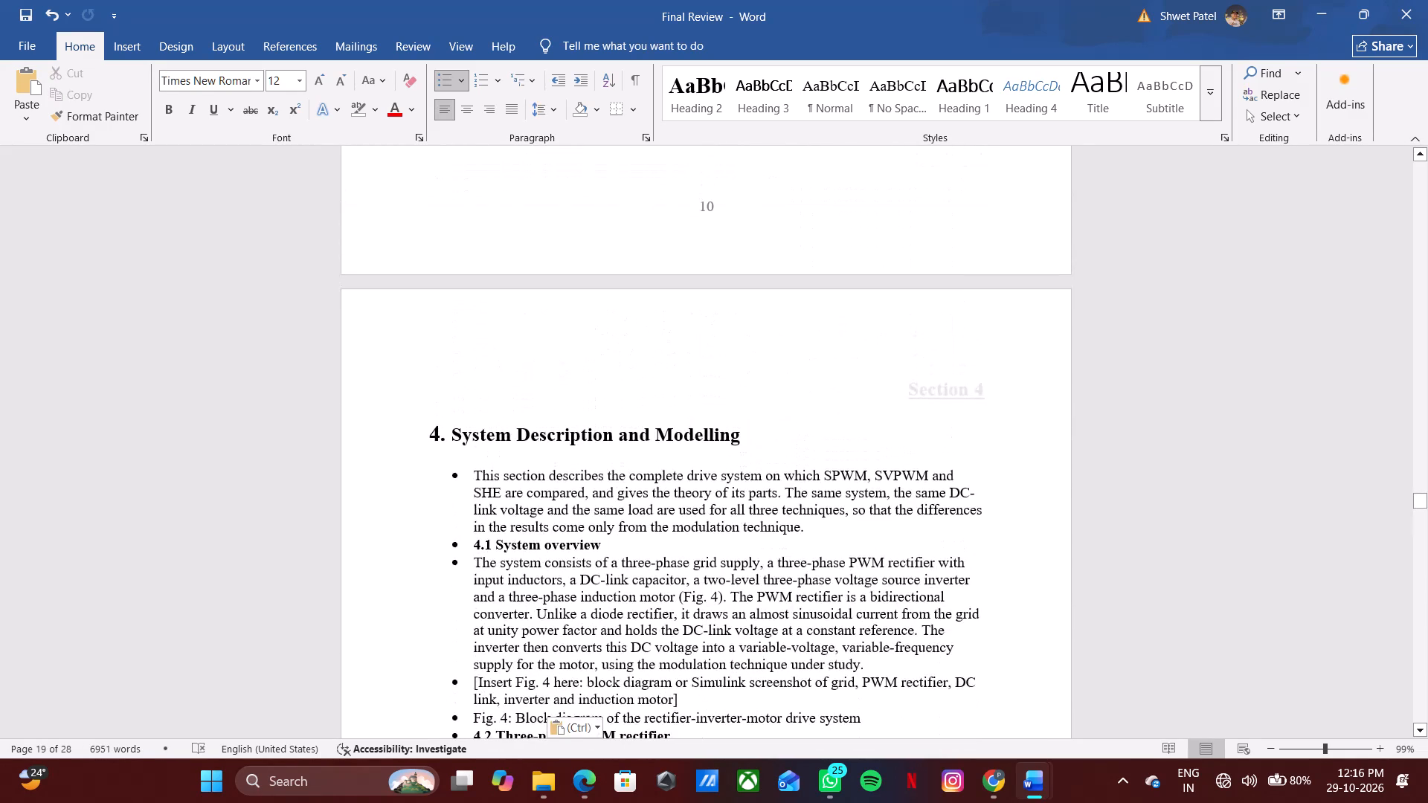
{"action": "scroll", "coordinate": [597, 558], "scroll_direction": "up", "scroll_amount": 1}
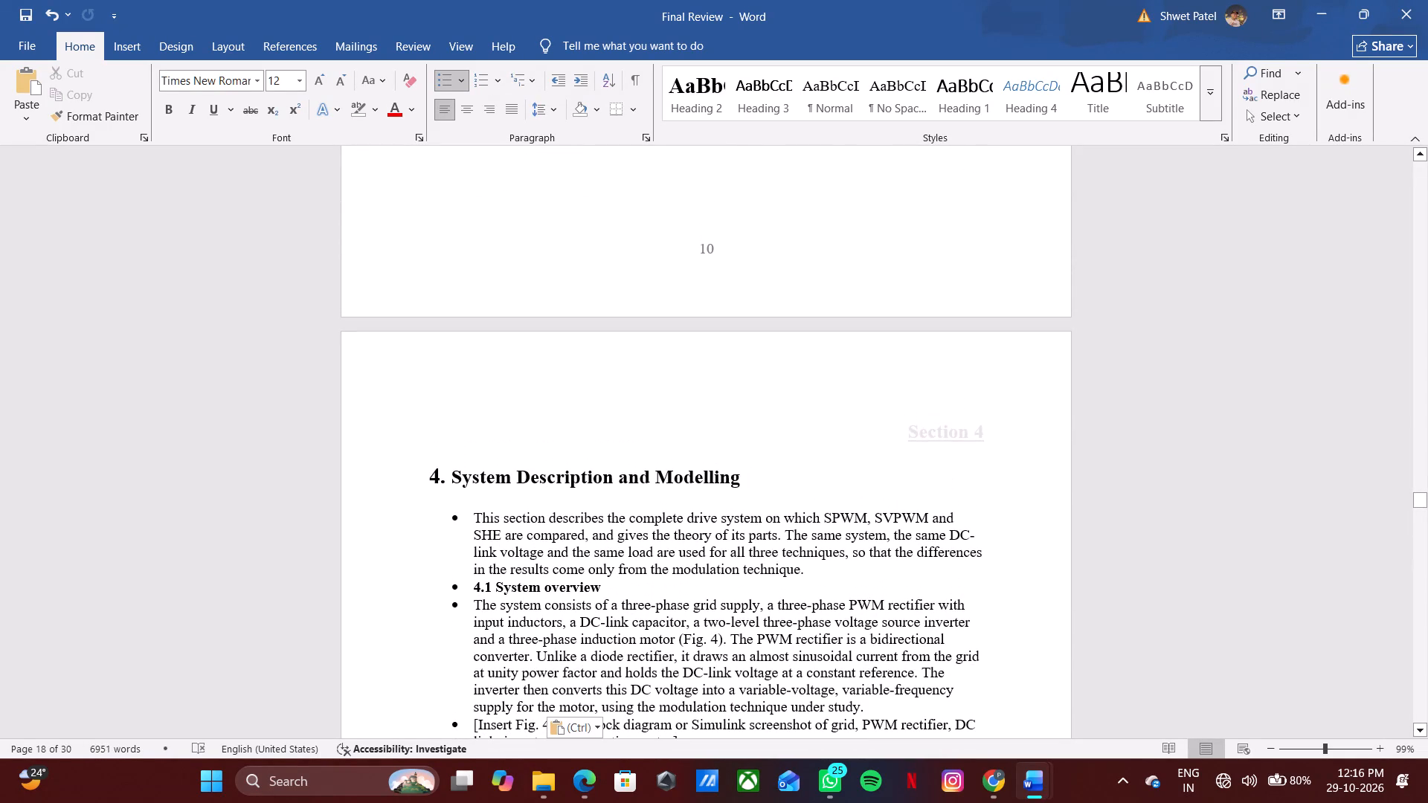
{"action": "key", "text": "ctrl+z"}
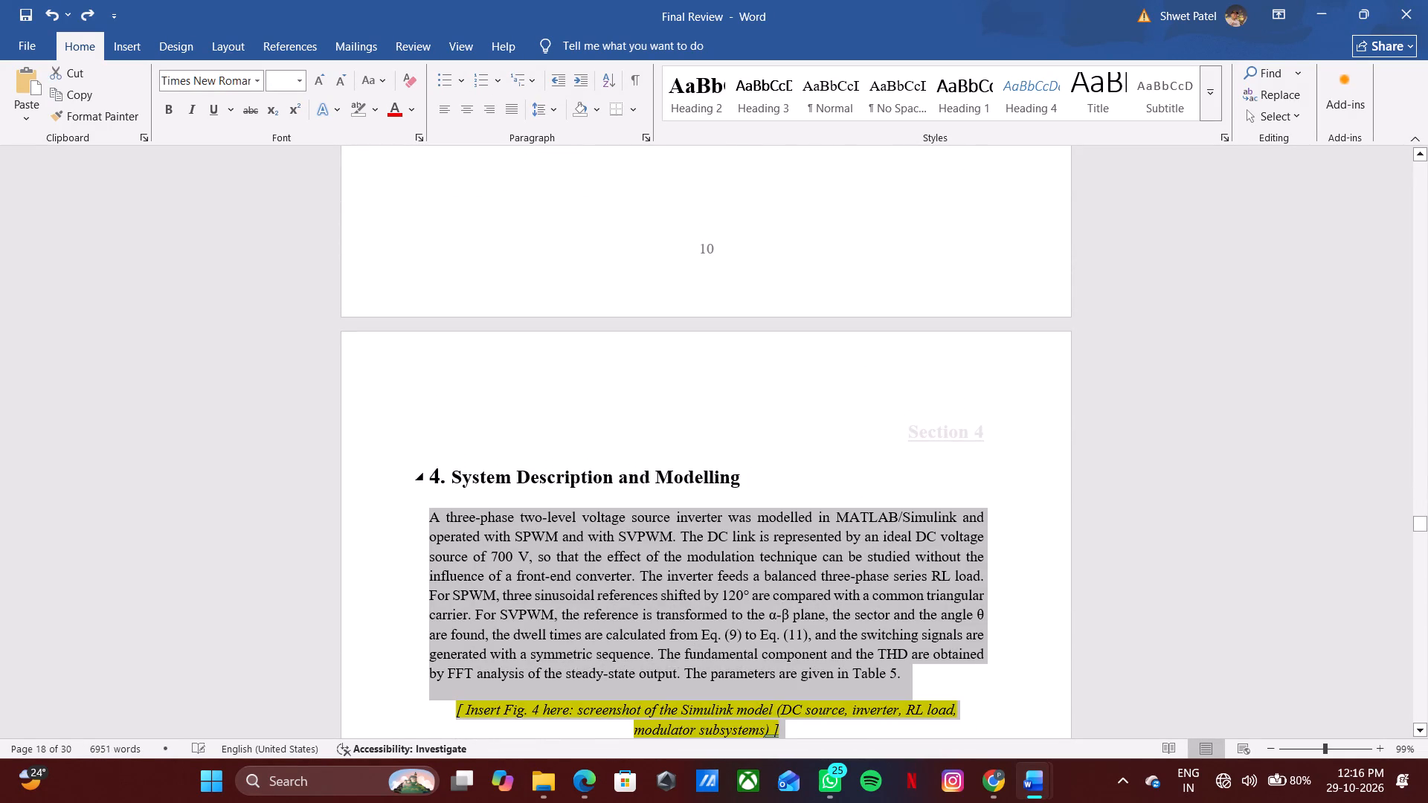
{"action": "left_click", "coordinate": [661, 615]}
Switch back to Sections_4_5_theory and go back through the section 4 text.
{"action": "key", "text": "alt+Tab"}
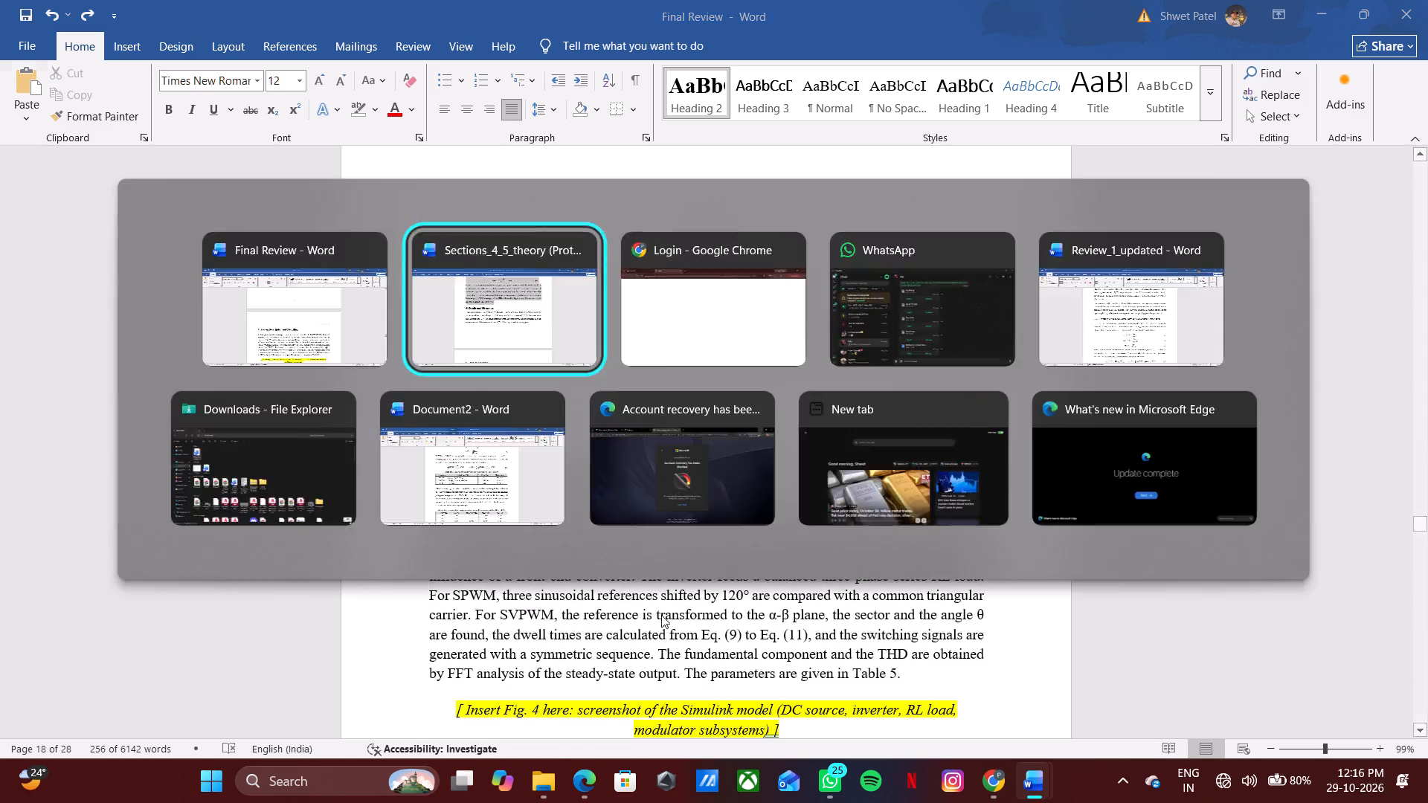
{"action": "scroll", "coordinate": [506, 369], "scroll_direction": "up", "scroll_amount": 20}
{"action": "scroll", "coordinate": [506, 369], "scroll_direction": "up", "scroll_amount": 3}
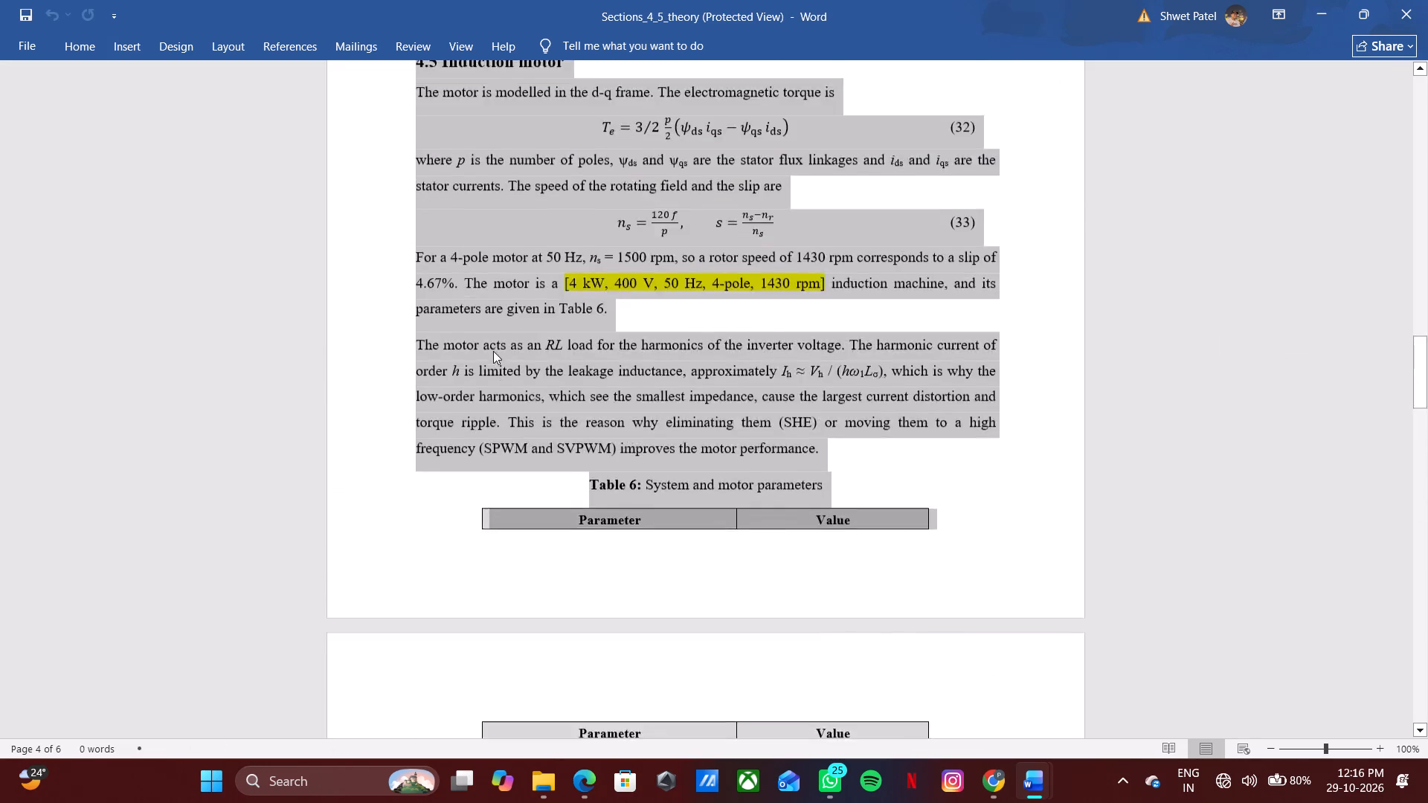
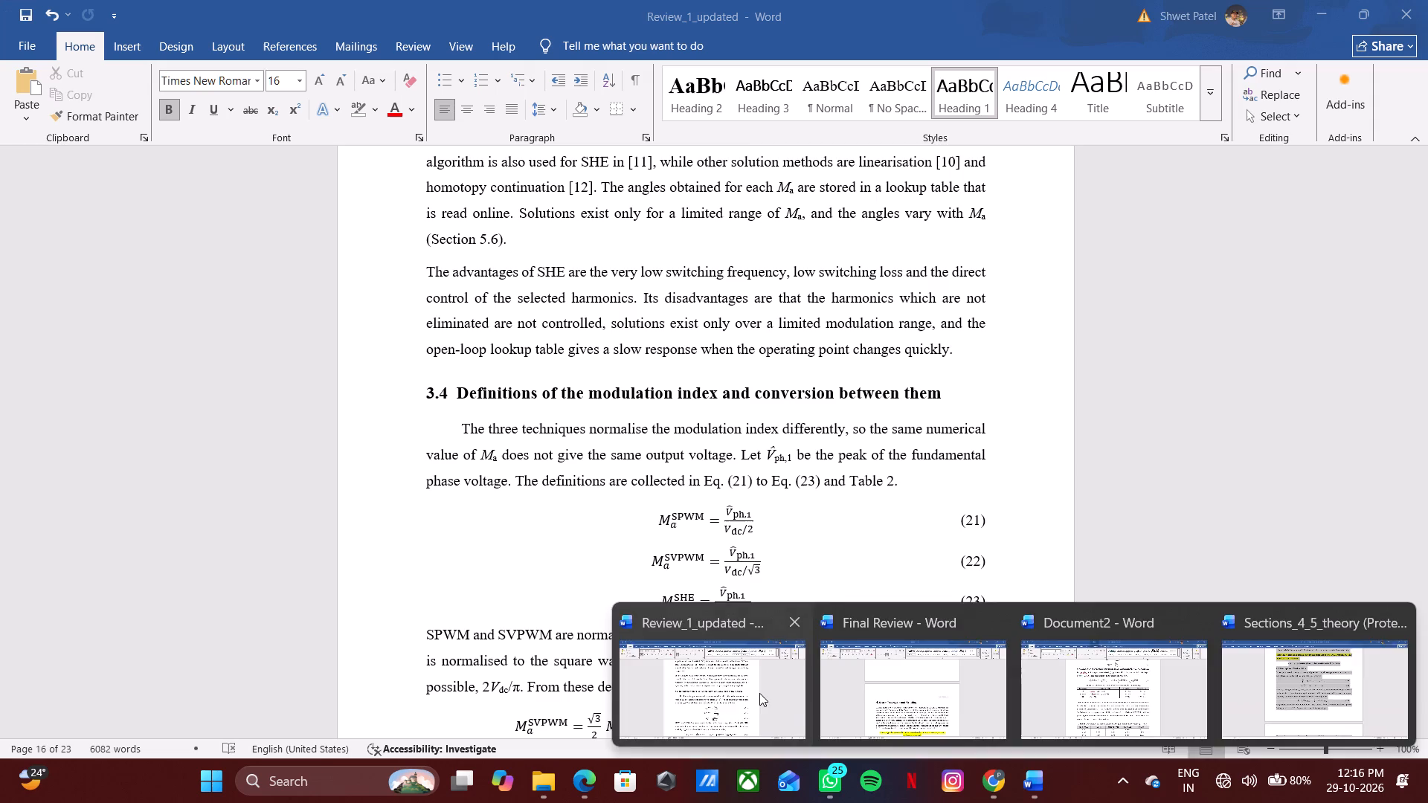
Look through sections 3 and 4 of Review_1_updated, including the section 4 heading, paragraph and Table 5 layout.
{"action": "scroll", "coordinate": [597, 477], "scroll_direction": "up", "scroll_amount": 20}
{"action": "scroll", "coordinate": [597, 477], "scroll_direction": "up", "scroll_amount": 5}
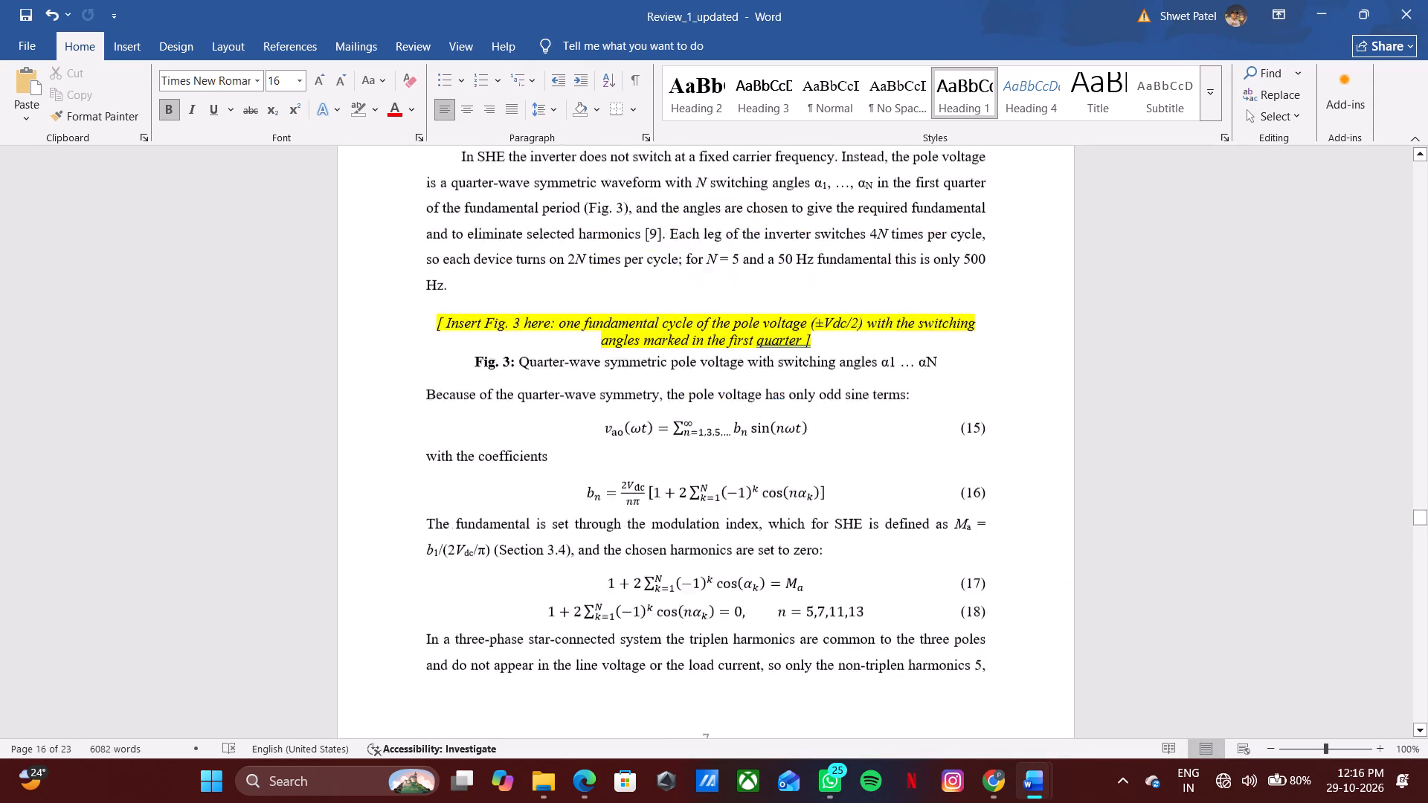
{"action": "scroll", "coordinate": [605, 509], "scroll_direction": "up", "scroll_amount": 6}
{"action": "scroll", "coordinate": [600, 517], "scroll_direction": "down", "scroll_amount": 3}
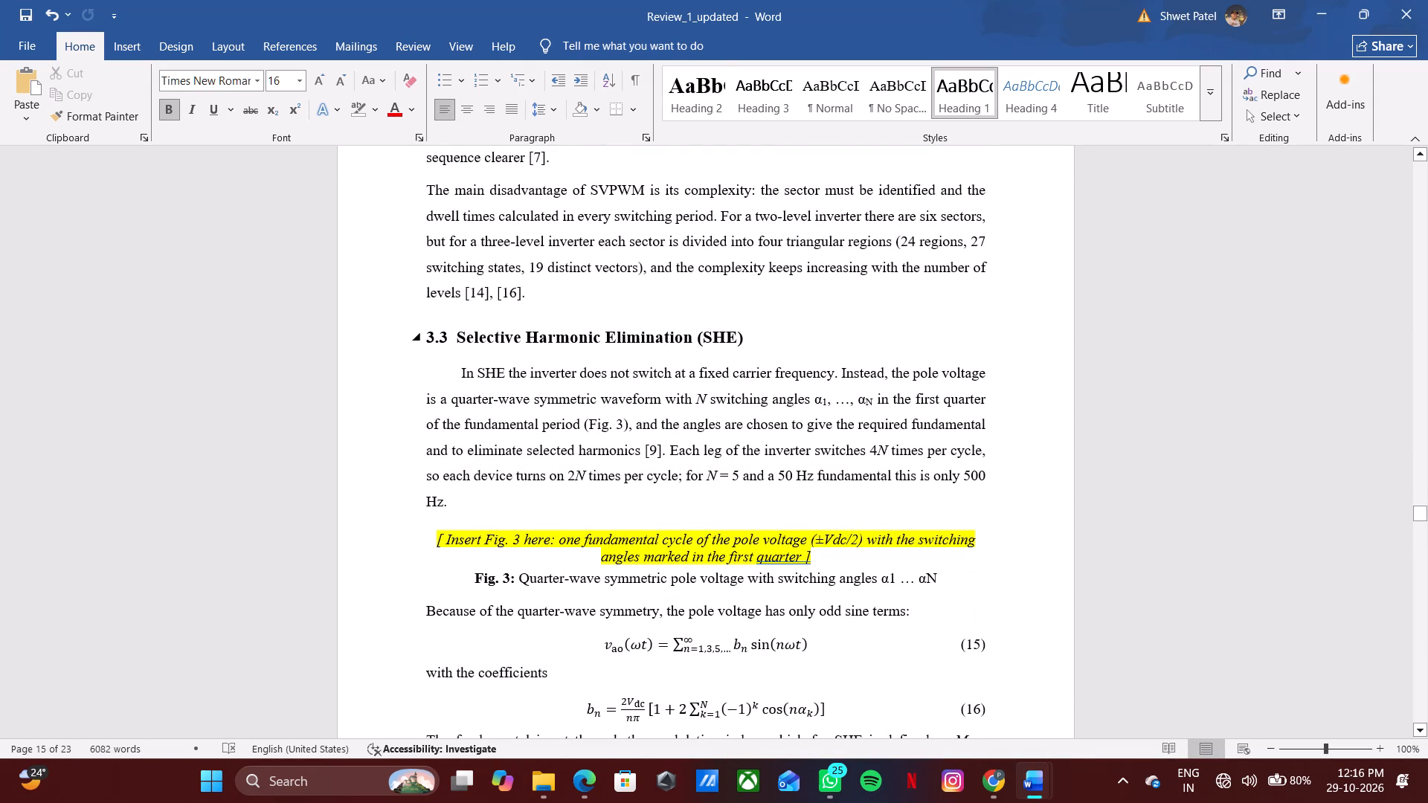
{"action": "left_click", "coordinate": [460, 363]}
{"action": "scroll", "coordinate": [460, 363], "scroll_direction": "up", "scroll_amount": 20}
{"action": "scroll", "coordinate": [460, 363], "scroll_direction": "up", "scroll_amount": 14}
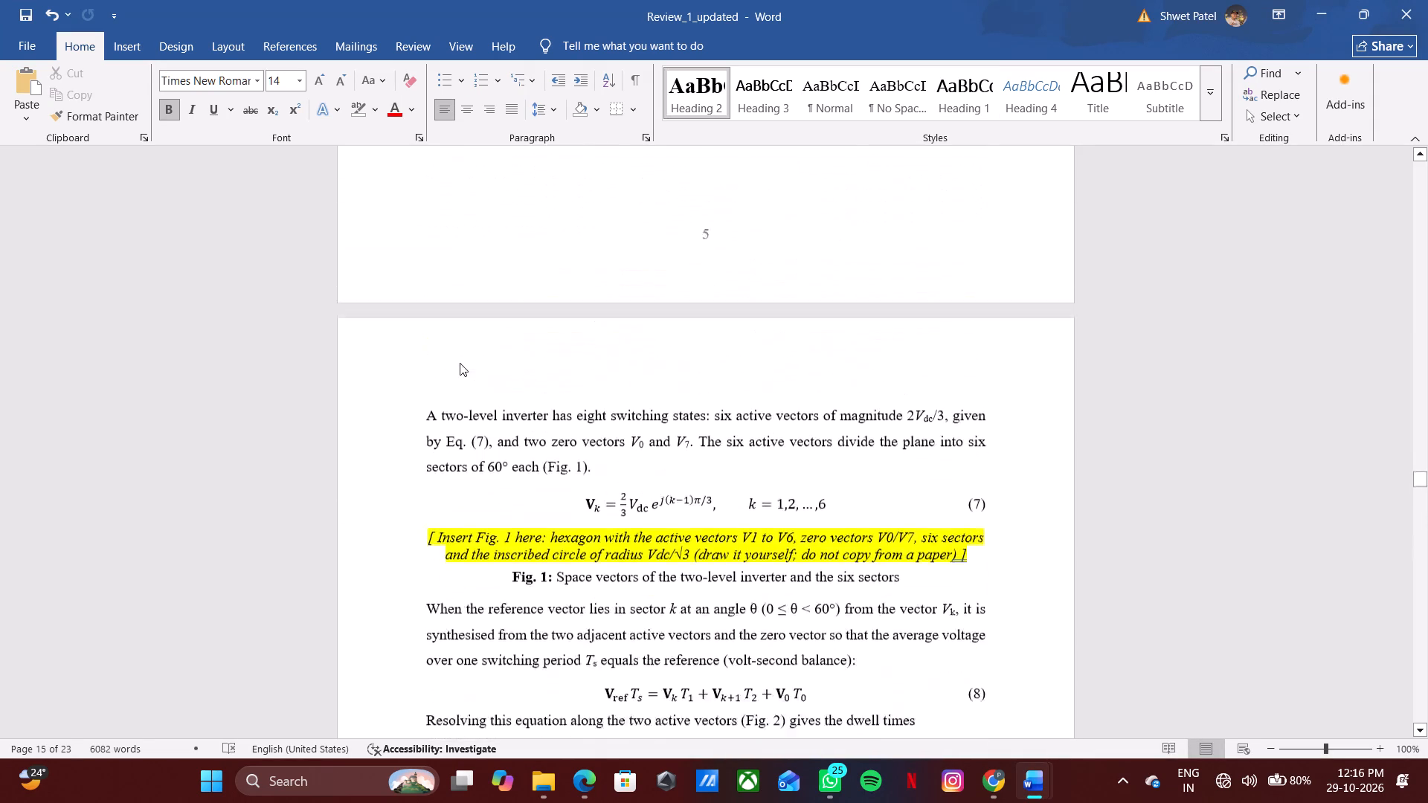
{"action": "scroll", "coordinate": [460, 363], "scroll_direction": "up", "scroll_amount": 7}
{"action": "scroll", "coordinate": [460, 363], "scroll_direction": "up", "scroll_amount": 20}
{"action": "scroll", "coordinate": [460, 363], "scroll_direction": "up", "scroll_amount": 2}
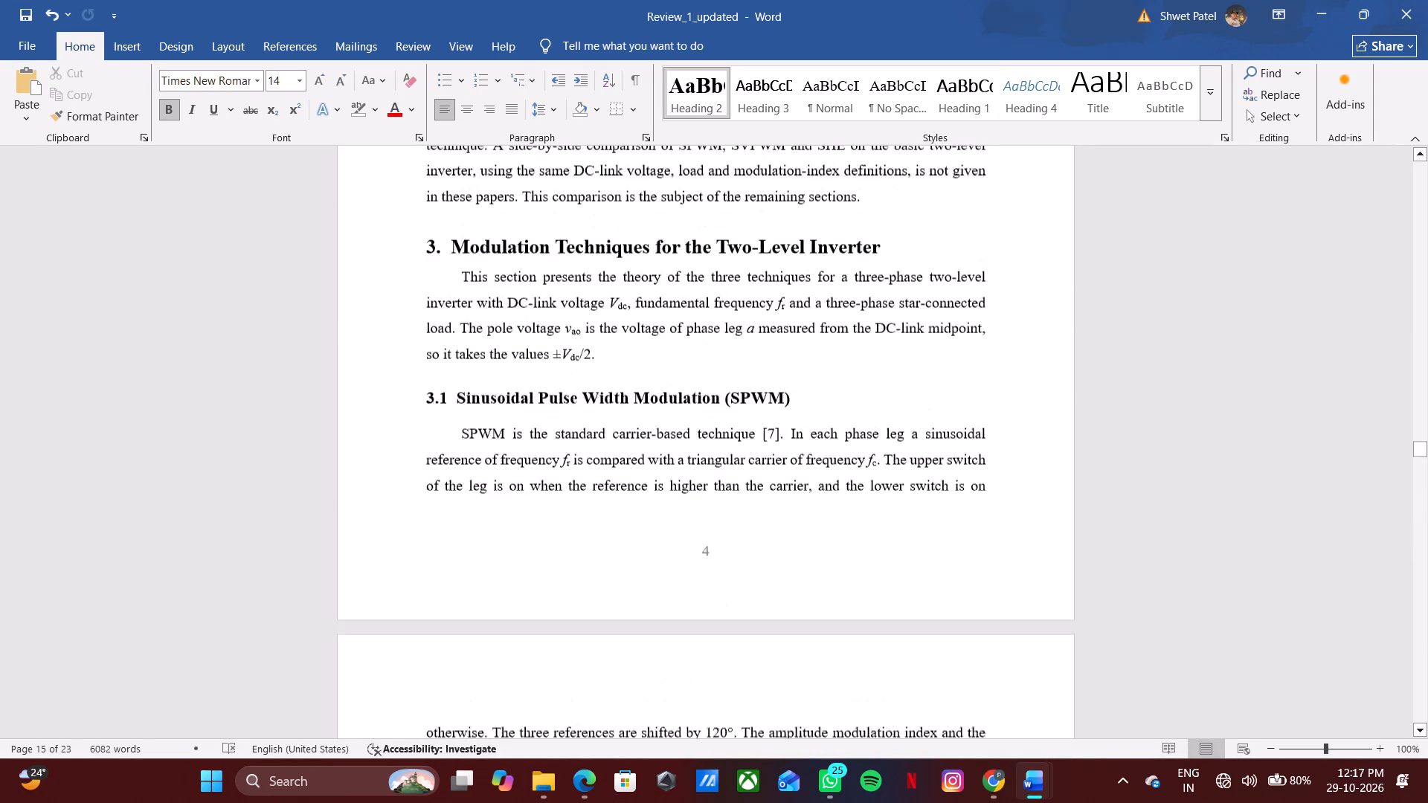
{"action": "scroll", "coordinate": [460, 363], "scroll_direction": "up", "scroll_amount": 7}
{"action": "scroll", "coordinate": [460, 363], "scroll_direction": "down", "scroll_amount": 20}
{"action": "scroll", "coordinate": [460, 363], "scroll_direction": "down", "scroll_amount": 13}
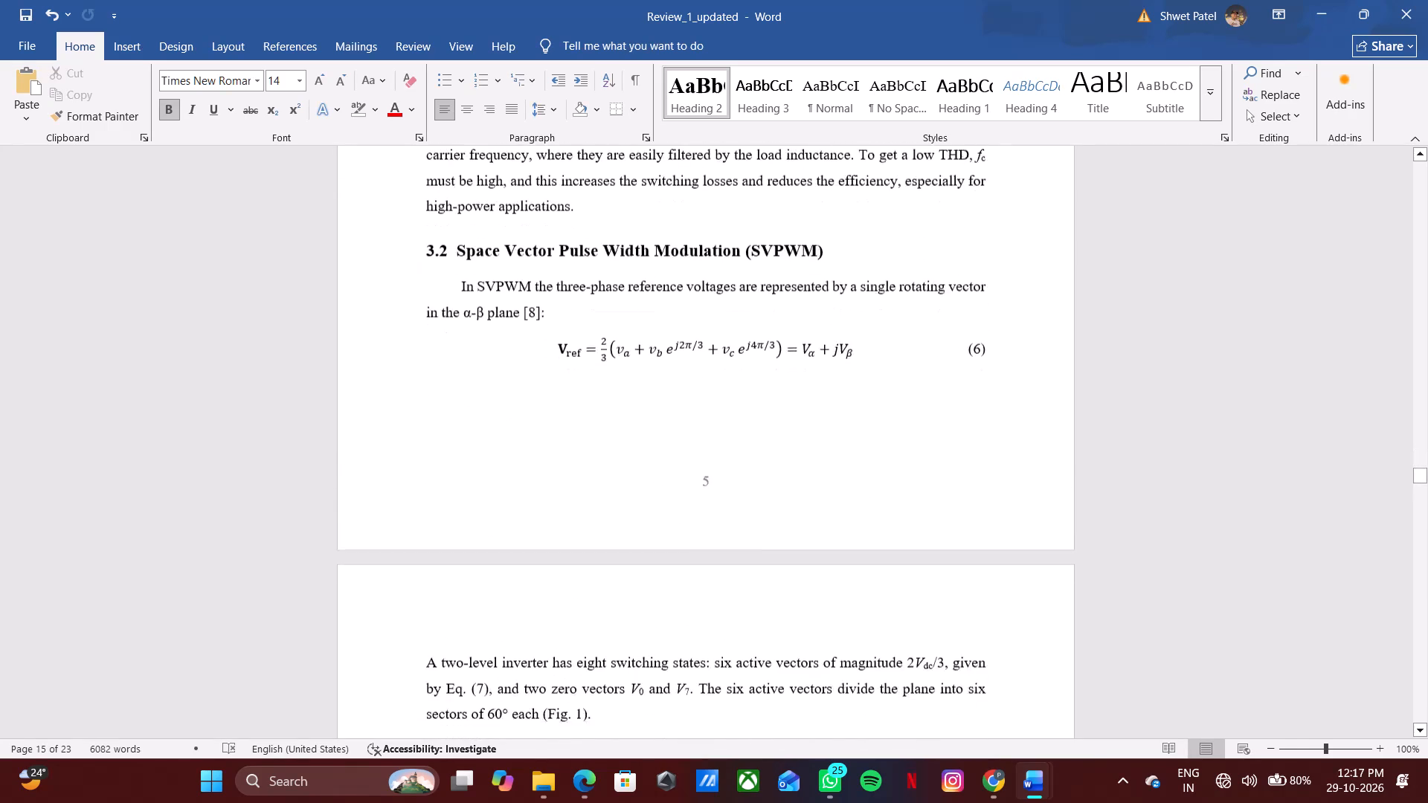
{"action": "scroll", "coordinate": [521, 300], "scroll_direction": "down", "scroll_amount": 20}
{"action": "scroll", "coordinate": [521, 300], "scroll_direction": "down", "scroll_amount": 18}
{"action": "scroll", "coordinate": [608, 406], "scroll_direction": "down", "scroll_amount": 3}
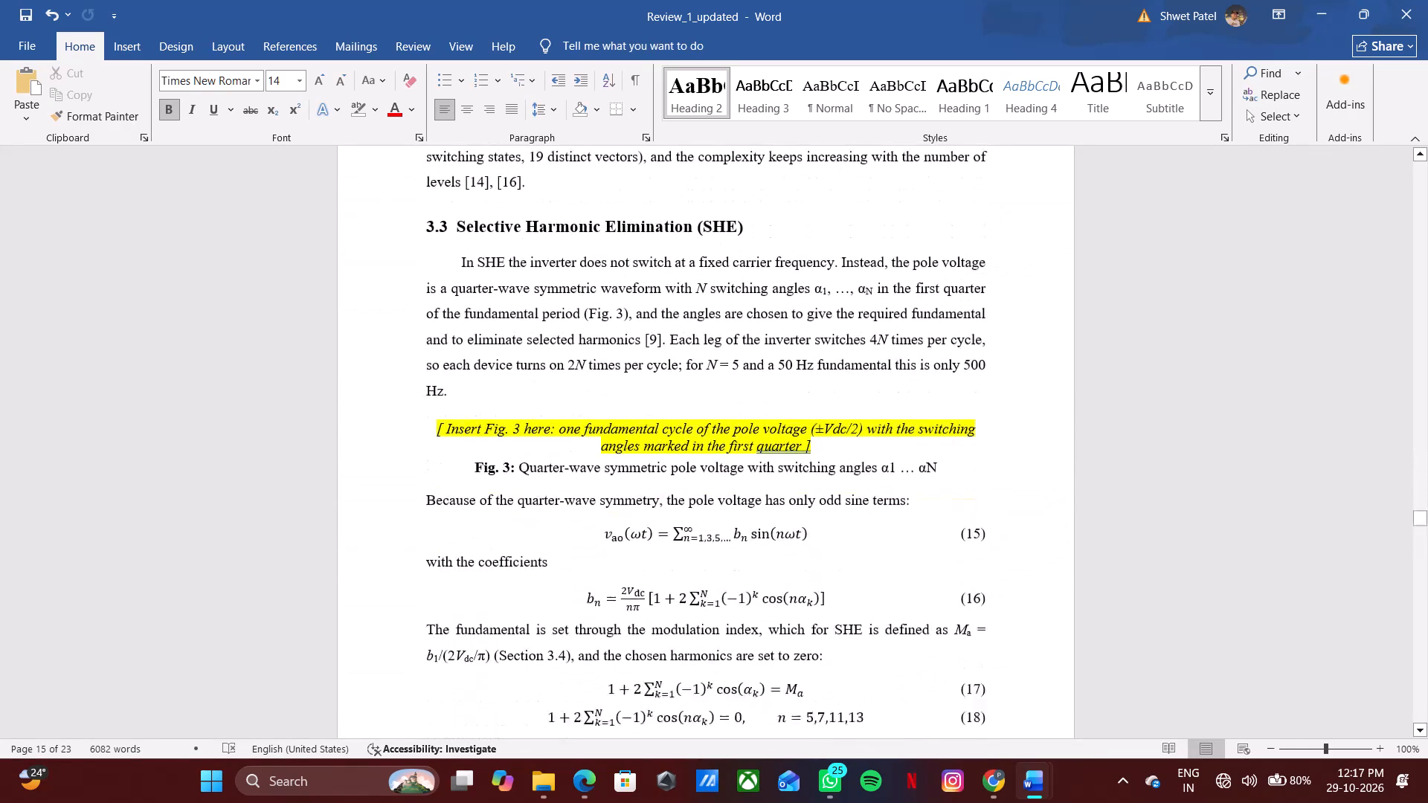
{"action": "scroll", "coordinate": [609, 410], "scroll_direction": "down", "scroll_amount": 20}
{"action": "scroll", "coordinate": [609, 410], "scroll_direction": "down", "scroll_amount": 14}
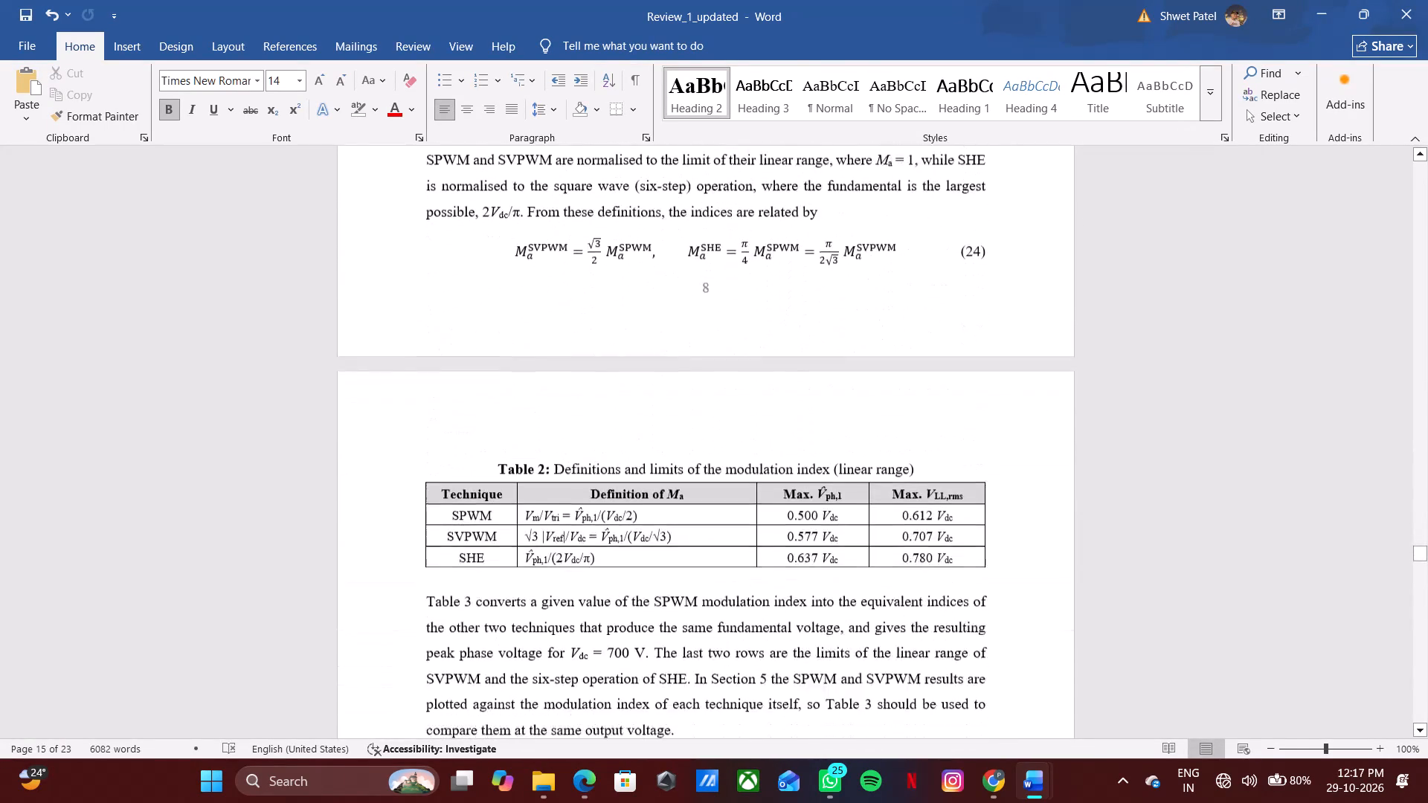
{"action": "scroll", "coordinate": [651, 432], "scroll_direction": "down", "scroll_amount": 17}
{"action": "scroll", "coordinate": [669, 454], "scroll_direction": "down", "scroll_amount": 12}
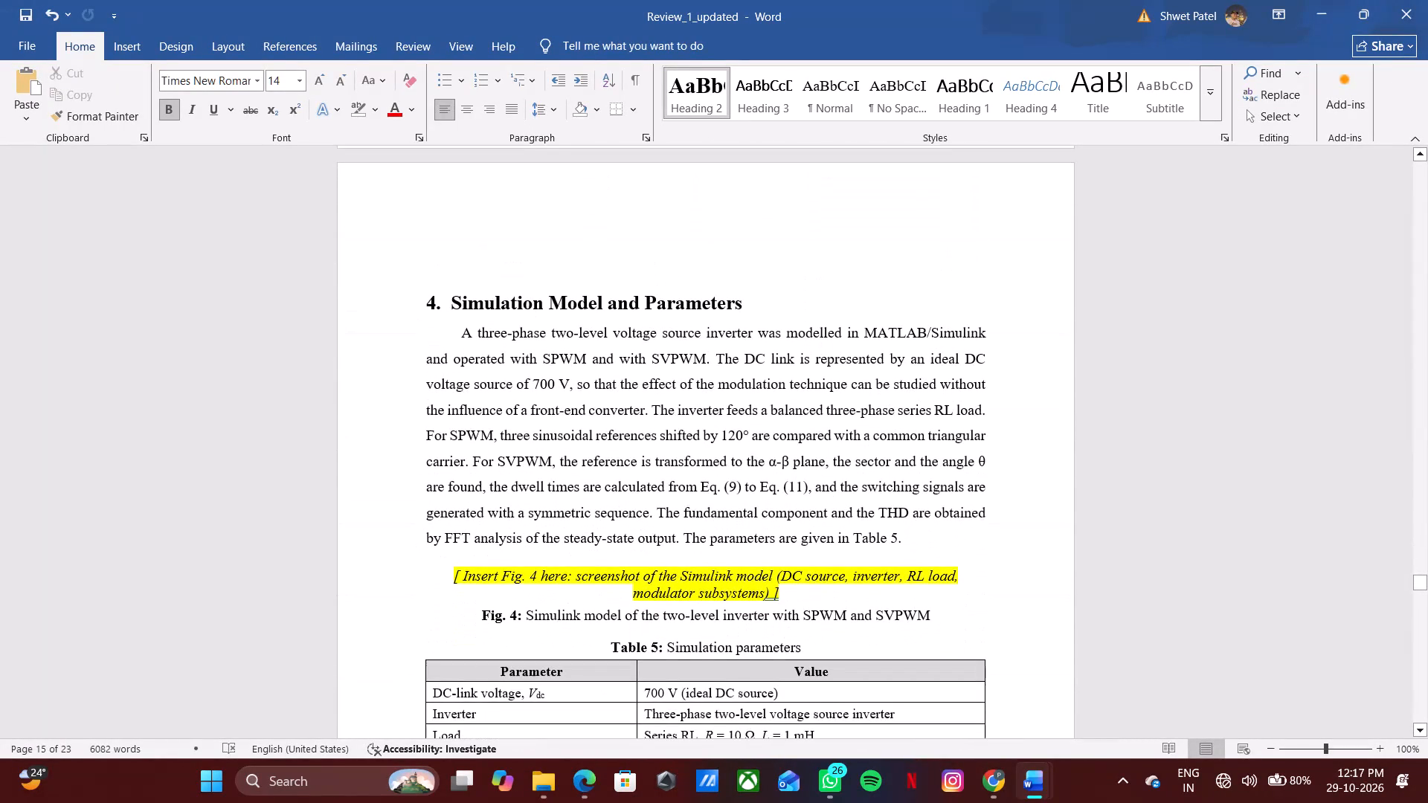
{"action": "scroll", "coordinate": [874, 555], "scroll_direction": "down", "scroll_amount": 4}
{"action": "scroll", "coordinate": [874, 555], "scroll_direction": "up", "scroll_amount": 1}
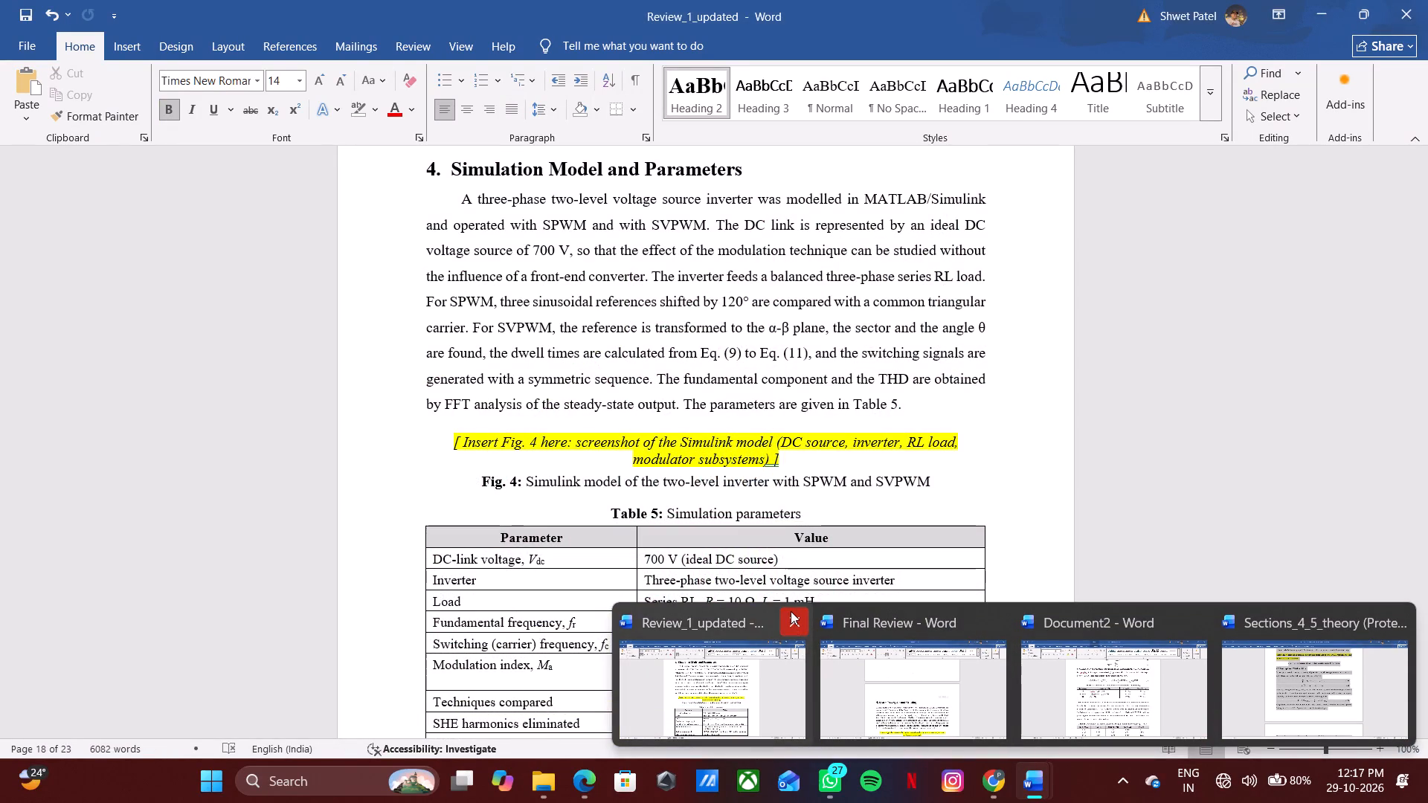
Close the Review_1_updated document, saving it to the OneDrive Documents folder, and return to Sections_4_5_theory.
{"action": "left_click", "coordinate": [791, 611]}
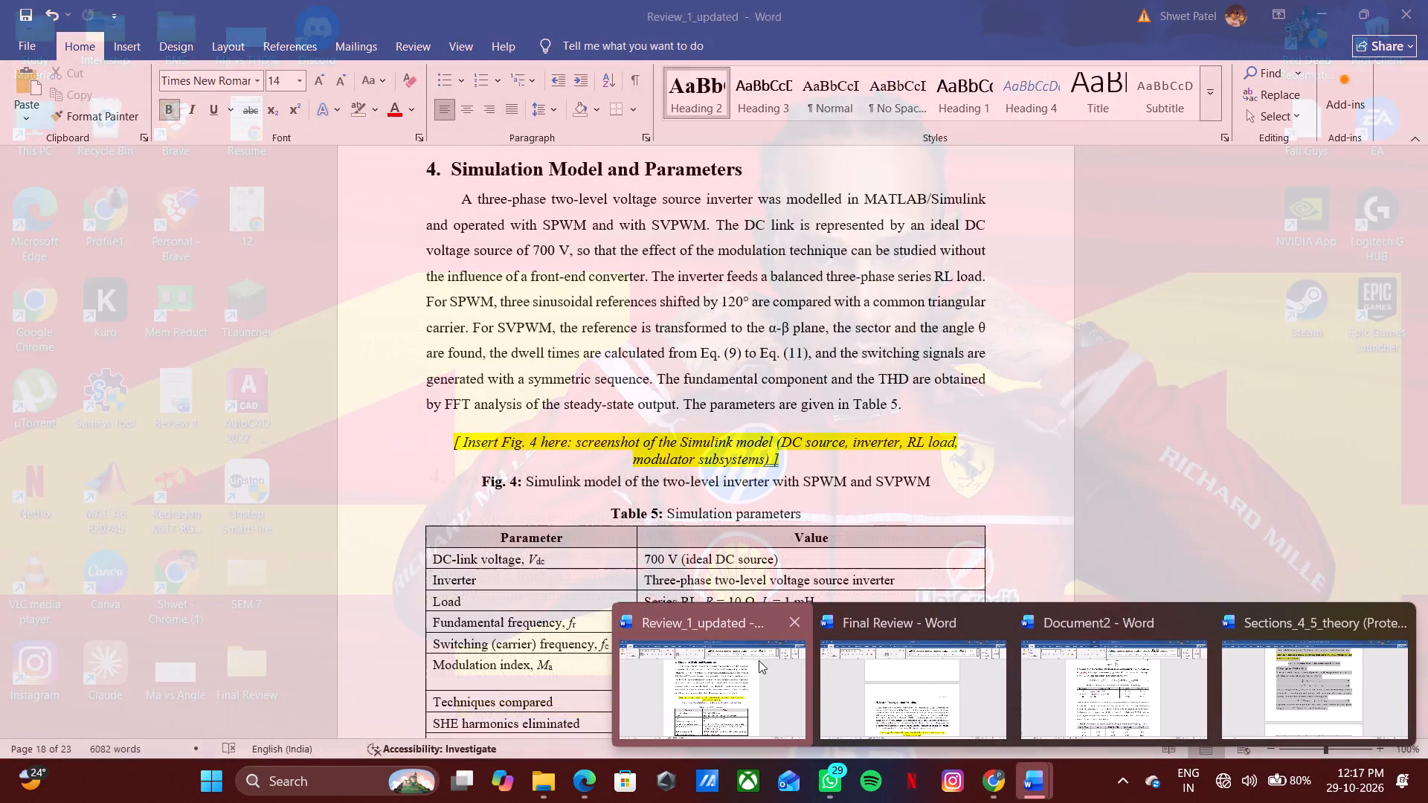
{"action": "left_click", "coordinate": [710, 704]}
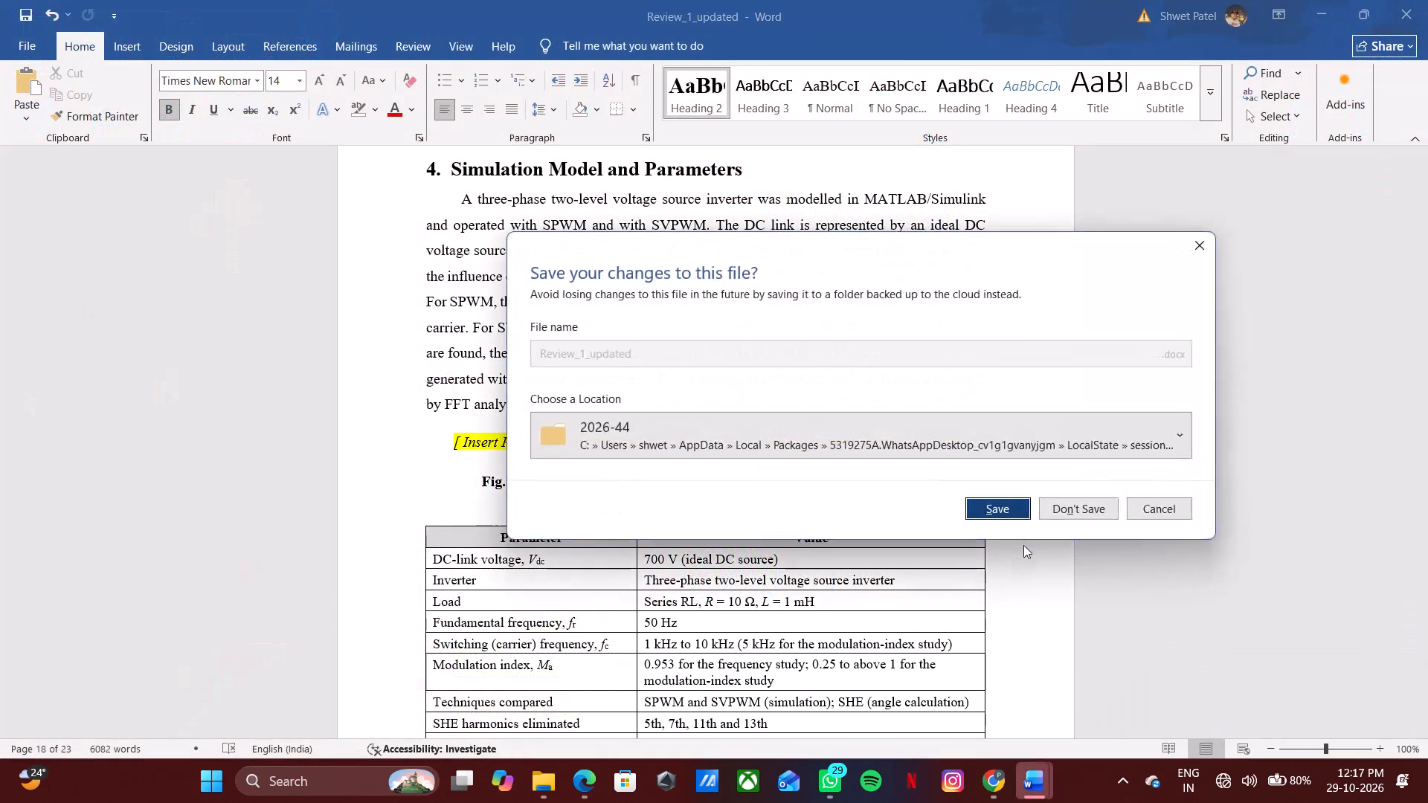
{"action": "left_click", "coordinate": [1164, 420]}
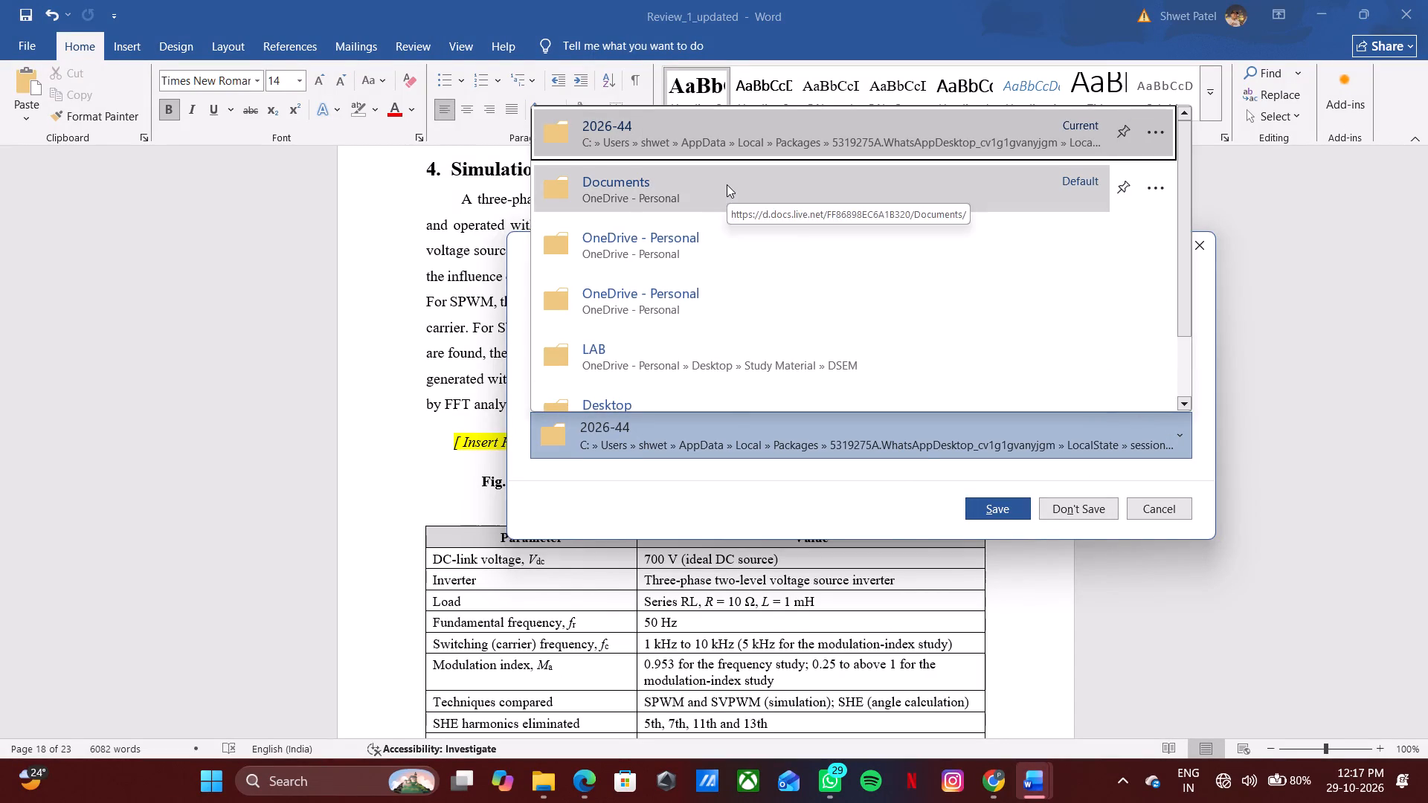
{"action": "left_click", "coordinate": [727, 184]}
{"action": "left_click", "coordinate": [721, 532]}
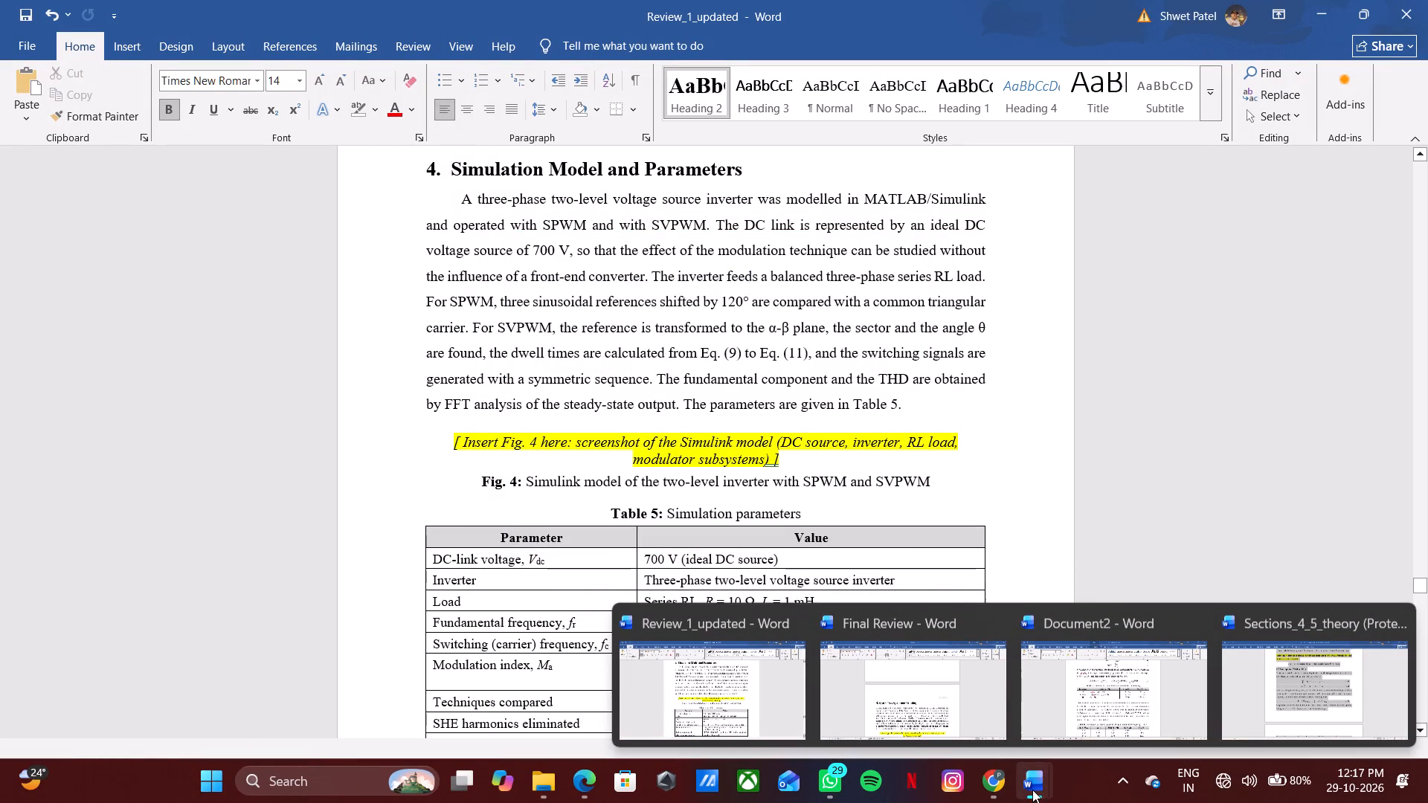
{"action": "left_click", "coordinate": [1298, 648]}
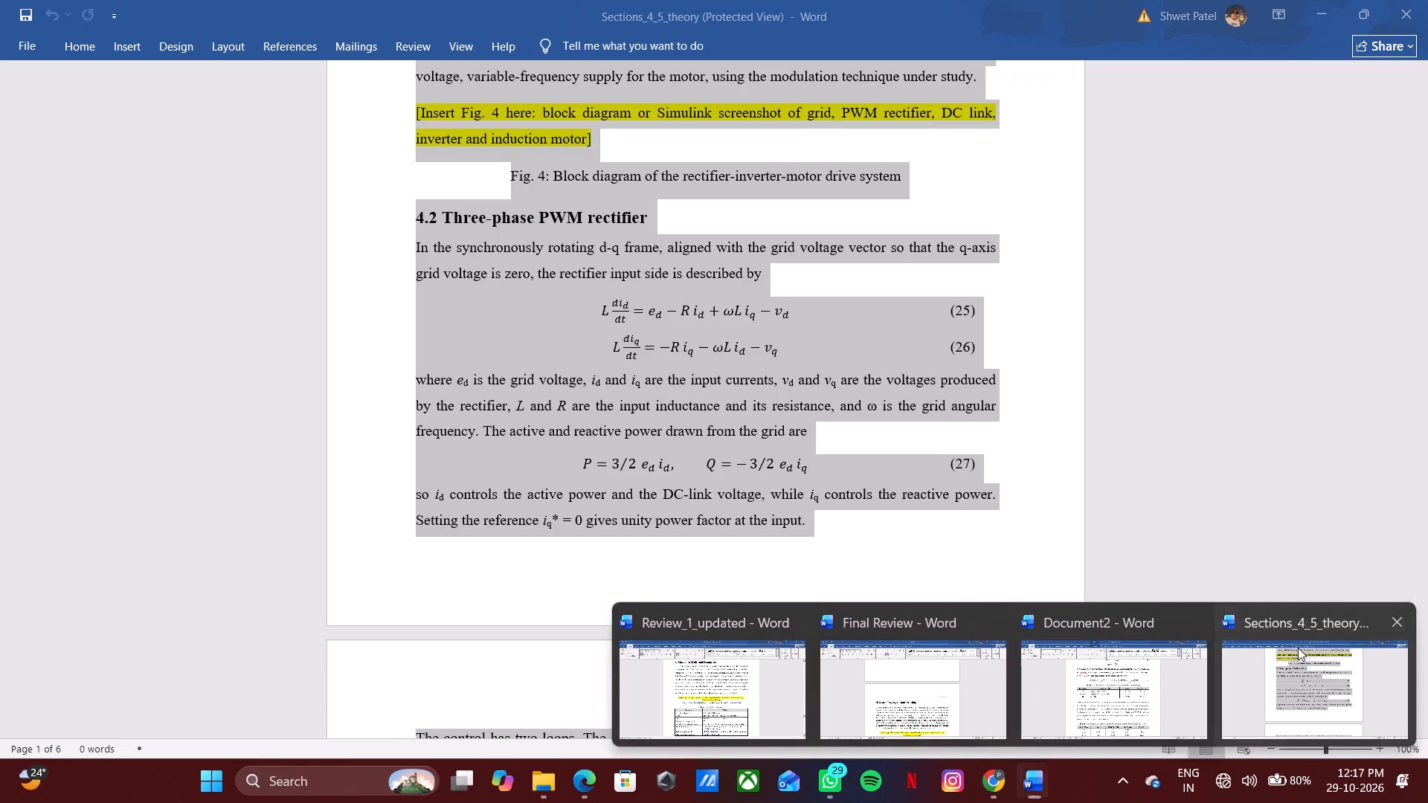
{"action": "scroll", "coordinate": [760, 465], "scroll_direction": "up", "scroll_amount": 6}
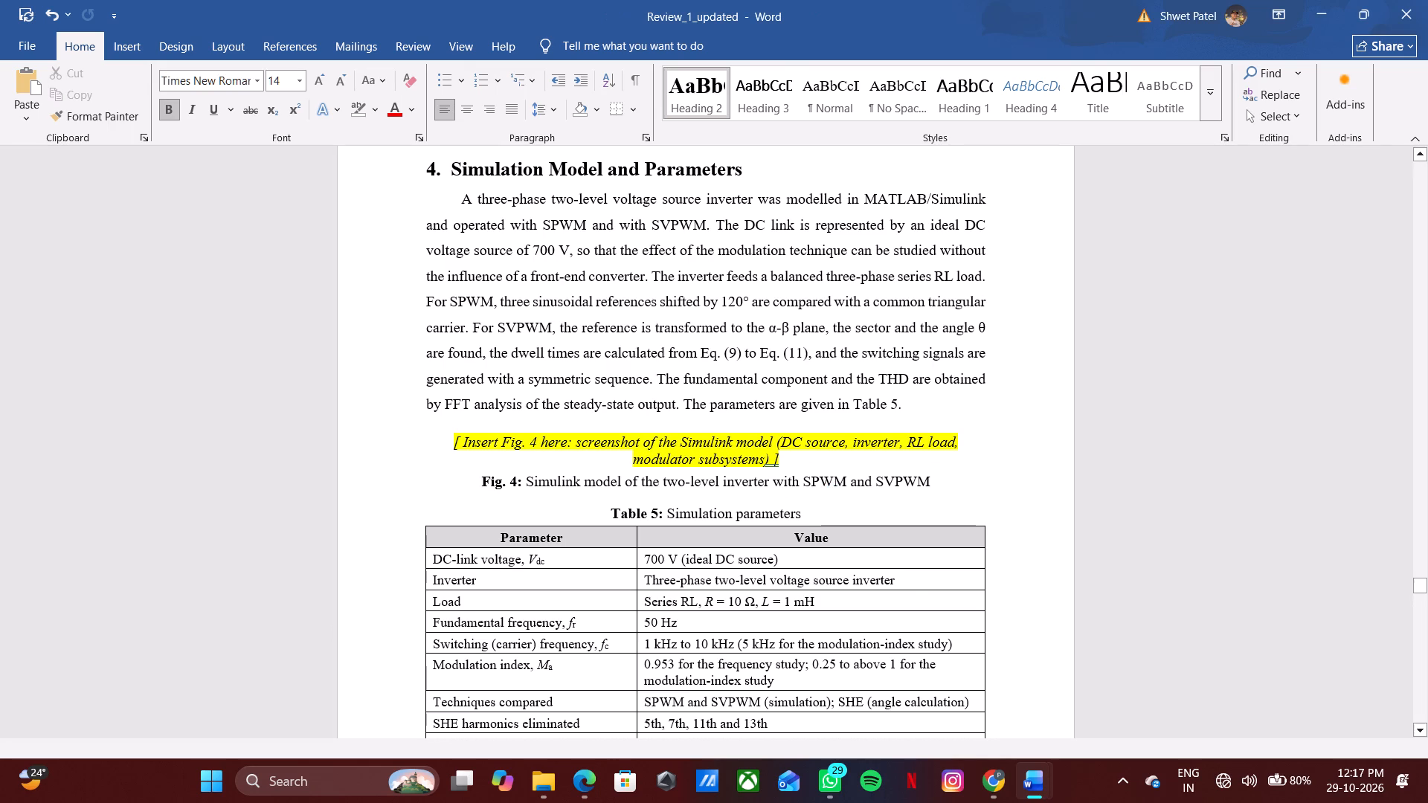
{"action": "scroll", "coordinate": [771, 474], "scroll_direction": "up", "scroll_amount": 3}
{"action": "scroll", "coordinate": [583, 422], "scroll_direction": "up", "scroll_amount": 3}
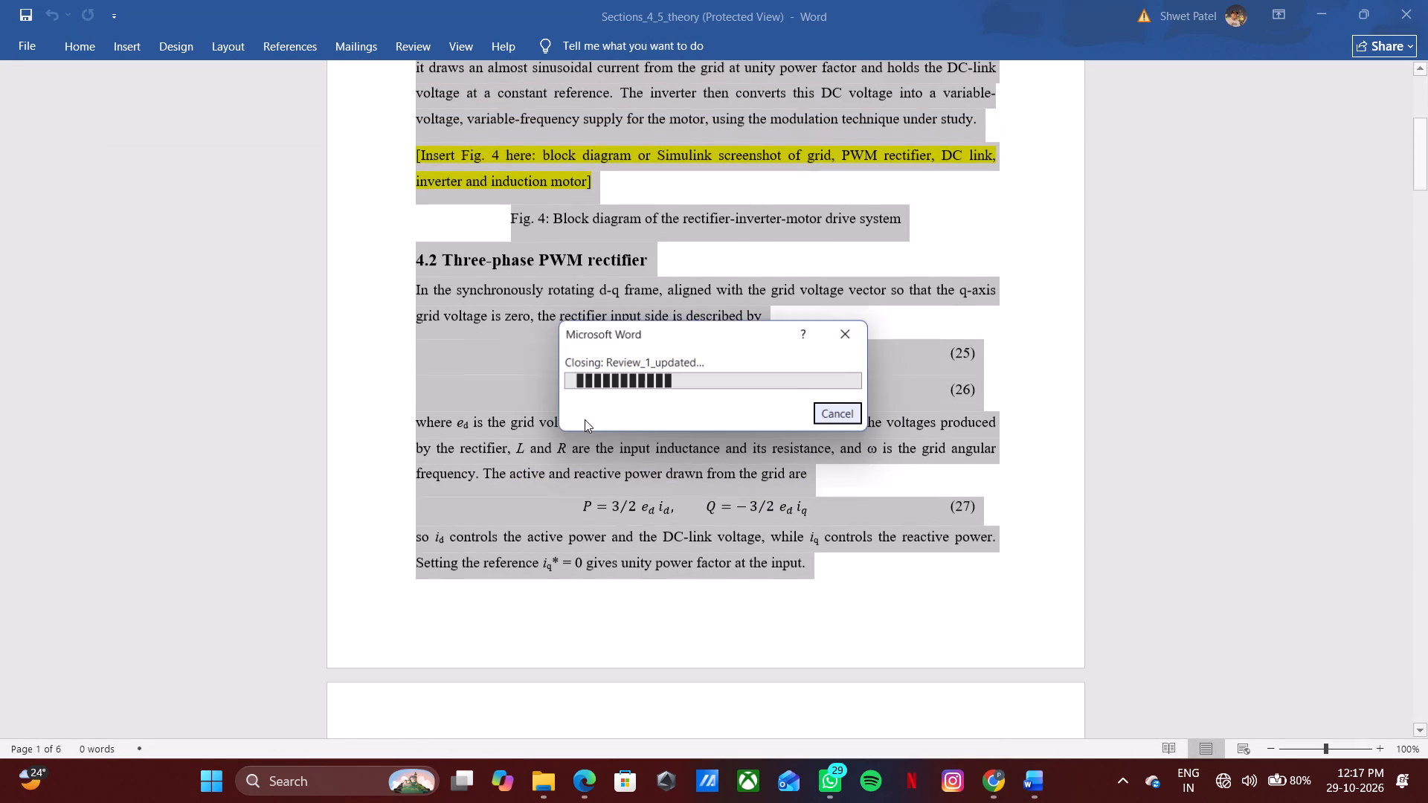
{"action": "scroll", "coordinate": [585, 419], "scroll_direction": "up", "scroll_amount": 2}
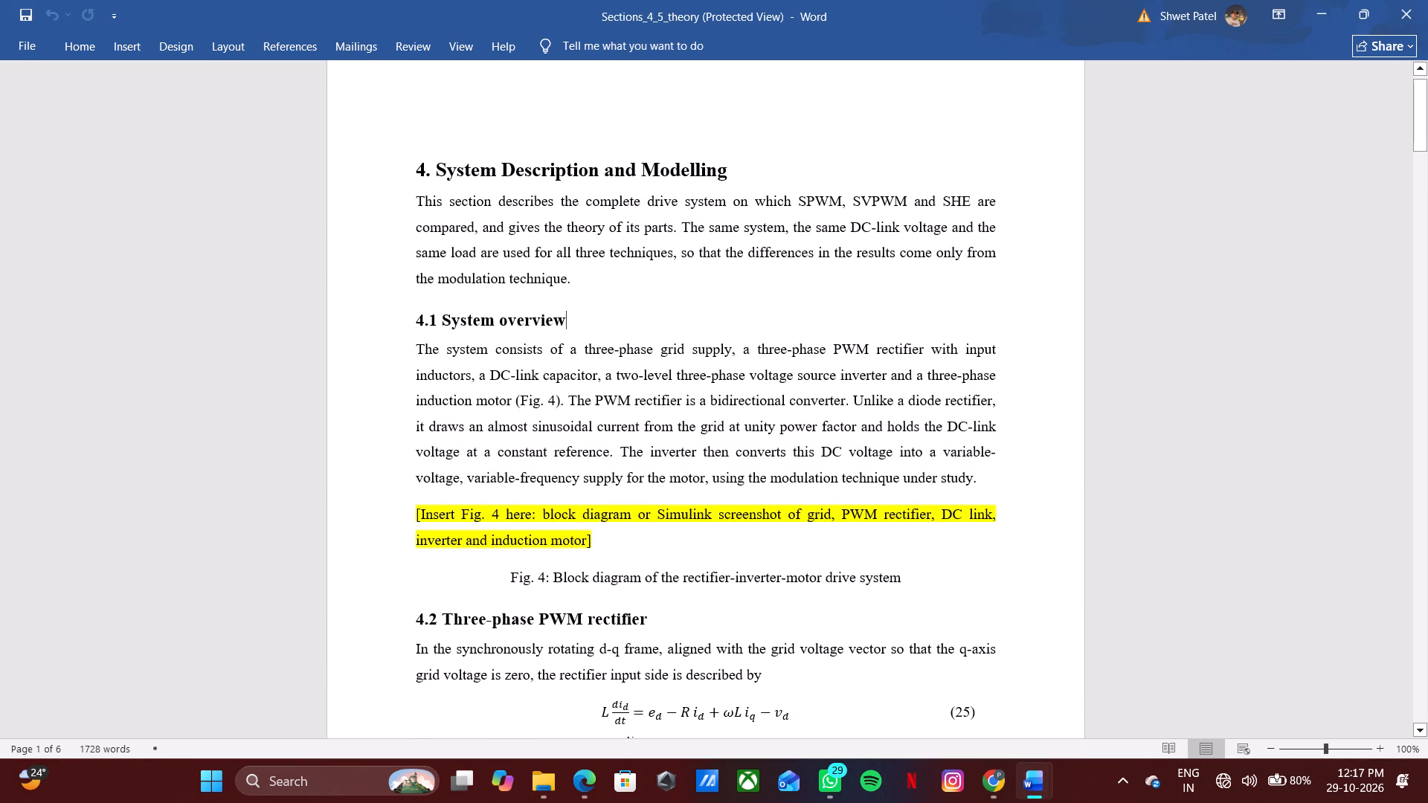
{"action": "left_click_drag", "start_coordinate": [419, 194], "coordinate": [528, 257]}
{"action": "left_click", "coordinate": [100, 48]}
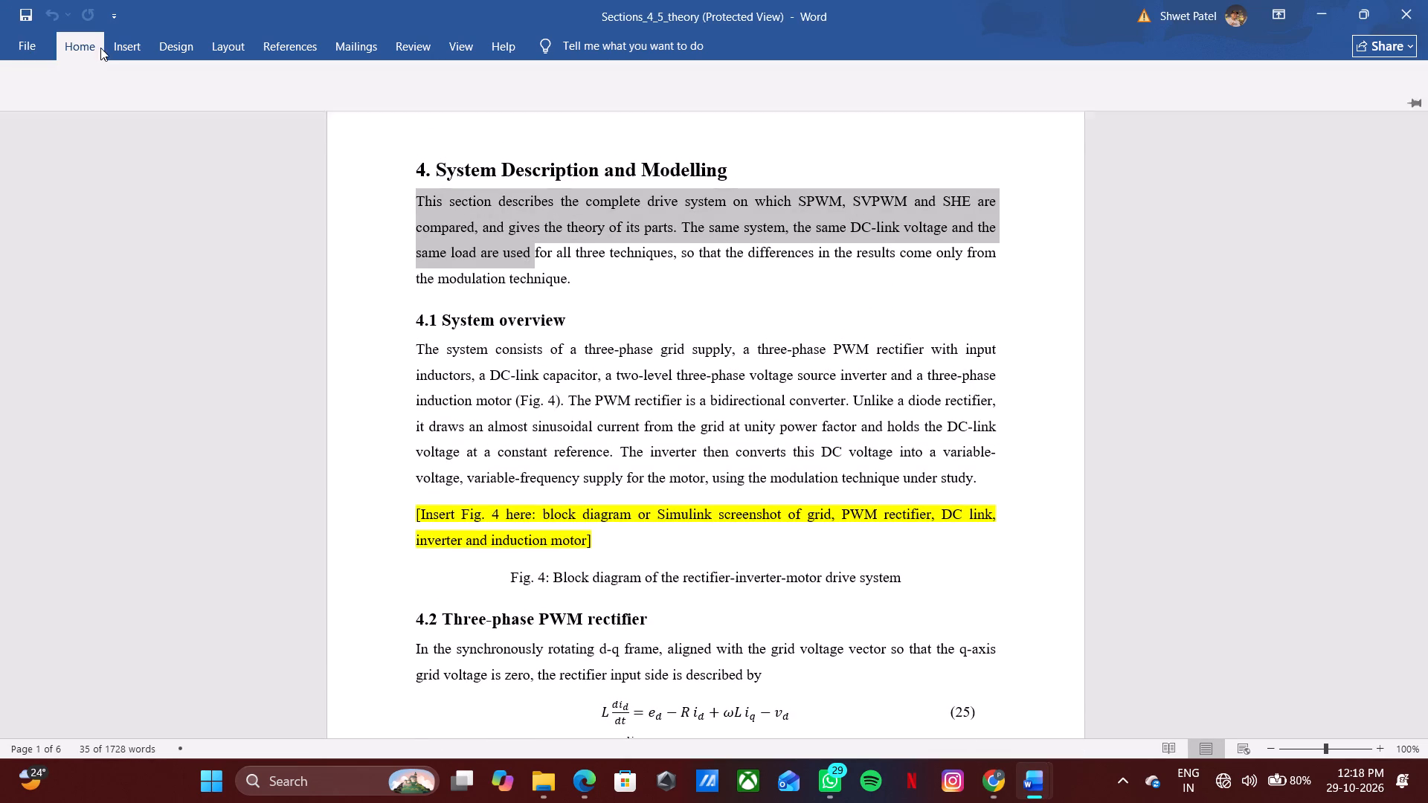
{"action": "left_click", "coordinate": [581, 292]}
{"action": "left_click_drag", "start_coordinate": [588, 286], "coordinate": [559, 276]}
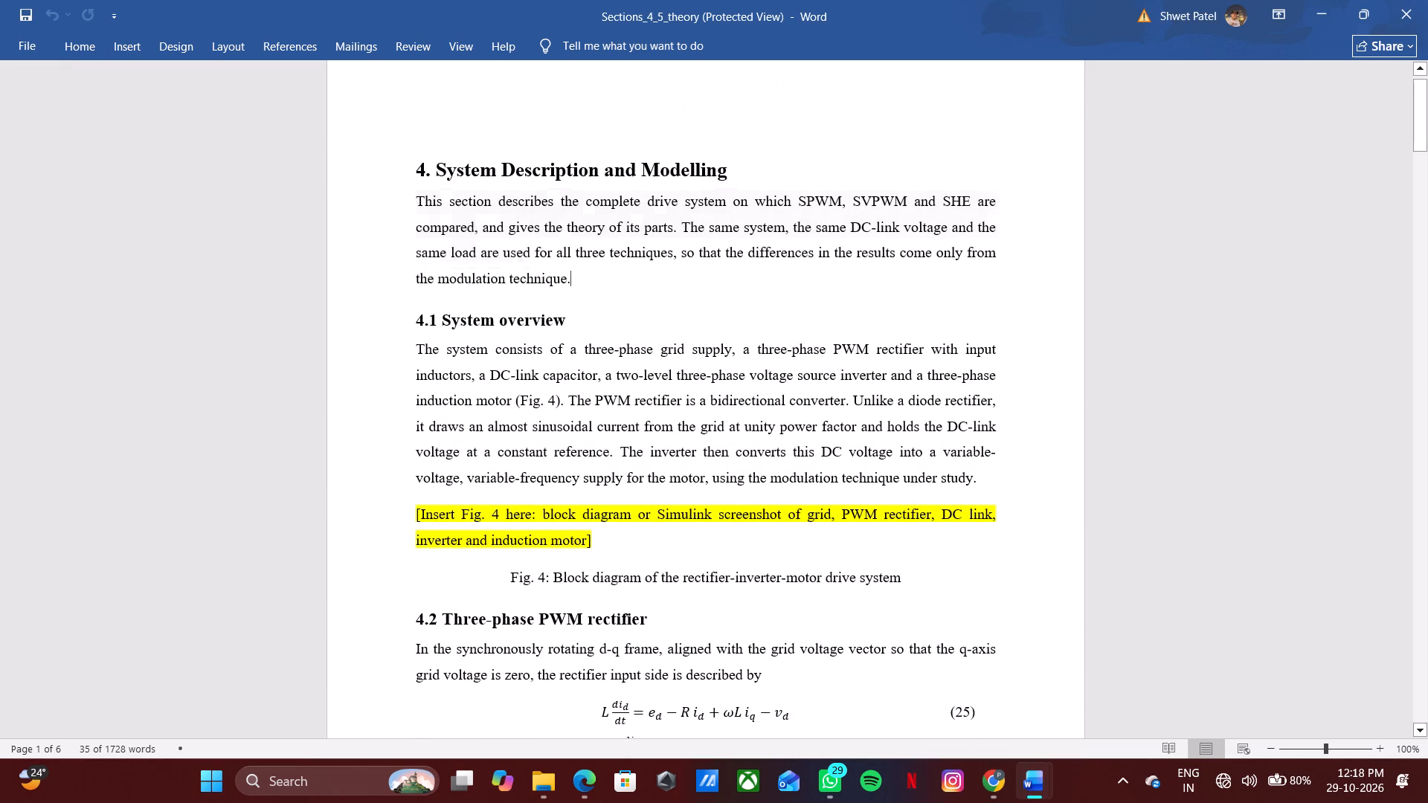
{"action": "left_click_drag", "start_coordinate": [559, 276], "coordinate": [422, 207]}
{"action": "key", "text": "ctrl+c"}
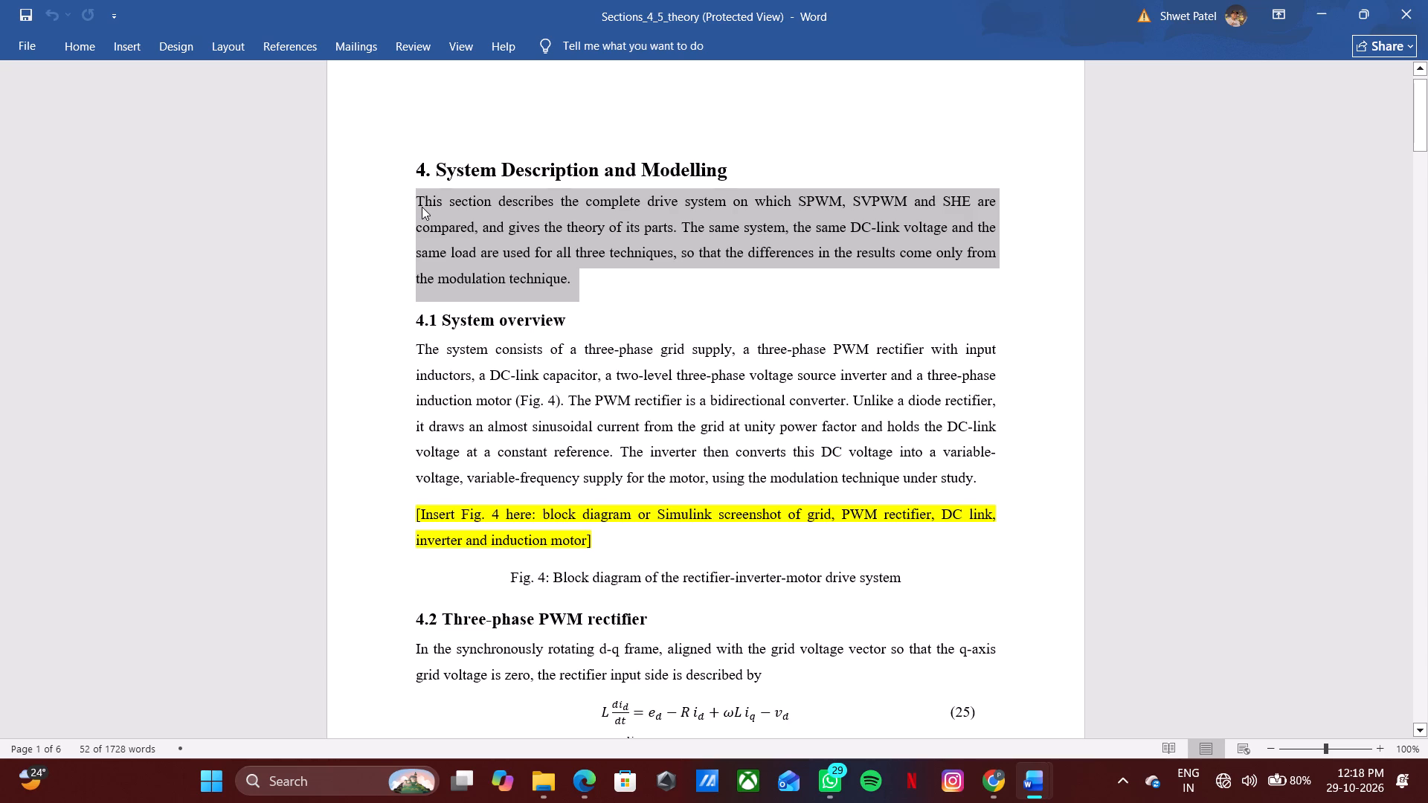
Switch to Final Review and replace the first paragraph under the section 4 heading with the copied introductory paragraph.
{"action": "key", "text": "alt+Tab"}
{"action": "key", "text": "alt+Tab"}
{"action": "scroll", "coordinate": [637, 395], "scroll_direction": "down", "scroll_amount": 1}
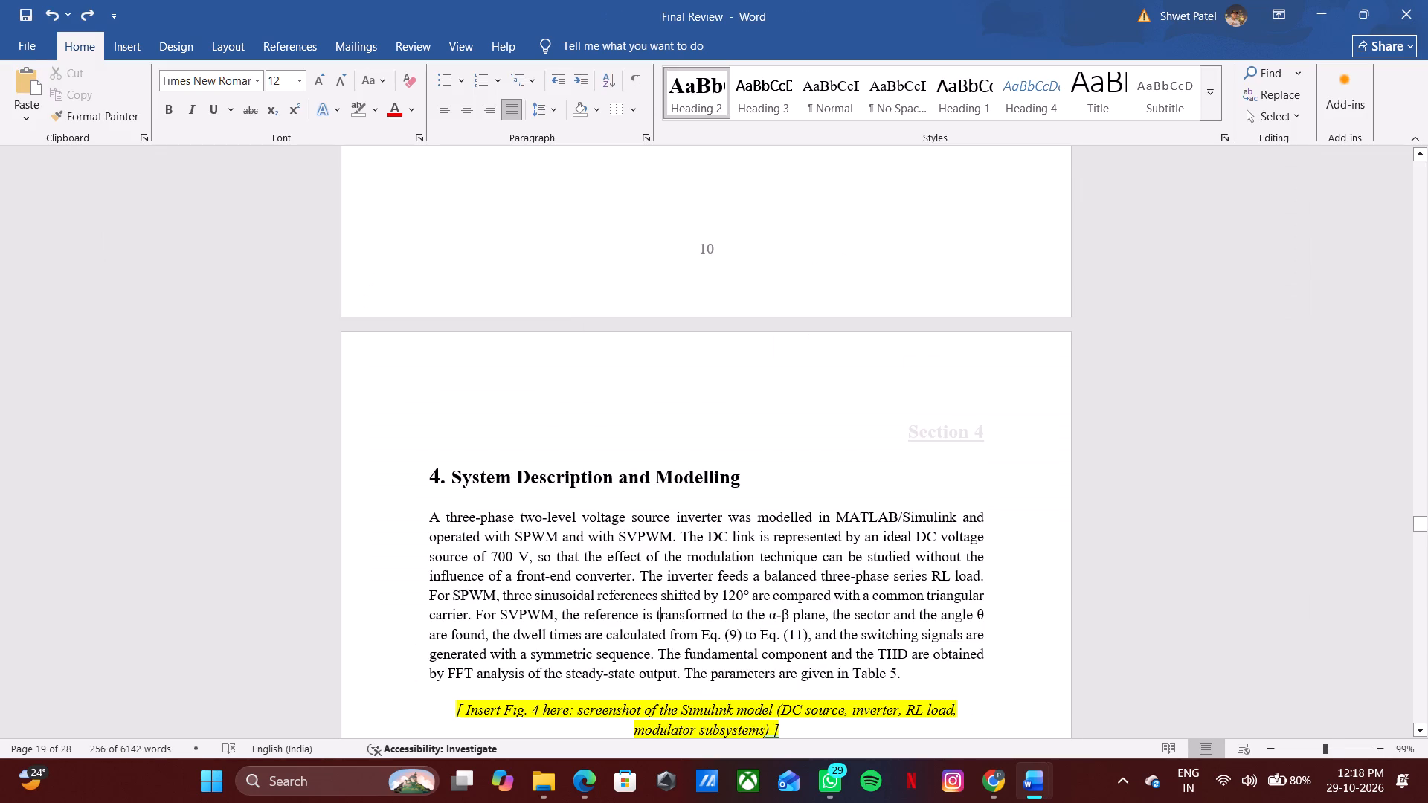
{"action": "scroll", "coordinate": [636, 399], "scroll_direction": "down", "scroll_amount": 3}
{"action": "left_click_drag", "start_coordinate": [927, 508], "coordinate": [370, 382]}
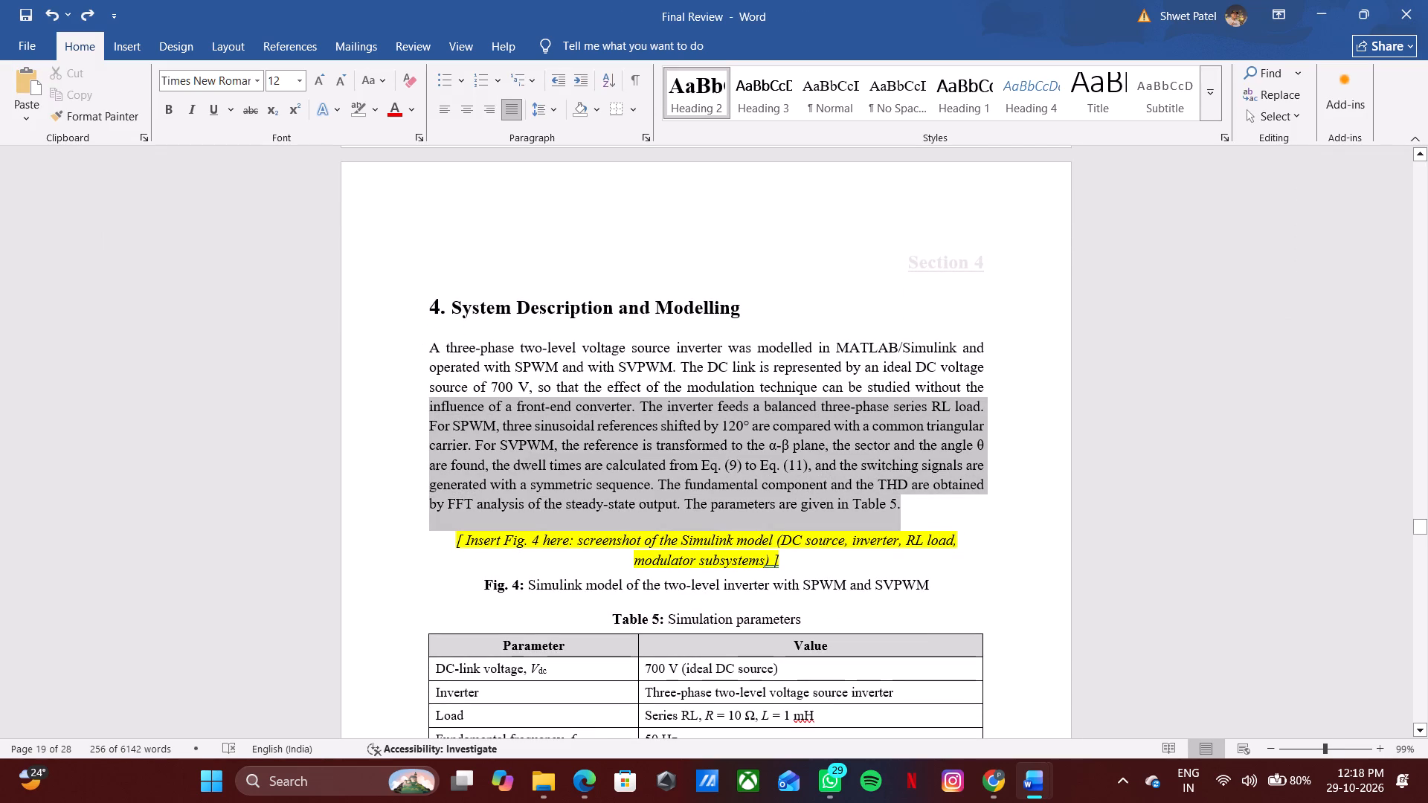
{"action": "left_click_drag", "start_coordinate": [370, 382], "coordinate": [432, 355]}
{"action": "key", "text": "ctrl+v"}
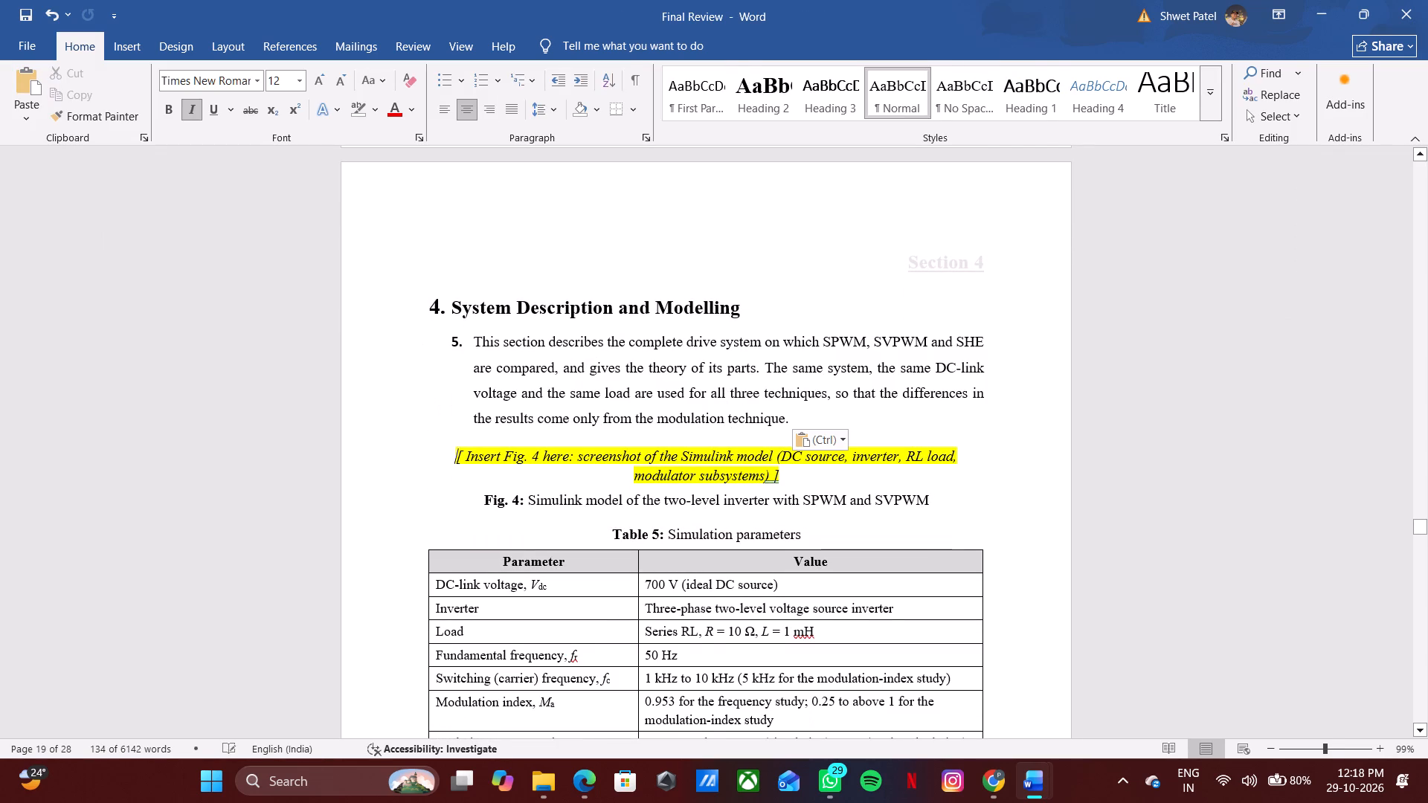
Show the formatting marks and remove the list number and indent from the pasted introductory paragraph.
{"action": "left_click", "coordinate": [634, 80]}
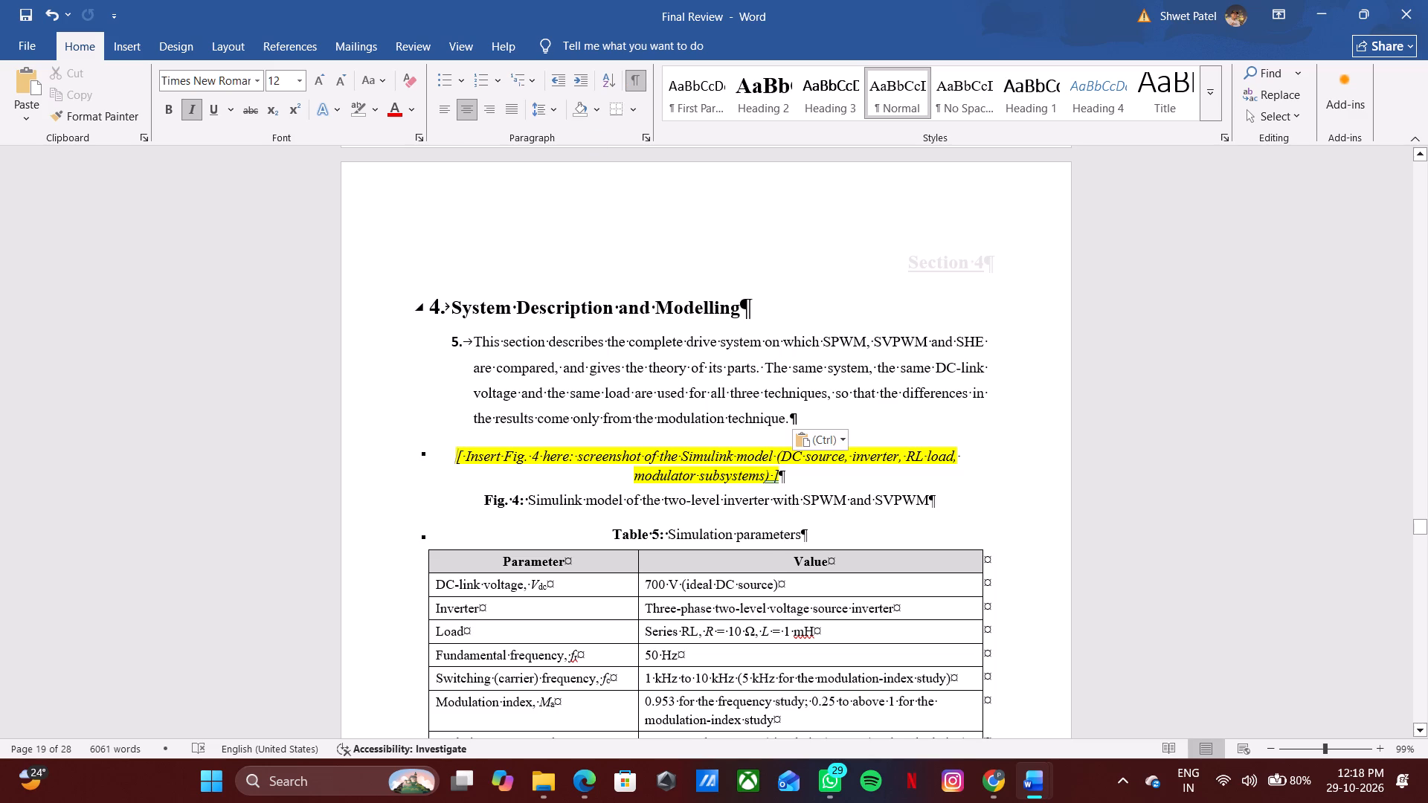
{"action": "left_click", "coordinate": [472, 338]}
{"action": "key", "text": "BackSpace"}
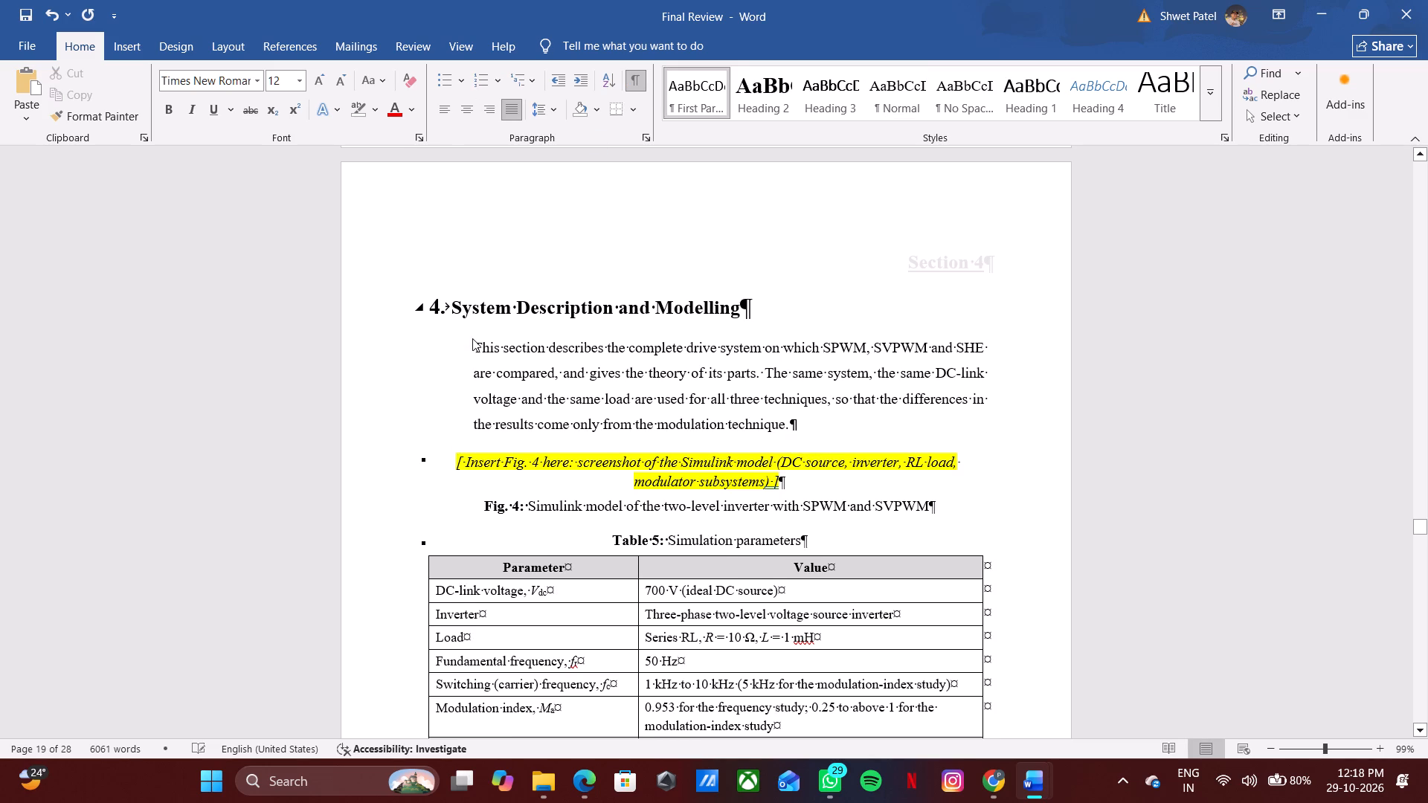
{"action": "key", "text": "BackSpace"}
Check the layout and spacing around section 4, including the preceding pages with section 3.5 and Table 4.
{"action": "scroll", "coordinate": [472, 338], "scroll_direction": "down", "scroll_amount": 4}
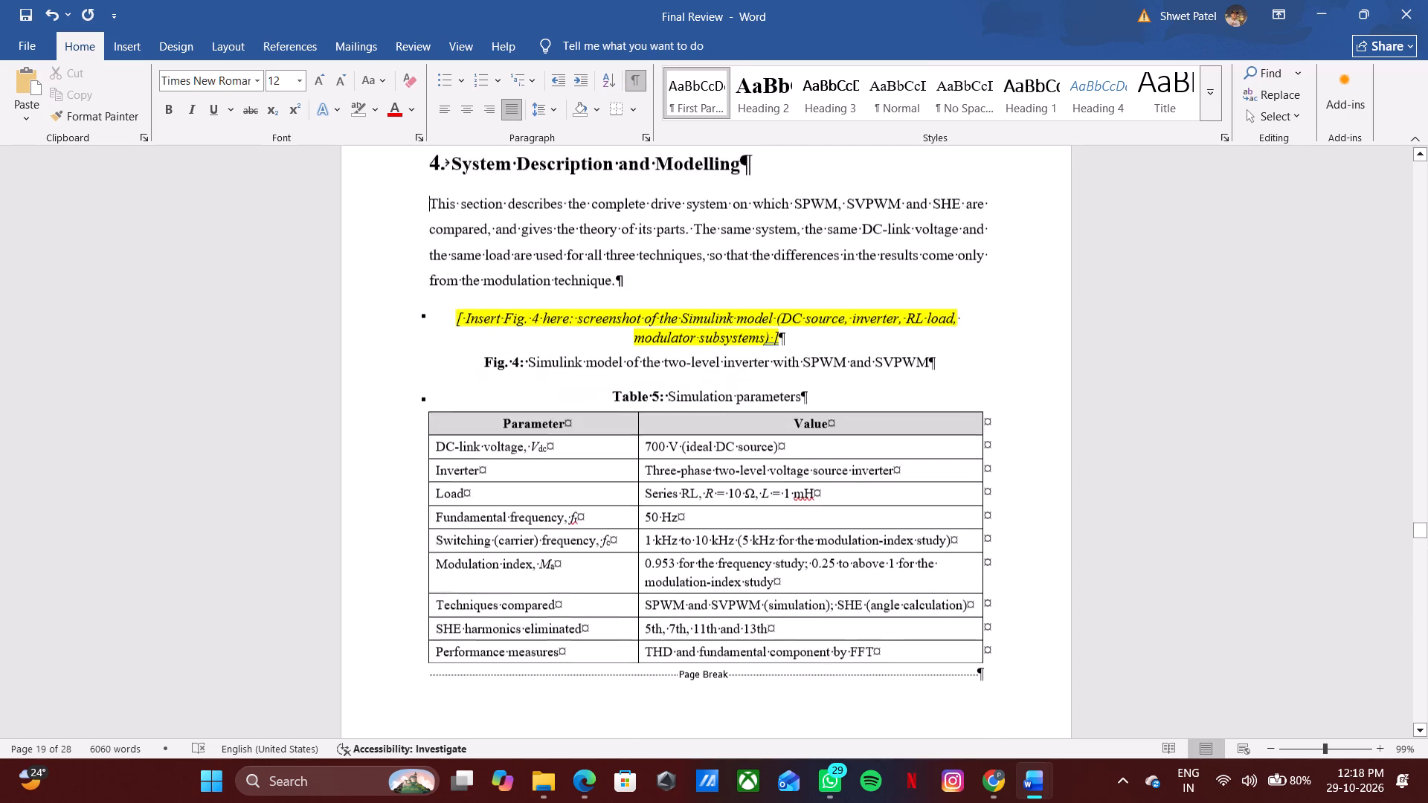
{"action": "scroll", "coordinate": [472, 338], "scroll_direction": "down", "scroll_amount": 10}
{"action": "scroll", "coordinate": [472, 338], "scroll_direction": "up", "scroll_amount": 20}
{"action": "scroll", "coordinate": [472, 338], "scroll_direction": "up", "scroll_amount": 6}
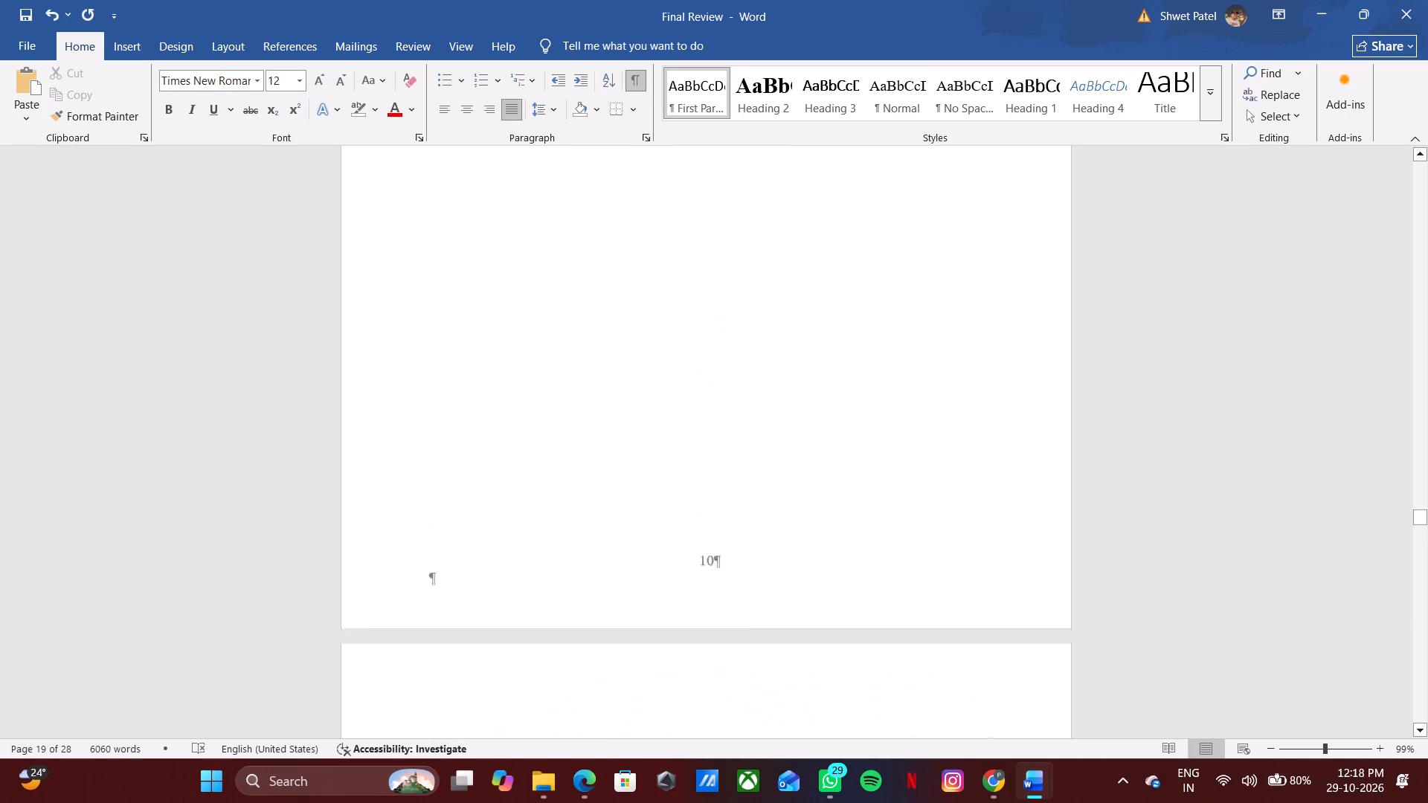
{"action": "scroll", "coordinate": [466, 314], "scroll_direction": "up", "scroll_amount": 20}
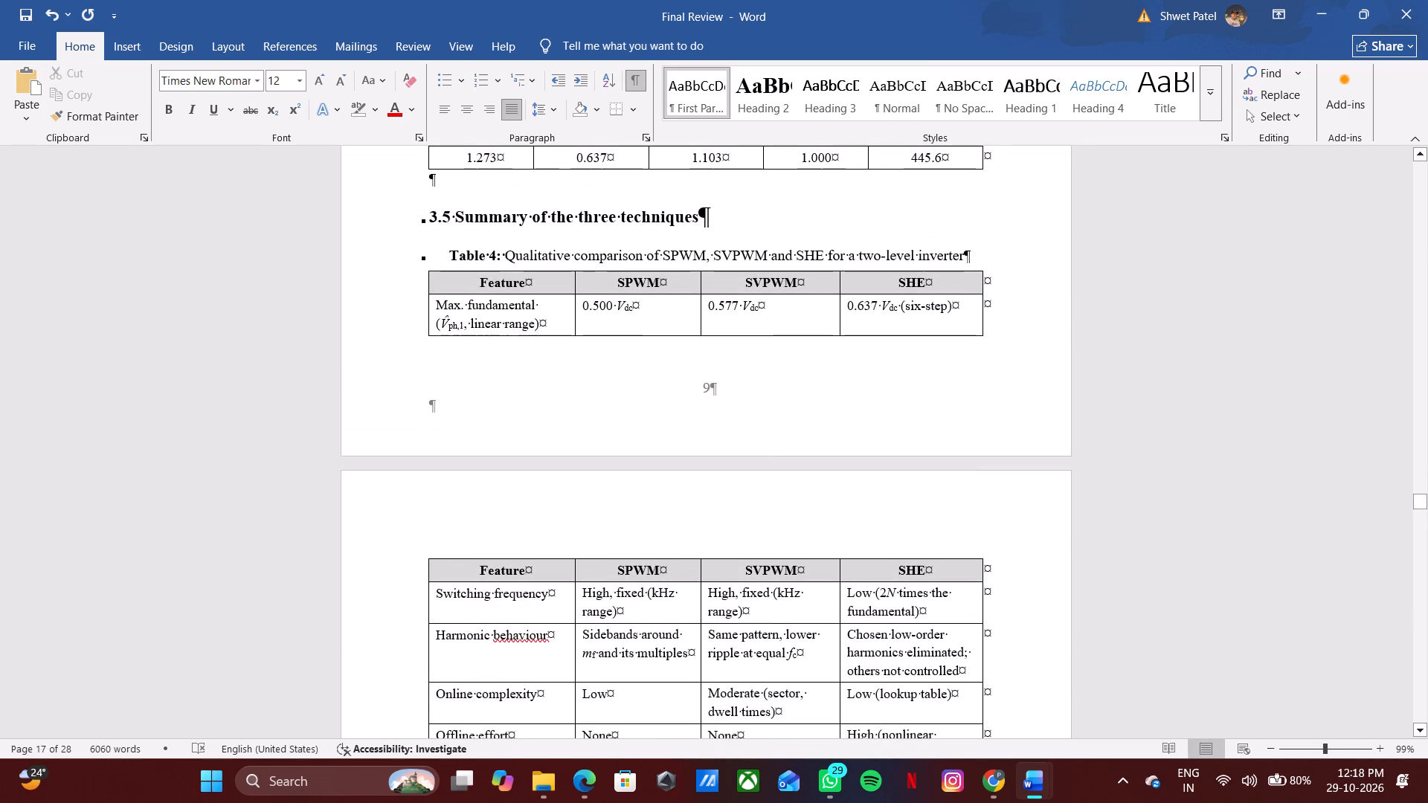
{"action": "scroll", "coordinate": [466, 314], "scroll_direction": "up", "scroll_amount": 5}
{"action": "scroll", "coordinate": [466, 314], "scroll_direction": "down", "scroll_amount": 20}
{"action": "scroll", "coordinate": [466, 314], "scroll_direction": "down", "scroll_amount": 5}
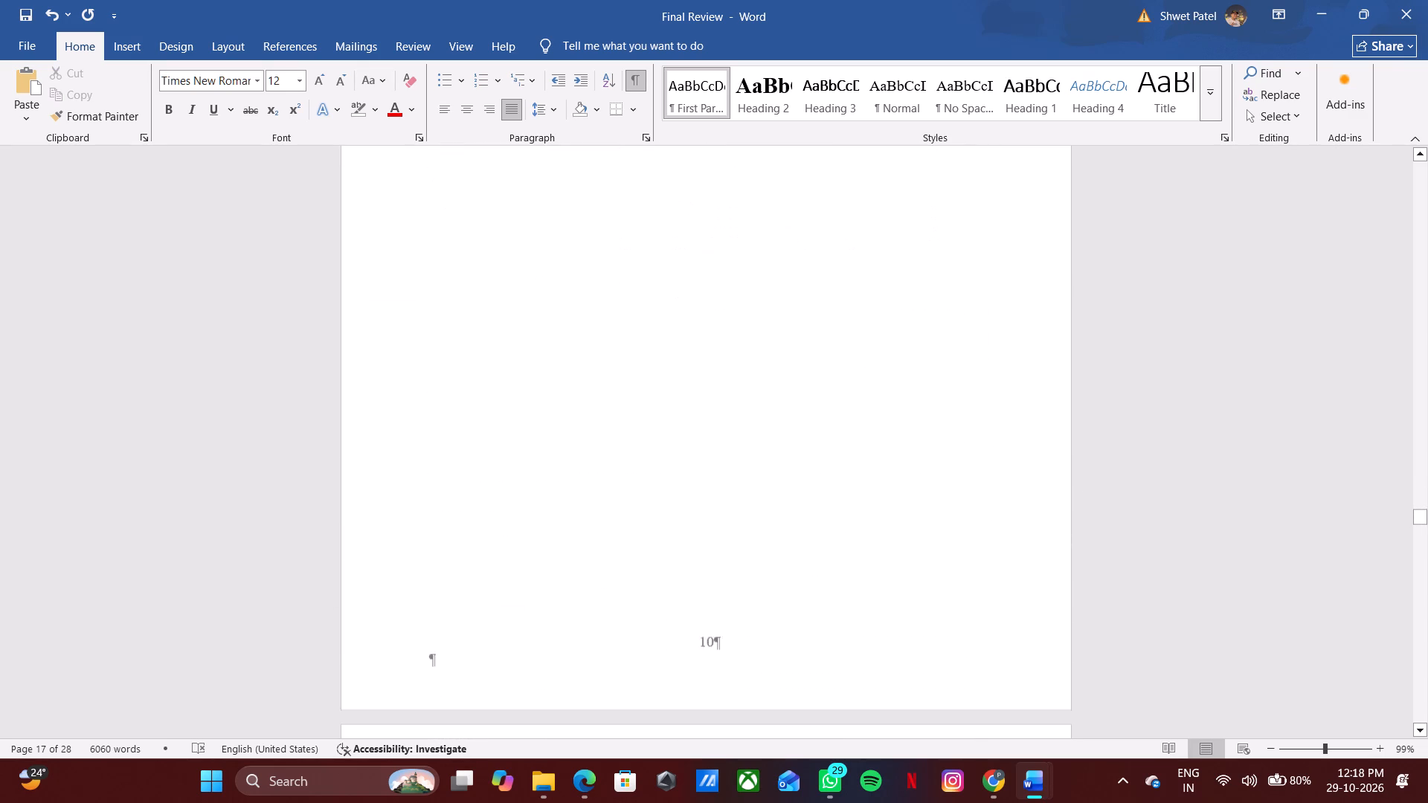
{"action": "scroll", "coordinate": [475, 300], "scroll_direction": "down", "scroll_amount": 12}
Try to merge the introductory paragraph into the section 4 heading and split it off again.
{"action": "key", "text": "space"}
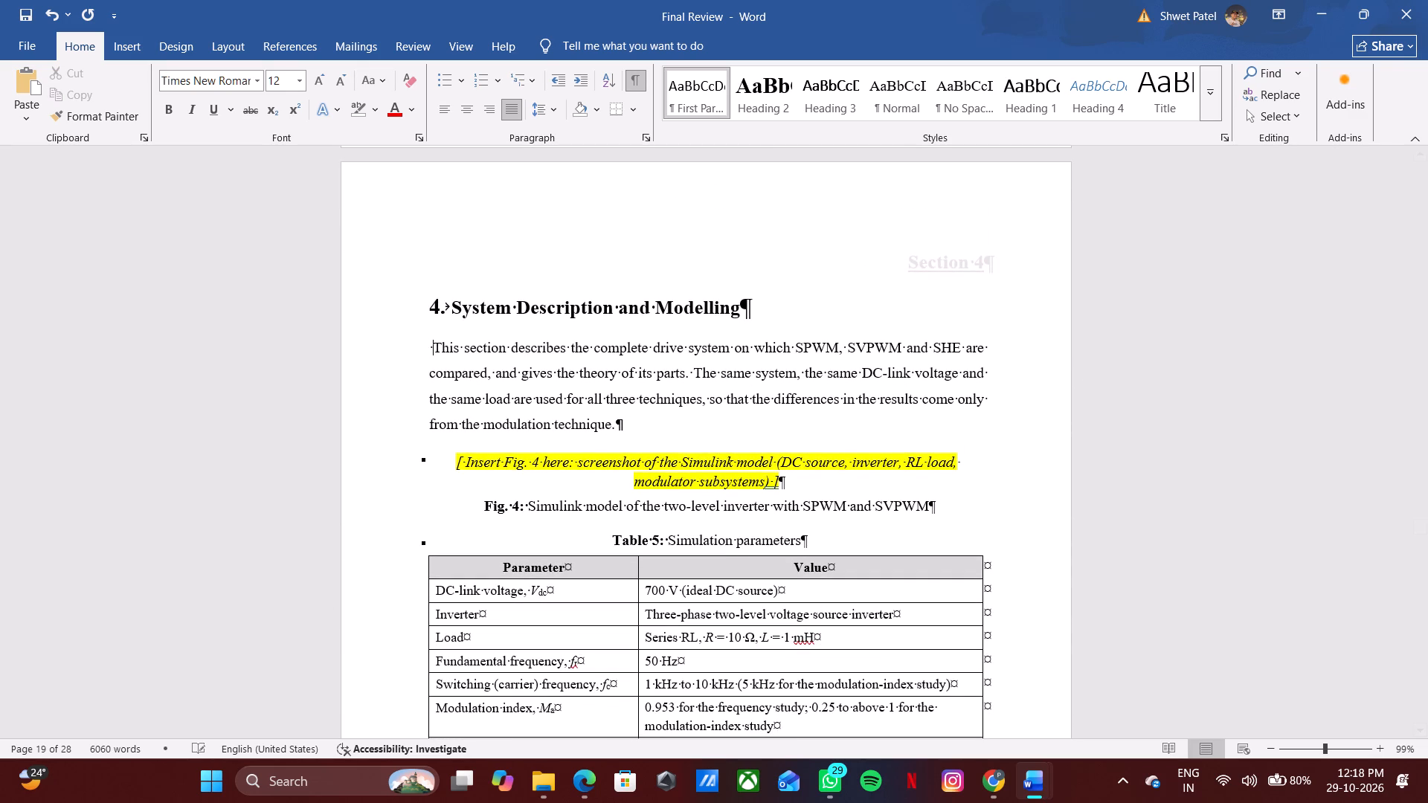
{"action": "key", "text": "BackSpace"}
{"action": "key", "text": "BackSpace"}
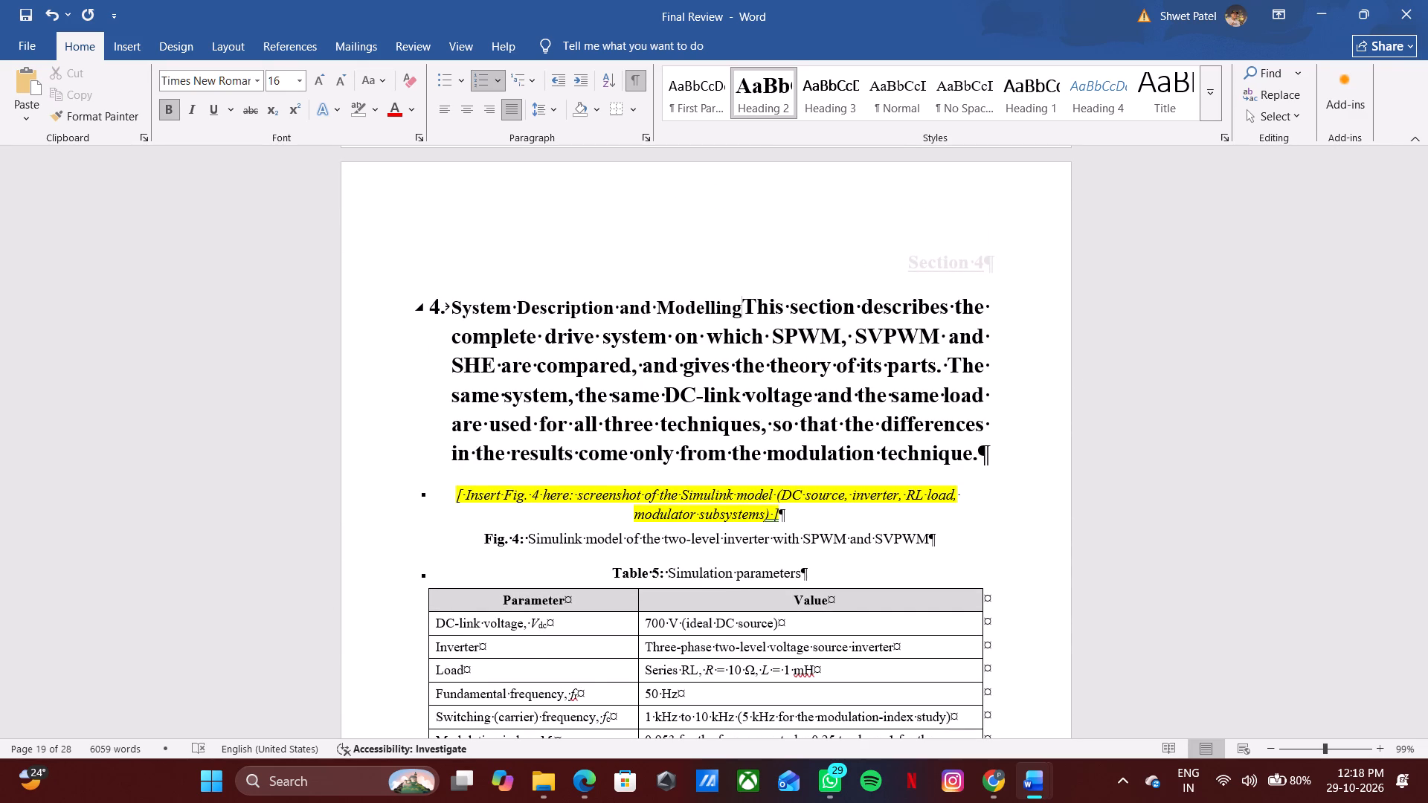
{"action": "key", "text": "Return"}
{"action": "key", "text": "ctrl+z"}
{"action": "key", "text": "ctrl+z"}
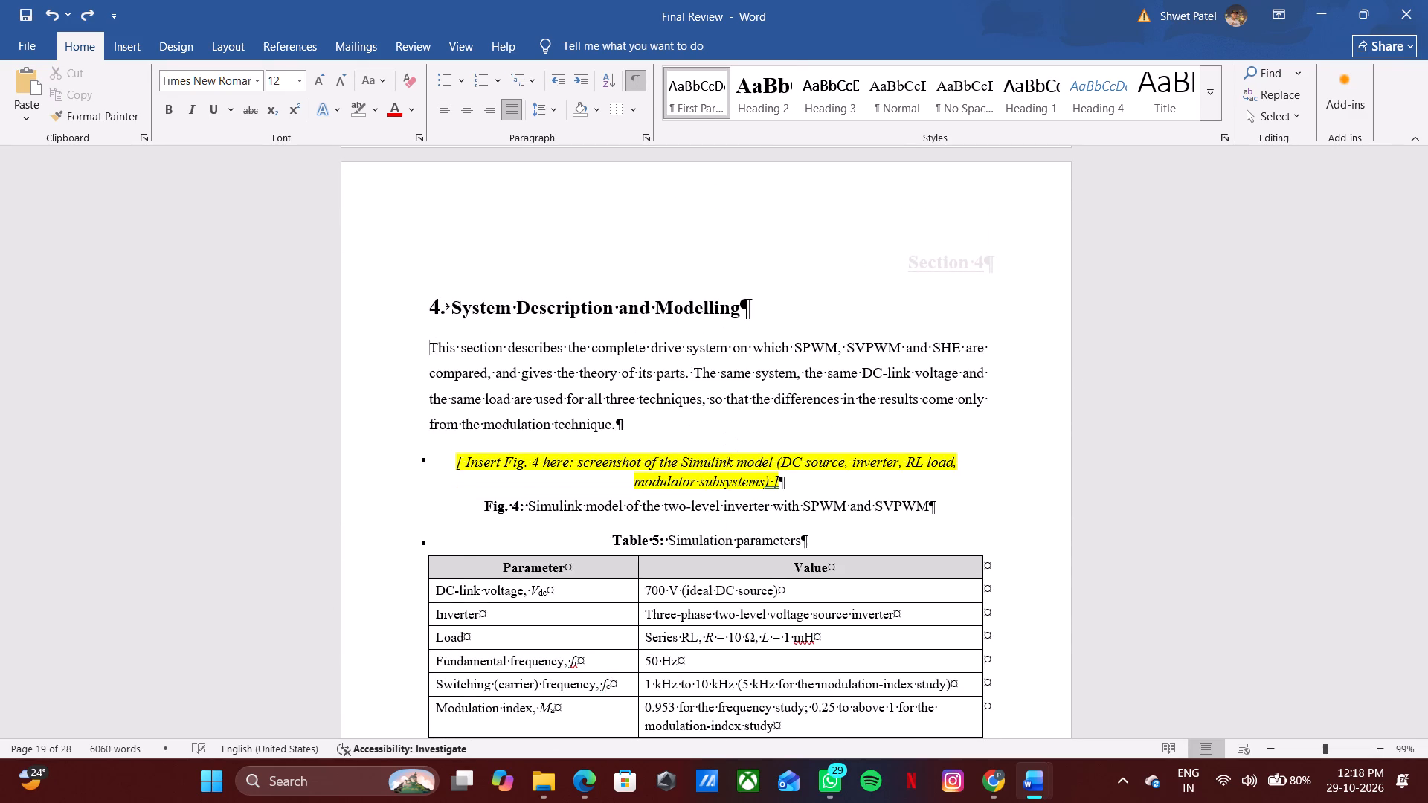
Undo the earlier paste and reformatting of the introductory paragraph, and delete the original first paragraph under the section 4 heading.
{"action": "key", "text": "ctrl+z"}
{"action": "key", "text": "ctrl+z"}
{"action": "key", "text": "ctrl+z"}
{"action": "key", "text": "ctrl+z"}
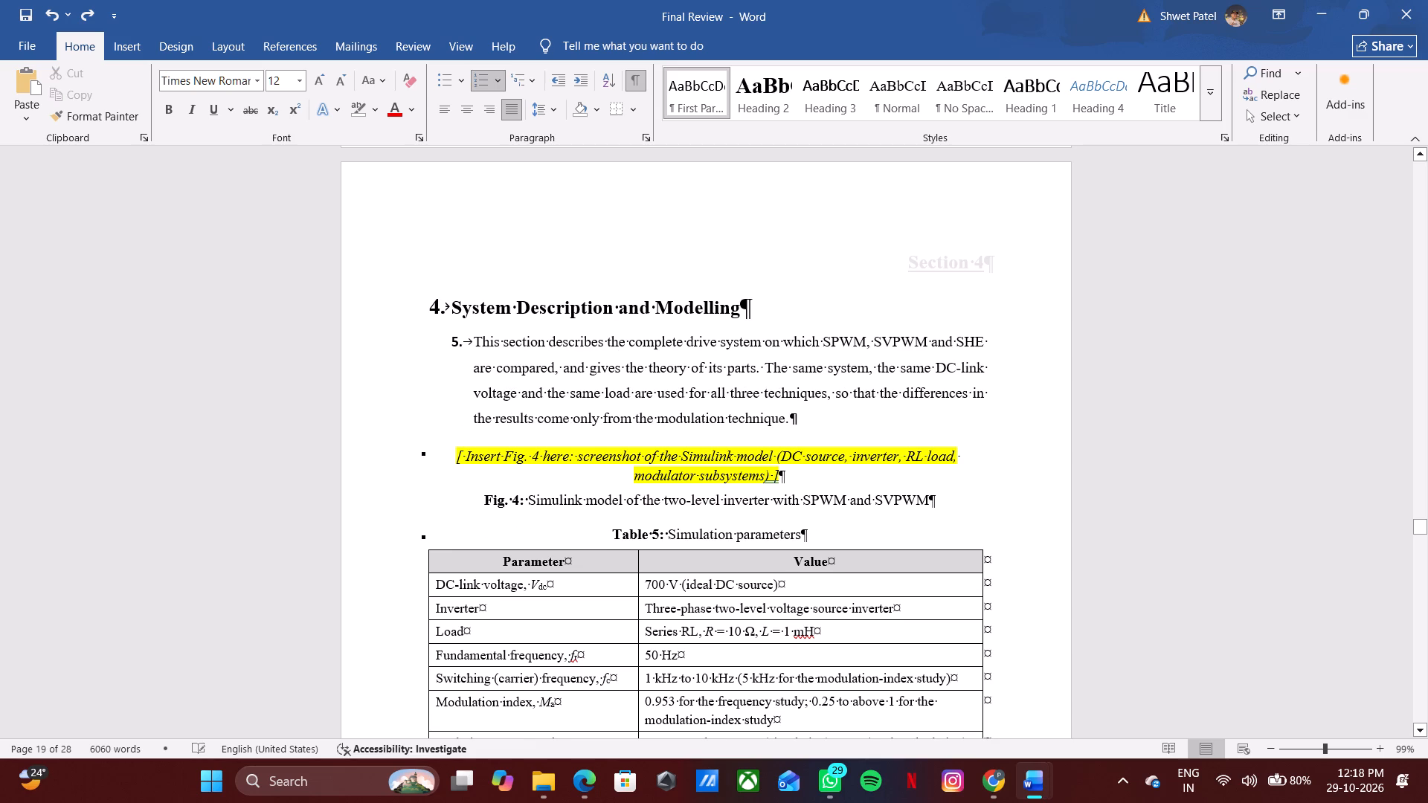
{"action": "key", "text": "ctrl+z"}
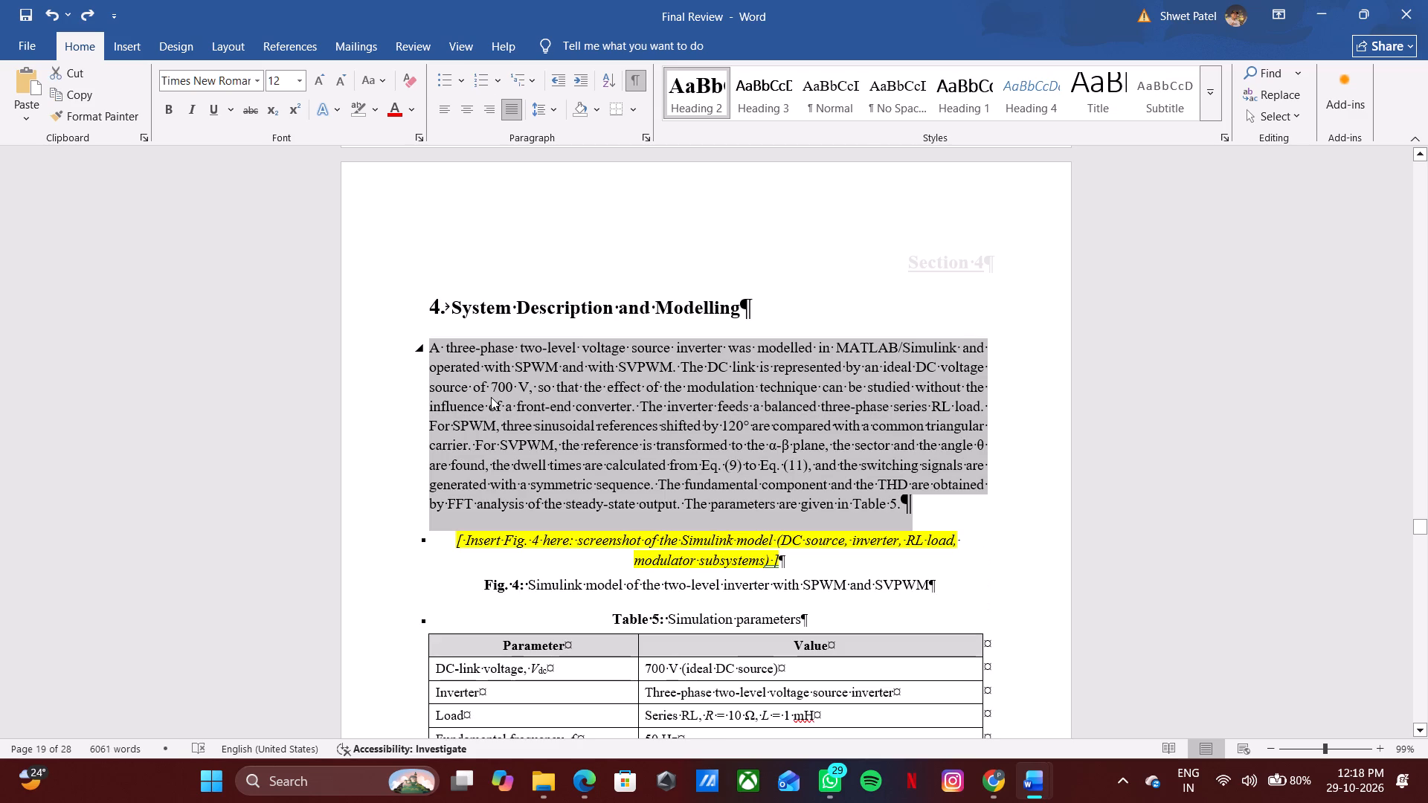
{"action": "key", "text": "BackSpace"}
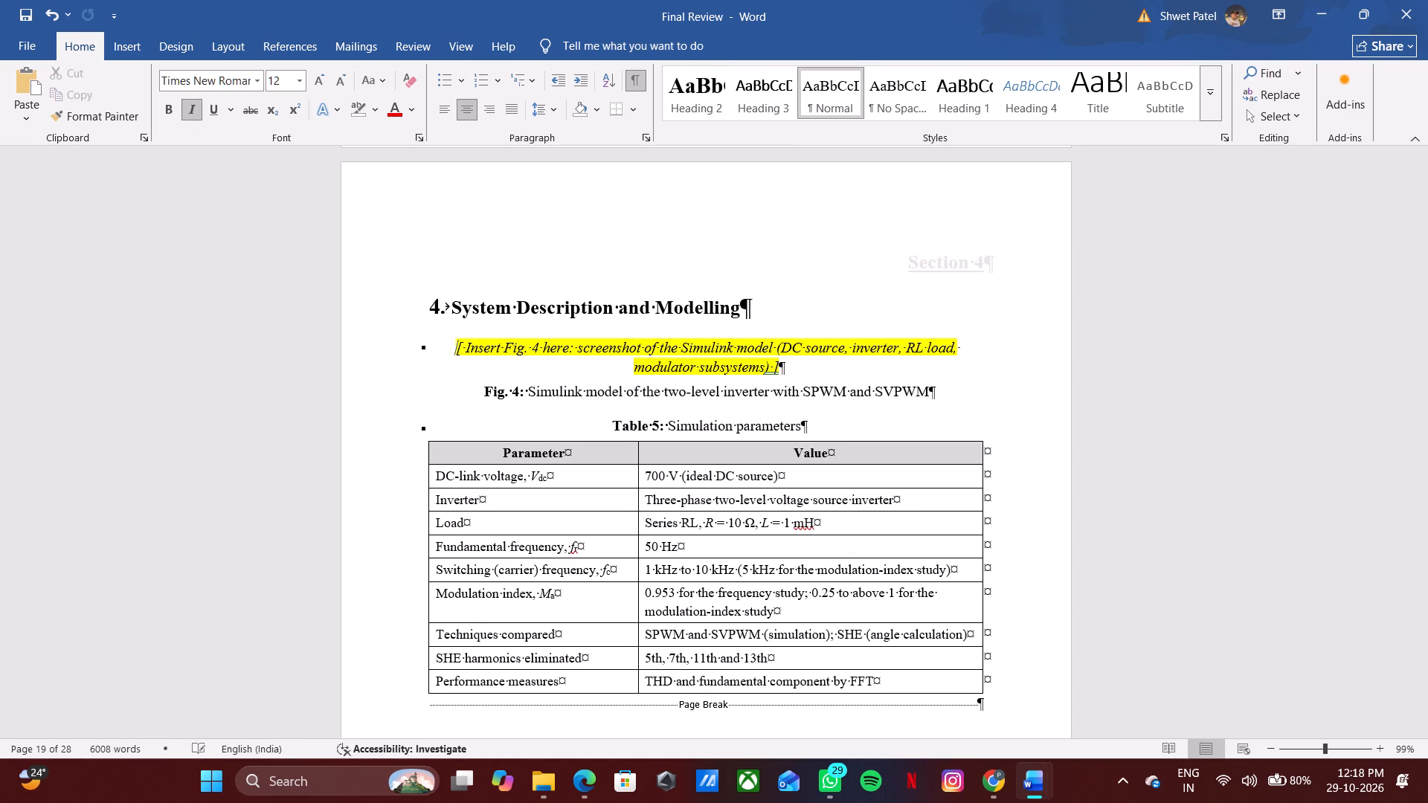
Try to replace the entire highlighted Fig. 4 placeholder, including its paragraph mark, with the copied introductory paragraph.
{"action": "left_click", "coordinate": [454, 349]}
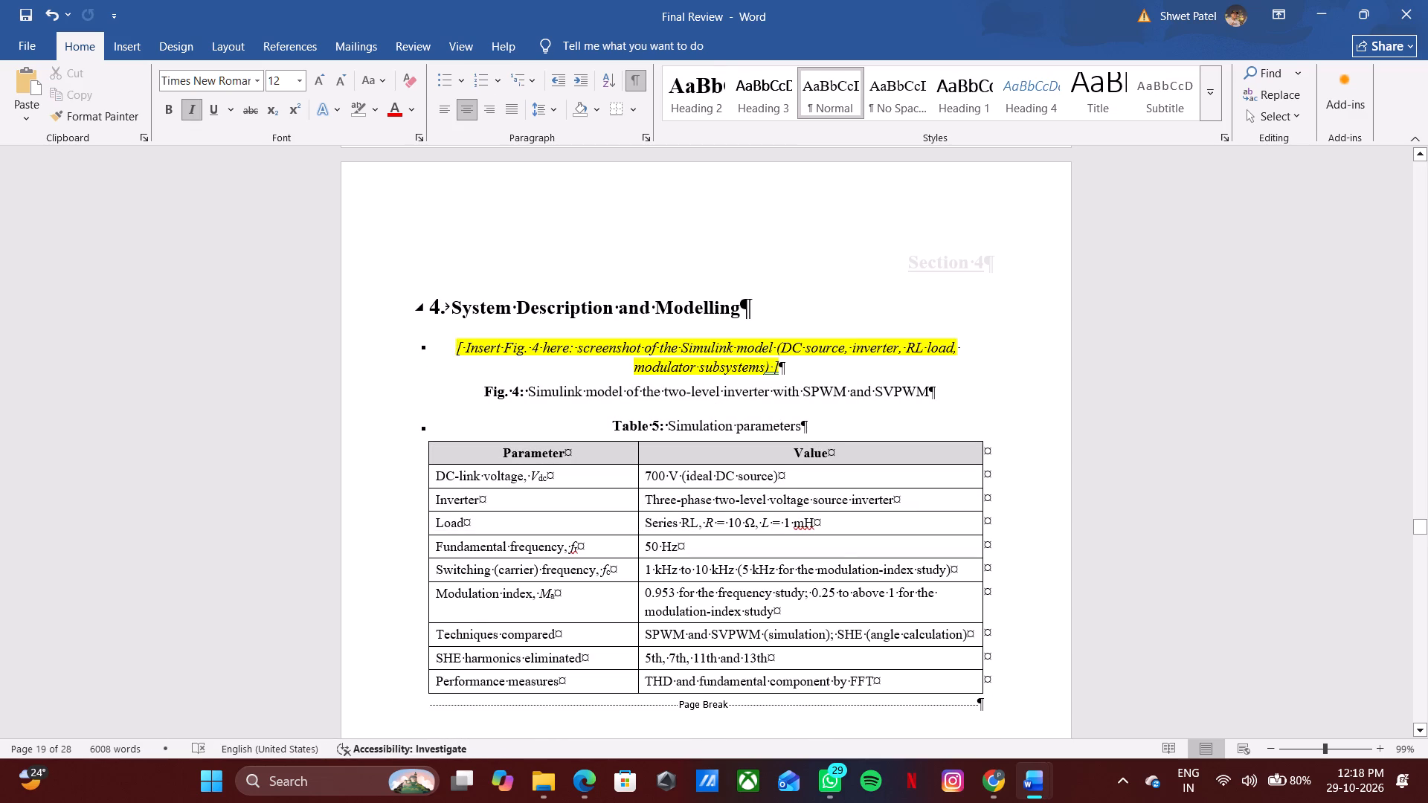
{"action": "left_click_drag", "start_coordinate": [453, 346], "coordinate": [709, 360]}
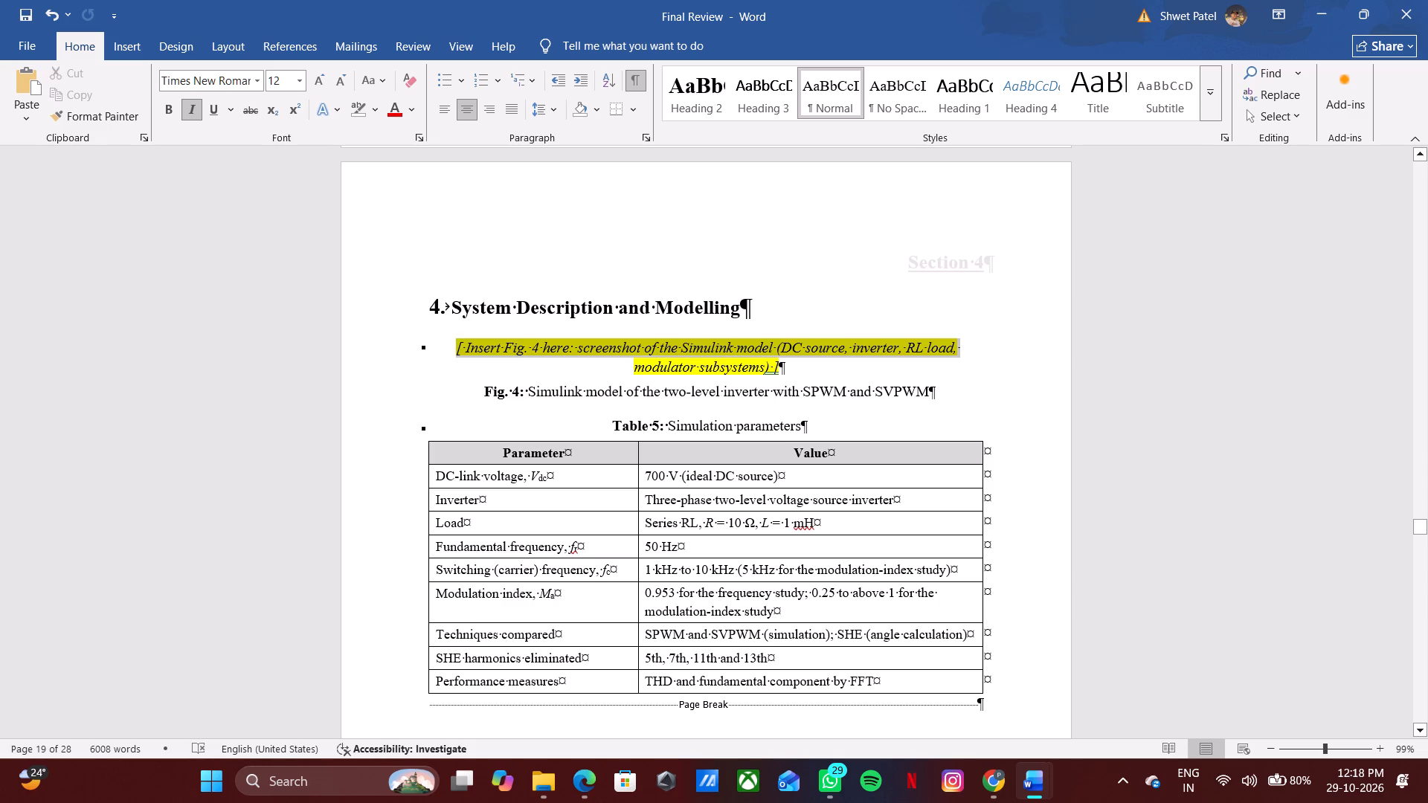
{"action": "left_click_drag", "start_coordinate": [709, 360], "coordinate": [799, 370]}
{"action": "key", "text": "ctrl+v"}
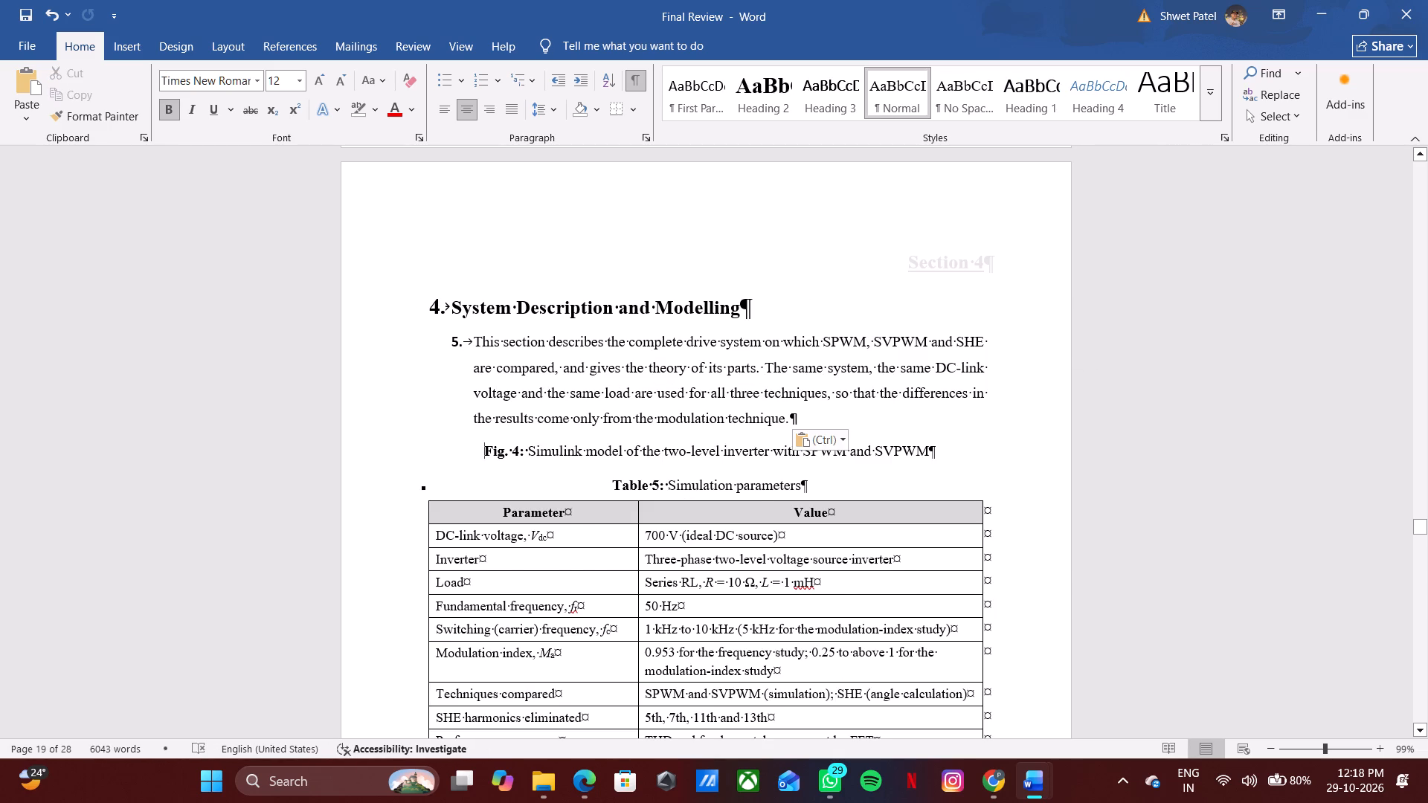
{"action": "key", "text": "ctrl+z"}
Replace only the Fig. 4 placeholder's text with the copied introductory paragraph, deleting the leftover opening bracket and left-aligning it.
{"action": "left_click", "coordinate": [518, 367]}
{"action": "left_click_drag", "start_coordinate": [809, 368], "coordinate": [808, 368]}
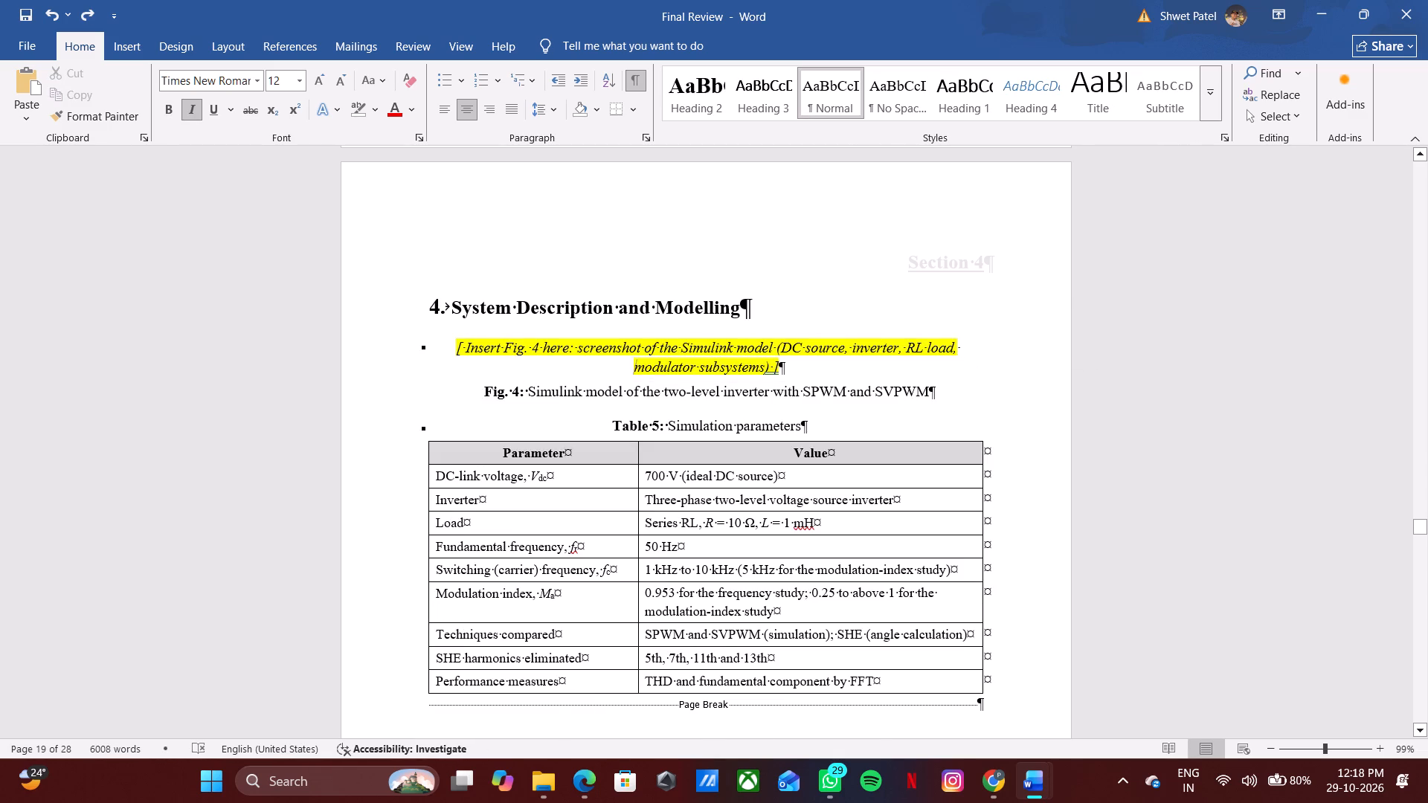
{"action": "left_click_drag", "start_coordinate": [808, 368], "coordinate": [490, 343]}
{"action": "key", "text": "ctrl+v"}
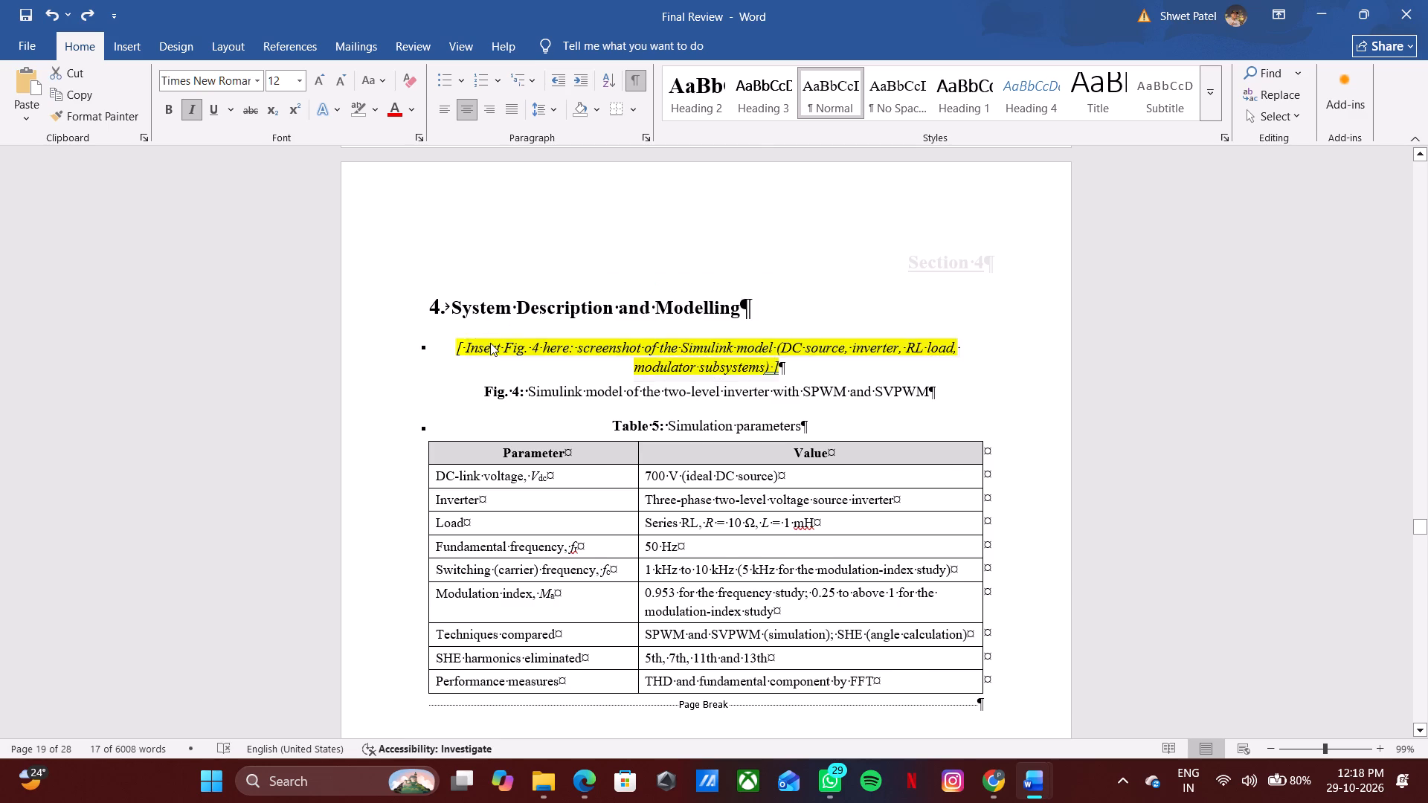
{"action": "left_click", "coordinate": [451, 345]}
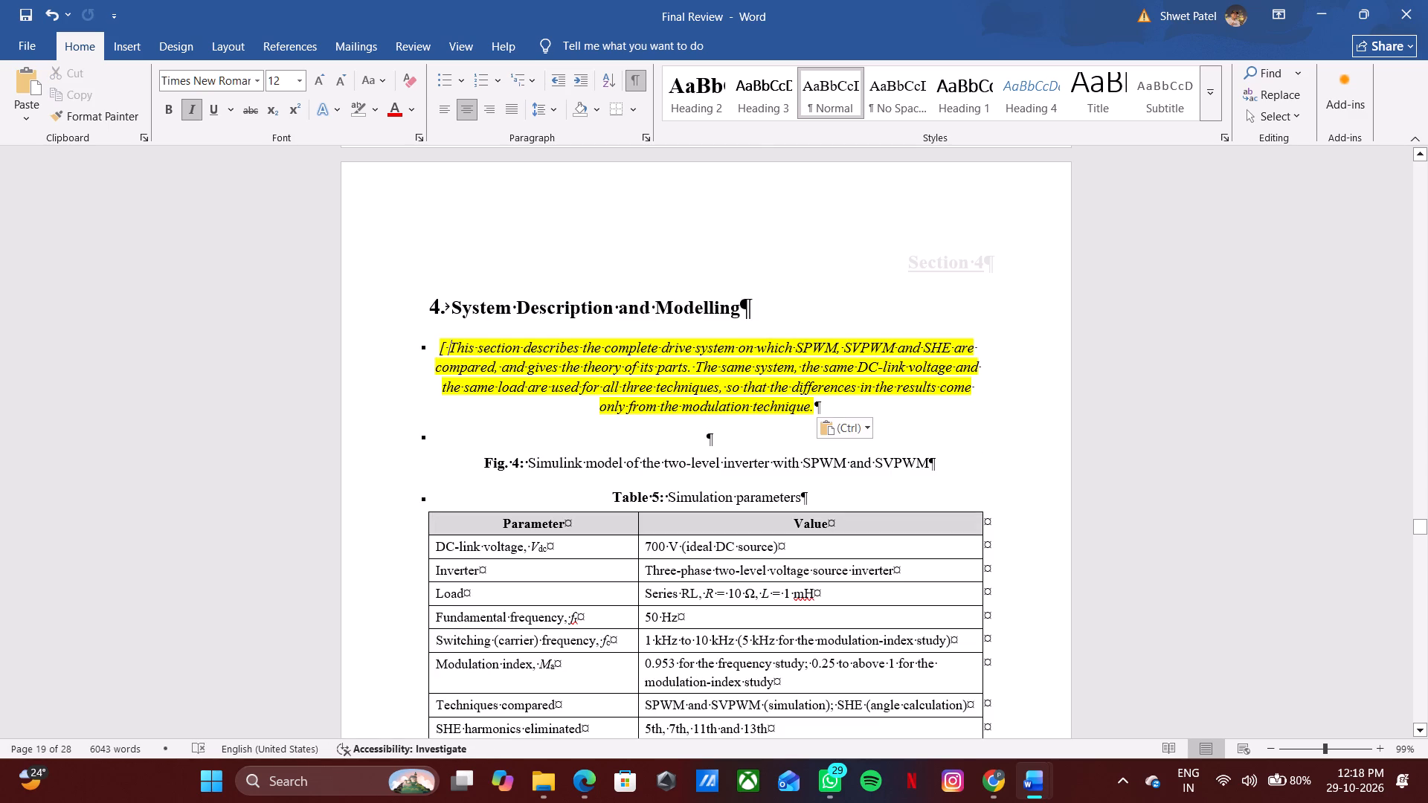
{"action": "key", "text": "BackSpace"}
{"action": "key", "text": "BackSpace"}
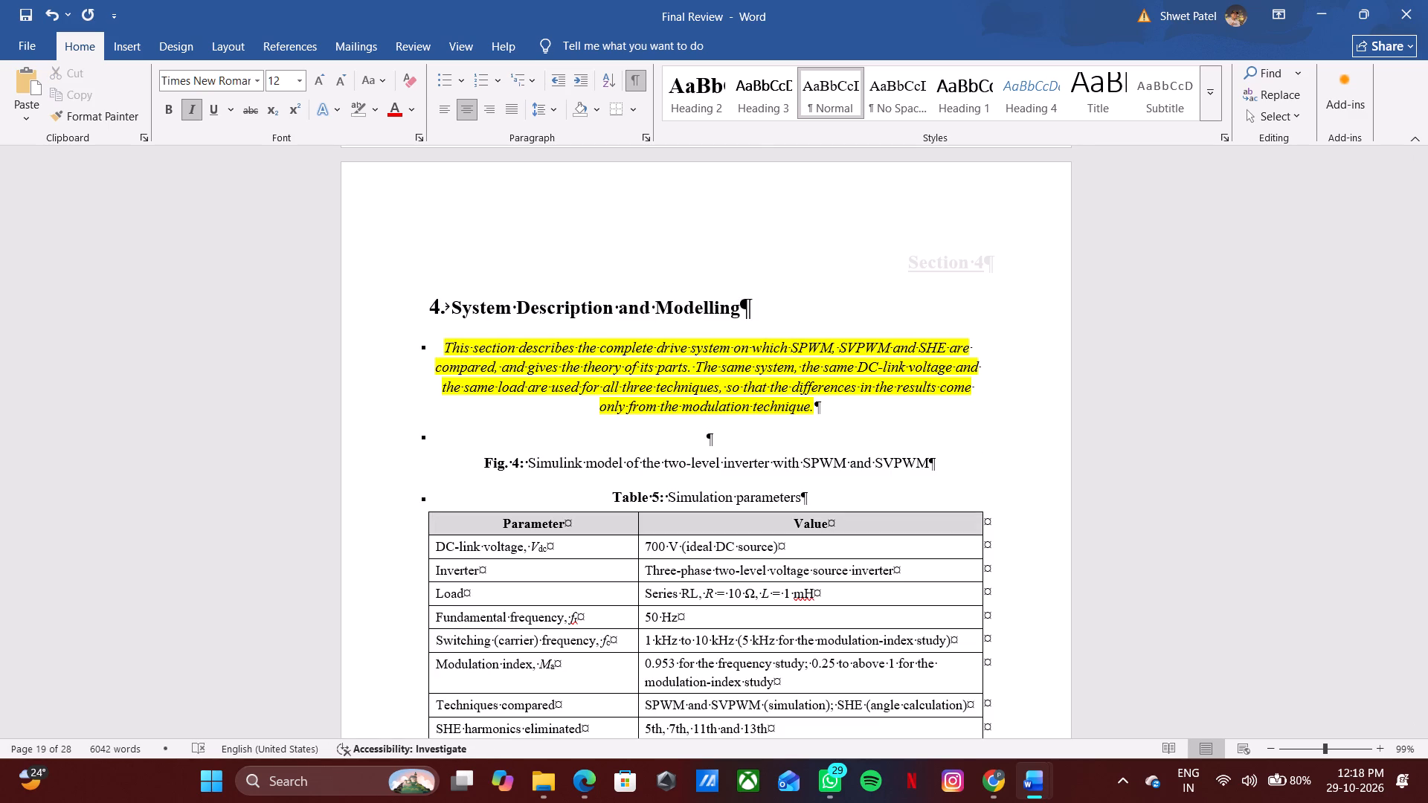
{"action": "key", "text": "BackSpace"}
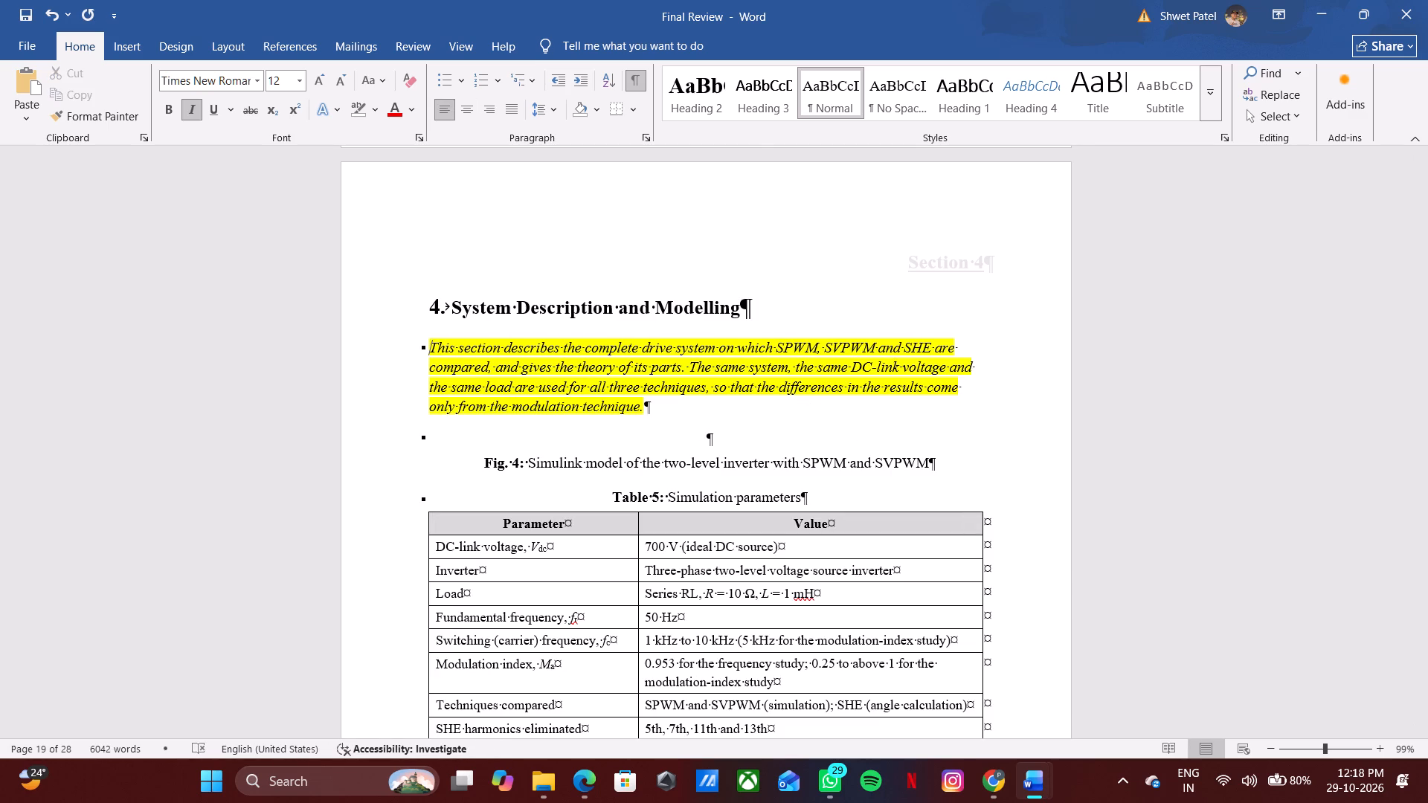
Remove the yellow highlight and the italics from the introductory paragraph under the section 4 heading.
{"action": "left_click_drag", "start_coordinate": [651, 413], "coordinate": [411, 341]}
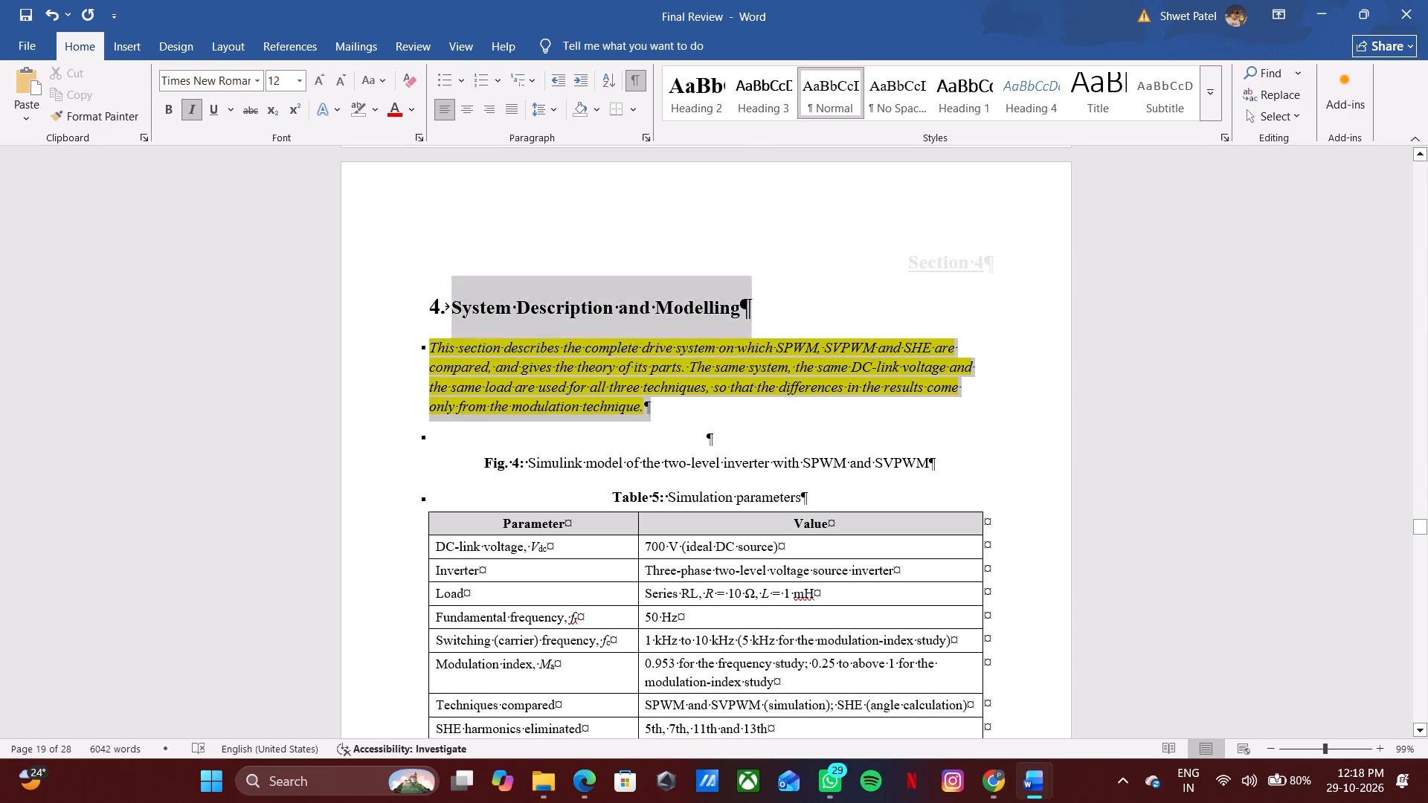
{"action": "left_click_drag", "start_coordinate": [411, 341], "coordinate": [428, 349]}
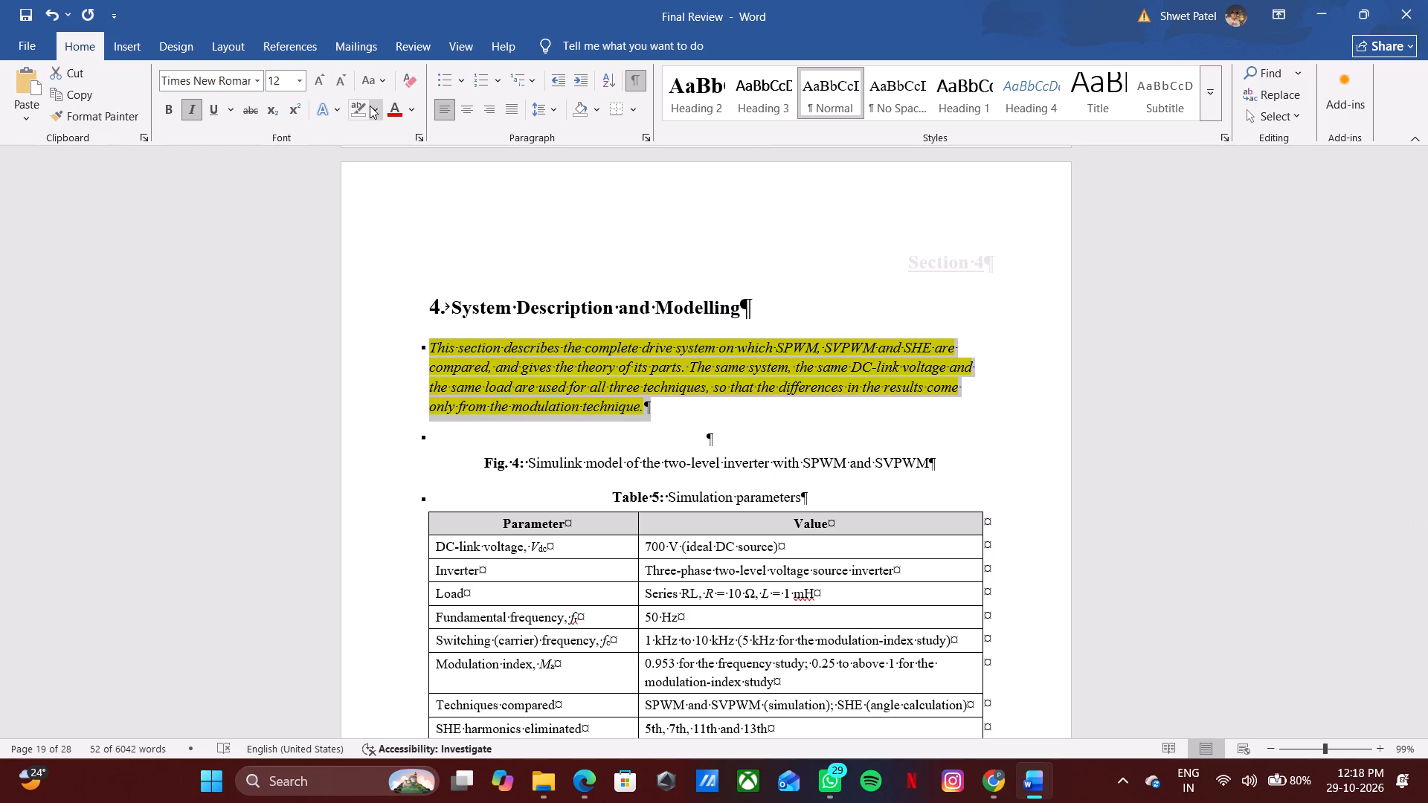
{"action": "left_click", "coordinate": [376, 108]}
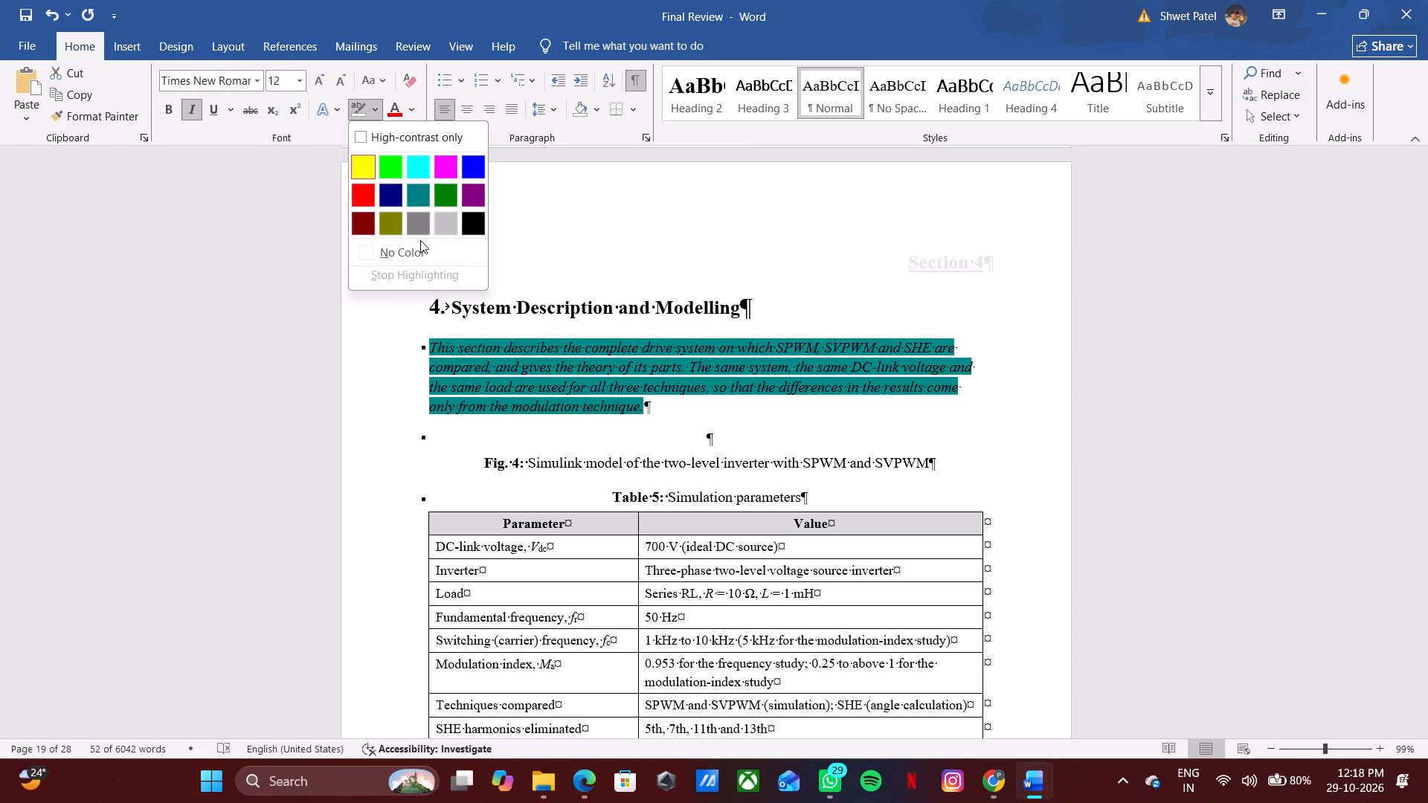
{"action": "left_click", "coordinate": [410, 254]}
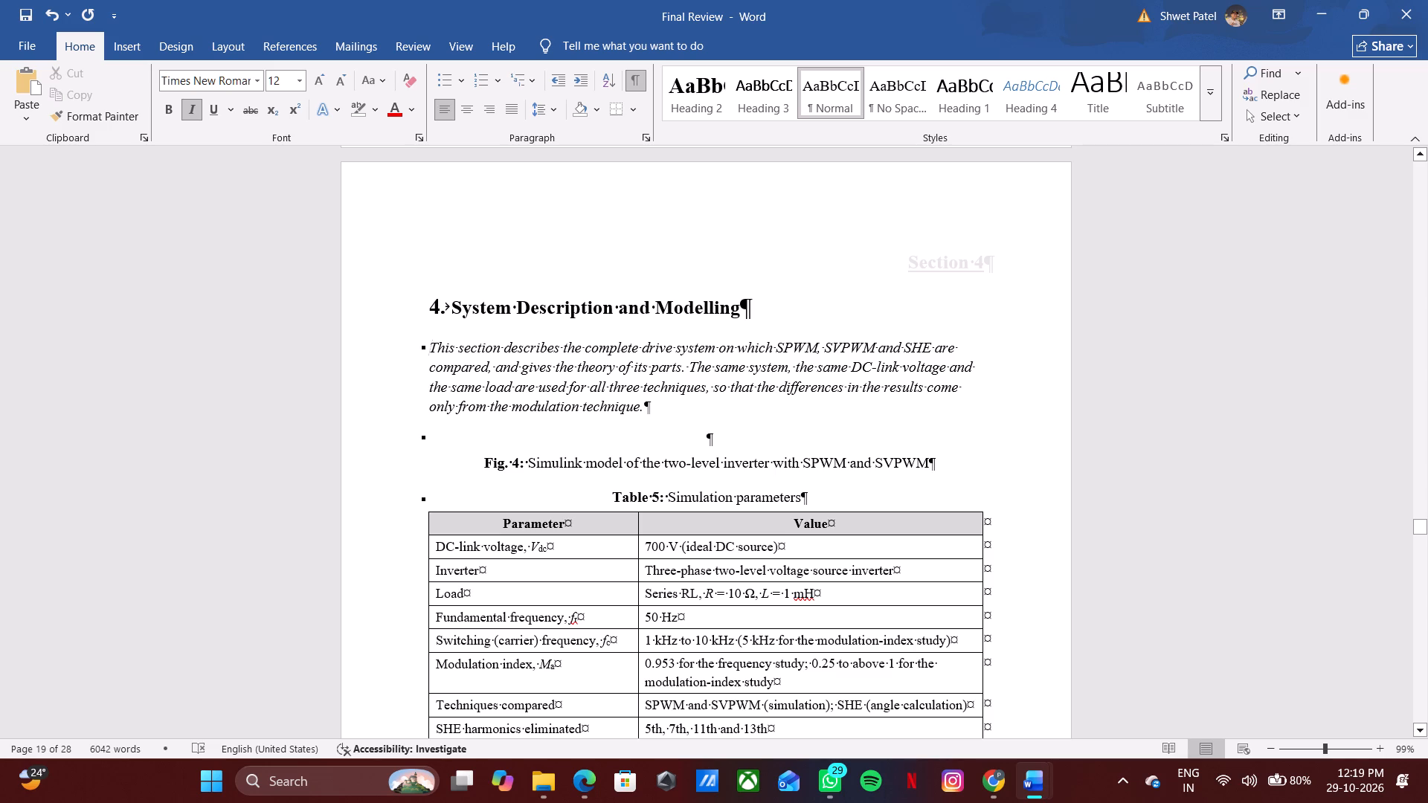
{"action": "left_click_drag", "start_coordinate": [660, 407], "coordinate": [517, 367]}
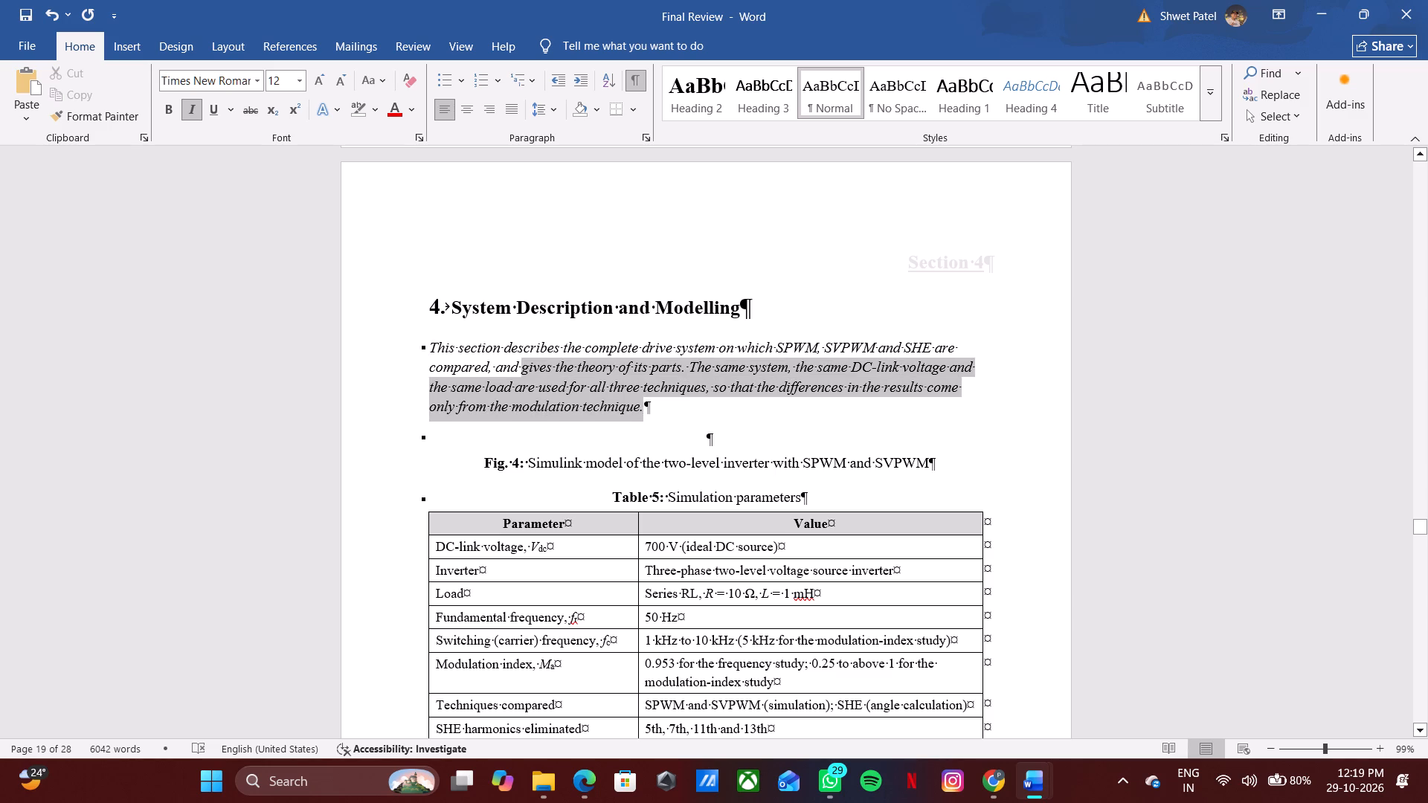
{"action": "left_click_drag", "start_coordinate": [517, 367], "coordinate": [442, 338]}
{"action": "left_click", "coordinate": [184, 113]}
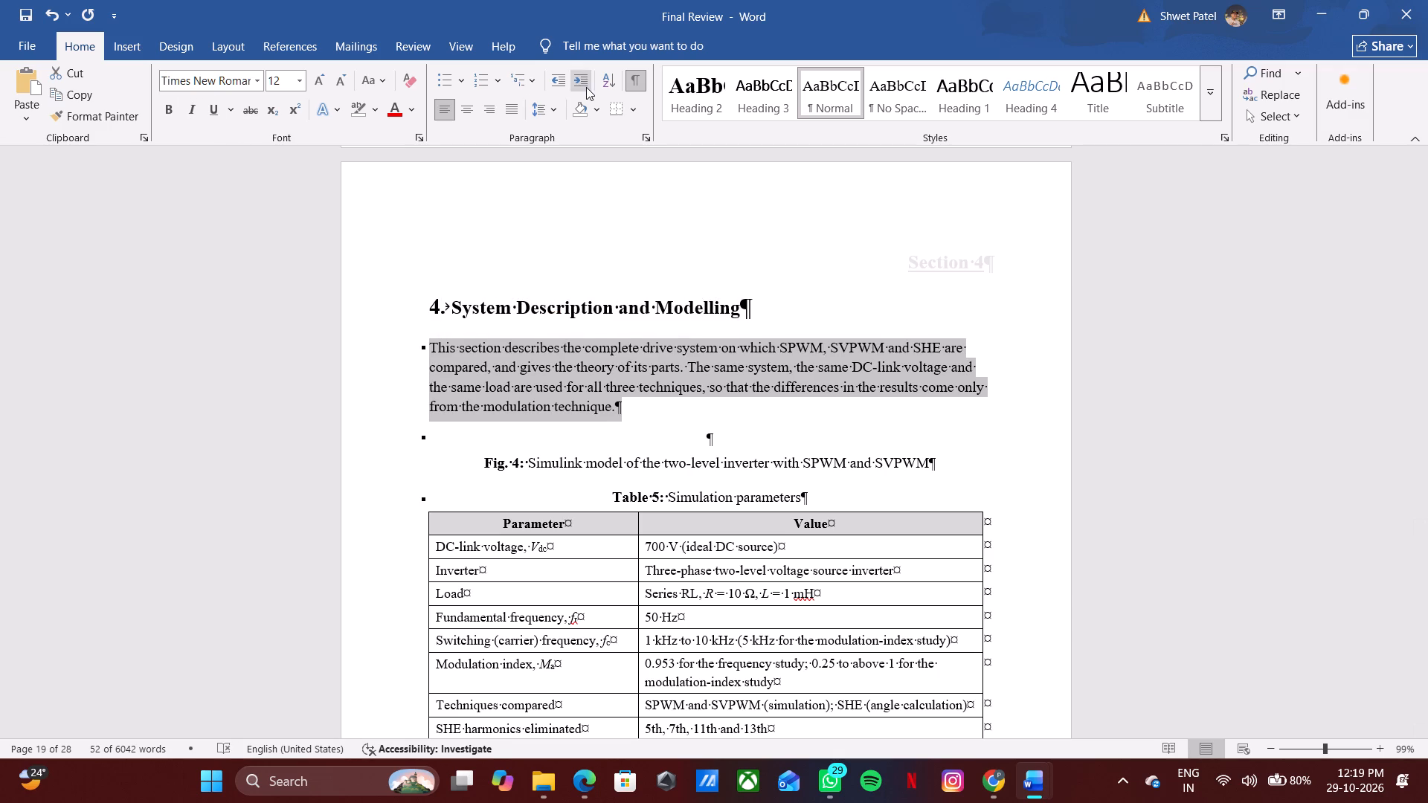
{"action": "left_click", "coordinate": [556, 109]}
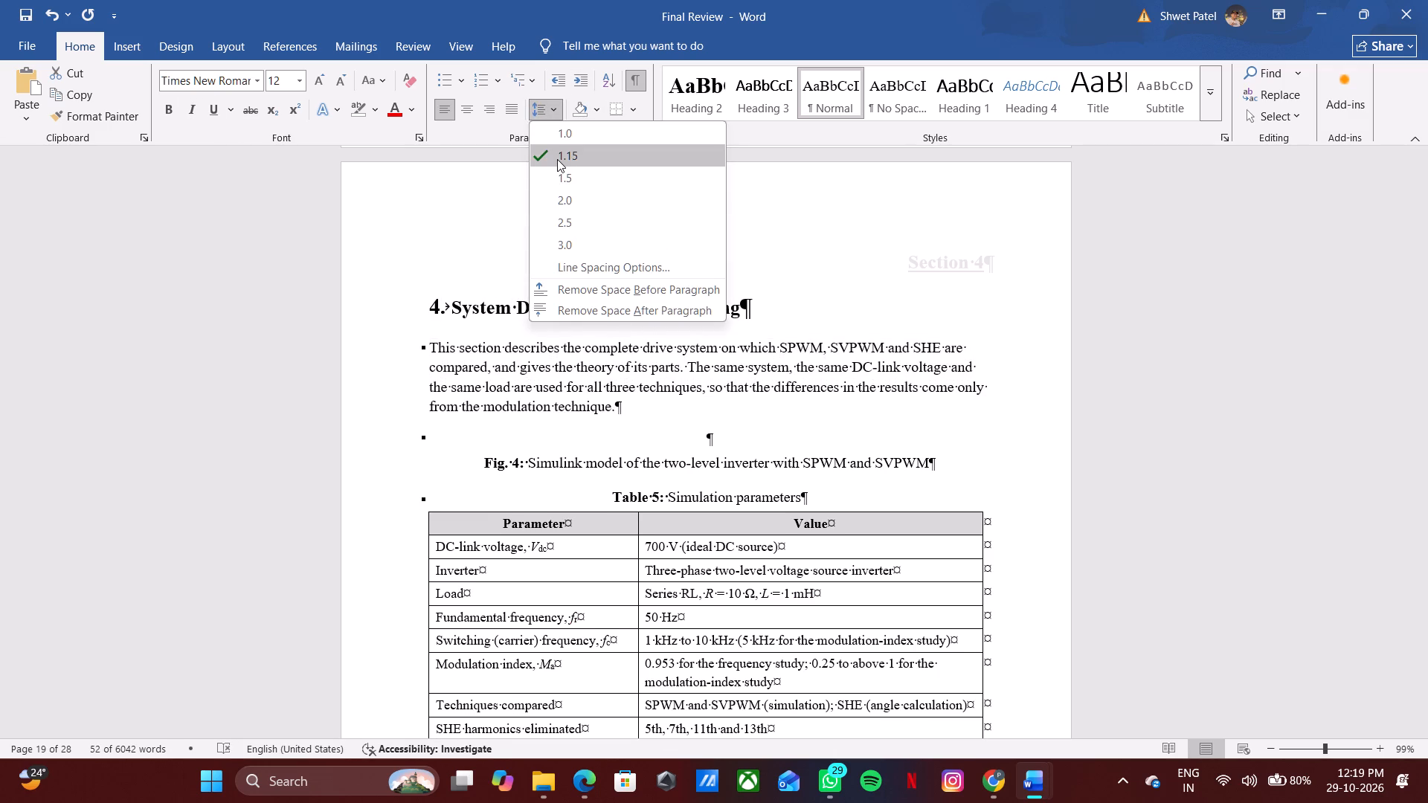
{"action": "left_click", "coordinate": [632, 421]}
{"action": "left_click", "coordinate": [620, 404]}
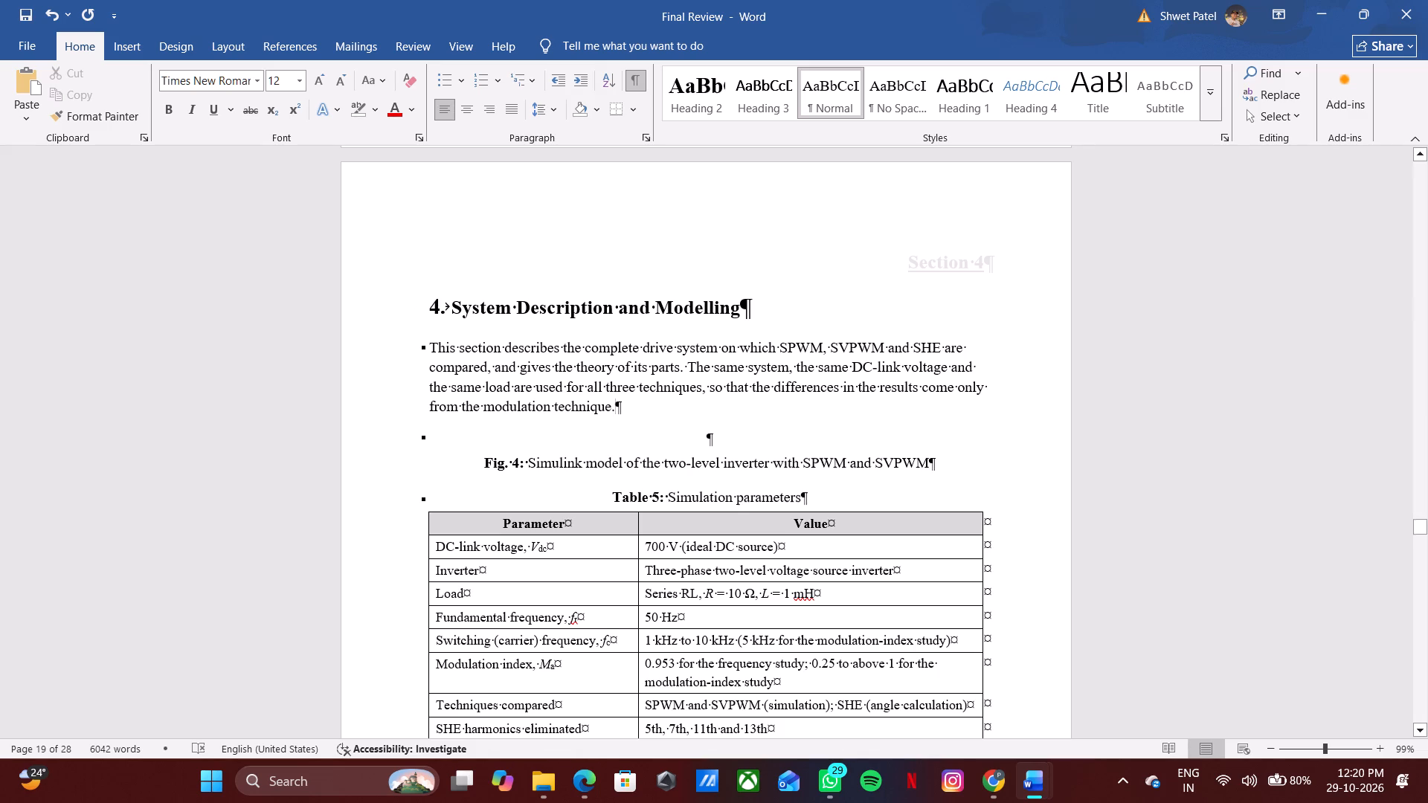
Switch to Sections_4_5_theory and copy the heading "4.1 System overview".
{"action": "scroll", "coordinate": [738, 387], "scroll_direction": "down", "scroll_amount": 2}
{"action": "scroll", "coordinate": [754, 302], "scroll_direction": "down", "scroll_amount": 2}
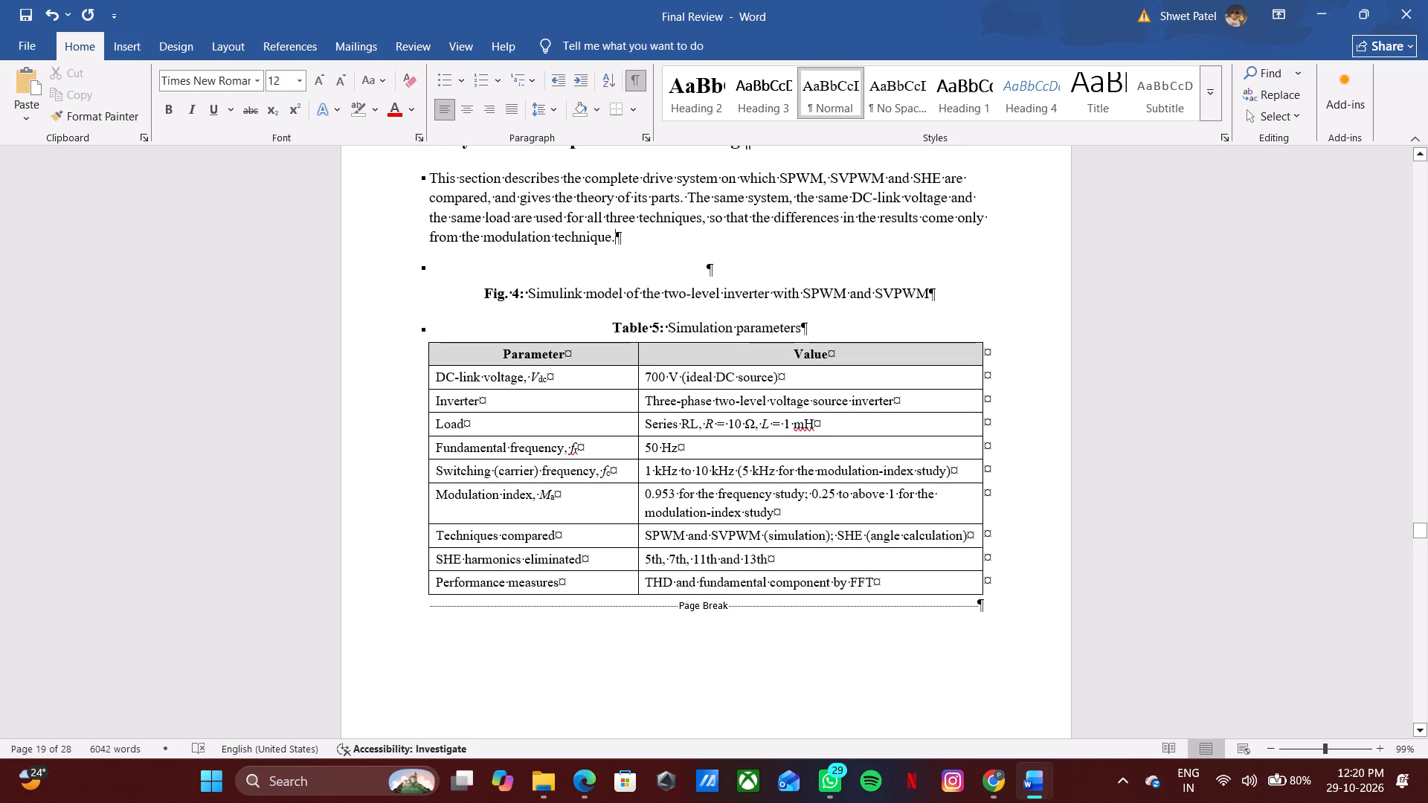
{"action": "key", "text": "alt+Tab"}
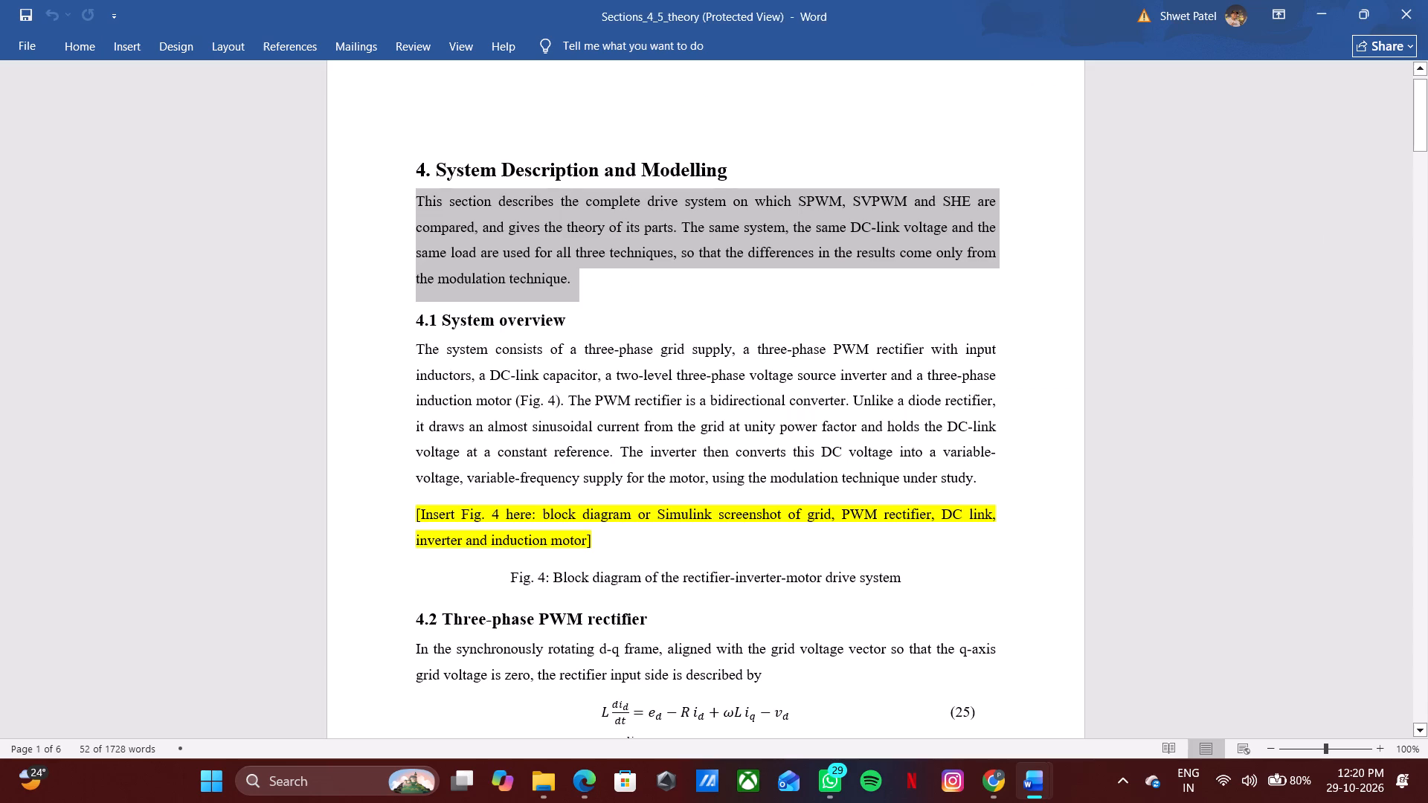
{"action": "scroll", "coordinate": [565, 339], "scroll_direction": "down", "scroll_amount": 2}
{"action": "left_click_drag", "start_coordinate": [583, 230], "coordinate": [414, 216]}
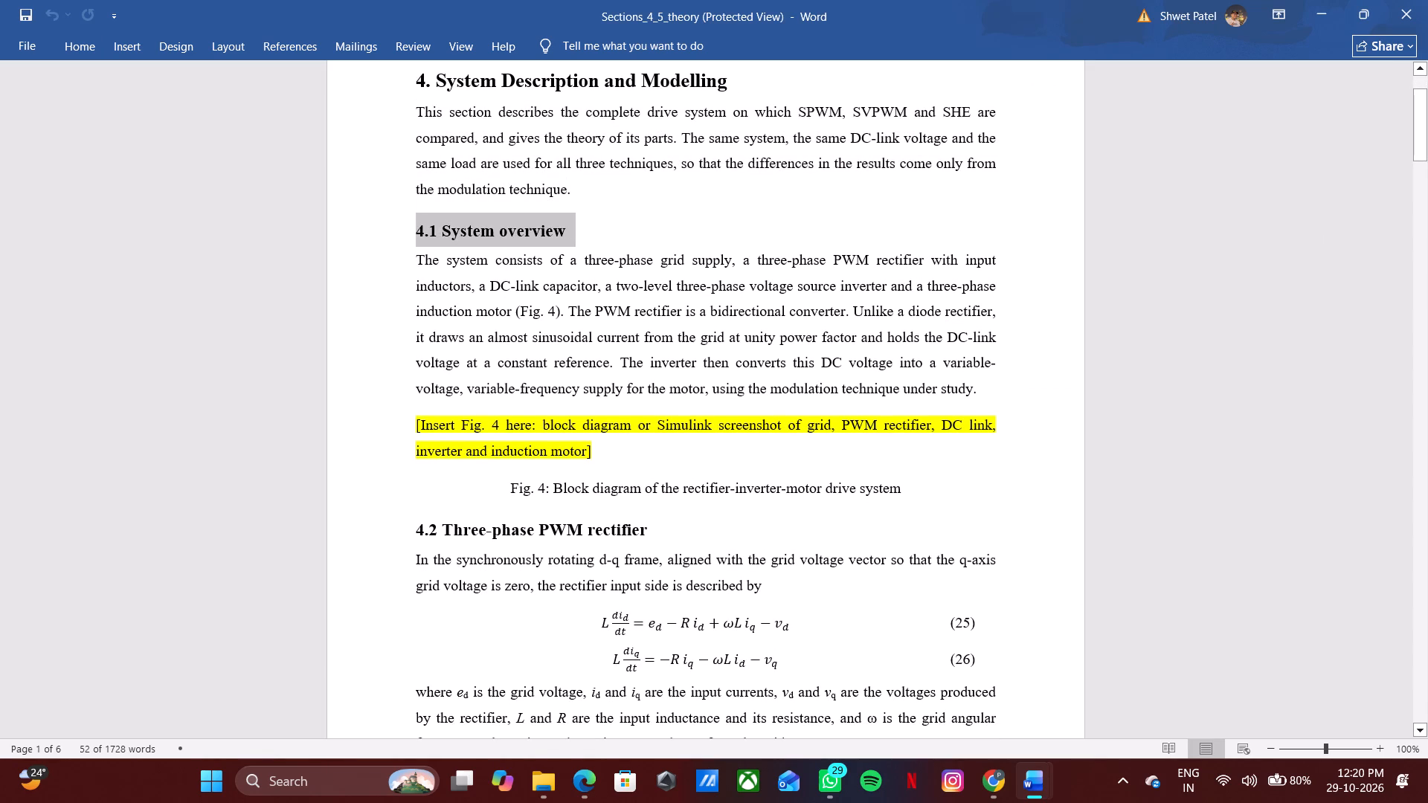
{"action": "left_click_drag", "start_coordinate": [414, 216], "coordinate": [413, 216]}
{"action": "left_click", "coordinate": [582, 222]}
{"action": "left_click_drag", "start_coordinate": [565, 229], "coordinate": [416, 233]}
{"action": "key", "text": "ctrl+c"}
Return to Final Review and compare the section 4 page with the preceding pages, including the section 3.5 heading and Table 4 layout.
{"action": "left_click", "coordinate": [1322, 9]}
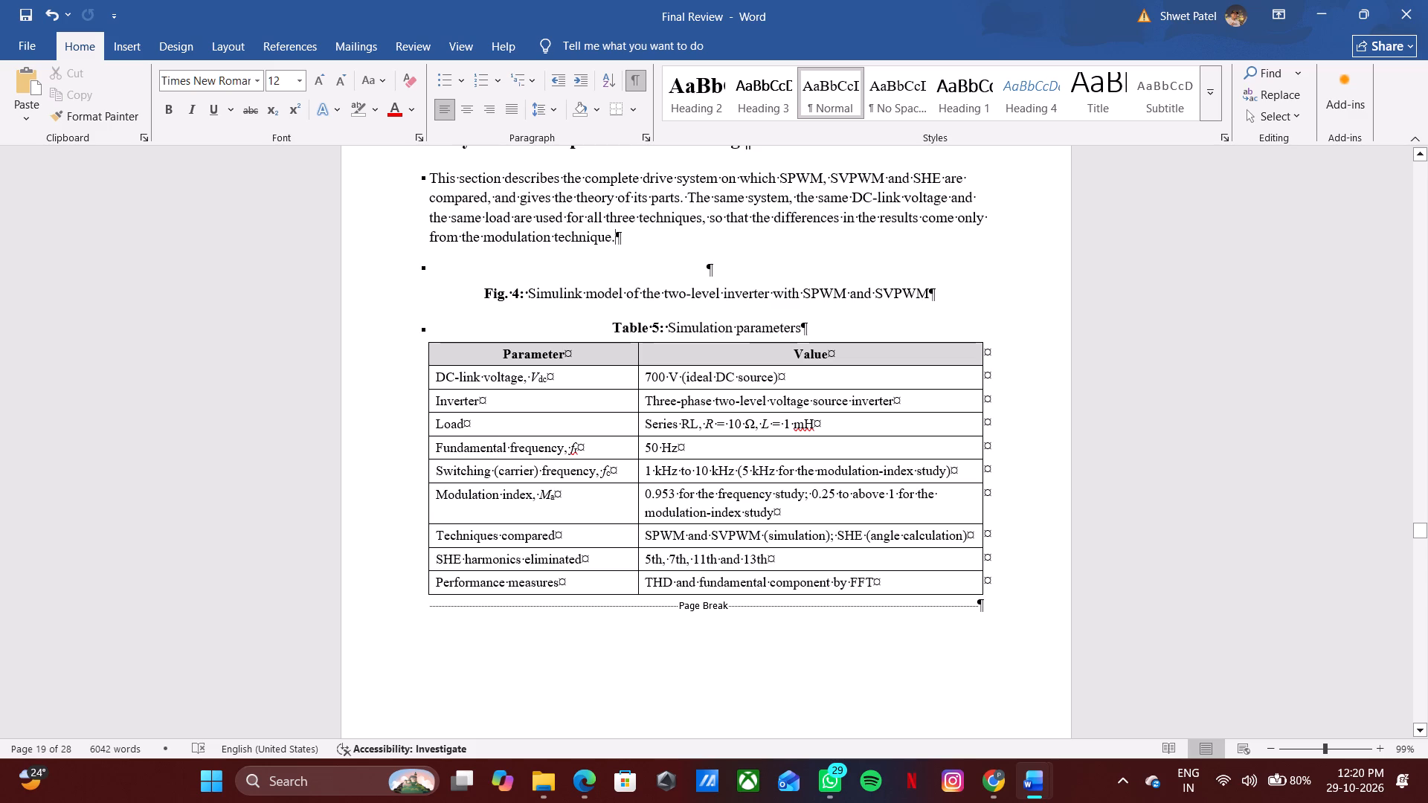
{"action": "scroll", "coordinate": [603, 276], "scroll_direction": "down", "scroll_amount": 1}
{"action": "scroll", "coordinate": [603, 276], "scroll_direction": "up", "scroll_amount": 1}
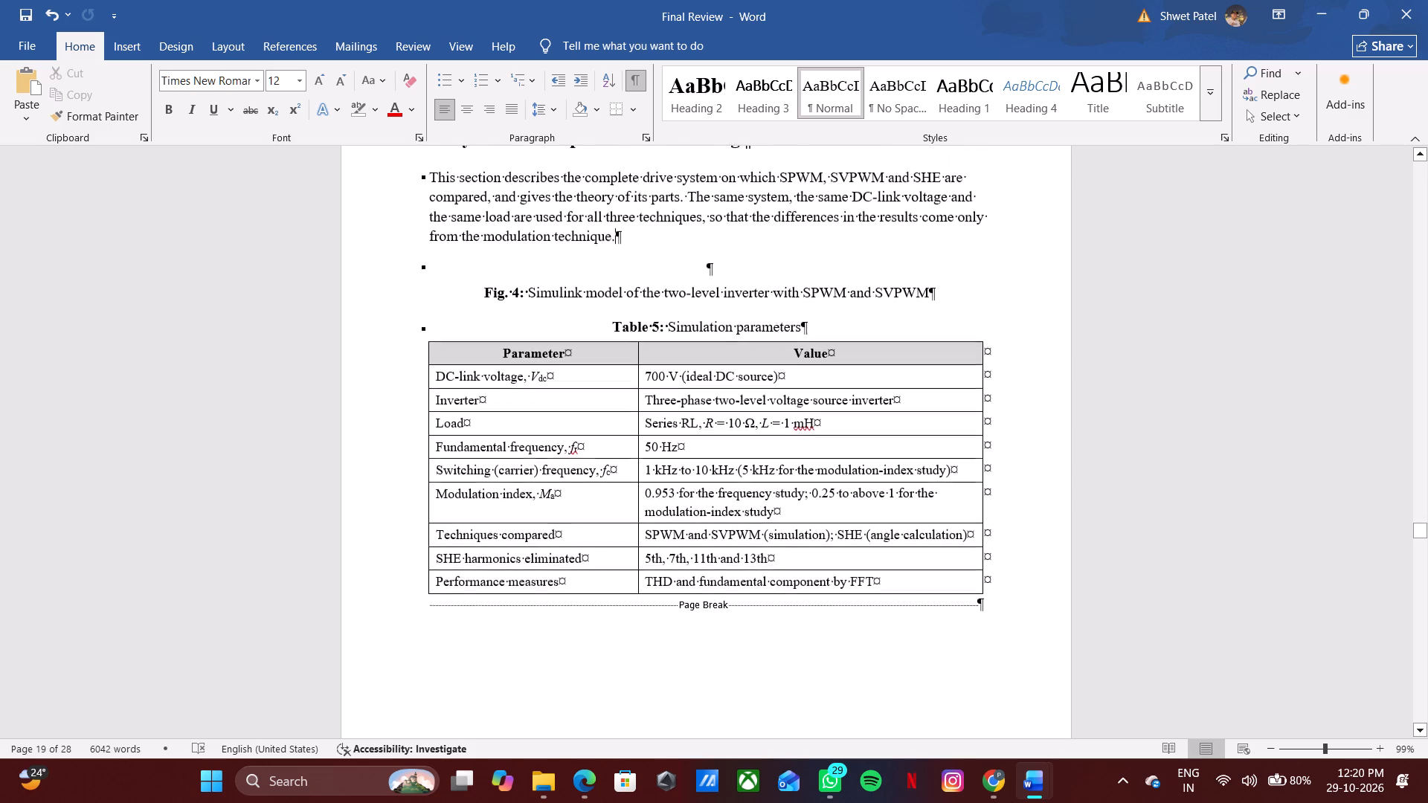
{"action": "scroll", "coordinate": [603, 276], "scroll_direction": "up", "scroll_amount": 2}
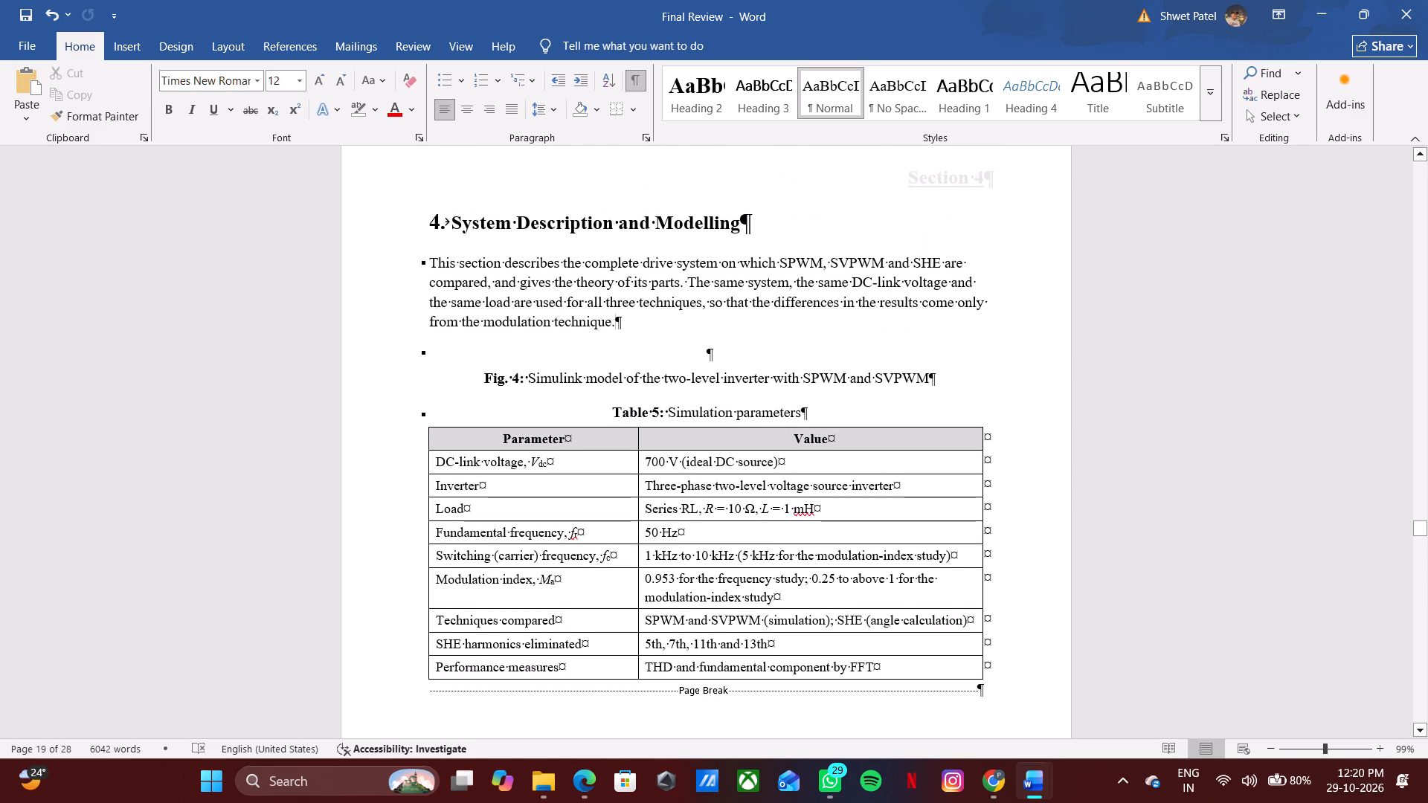
{"action": "scroll", "coordinate": [603, 276], "scroll_direction": "up", "scroll_amount": 7}
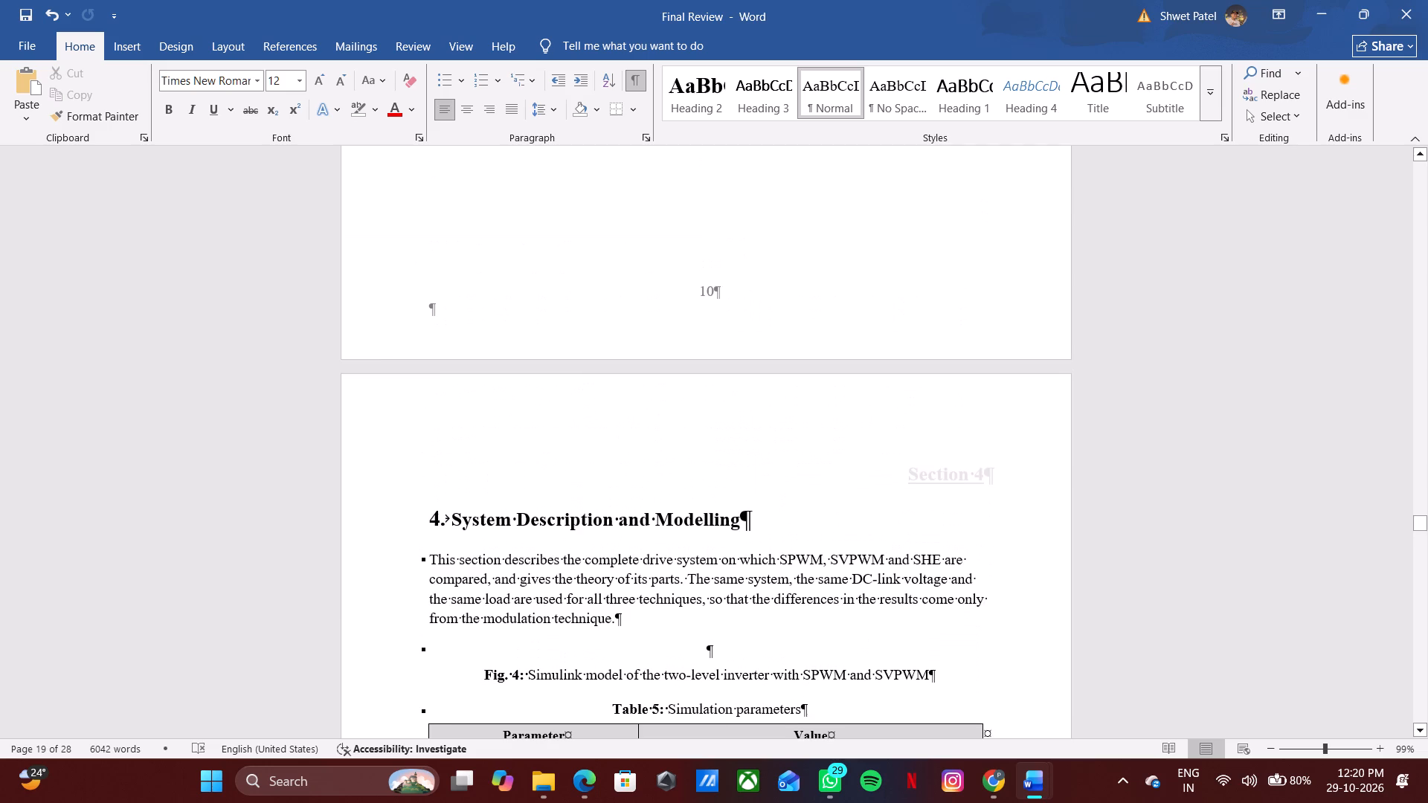
{"action": "key", "text": "alt+Tab"}
{"action": "left_click", "coordinate": [257, 312], "text": "alt"}
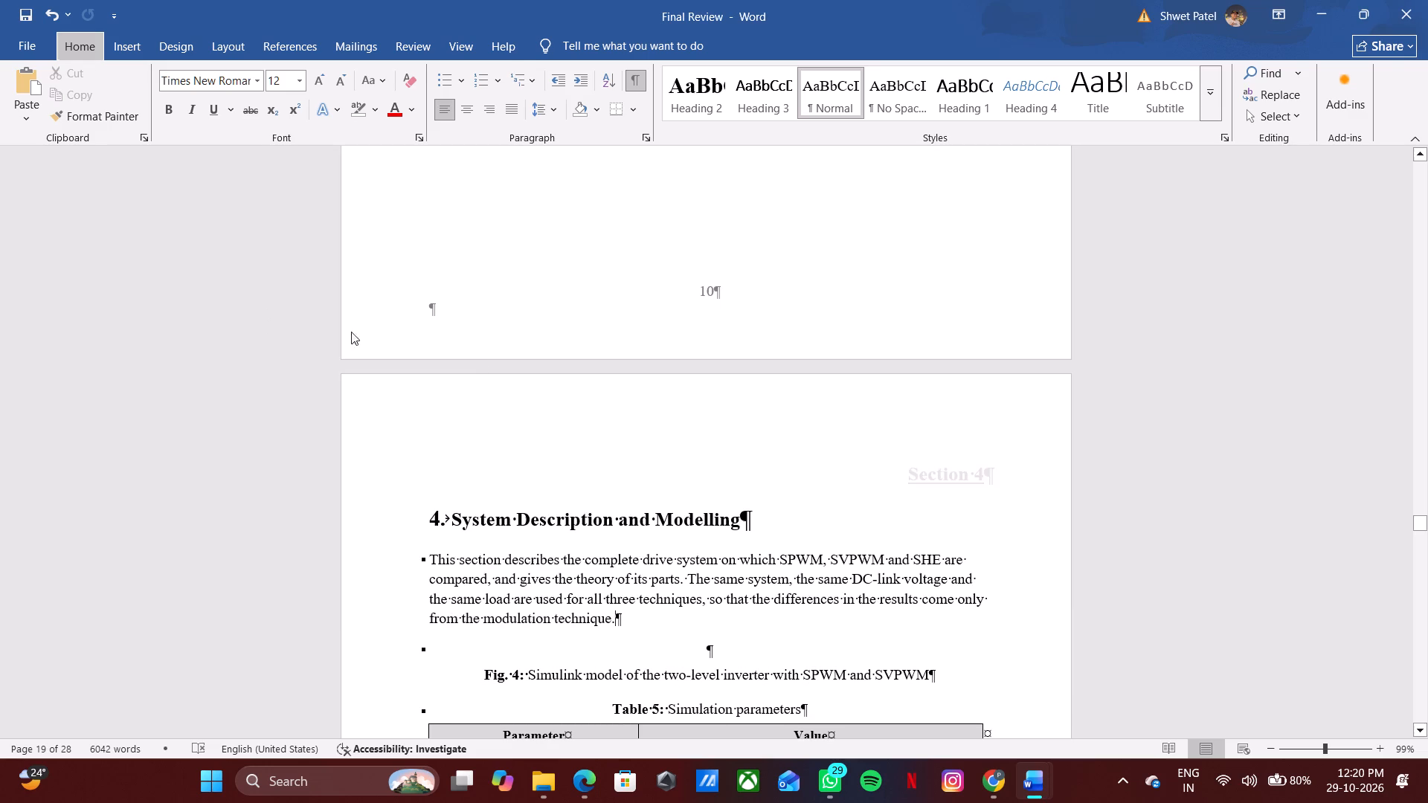
{"action": "scroll", "coordinate": [698, 390], "scroll_direction": "down", "scroll_amount": 4}
{"action": "scroll", "coordinate": [698, 390], "scroll_direction": "up", "scroll_amount": 20}
{"action": "scroll", "coordinate": [698, 390], "scroll_direction": "up", "scroll_amount": 6}
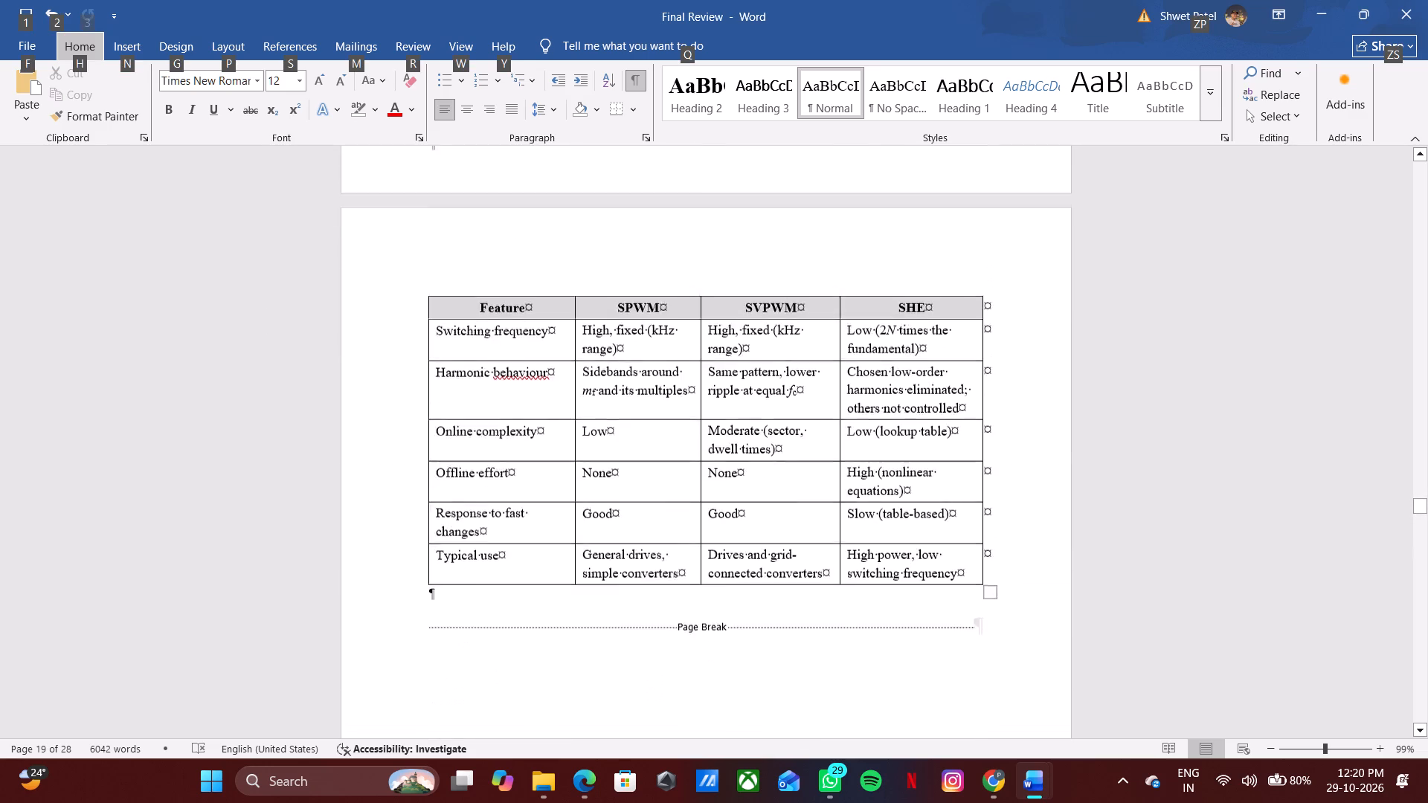
{"action": "scroll", "coordinate": [698, 368], "scroll_direction": "up", "scroll_amount": 9}
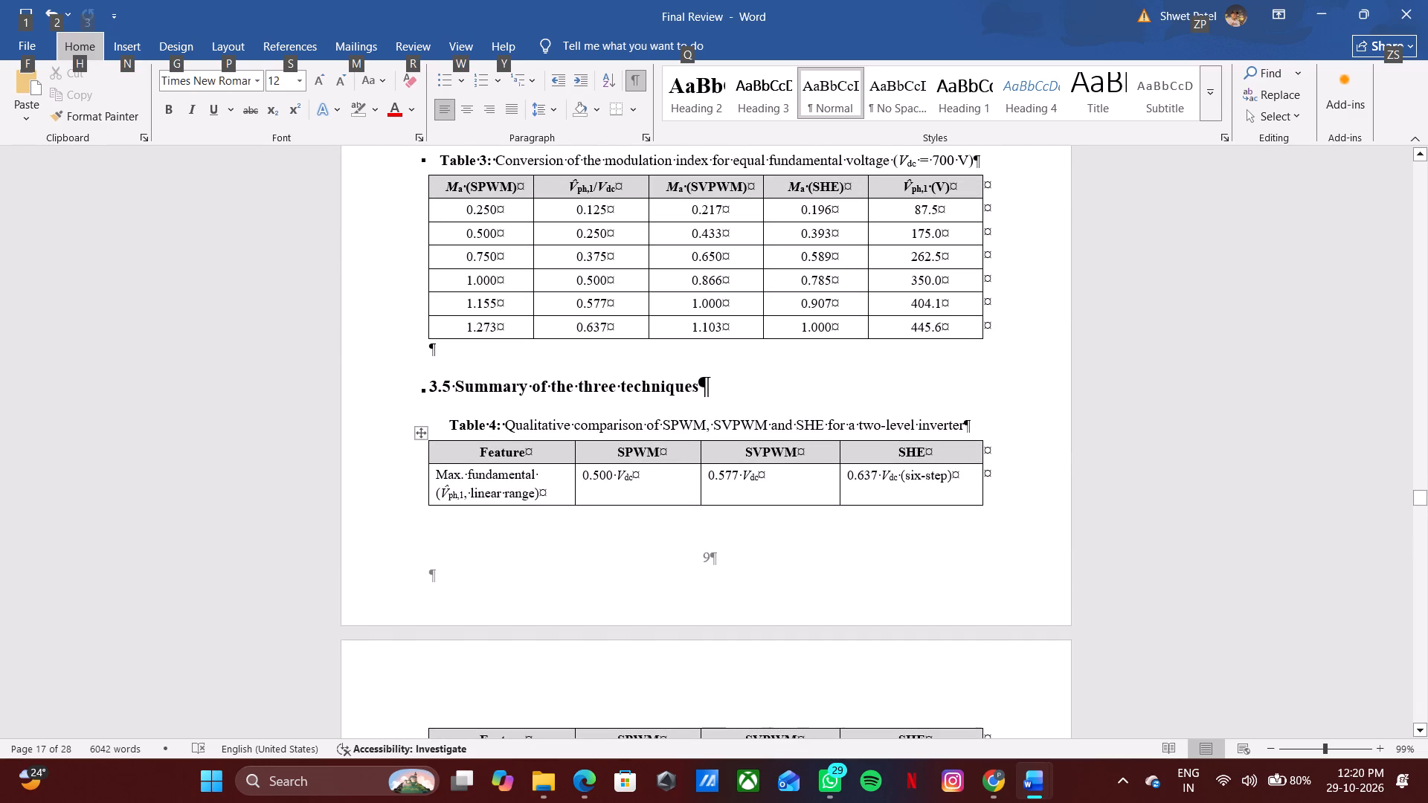
{"action": "scroll", "coordinate": [1041, 445], "scroll_direction": "down", "scroll_amount": 20}
{"action": "scroll", "coordinate": [1041, 445], "scroll_direction": "down", "scroll_amount": 16}
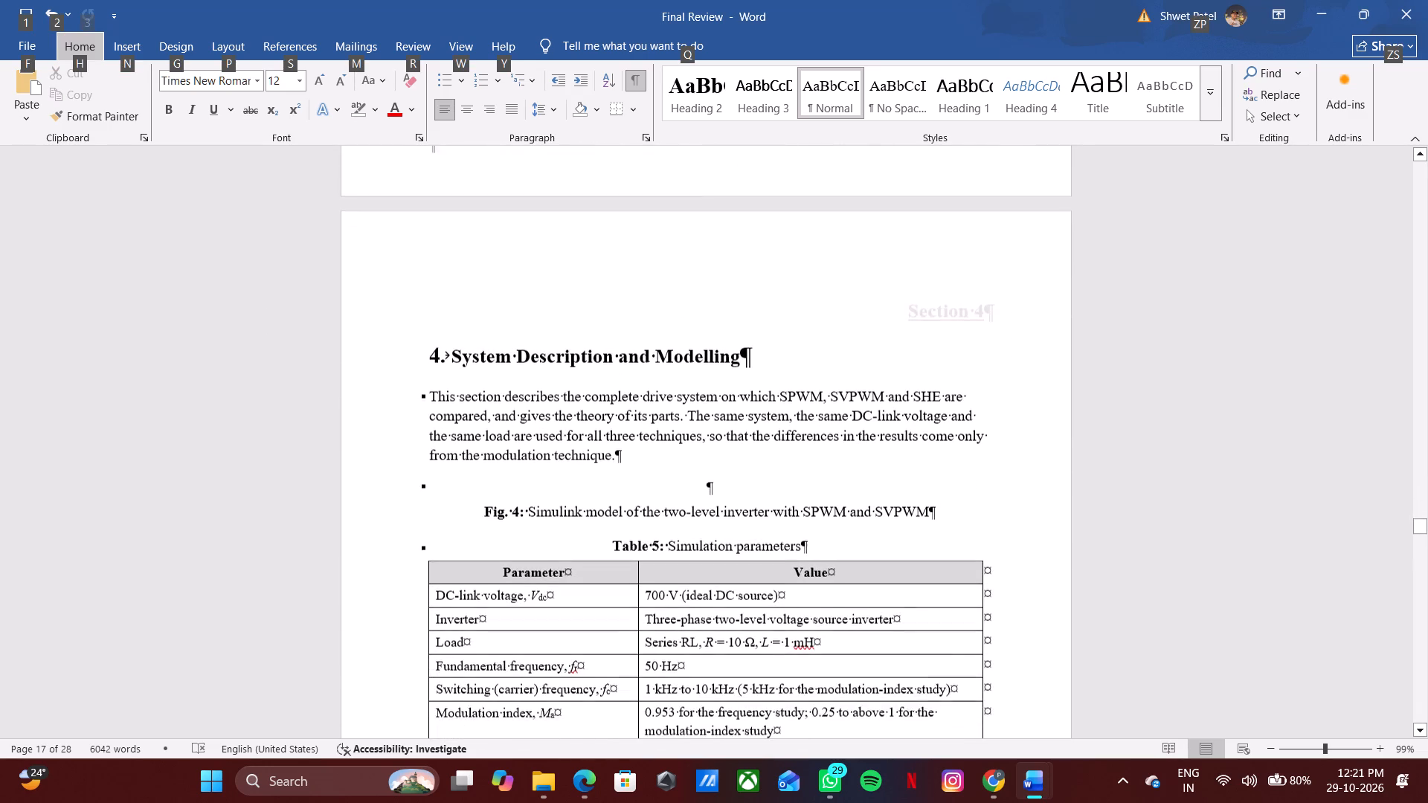
Add one empty paragraph between the section 4 introductory paragraph and the Fig. 4 caption.
{"action": "left_click", "coordinate": [605, 432]}
{"action": "left_click", "coordinate": [636, 413]}
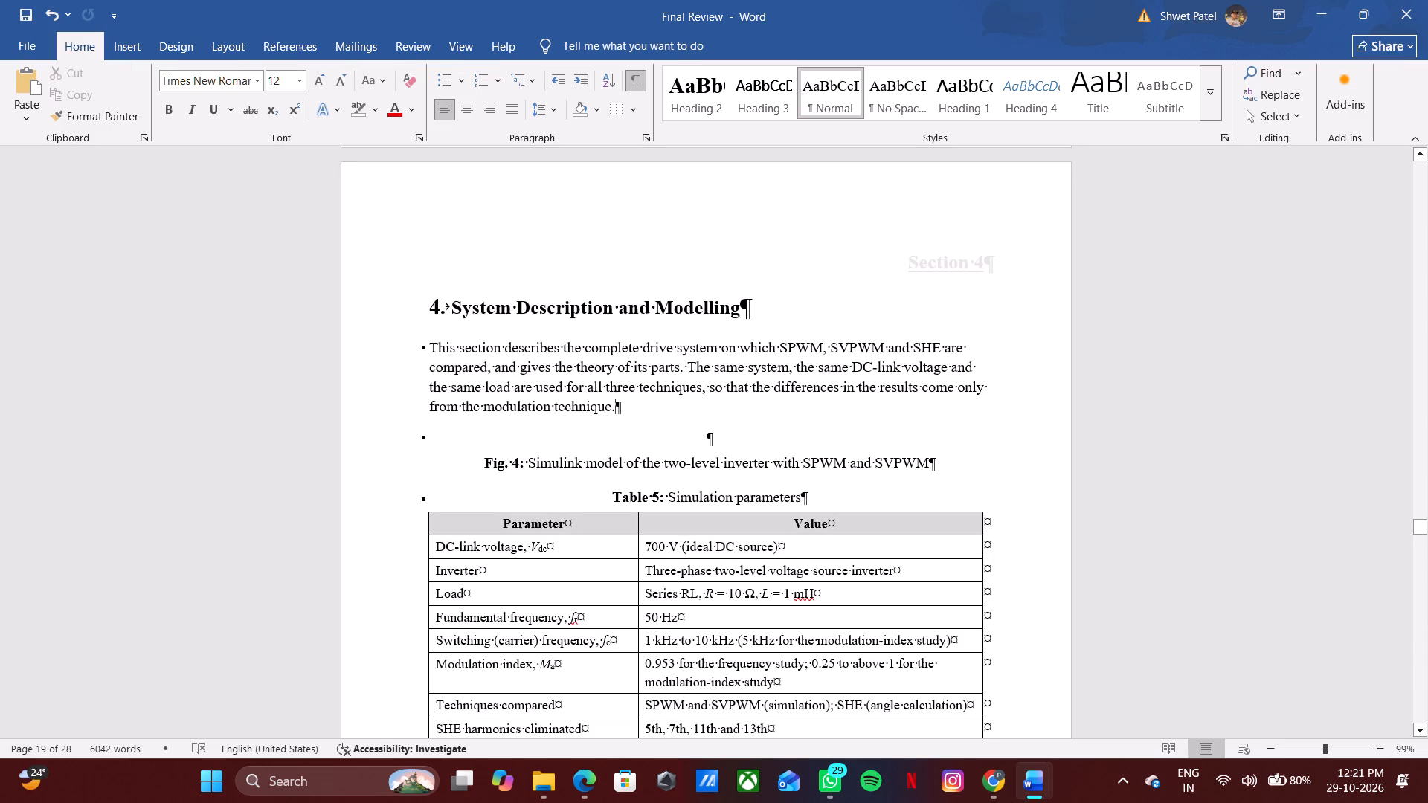
{"action": "left_click", "coordinate": [607, 433]}
{"action": "left_click", "coordinate": [631, 407]}
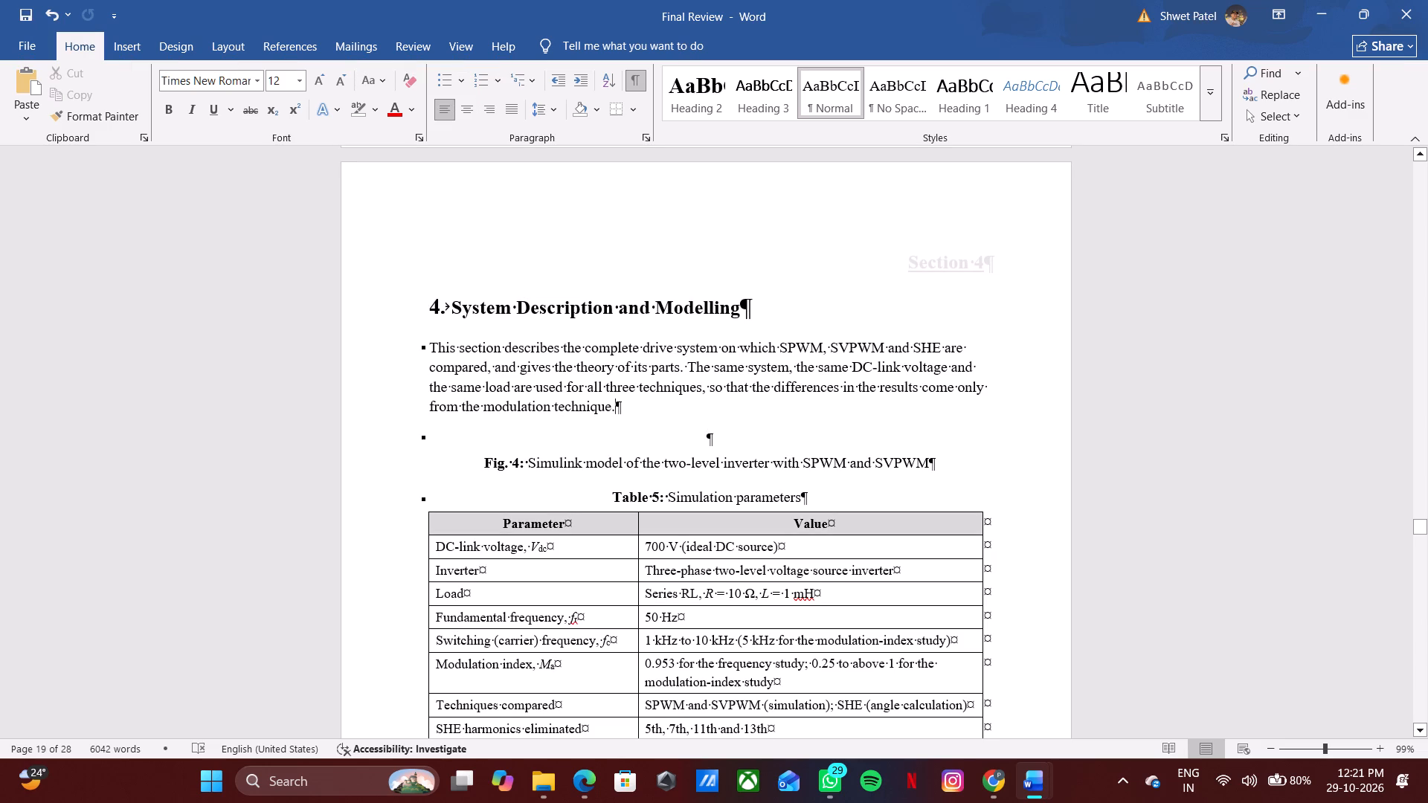
{"action": "left_click", "coordinate": [684, 435]}
{"action": "key", "text": "Return"}
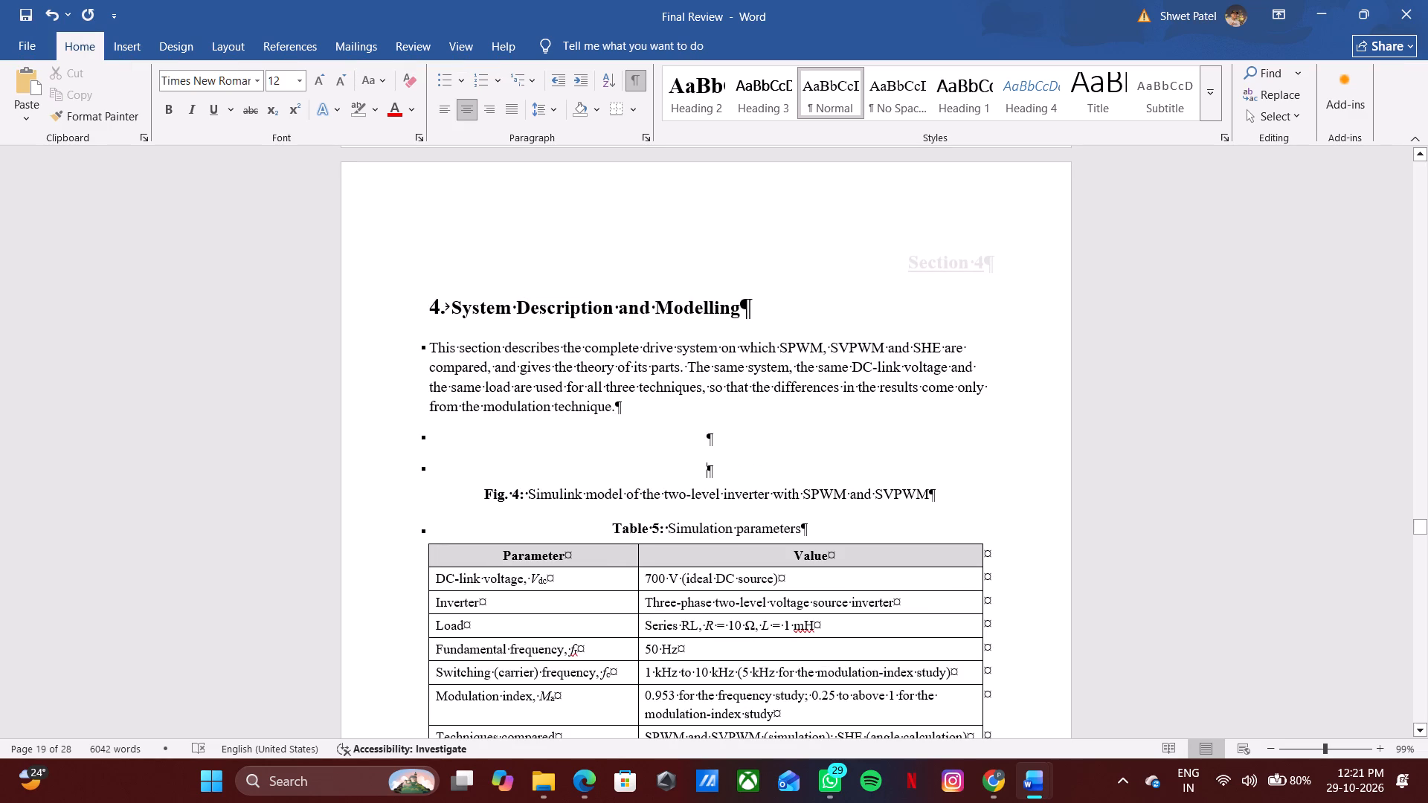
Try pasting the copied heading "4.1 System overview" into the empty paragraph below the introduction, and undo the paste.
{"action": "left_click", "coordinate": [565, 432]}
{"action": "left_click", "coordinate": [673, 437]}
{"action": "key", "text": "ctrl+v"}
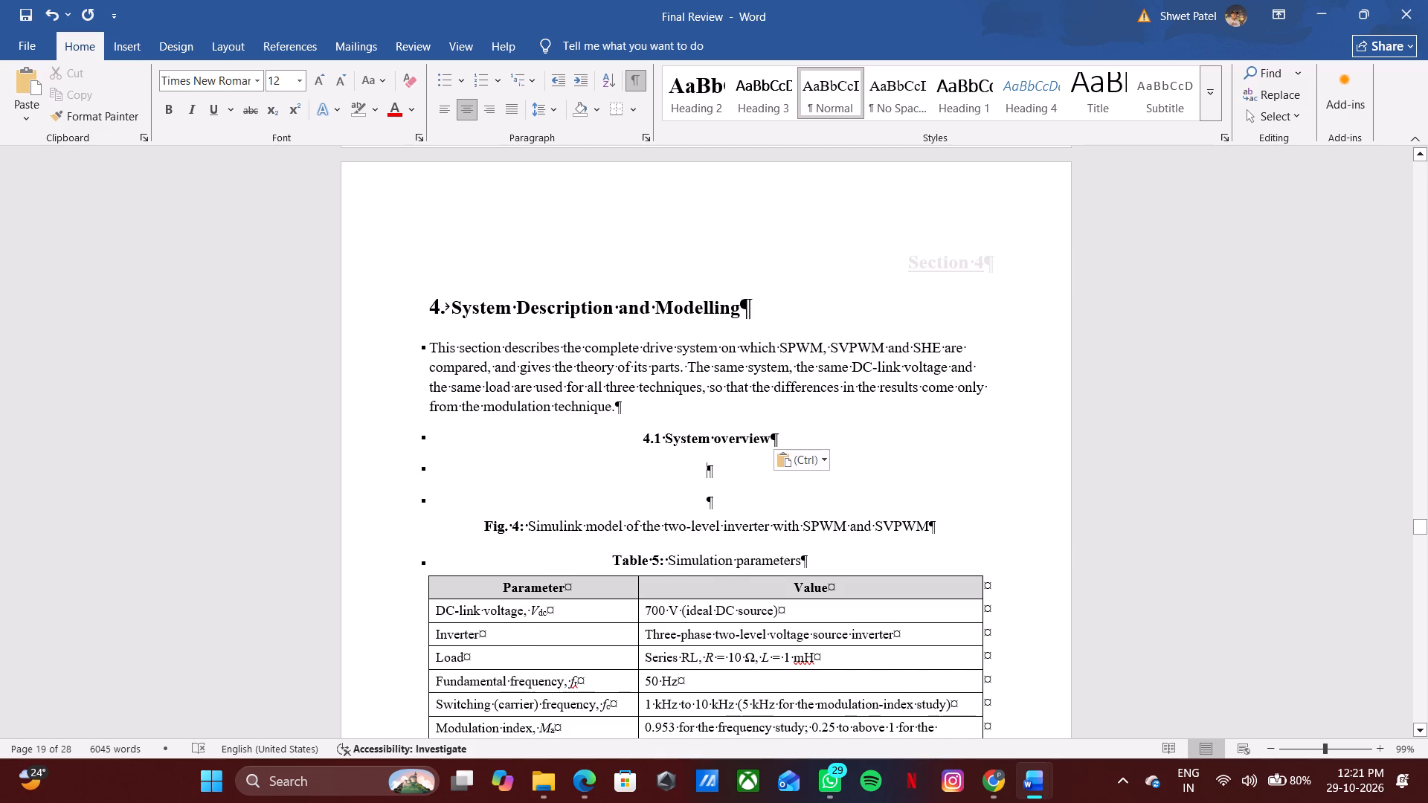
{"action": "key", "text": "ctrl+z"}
Copy the whole section 3.5 heading with its formatting and paste it into the empty paragraph below the section 4 introduction.
{"action": "scroll", "coordinate": [569, 381], "scroll_direction": "up", "scroll_amount": 20}
{"action": "scroll", "coordinate": [569, 381], "scroll_direction": "up", "scroll_amount": 10}
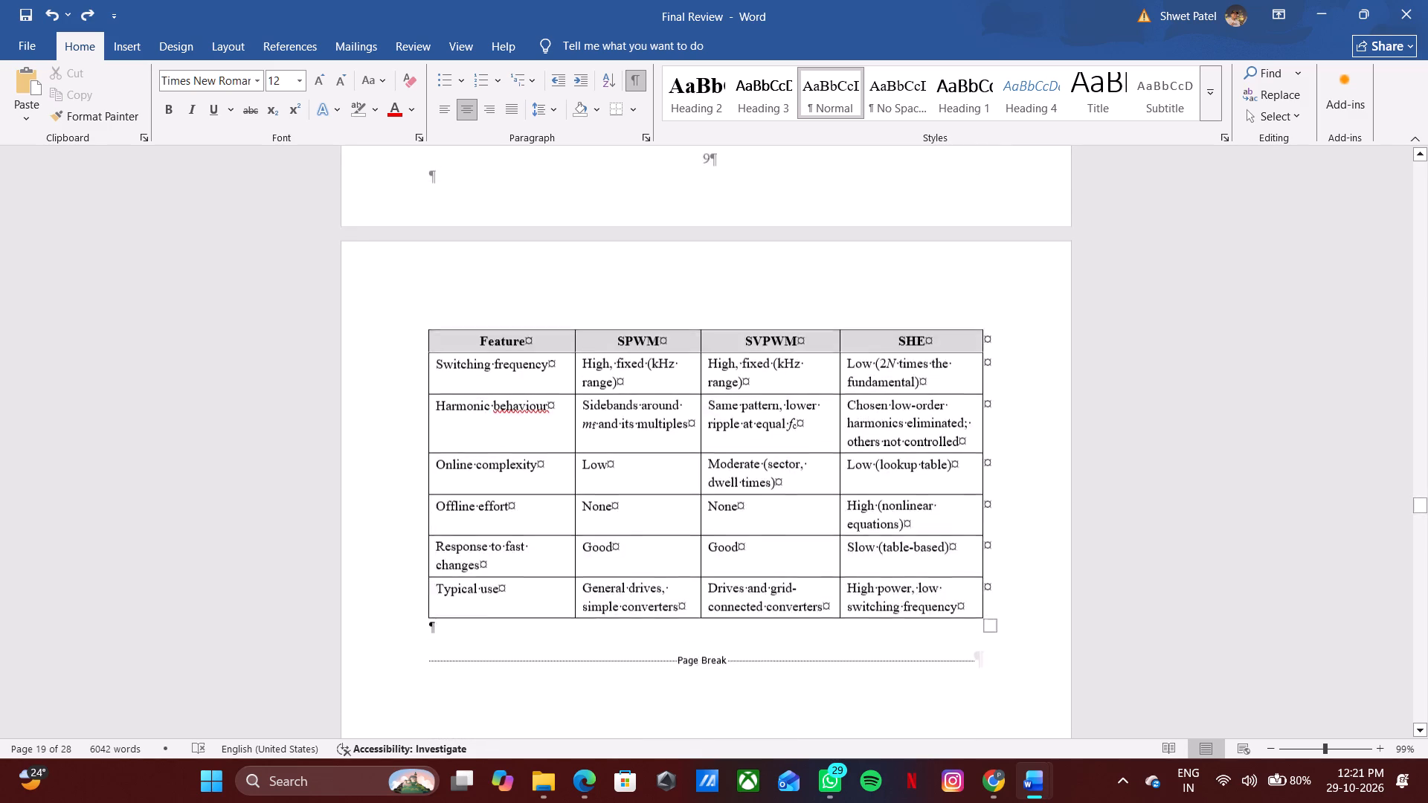
{"action": "scroll", "coordinate": [556, 343], "scroll_direction": "up", "scroll_amount": 9}
{"action": "left_click_drag", "start_coordinate": [727, 516], "coordinate": [501, 509]}
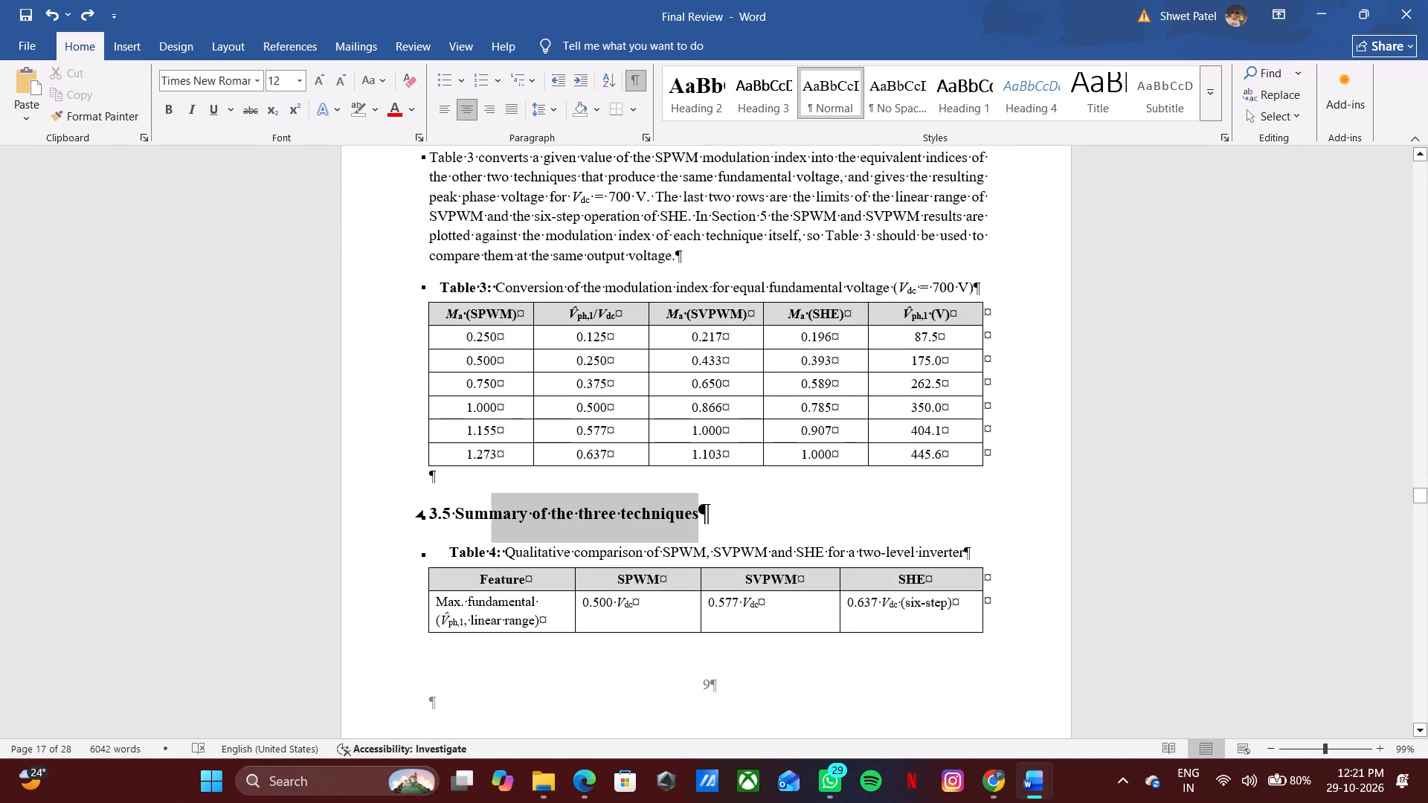
{"action": "left_click_drag", "start_coordinate": [501, 509], "coordinate": [431, 511]}
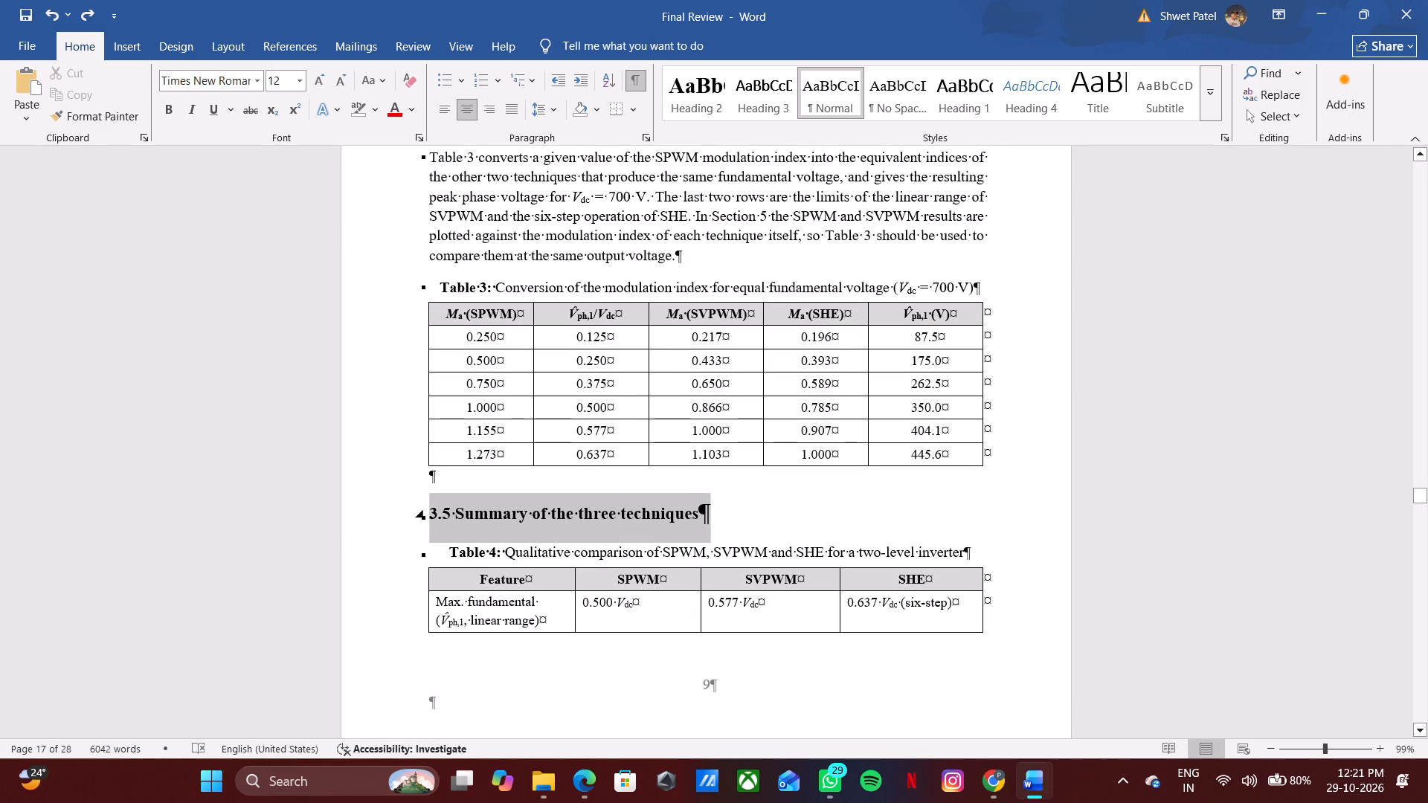
{"action": "left_click_drag", "start_coordinate": [431, 511], "coordinate": [431, 511]}
{"action": "key", "text": "ctrl+c"}
{"action": "scroll", "coordinate": [431, 512], "scroll_direction": "down", "scroll_amount": 7}
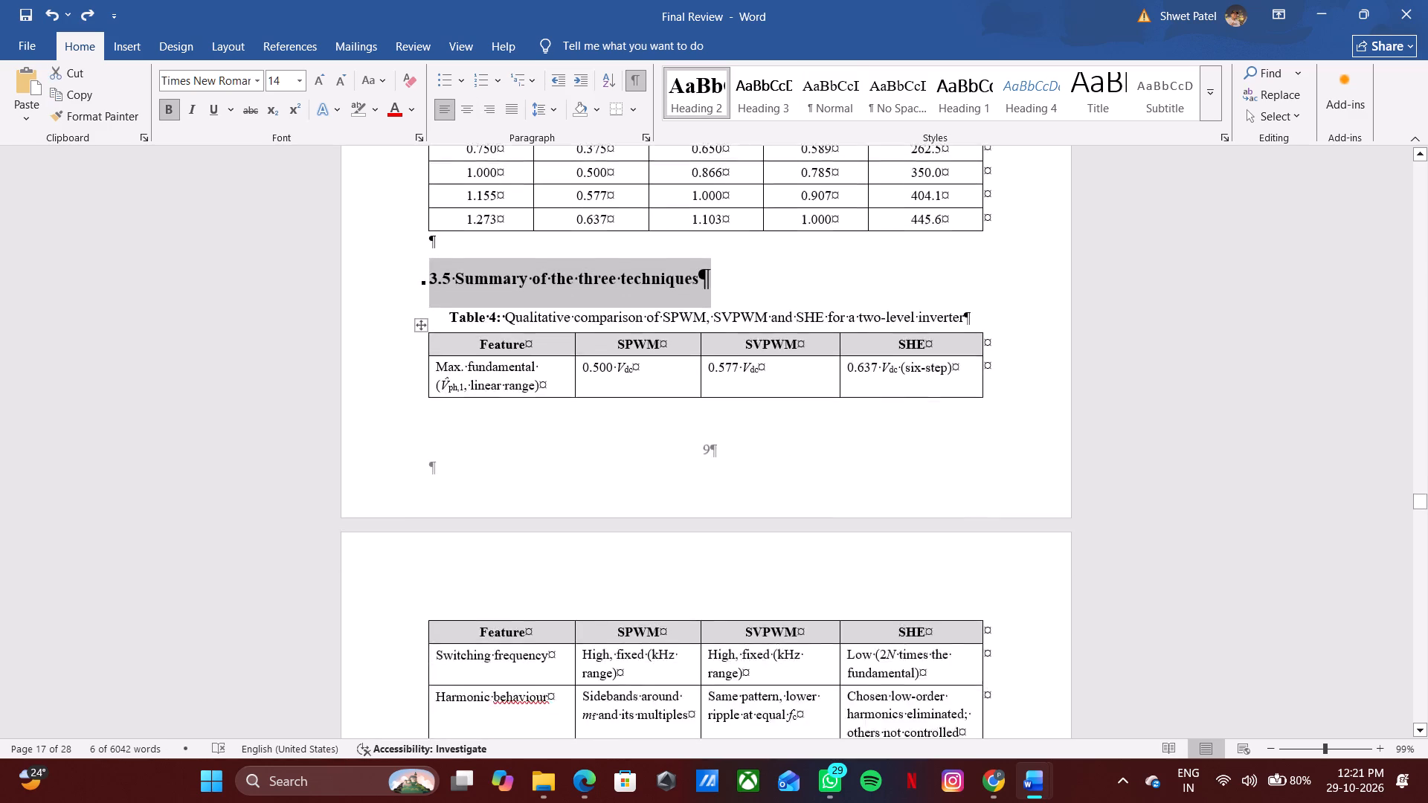
{"action": "scroll", "coordinate": [463, 463], "scroll_direction": "down", "scroll_amount": 20}
{"action": "scroll", "coordinate": [463, 463], "scroll_direction": "down", "scroll_amount": 12}
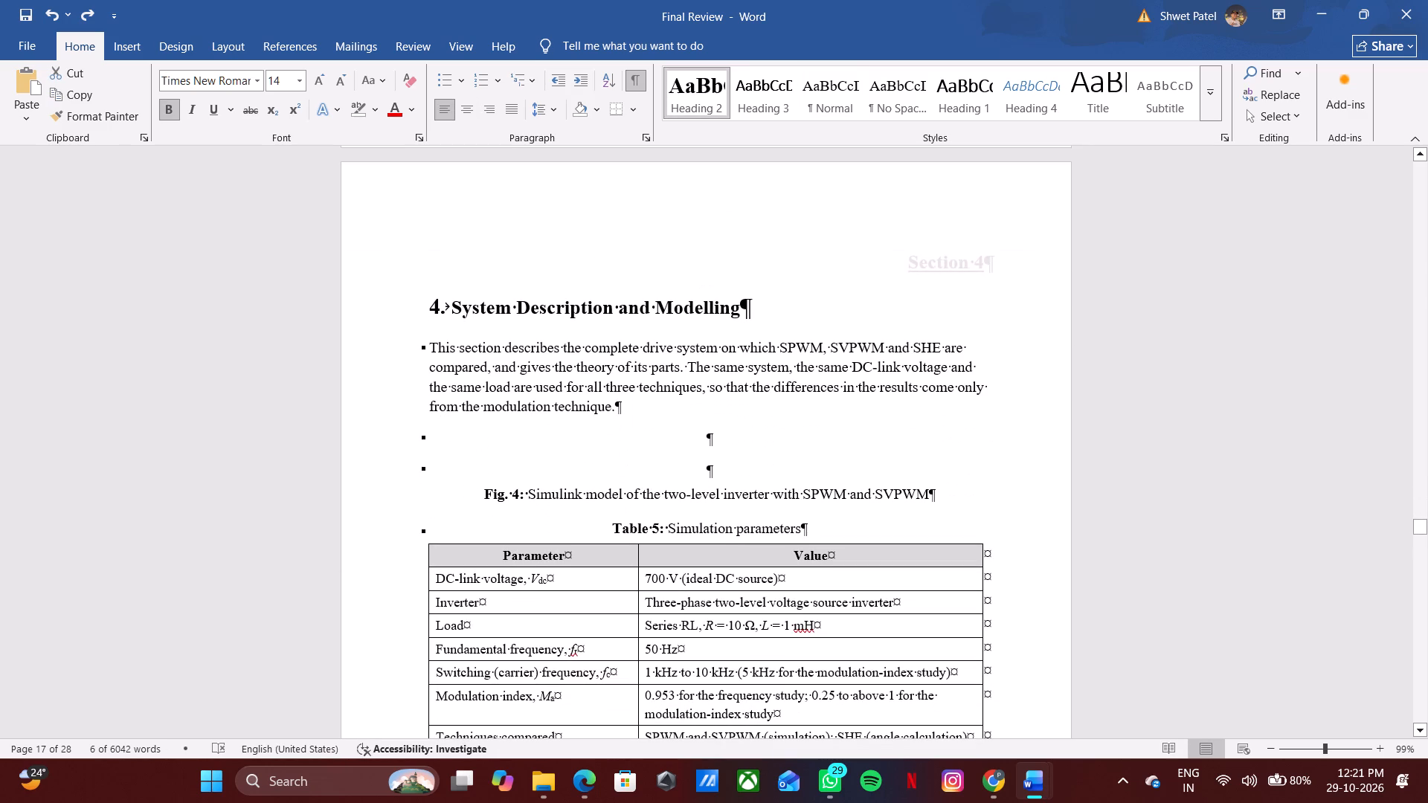
{"action": "left_click", "coordinate": [474, 445]}
{"action": "left_click", "coordinate": [471, 437]}
{"action": "key", "text": "ctrl+v"}
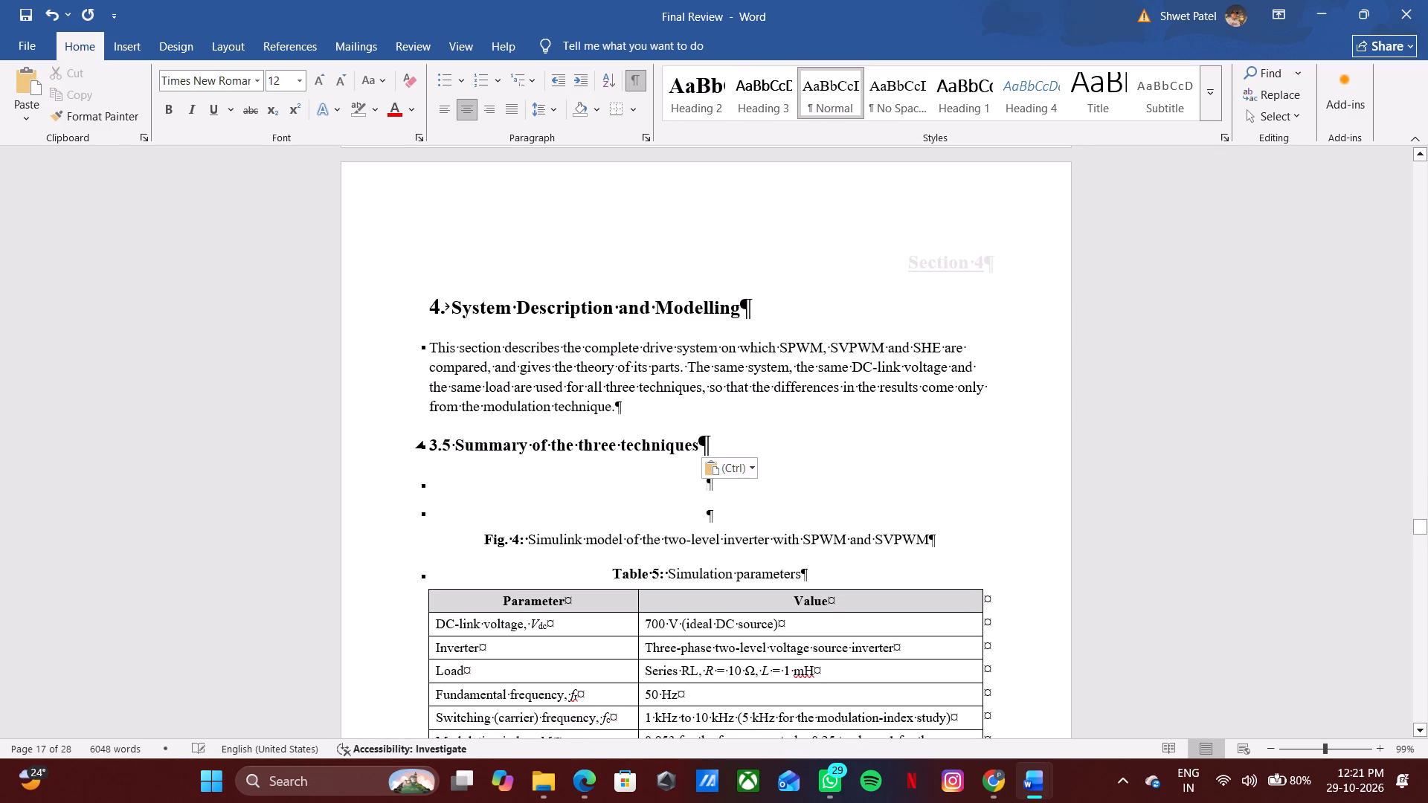
Change the number of the pasted heading under the section 4 introduction to 4.1.
{"action": "left_click", "coordinate": [451, 442]}
{"action": "key", "text": "BackSpace"}
{"action": "key", "text": "BackSpace"}
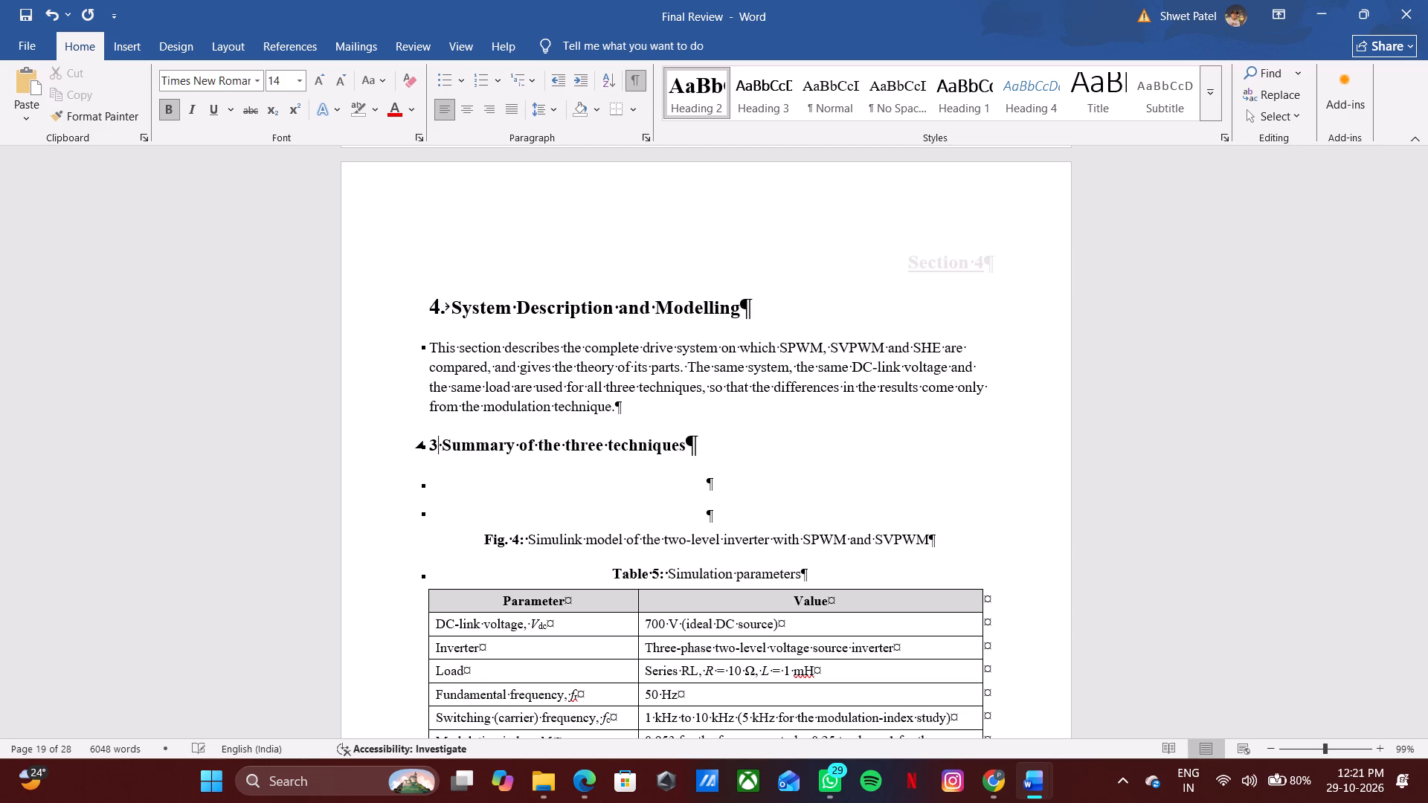
{"action": "key", "text": "BackSpace"}
{"action": "type", "text": "4."}
{"action": "key", "text": "1"}
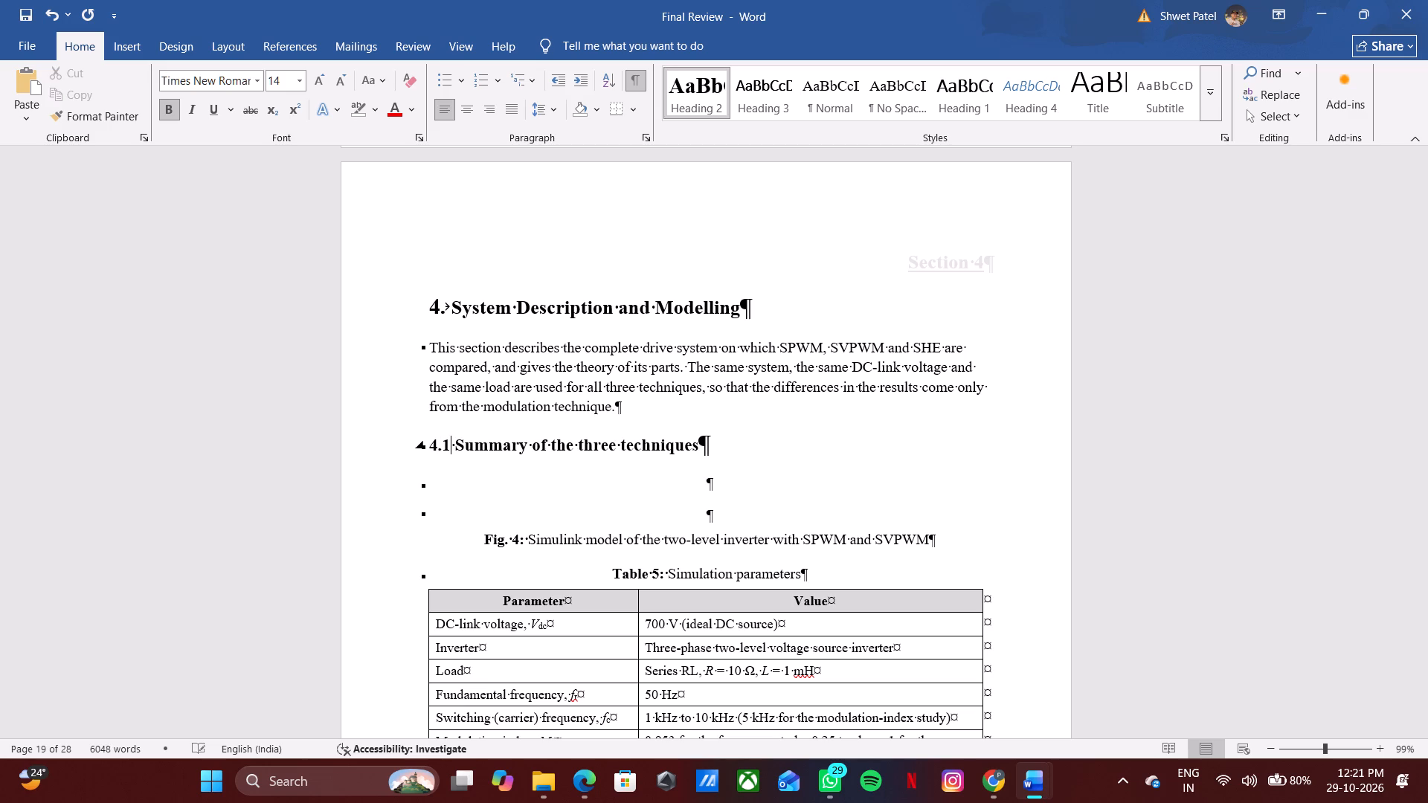
{"action": "left_click", "coordinate": [702, 449]}
{"action": "left_click", "coordinate": [656, 489]}
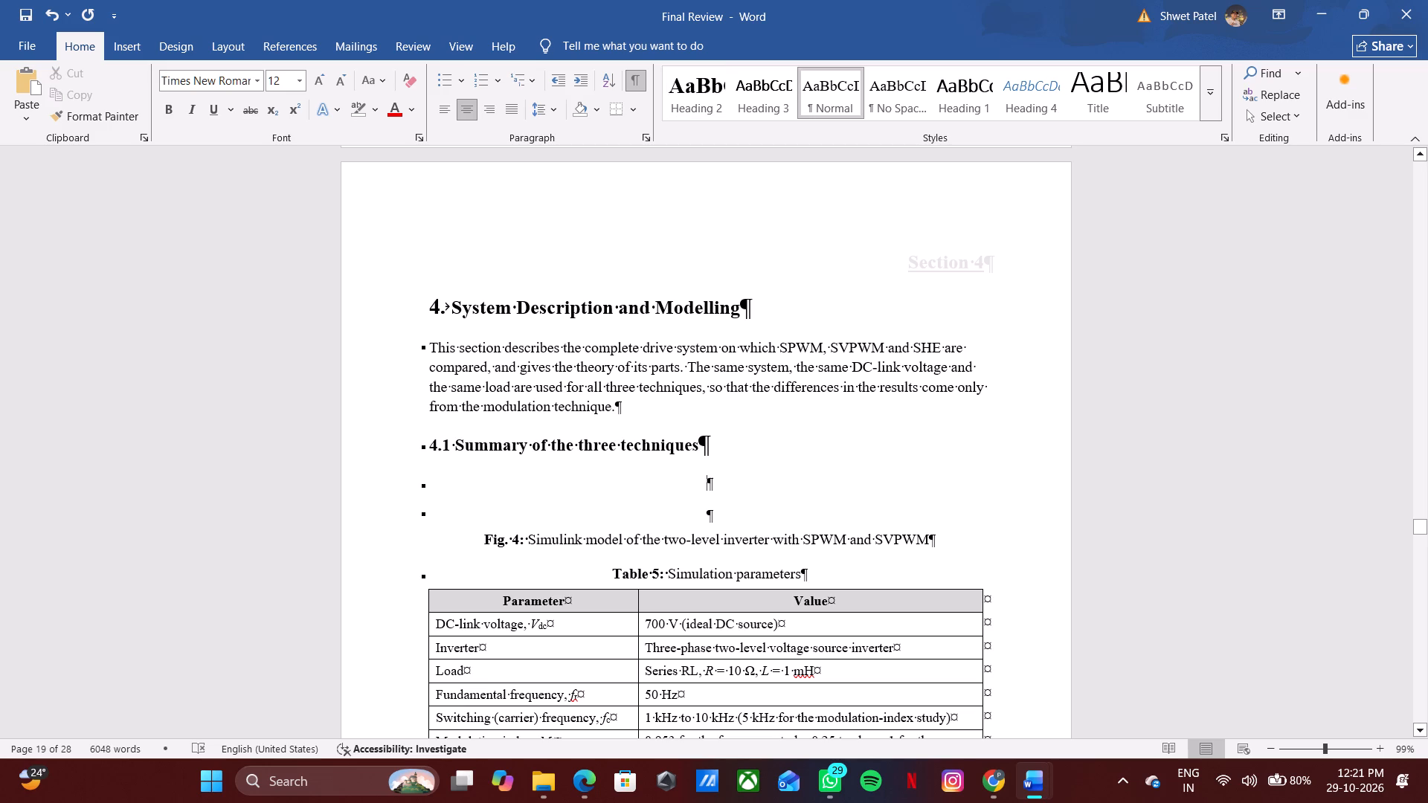
Copy the 4.1 body paragraph, Fig. 4 placeholder and block diagram caption from Sections_4_5_theory and paste them under Final Review's 4.1 heading.
{"action": "key", "text": "alt+Tab"}
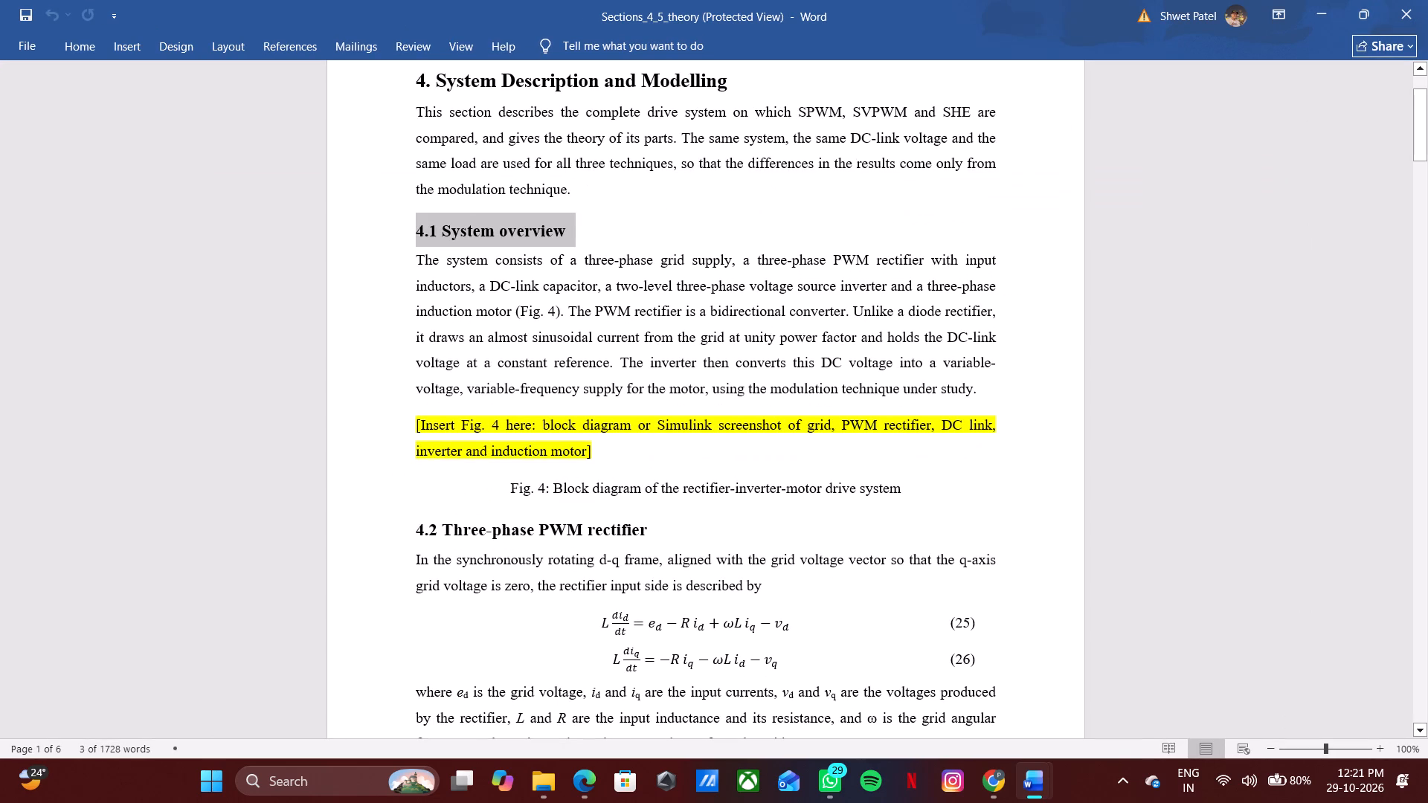
{"action": "left_click", "coordinate": [419, 259]}
{"action": "left_click_drag", "start_coordinate": [419, 259], "coordinate": [873, 390]}
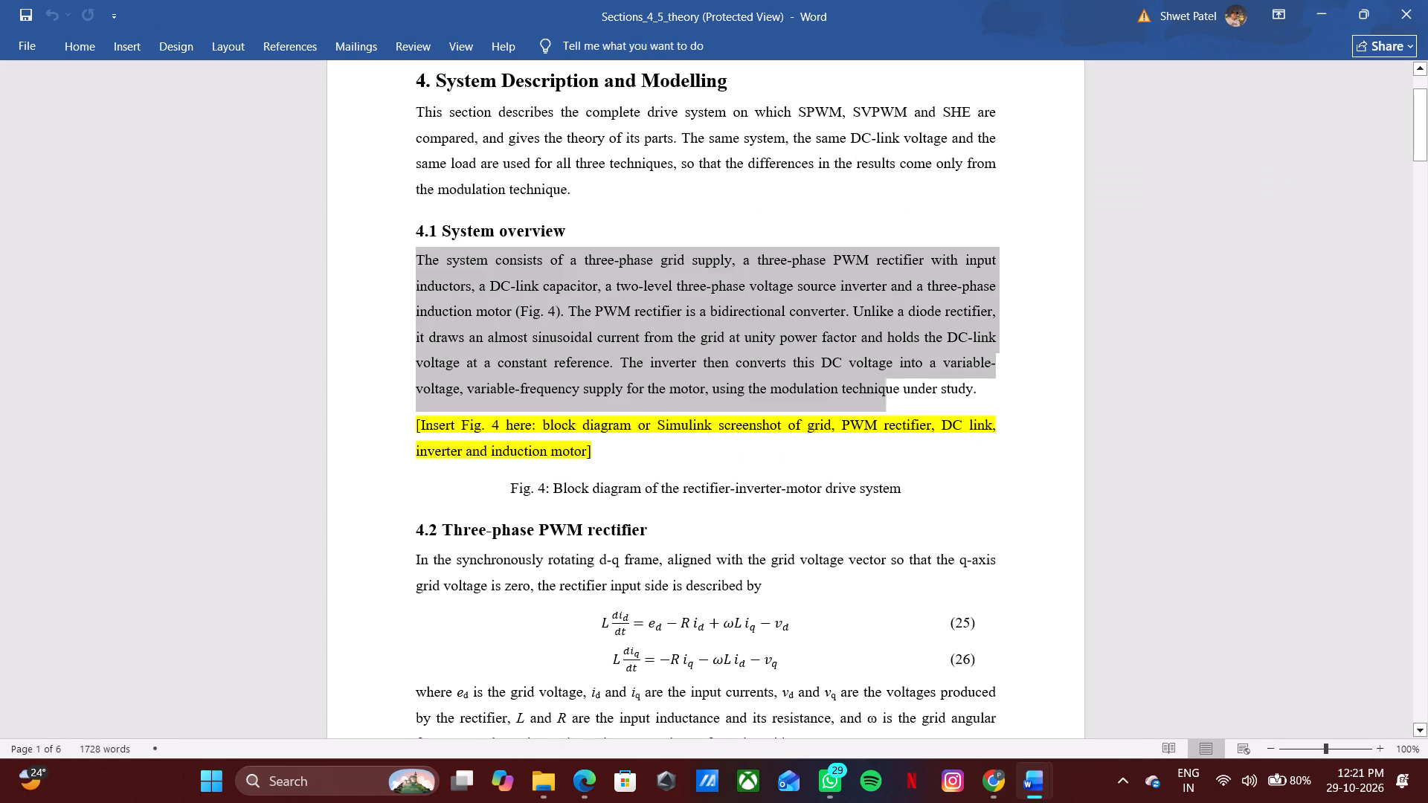
{"action": "left_click_drag", "start_coordinate": [873, 390], "coordinate": [919, 497]}
{"action": "key", "text": "ctrl+c"}
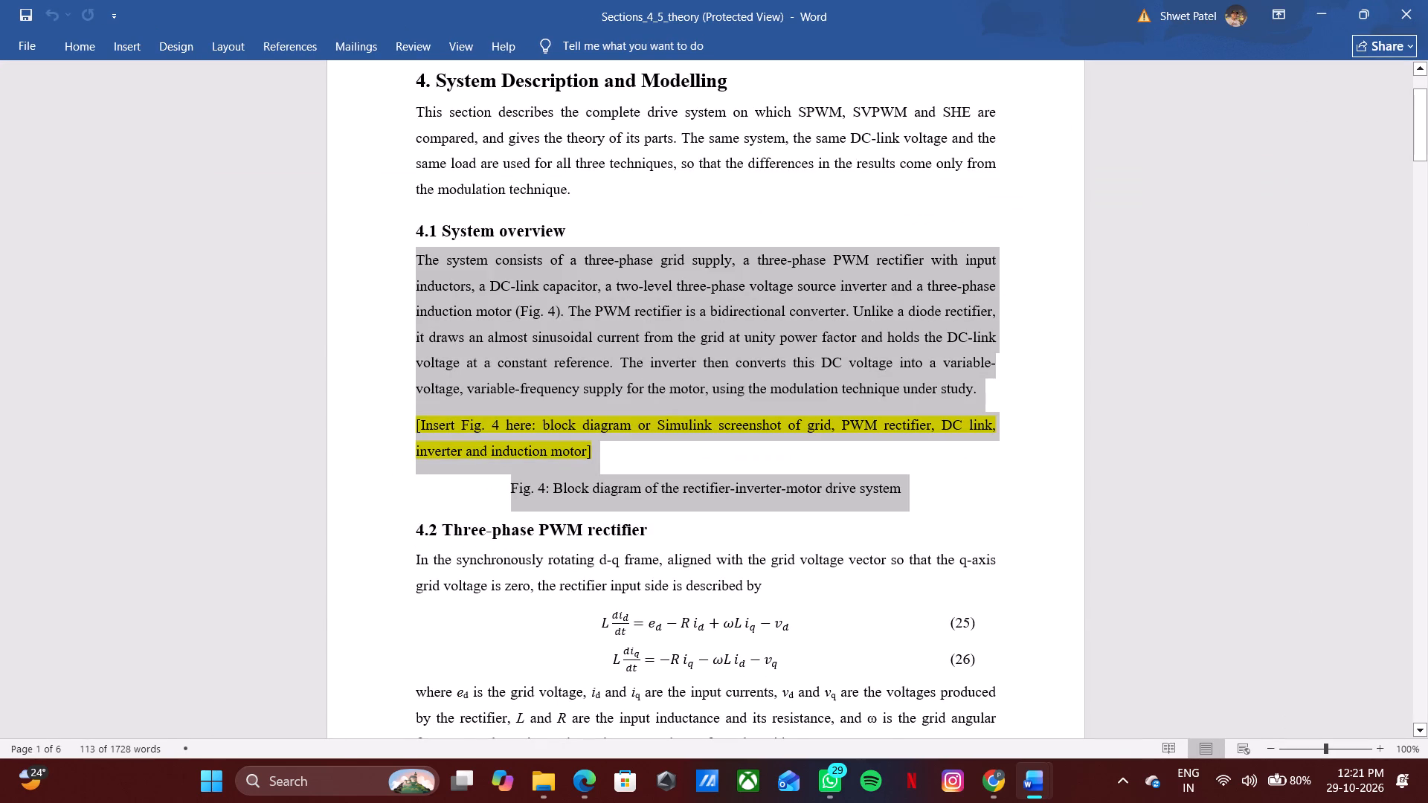
{"action": "key", "text": "alt+Tab"}
{"action": "left_click", "coordinate": [505, 479]}
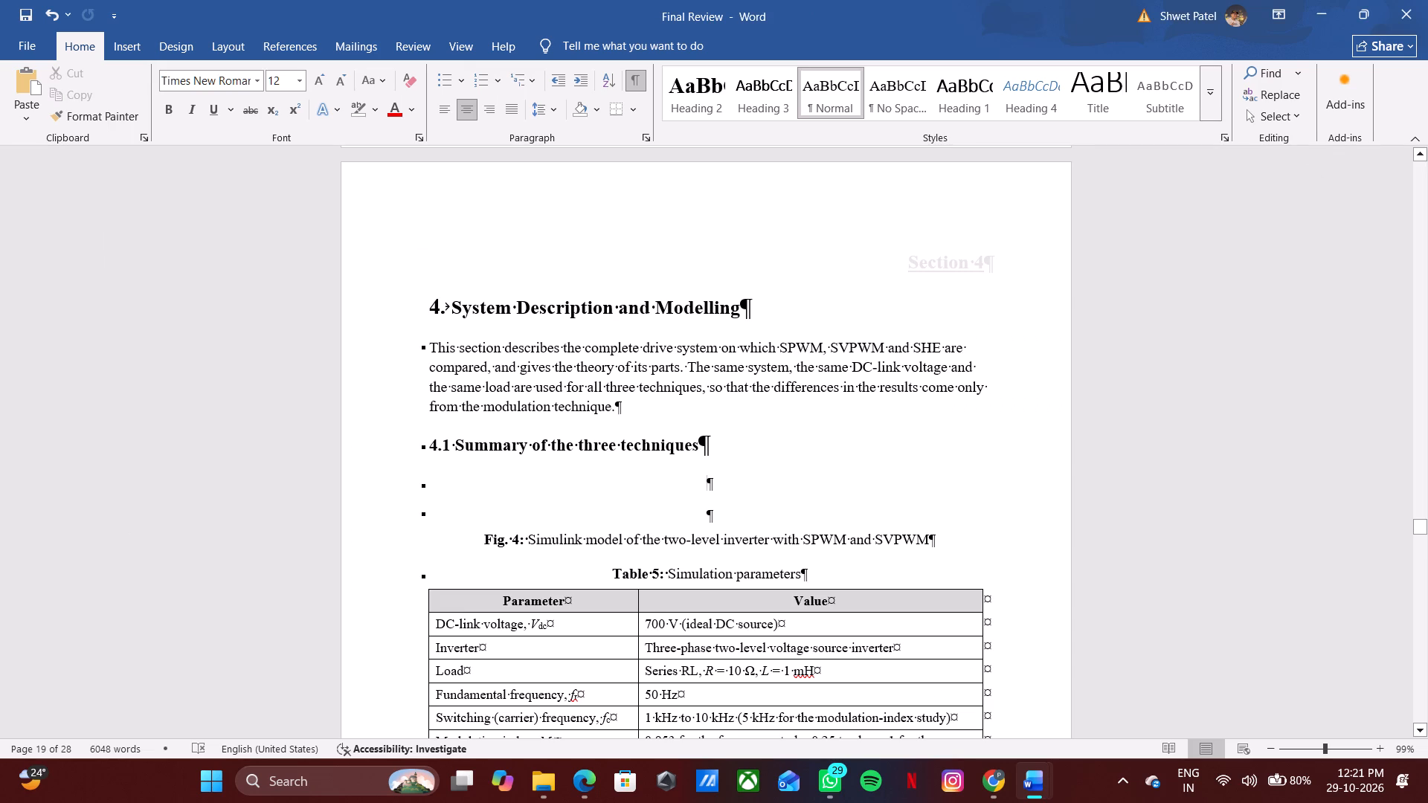
{"action": "key", "text": "ctrl+v"}
Justify the pasted 4.1 paragraph, Fig. 4 placeholder and caption, and apply 1.15 line spacing to them.
{"action": "scroll", "coordinate": [777, 621], "scroll_direction": "down", "scroll_amount": 2}
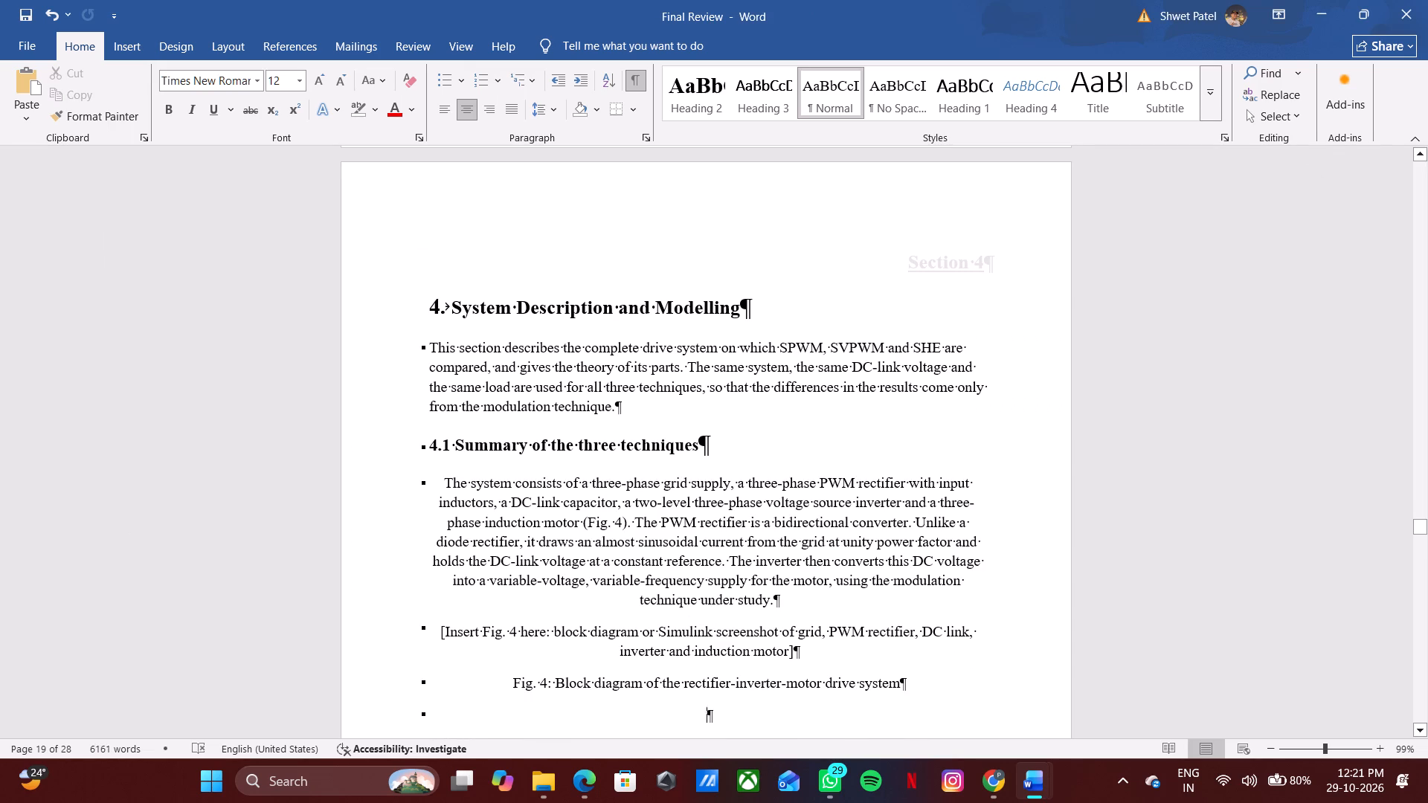
{"action": "scroll", "coordinate": [778, 622], "scroll_direction": "down", "scroll_amount": 2}
{"action": "scroll", "coordinate": [778, 622], "scroll_direction": "up", "scroll_amount": 1}
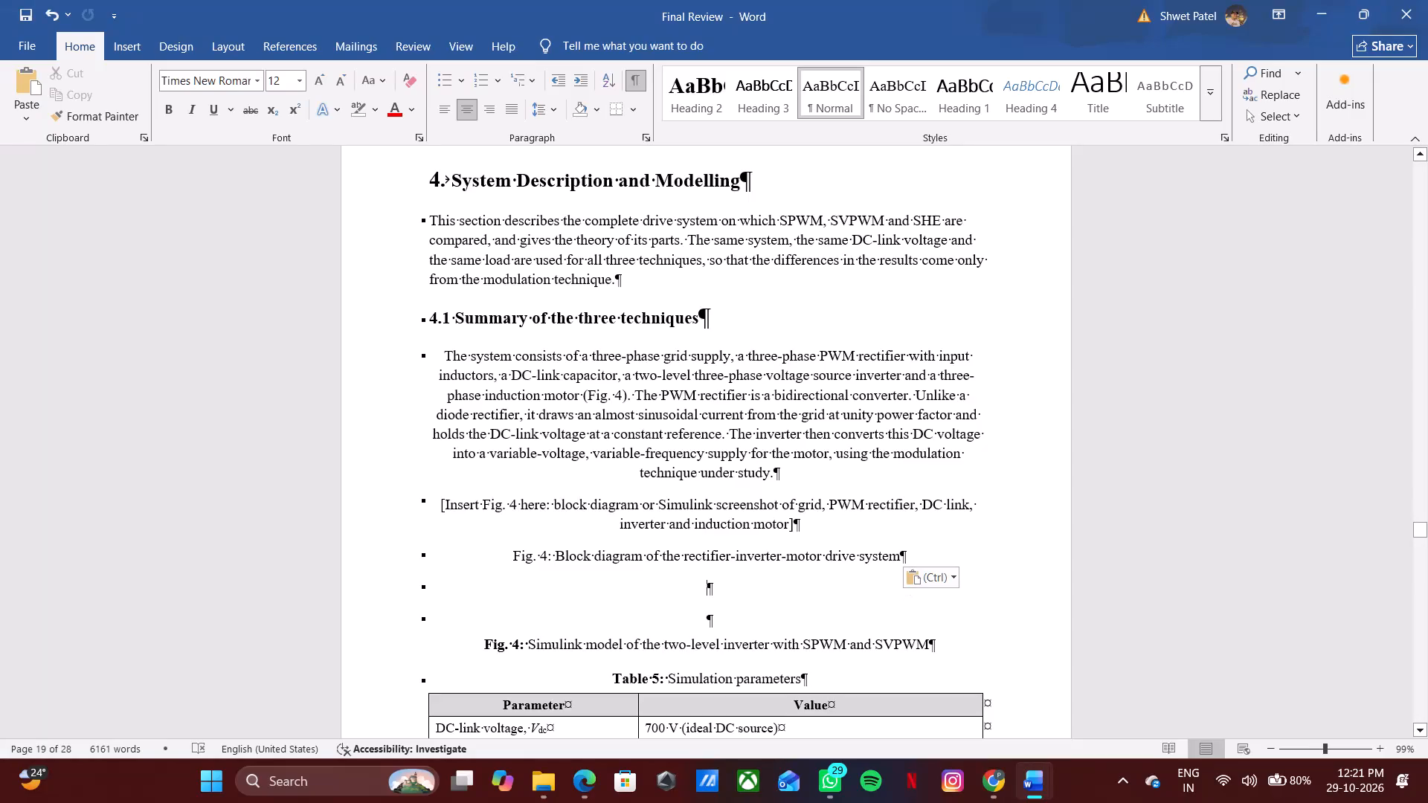
{"action": "left_click_drag", "start_coordinate": [704, 593], "coordinate": [451, 346]}
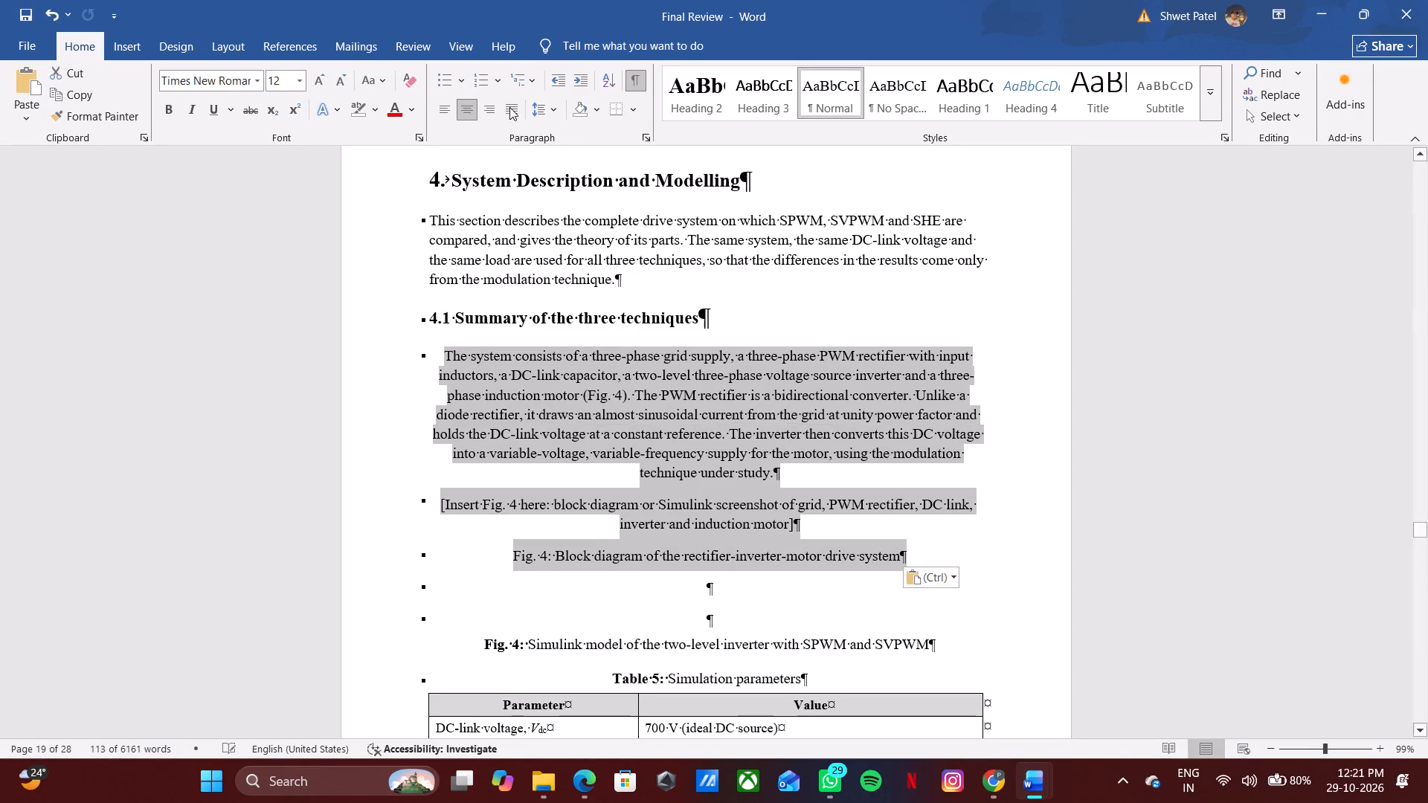
{"action": "left_click", "coordinate": [516, 117]}
{"action": "left_click", "coordinate": [558, 104]}
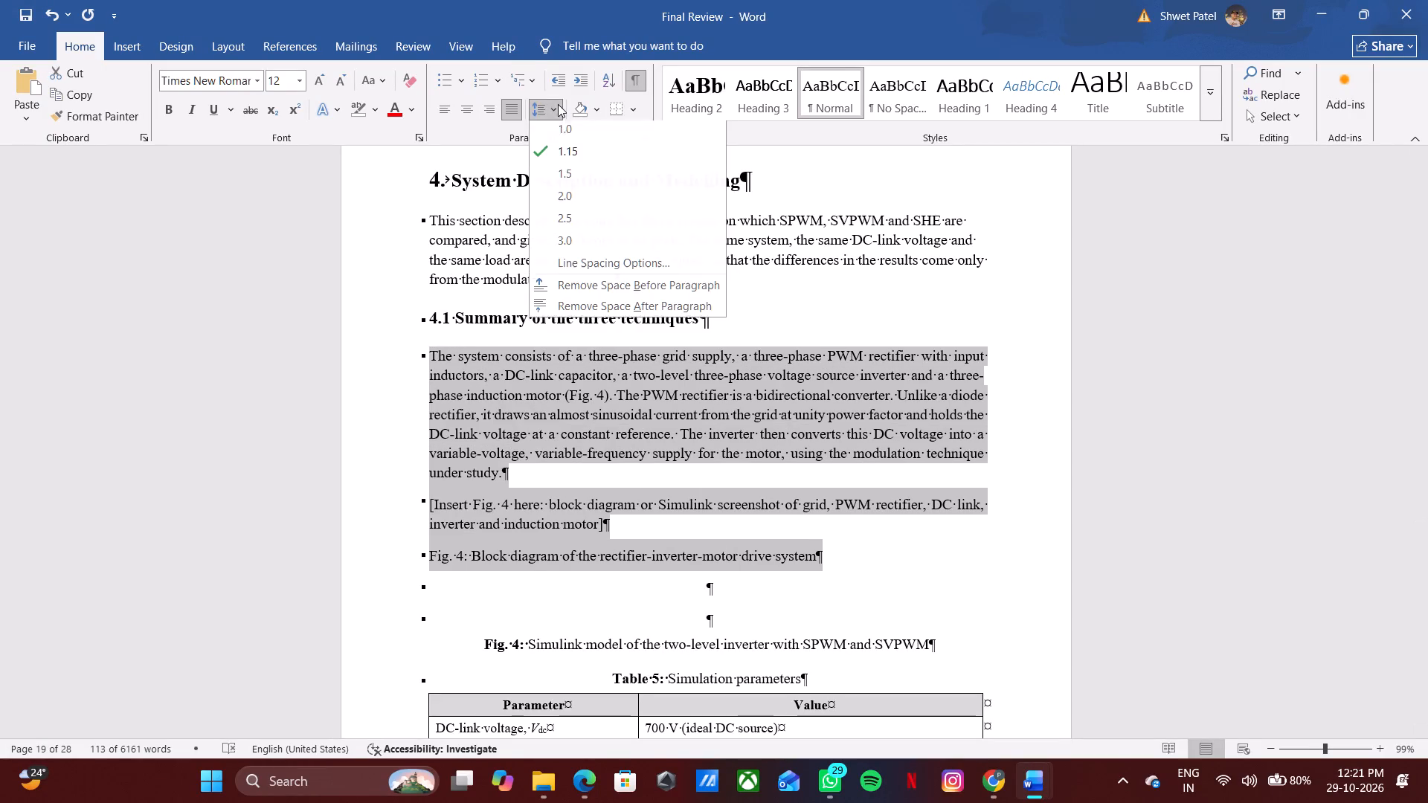
{"action": "left_click", "coordinate": [556, 149]}
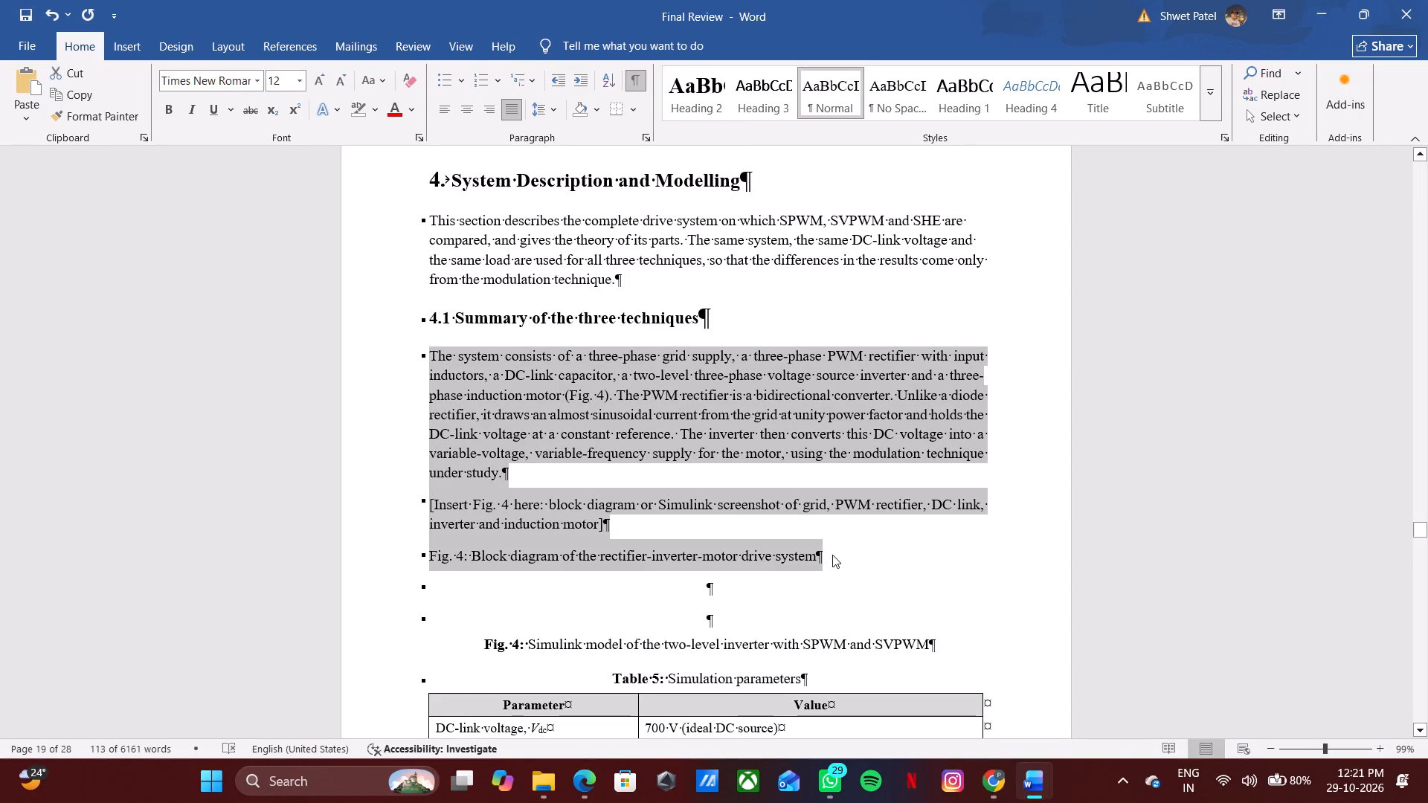
Centre the caption "Fig. 4: Block diagram of the rectifier-inverter-motor drive system".
{"action": "left_click", "coordinate": [829, 561]}
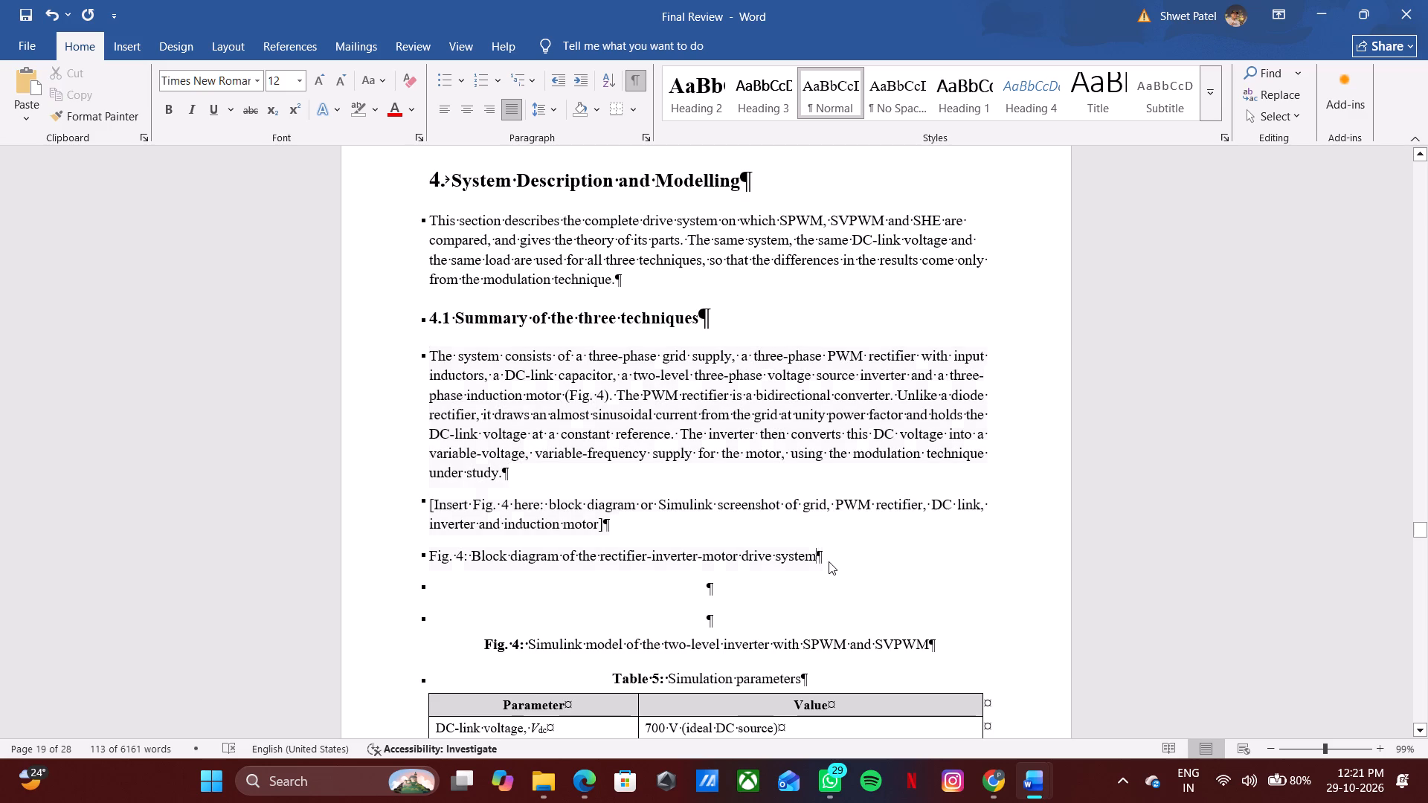
{"action": "left_click_drag", "start_coordinate": [829, 561], "coordinate": [427, 552]}
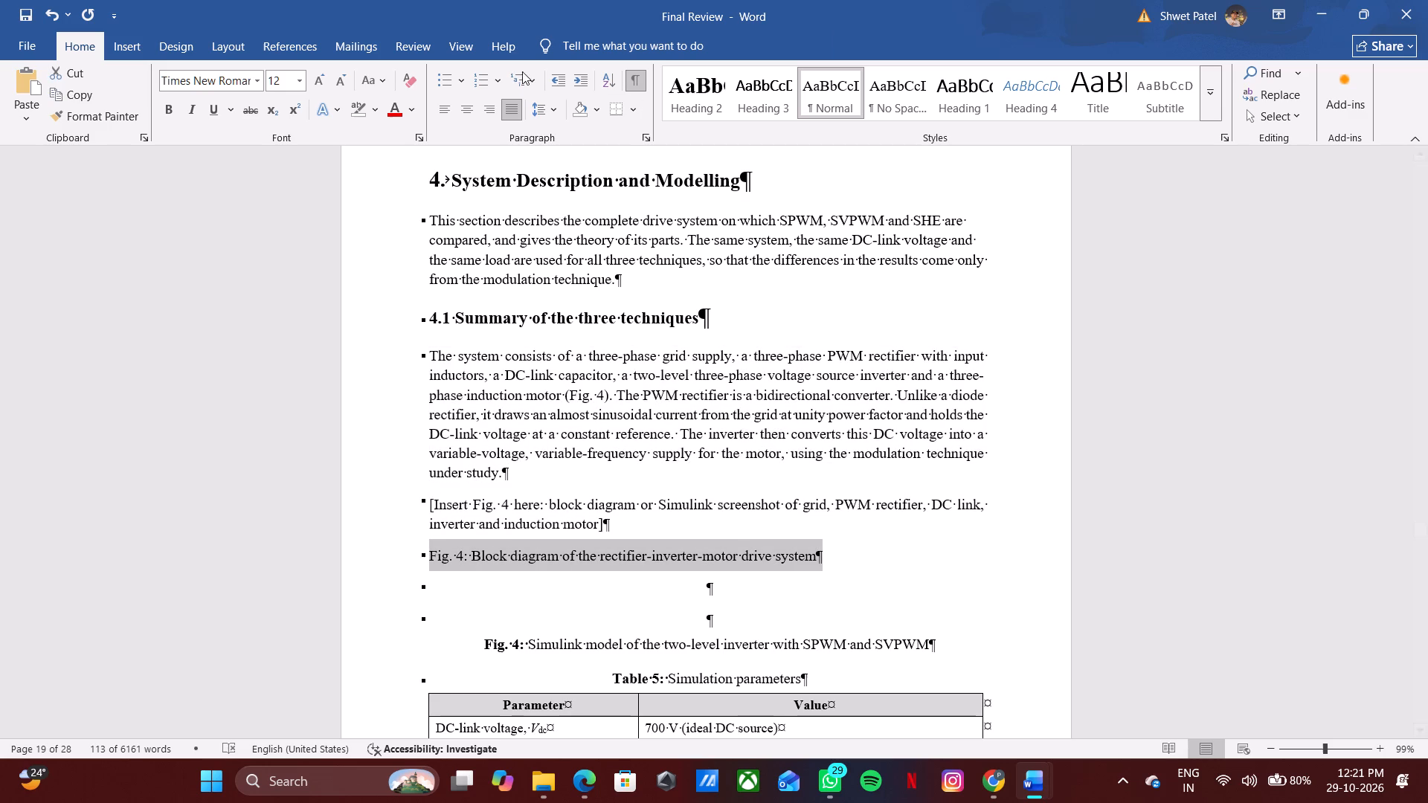
{"action": "left_click", "coordinate": [469, 110]}
{"action": "left_click", "coordinate": [916, 520]}
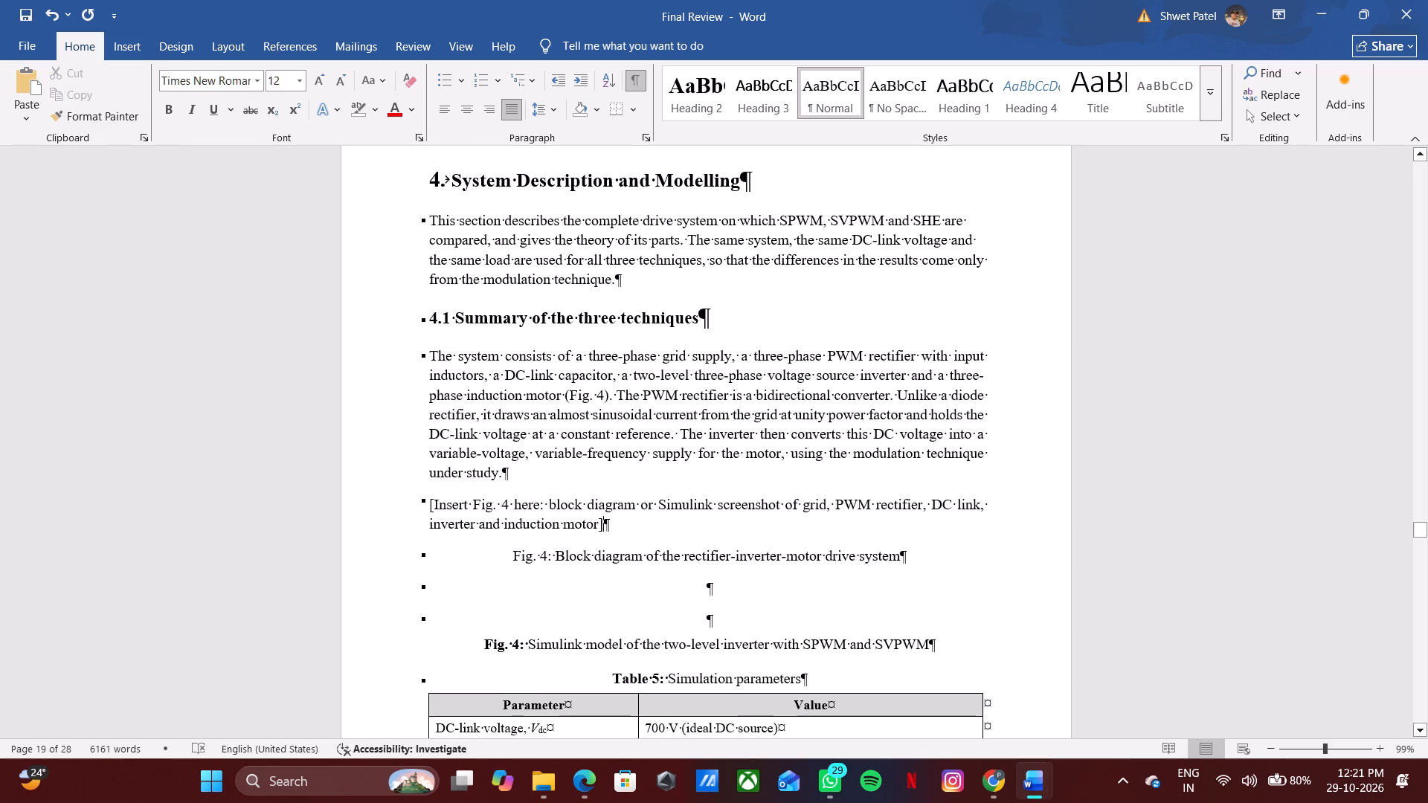
Highlight the bracketed Fig. 4 insertion placeholder in yellow.
{"action": "left_click_drag", "start_coordinate": [625, 526], "coordinate": [423, 489]}
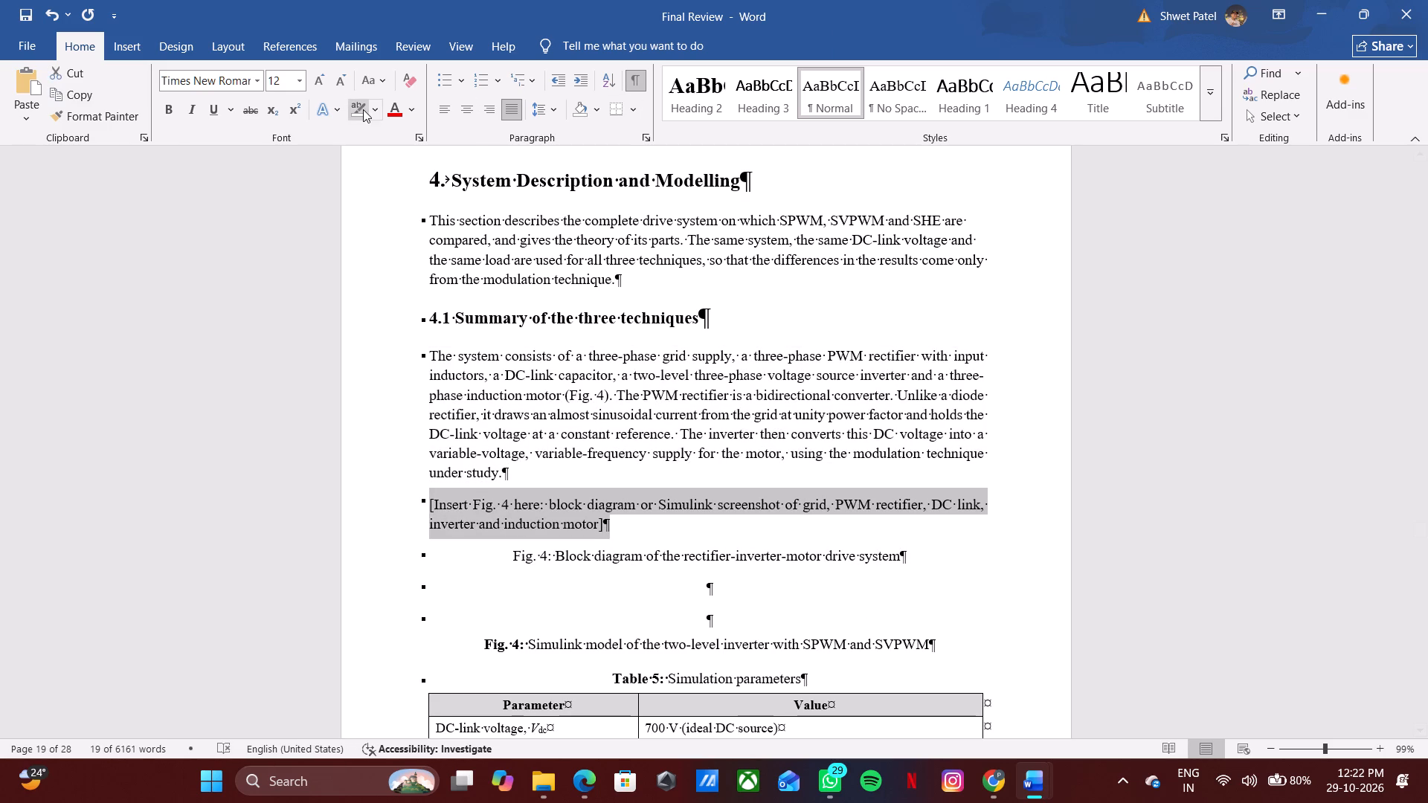
{"action": "left_click", "coordinate": [376, 107]}
{"action": "left_click", "coordinate": [359, 167]}
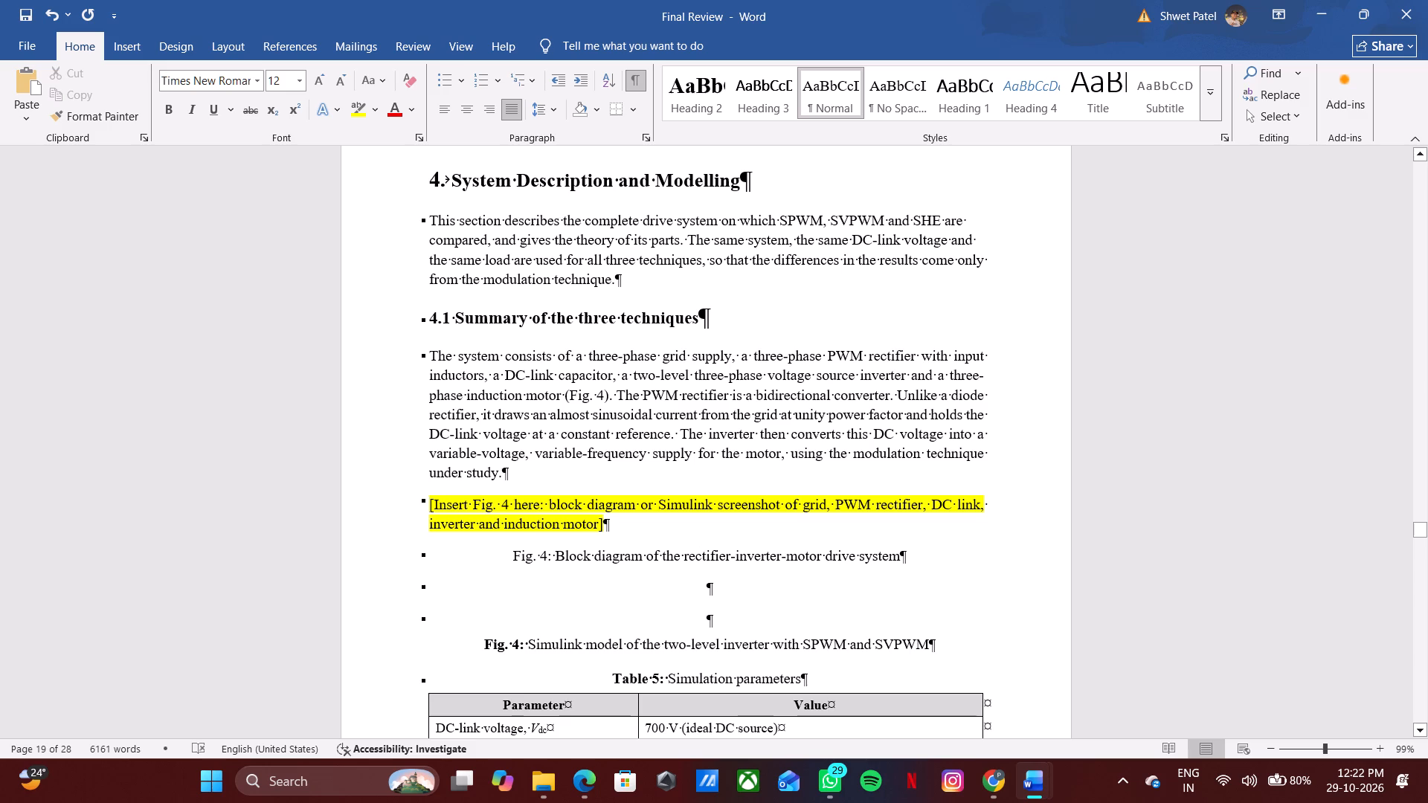
{"action": "left_click", "coordinate": [689, 524]}
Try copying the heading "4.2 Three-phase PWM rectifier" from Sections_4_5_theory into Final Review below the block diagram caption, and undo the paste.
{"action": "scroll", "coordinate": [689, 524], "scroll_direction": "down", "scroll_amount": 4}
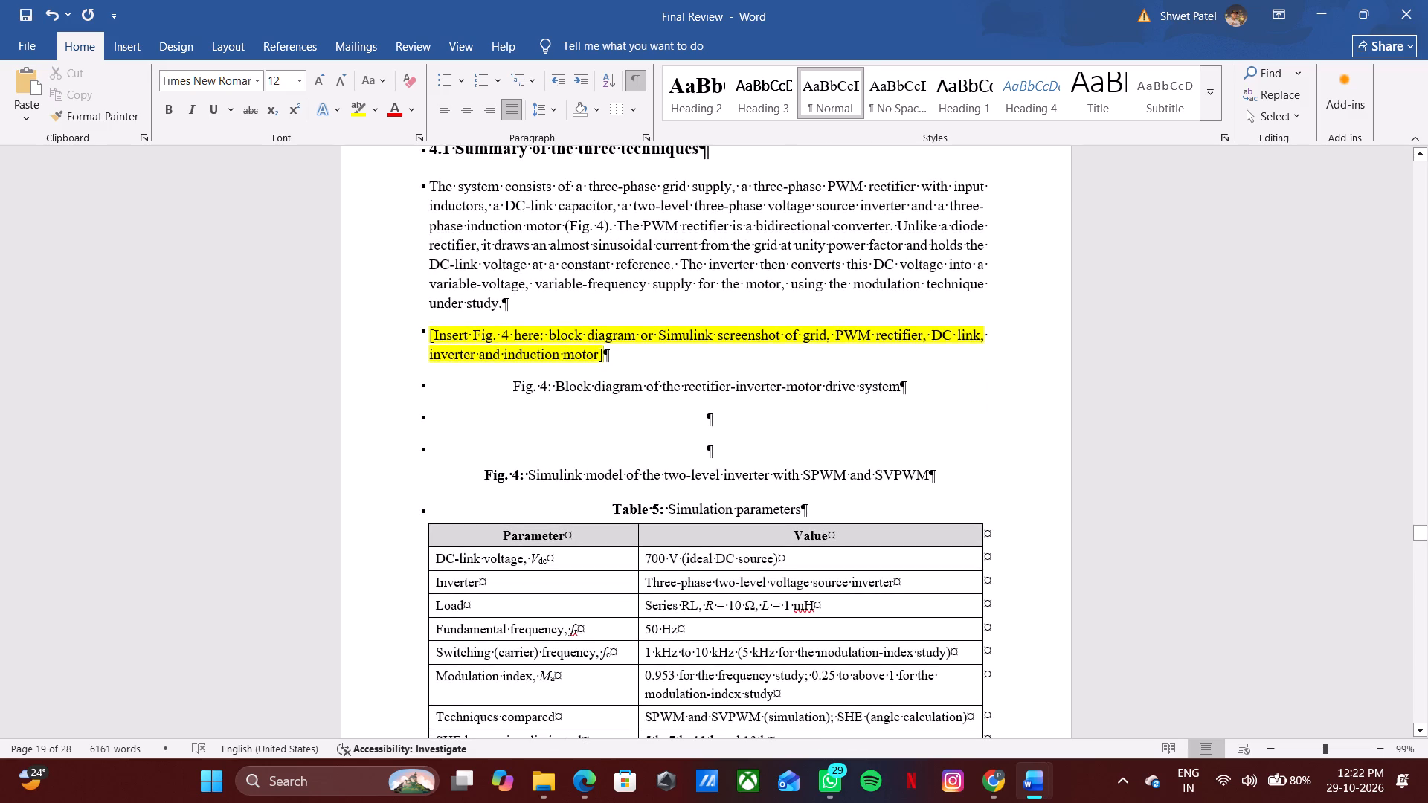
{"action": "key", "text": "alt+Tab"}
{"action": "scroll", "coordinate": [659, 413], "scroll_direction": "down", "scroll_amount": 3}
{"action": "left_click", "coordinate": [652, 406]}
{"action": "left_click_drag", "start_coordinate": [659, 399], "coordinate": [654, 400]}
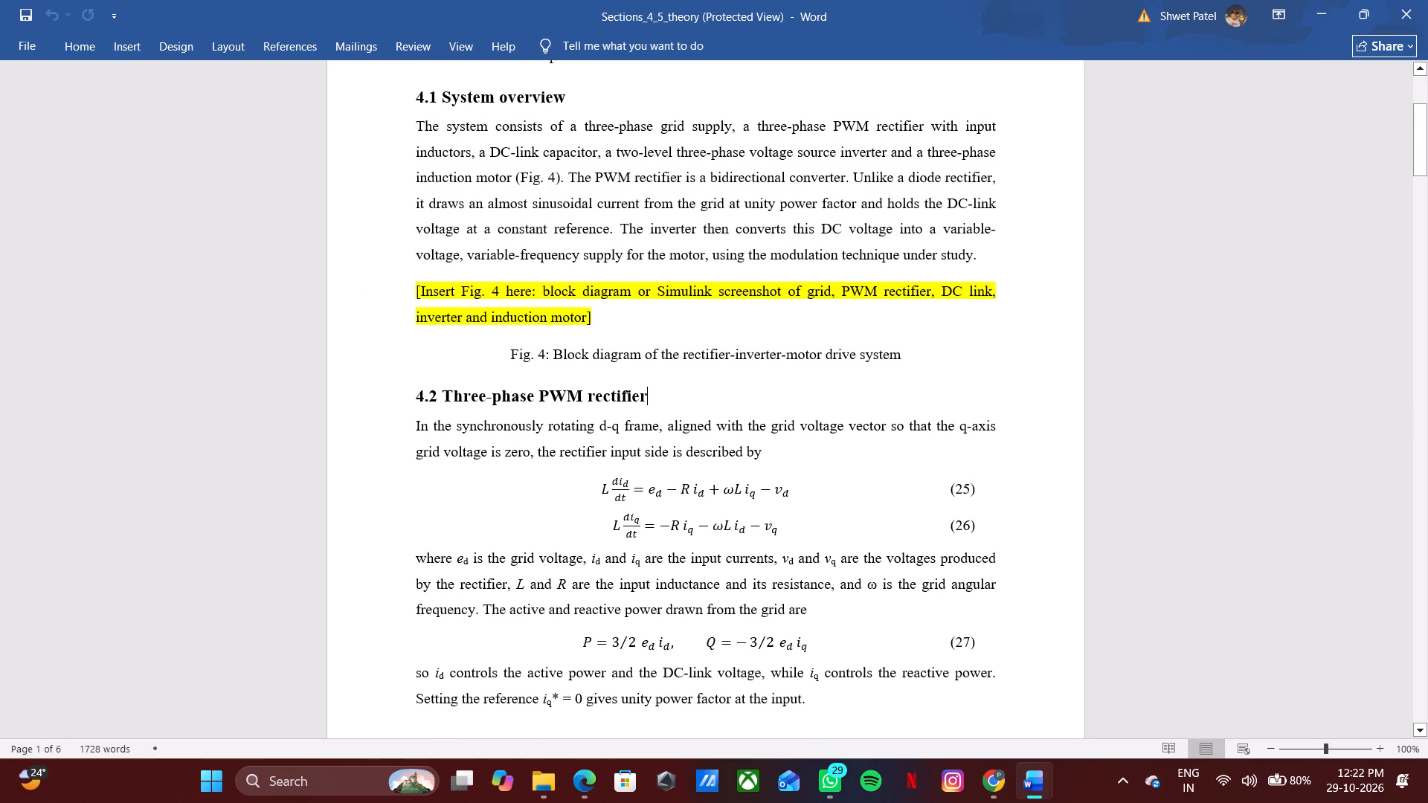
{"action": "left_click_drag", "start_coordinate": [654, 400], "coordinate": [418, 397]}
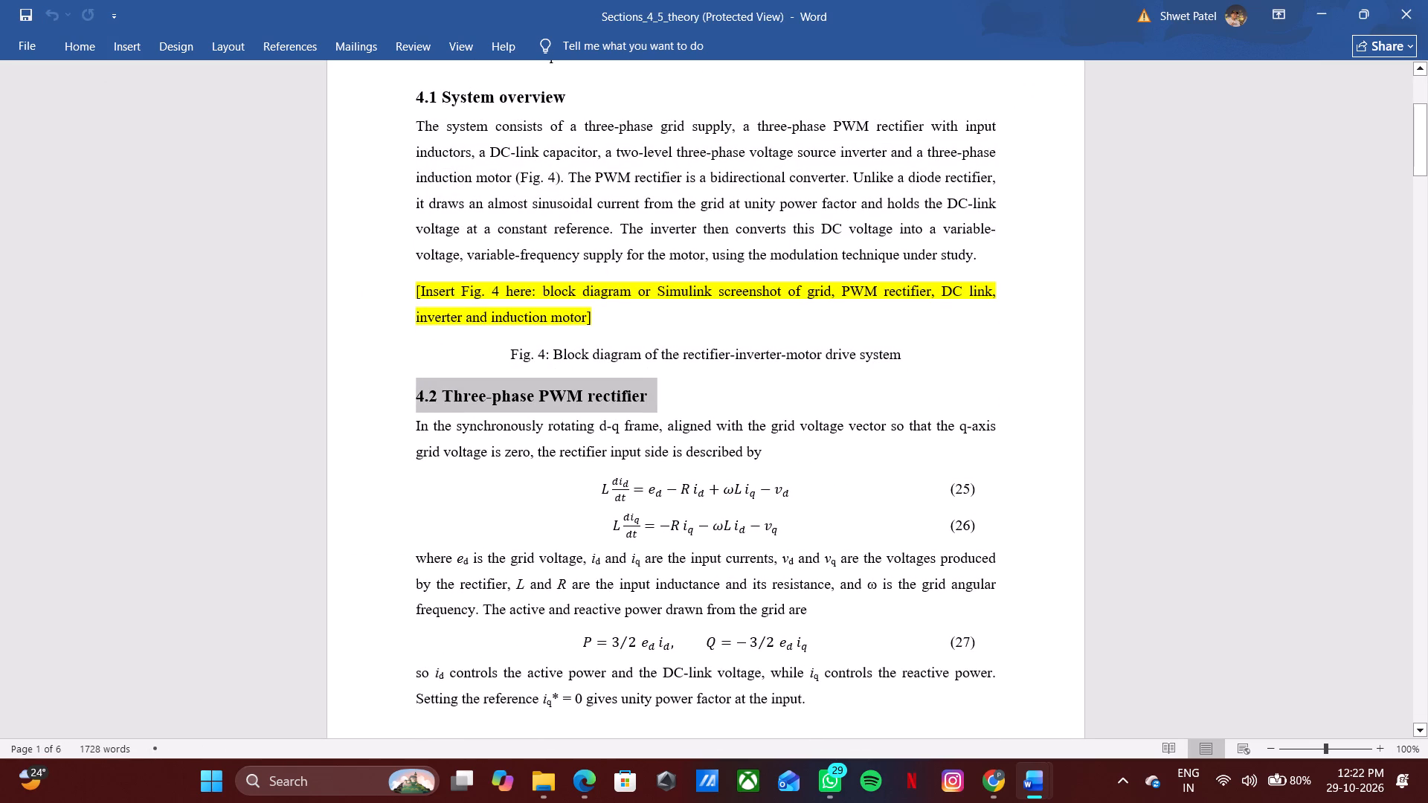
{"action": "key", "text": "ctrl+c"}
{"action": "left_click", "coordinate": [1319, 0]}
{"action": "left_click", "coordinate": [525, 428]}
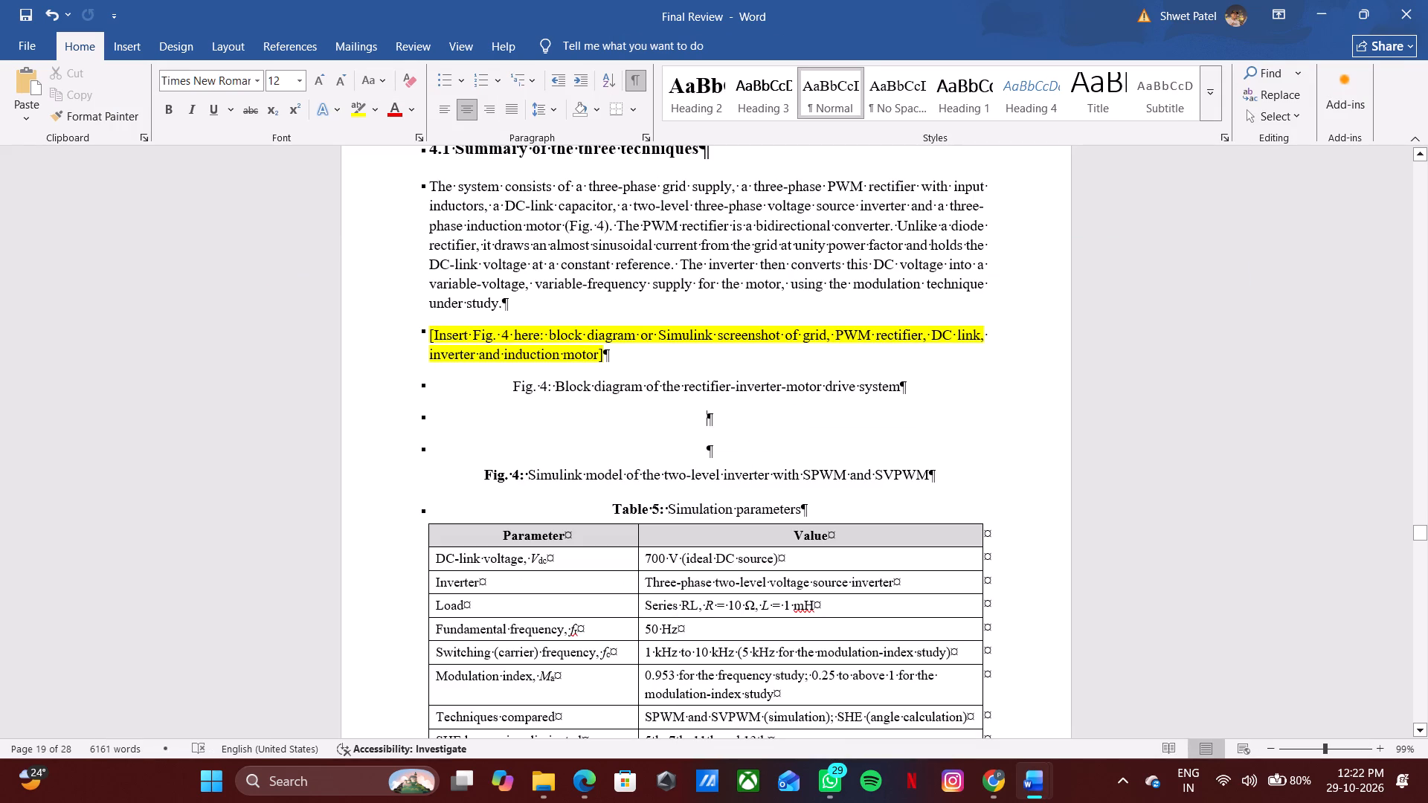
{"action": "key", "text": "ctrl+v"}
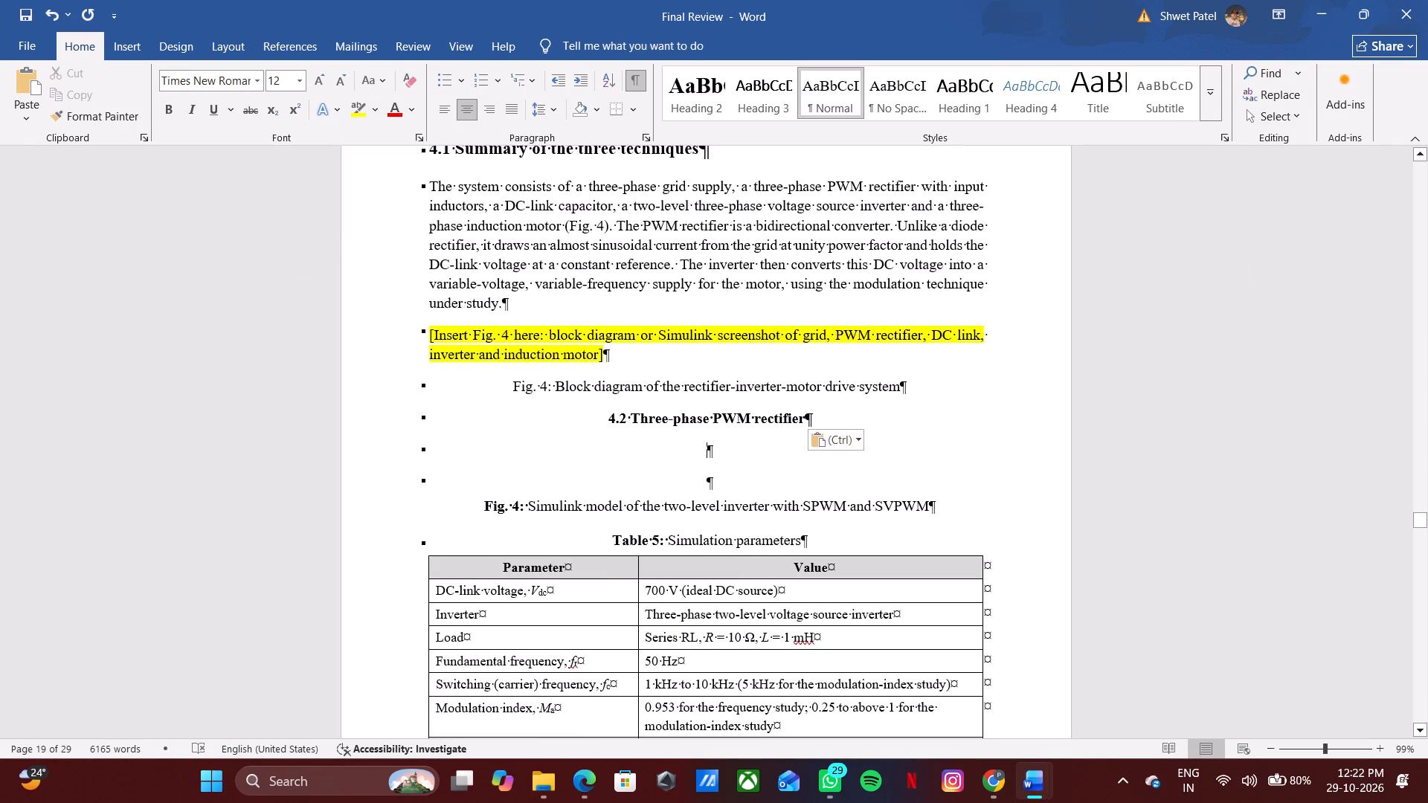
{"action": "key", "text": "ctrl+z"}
Add another empty paragraph below the Fig. 4 block diagram caption.
{"action": "scroll", "coordinate": [693, 433], "scroll_direction": "up", "scroll_amount": 3}
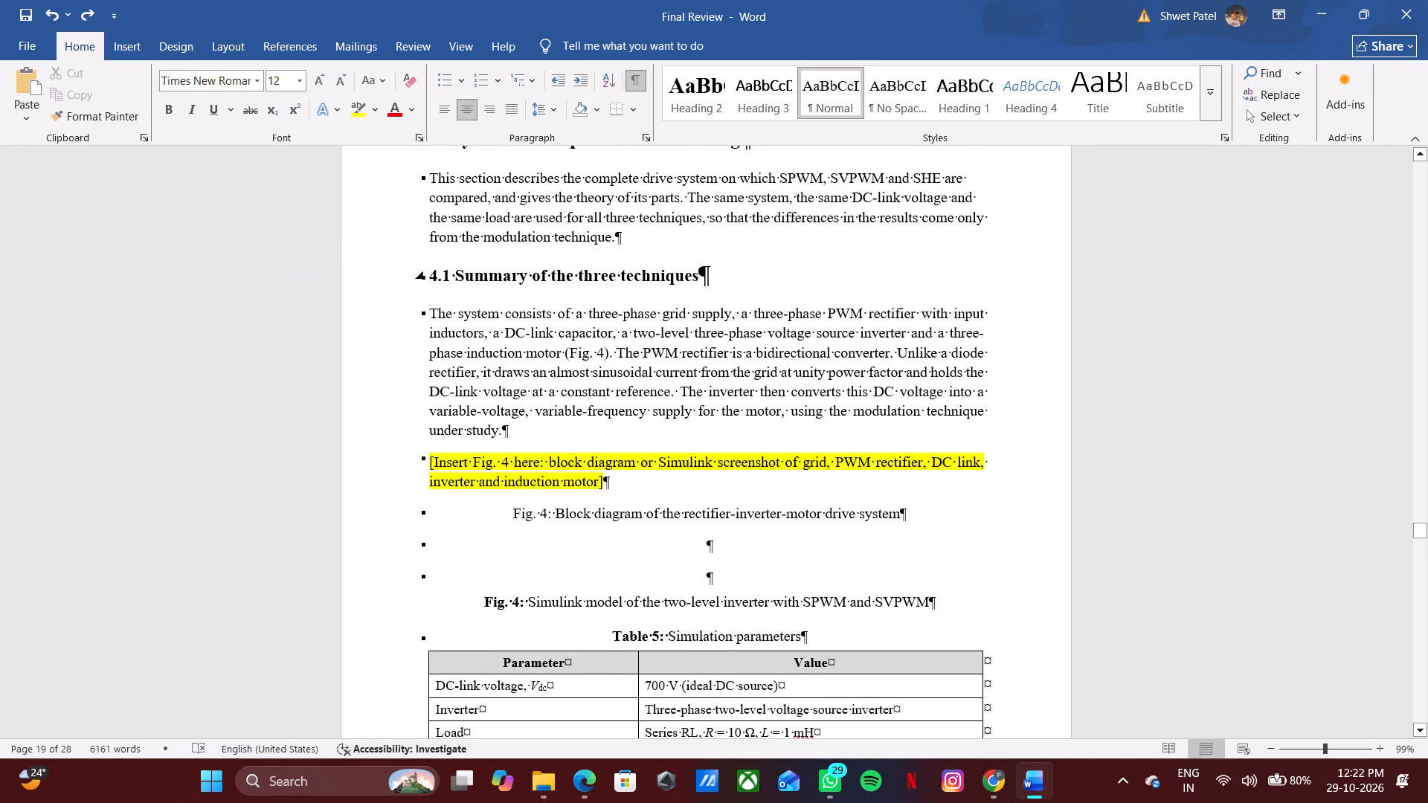
{"action": "key", "text": "Return"}
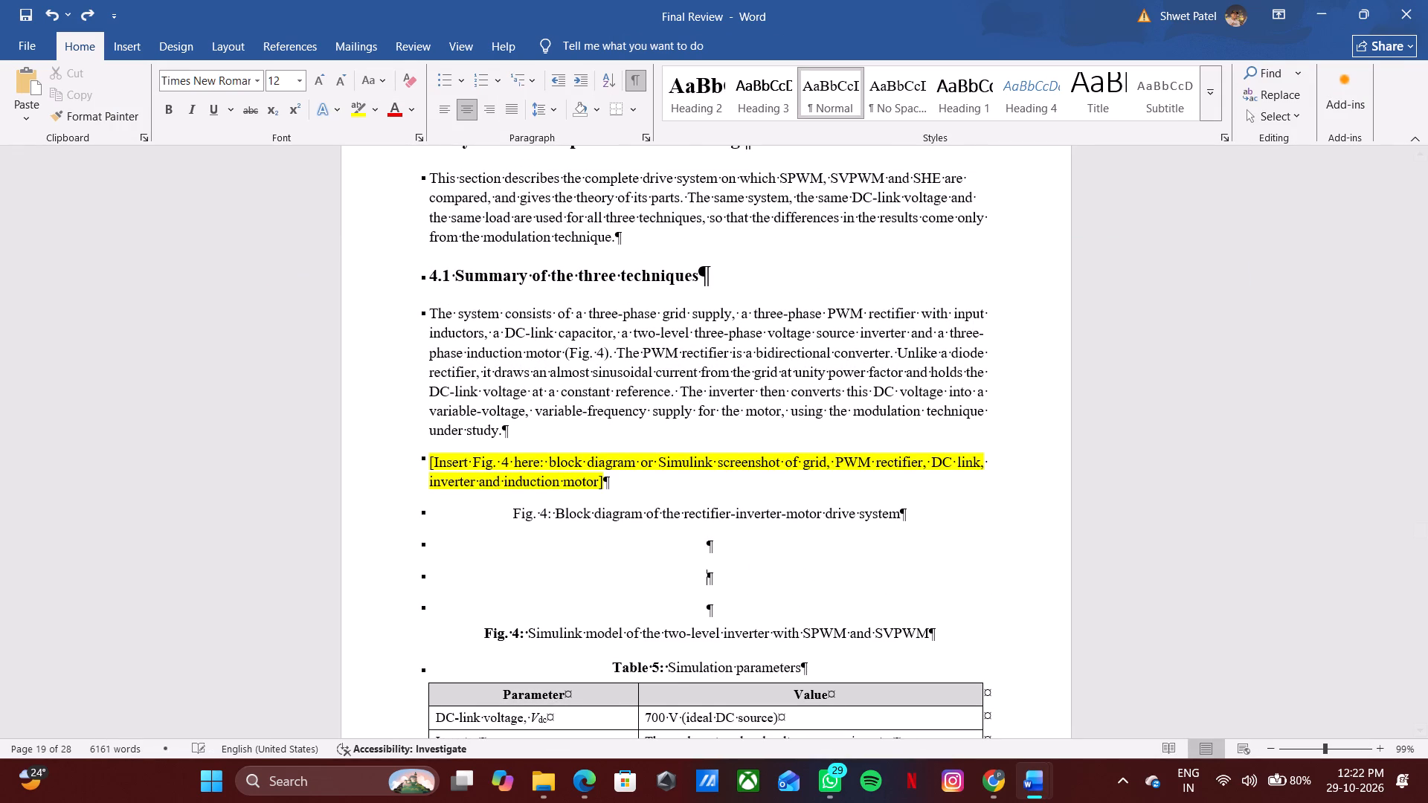
Delete the surplus empty paragraphs below the Fig. 4 block diagram caption, leaving a single one.
{"action": "key", "text": "BackSpace"}
{"action": "key", "text": "BackSpace"}
{"action": "key", "text": "BackSpace"}
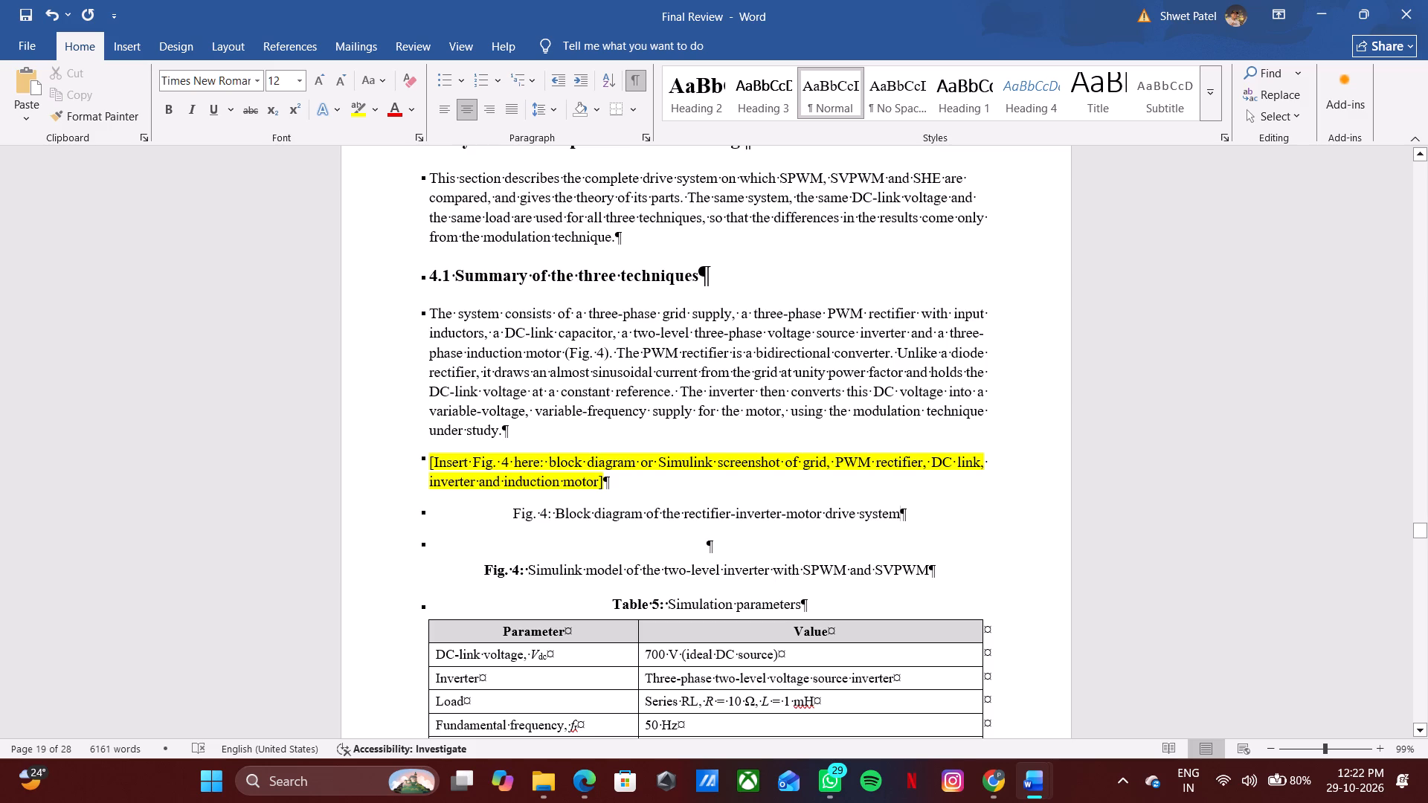
Duplicate the heading "4.1 Summary of the three techniques" below the block diagram caption and renumber the copy 4.2.
{"action": "left_click_drag", "start_coordinate": [732, 272], "coordinate": [394, 275]}
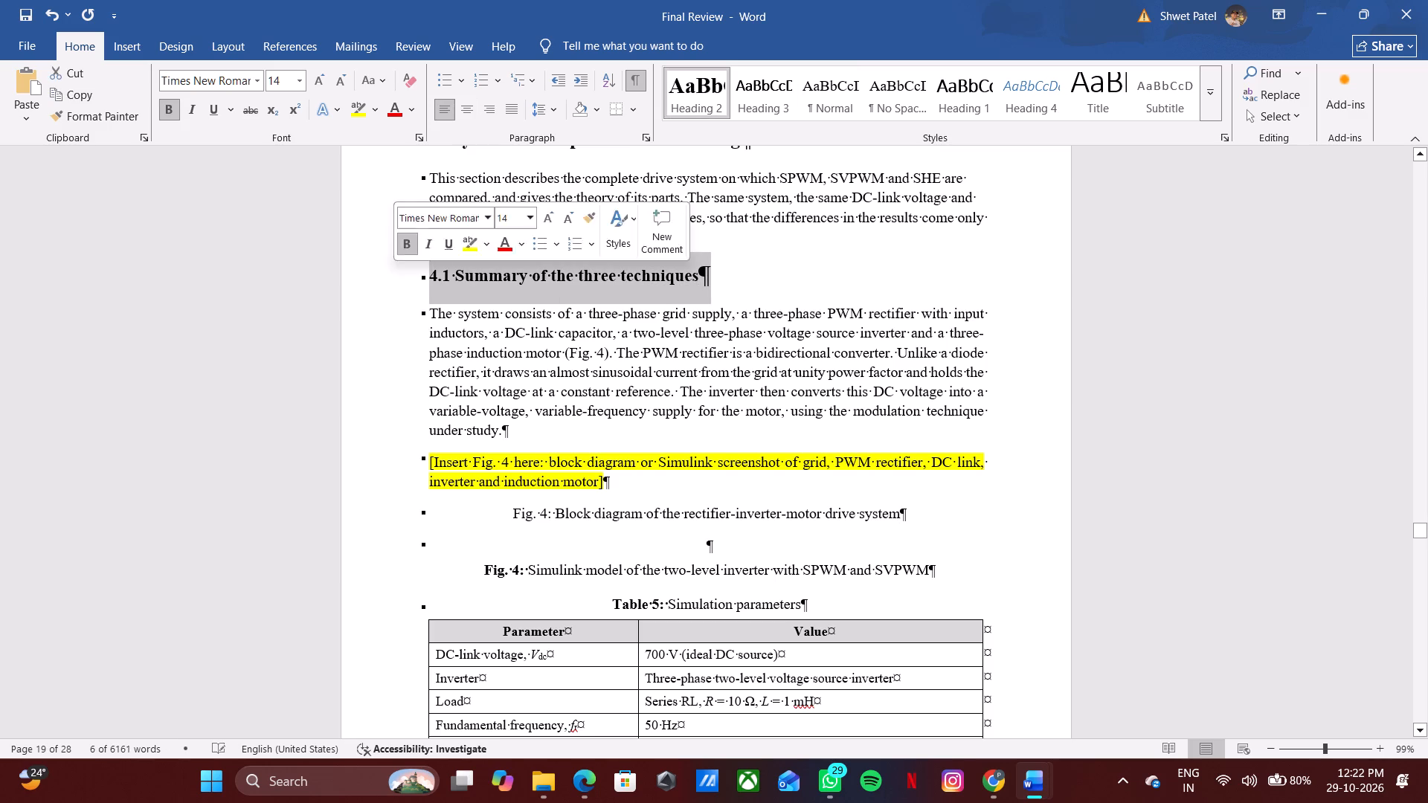
{"action": "key", "text": "ctrl+c"}
{"action": "left_click", "coordinate": [596, 560]}
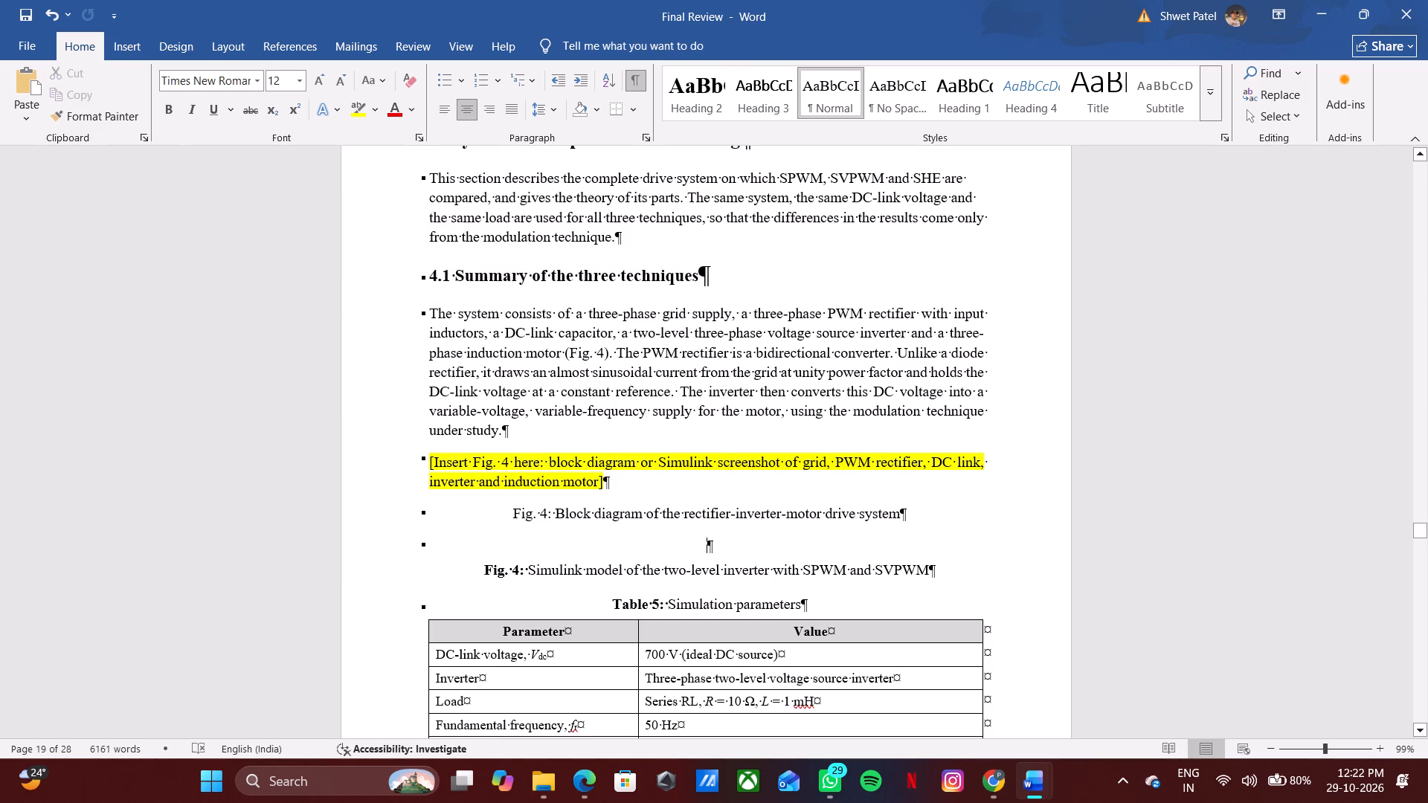
{"action": "left_click", "coordinate": [597, 549]}
{"action": "key", "text": "ctrl+v"}
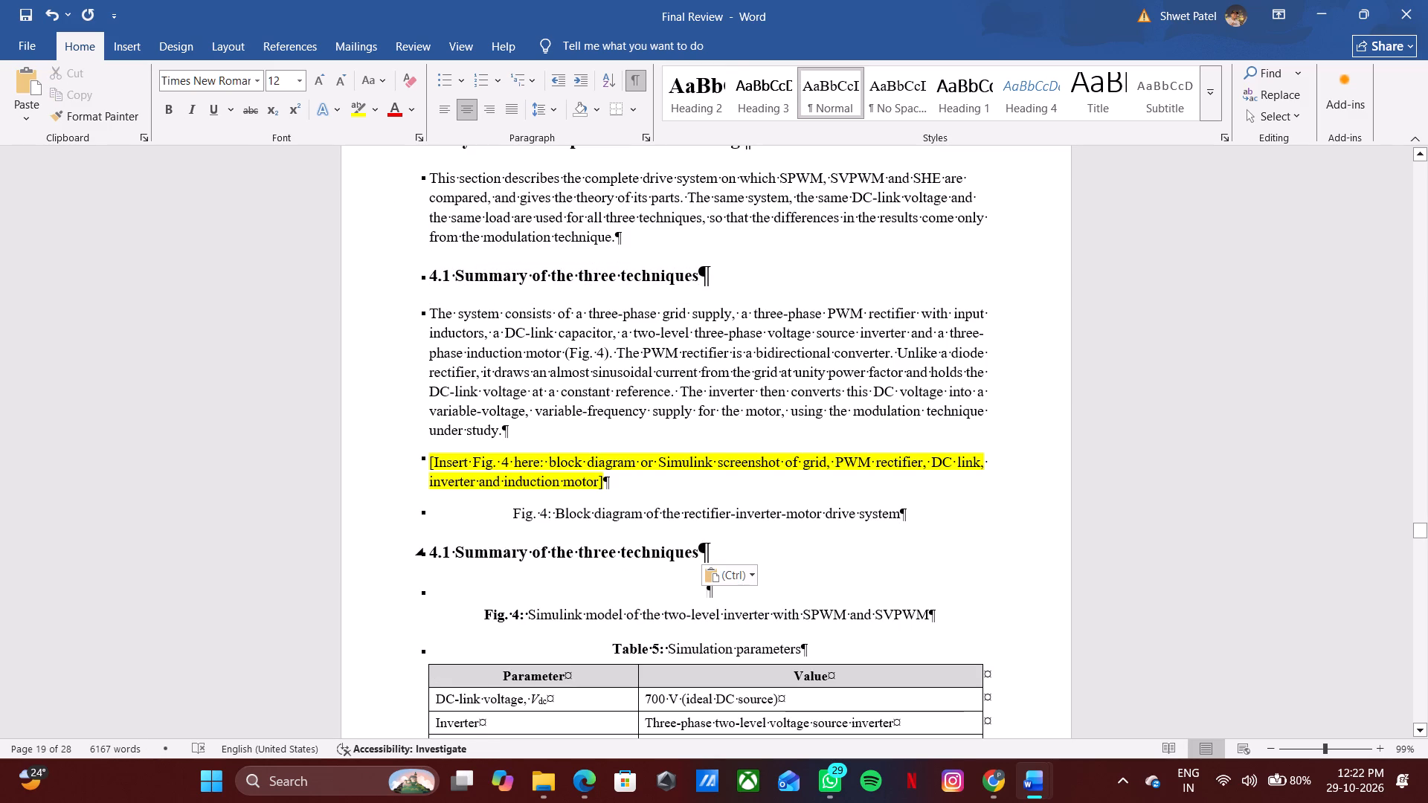
{"action": "left_click", "coordinate": [448, 557]}
{"action": "key", "text": "BackSpace"}
{"action": "key", "text": "2"}
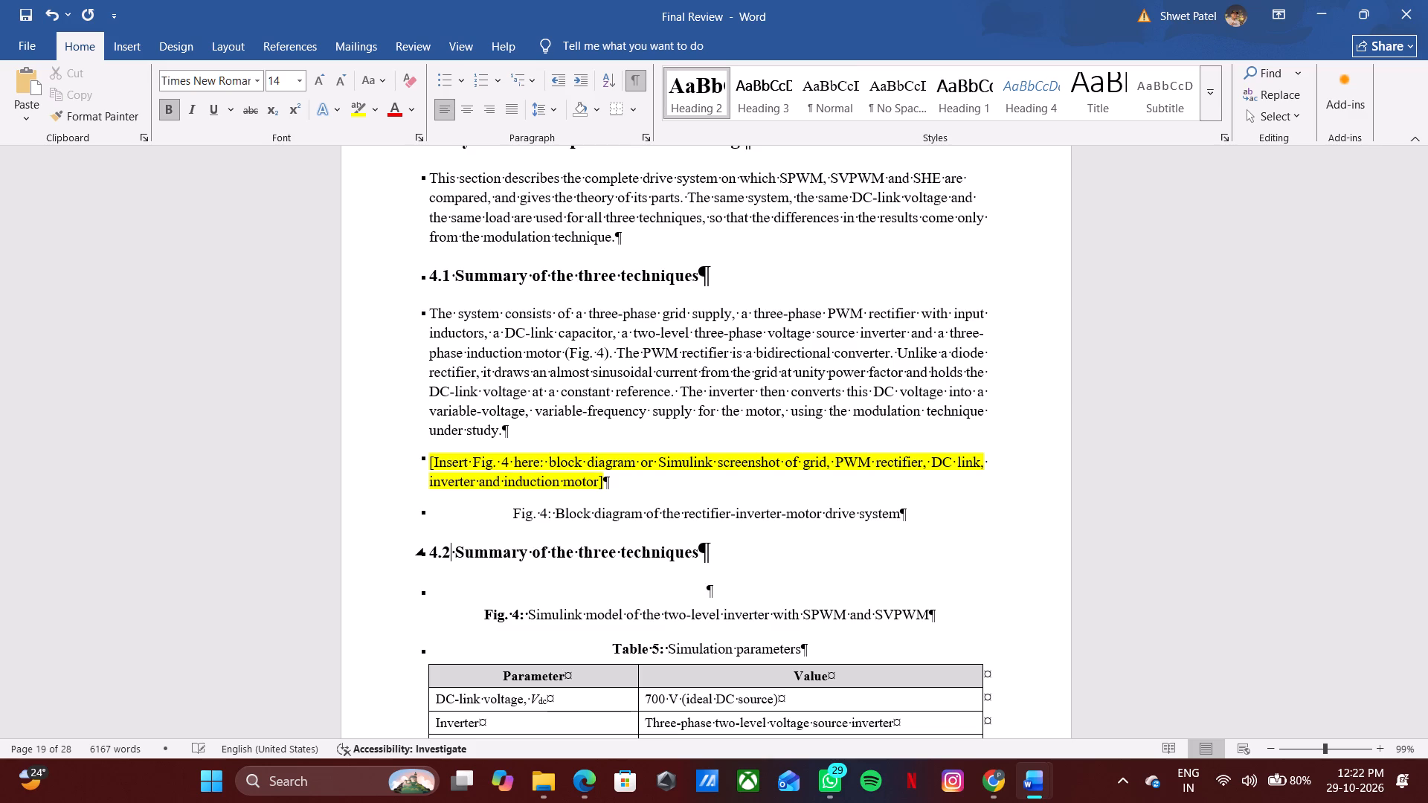
Copy section 4.2's body from Sections_4_5_theory, from "In the synchronously rotating d-q frame" through "inverter (Section 4.4).", and return to Final Review.
{"action": "left_click", "coordinate": [692, 589]}
{"action": "key", "text": "alt+Tab"}
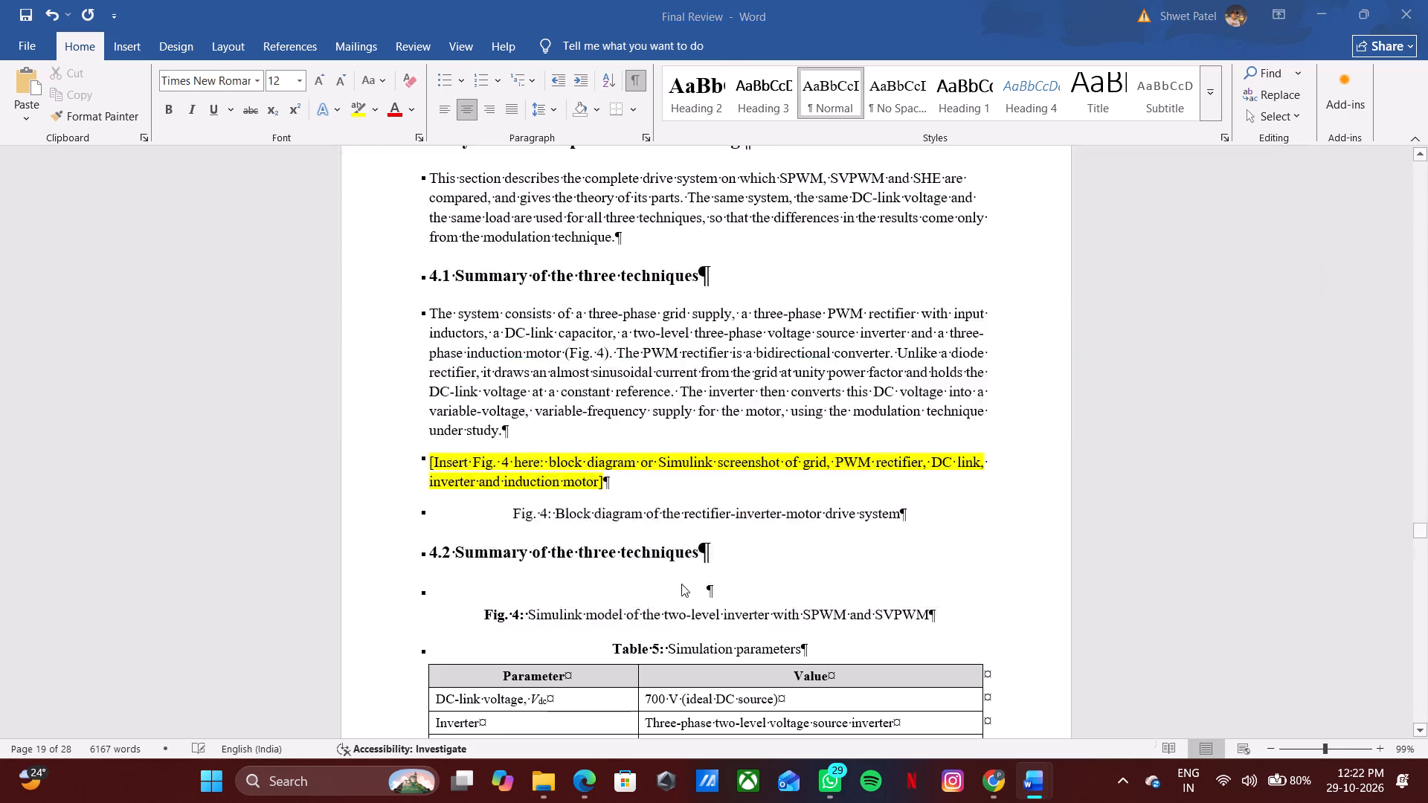
{"action": "left_click", "coordinate": [410, 433]}
{"action": "left_click", "coordinate": [411, 421]}
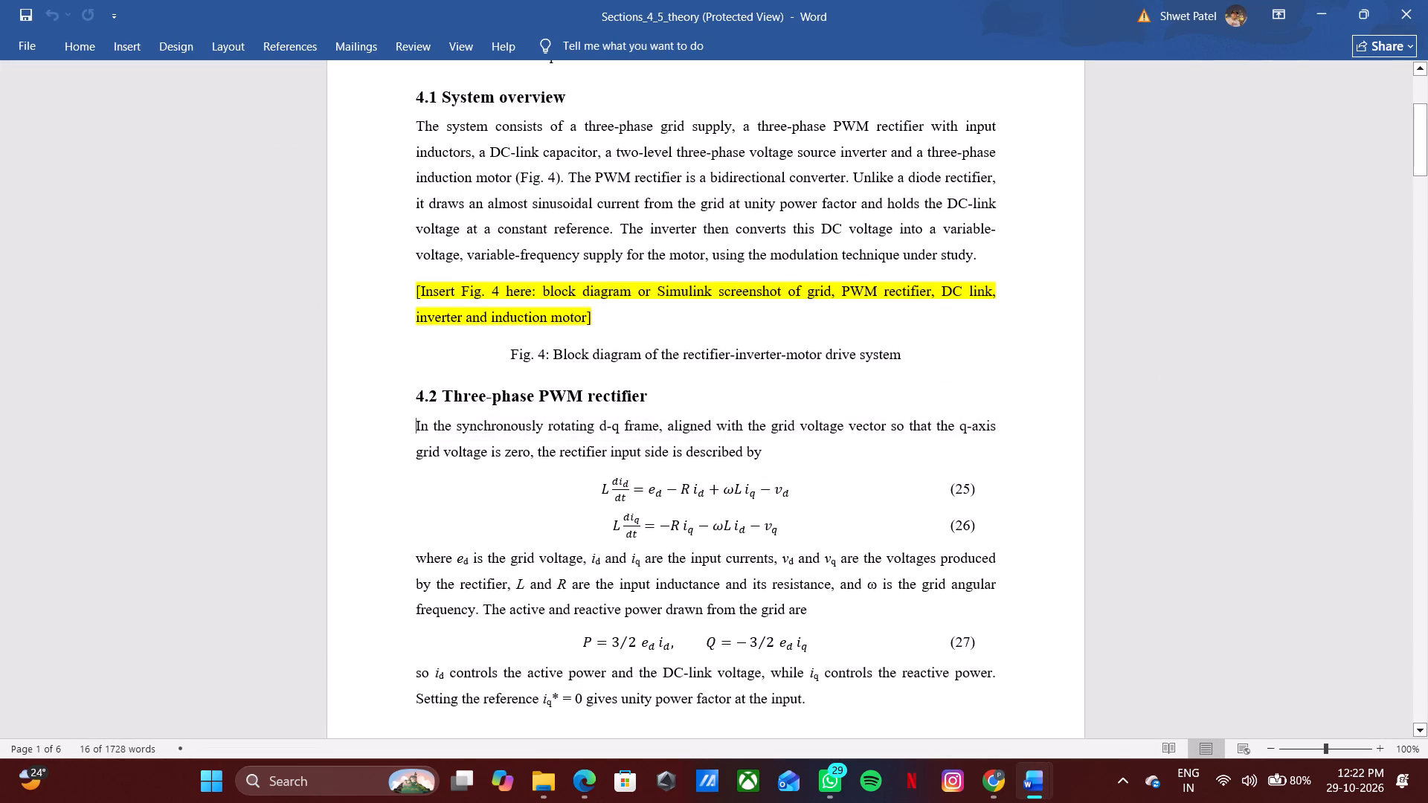
{"action": "left_click_drag", "start_coordinate": [417, 421], "coordinate": [778, 641]}
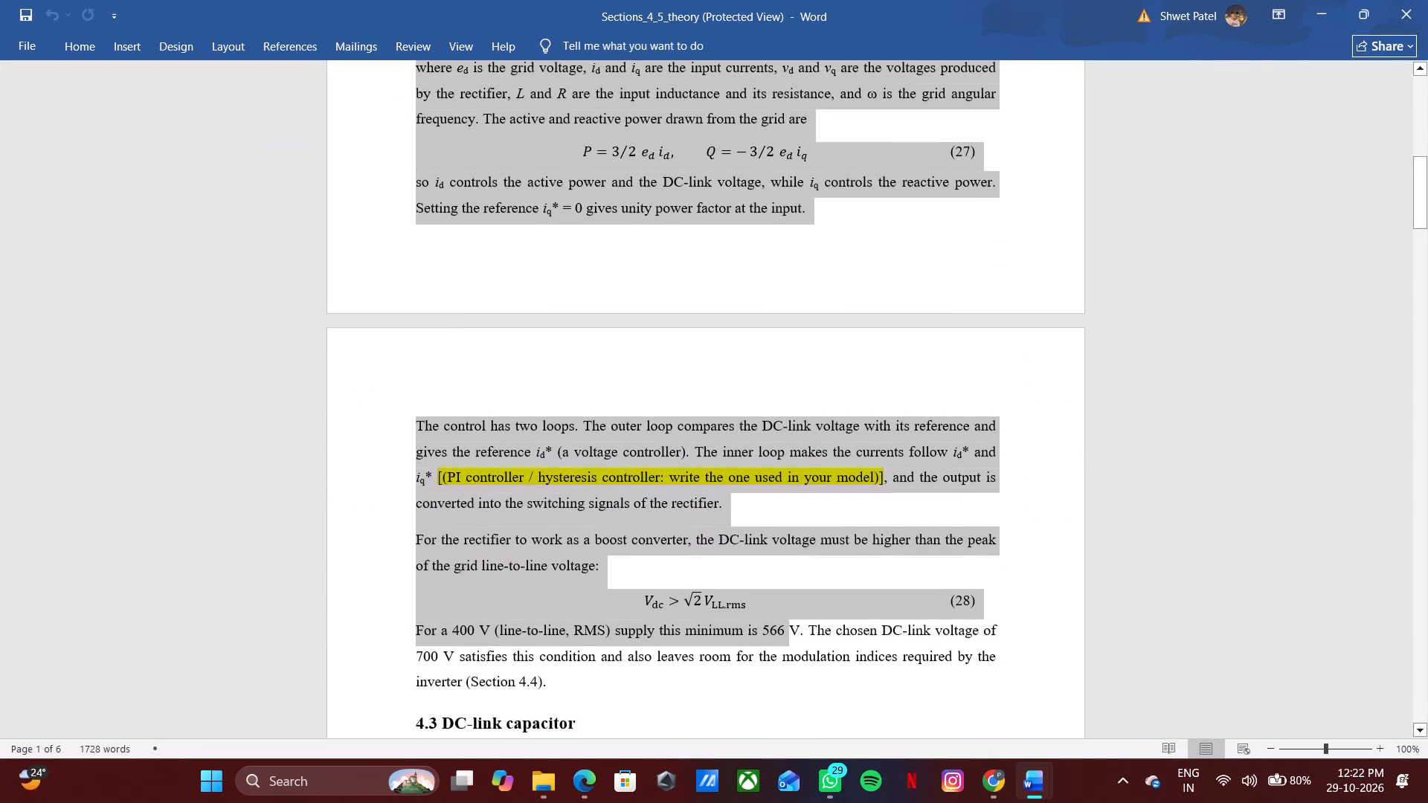
{"action": "left_click_drag", "start_coordinate": [778, 641], "coordinate": [769, 373]}
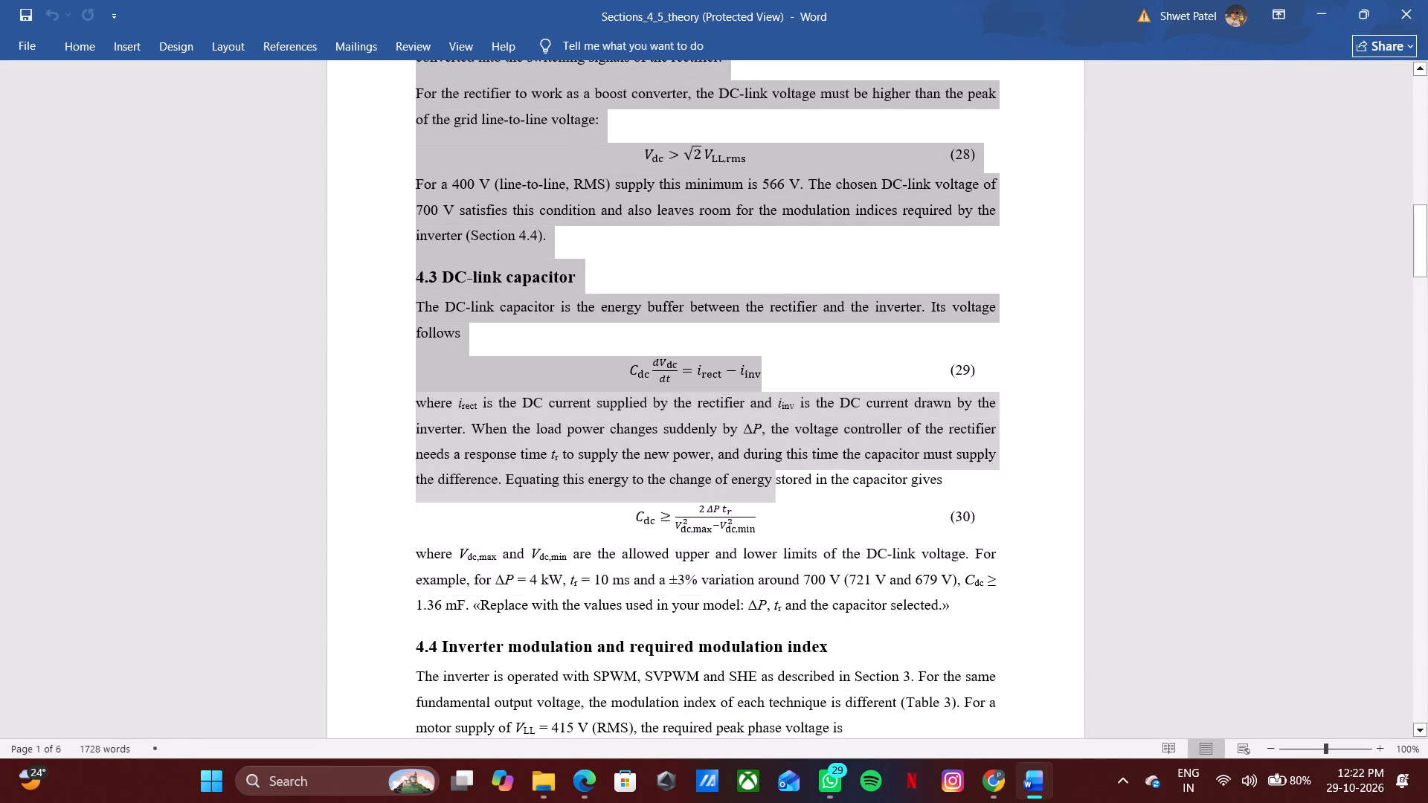
{"action": "left_click_drag", "start_coordinate": [769, 373], "coordinate": [575, 249]}
{"action": "key", "text": "ctrl+c"}
{"action": "left_click", "coordinate": [1309, 0]}
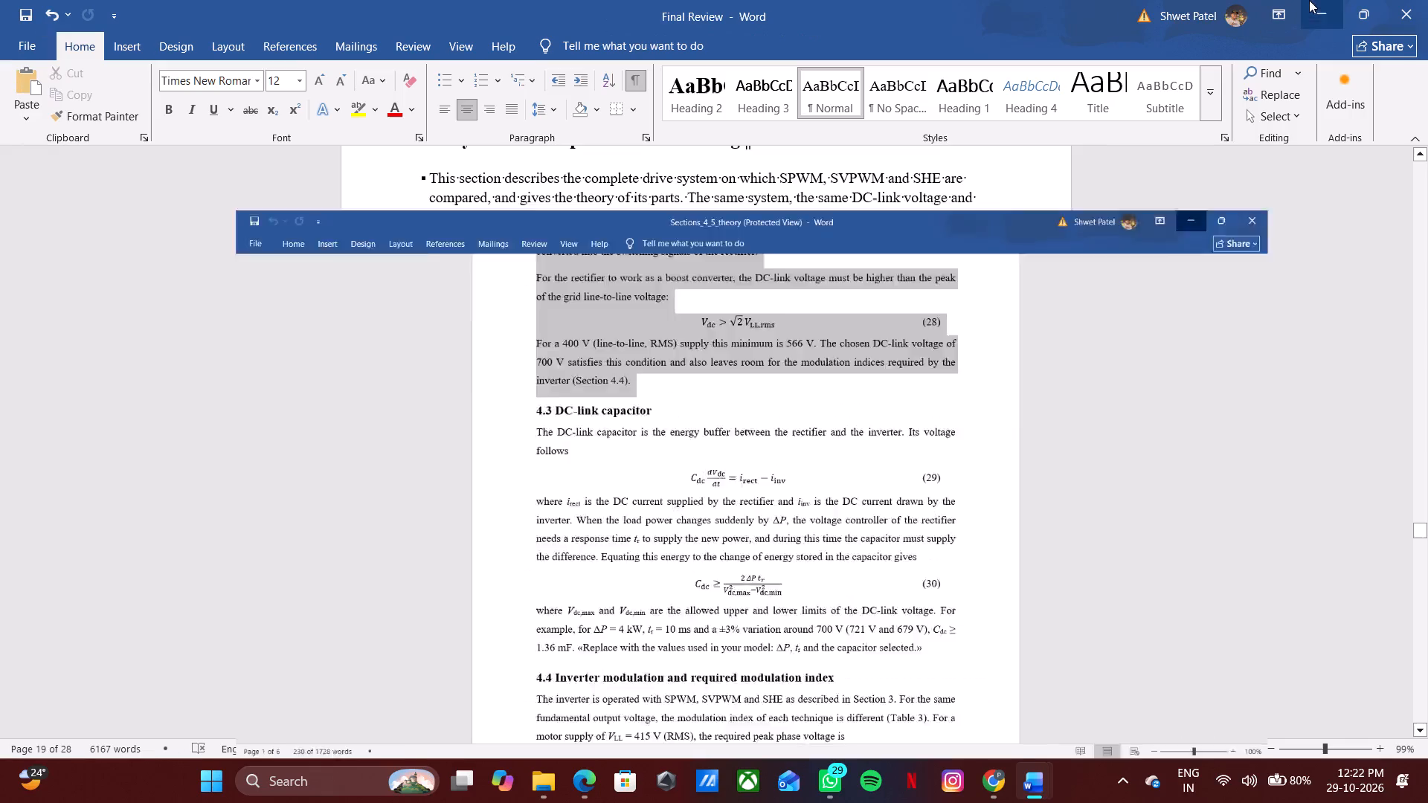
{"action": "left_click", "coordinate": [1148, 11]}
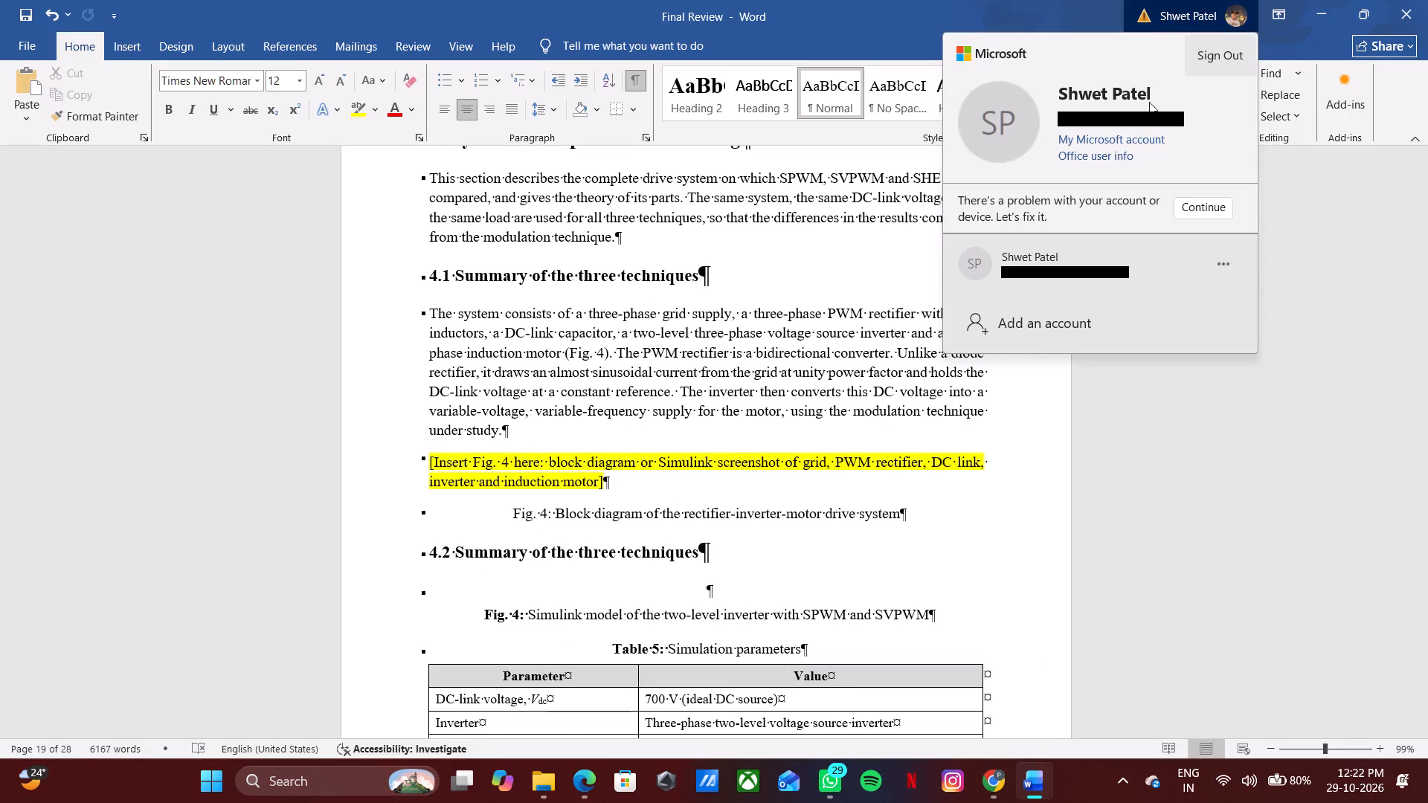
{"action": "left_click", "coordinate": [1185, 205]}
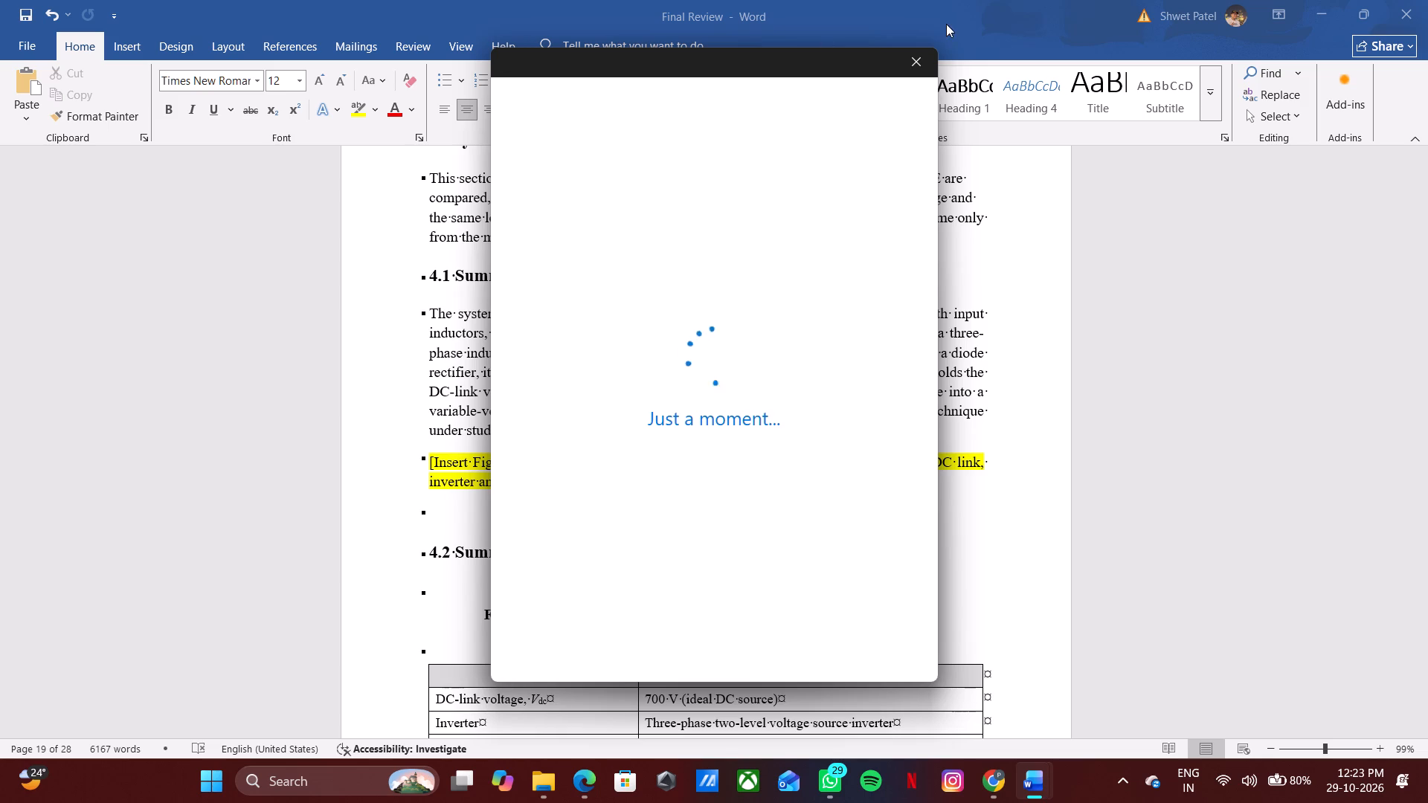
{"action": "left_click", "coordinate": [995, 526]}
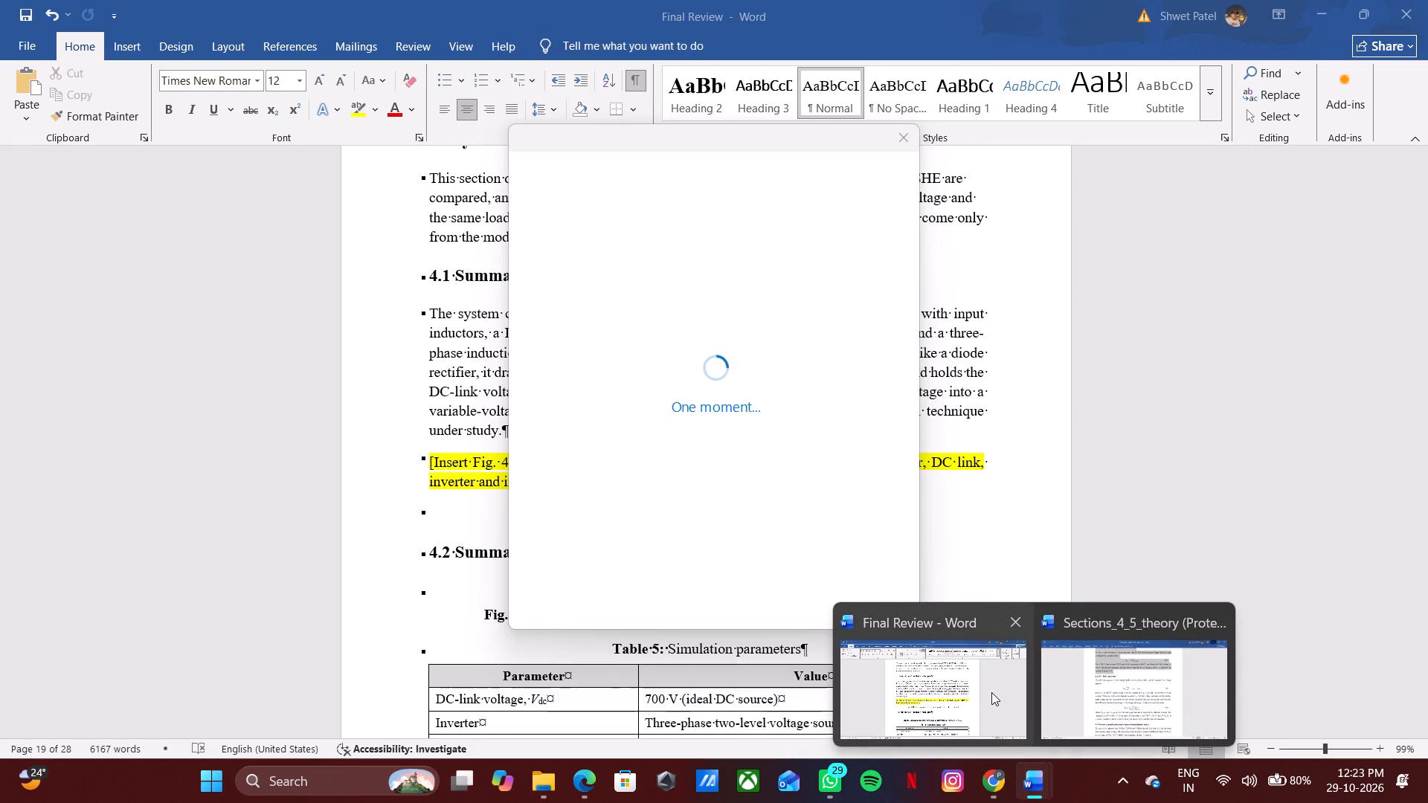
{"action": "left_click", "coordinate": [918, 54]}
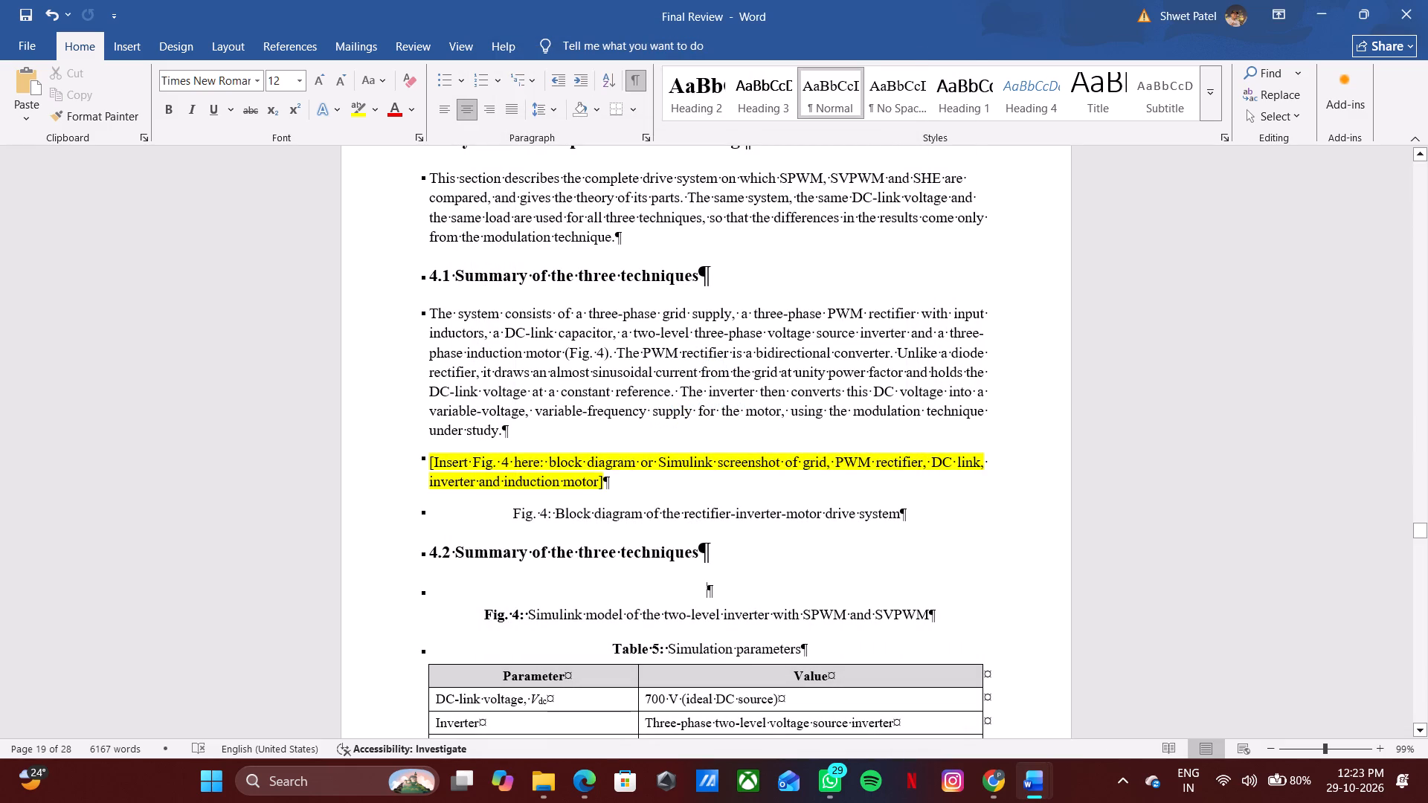
Justify the empty paragraph under the 4.2 heading and paste the copied rectifier text there.
{"action": "left_click", "coordinate": [515, 106]}
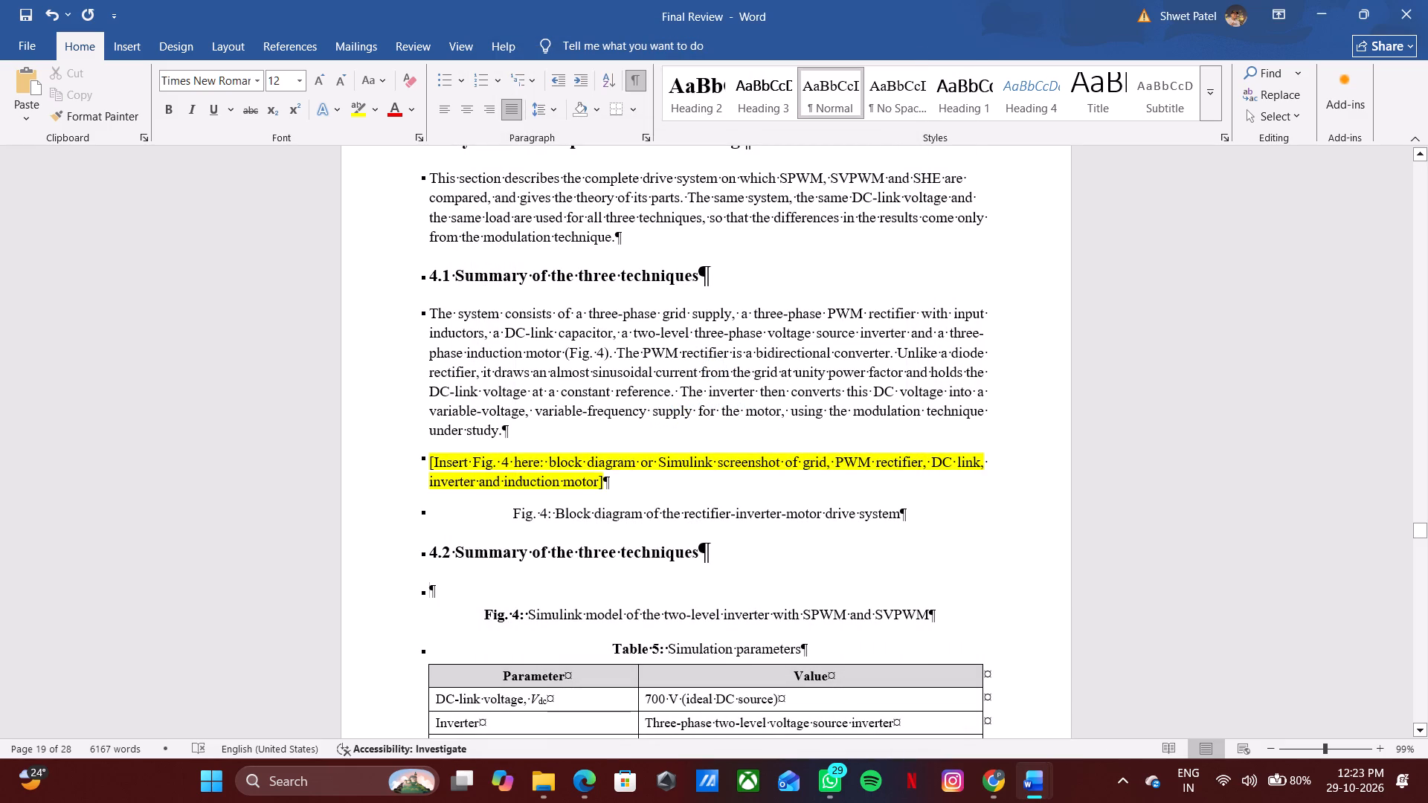
{"action": "key", "text": "ctrl+v"}
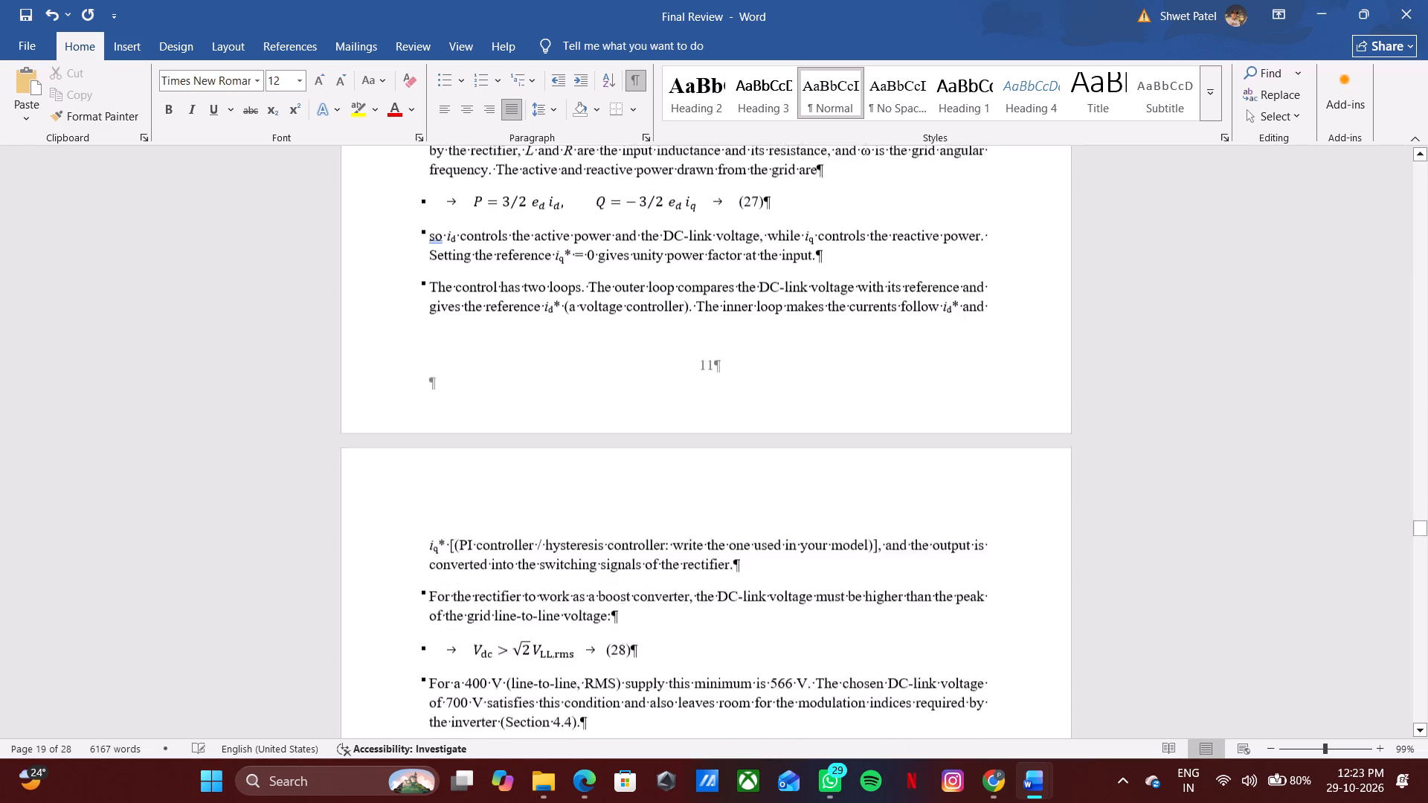
Centre the pasted equations (25) and (26) in section 4.2 of Final Review.
{"action": "scroll", "coordinate": [740, 627], "scroll_direction": "up", "scroll_amount": 6}
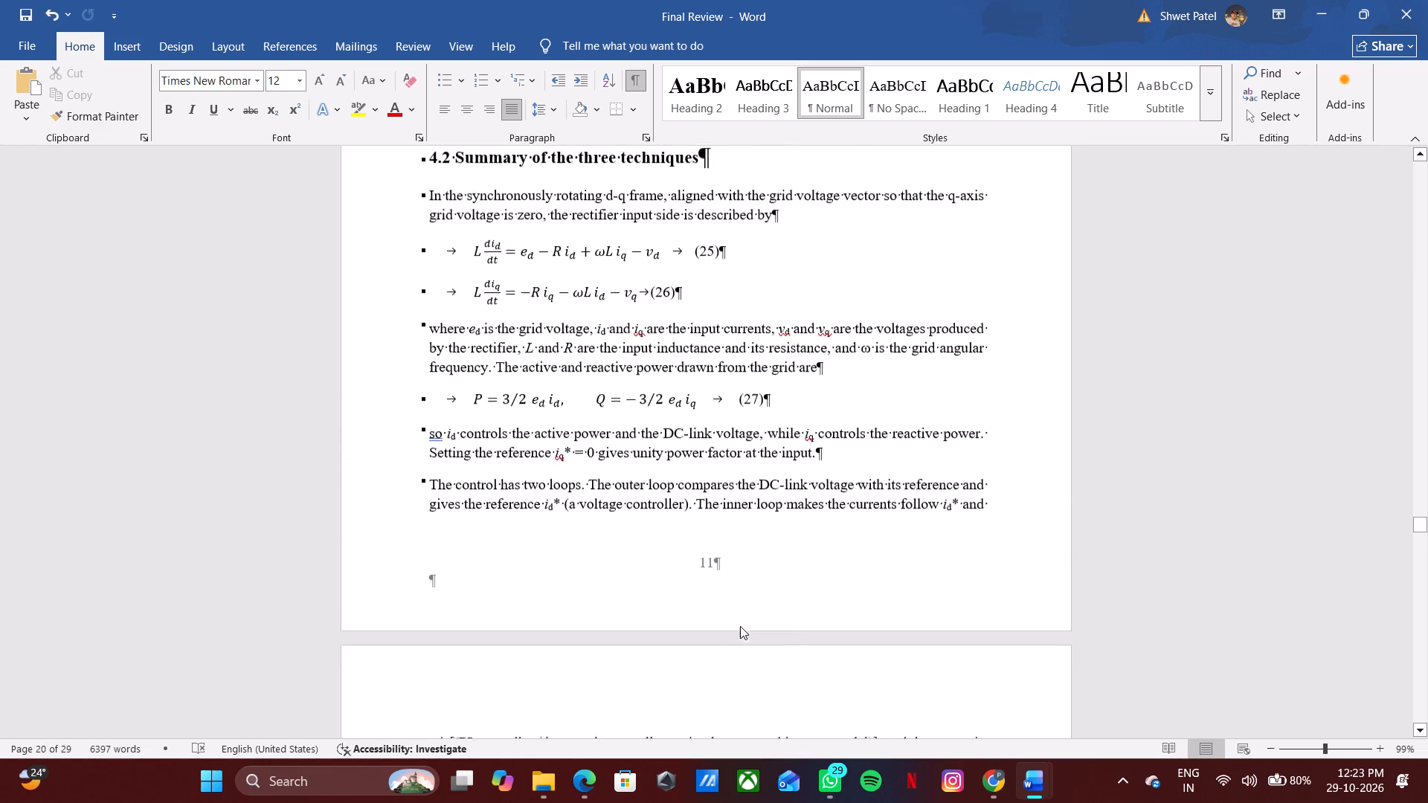
{"action": "scroll", "coordinate": [740, 626], "scroll_direction": "up", "scroll_amount": 2}
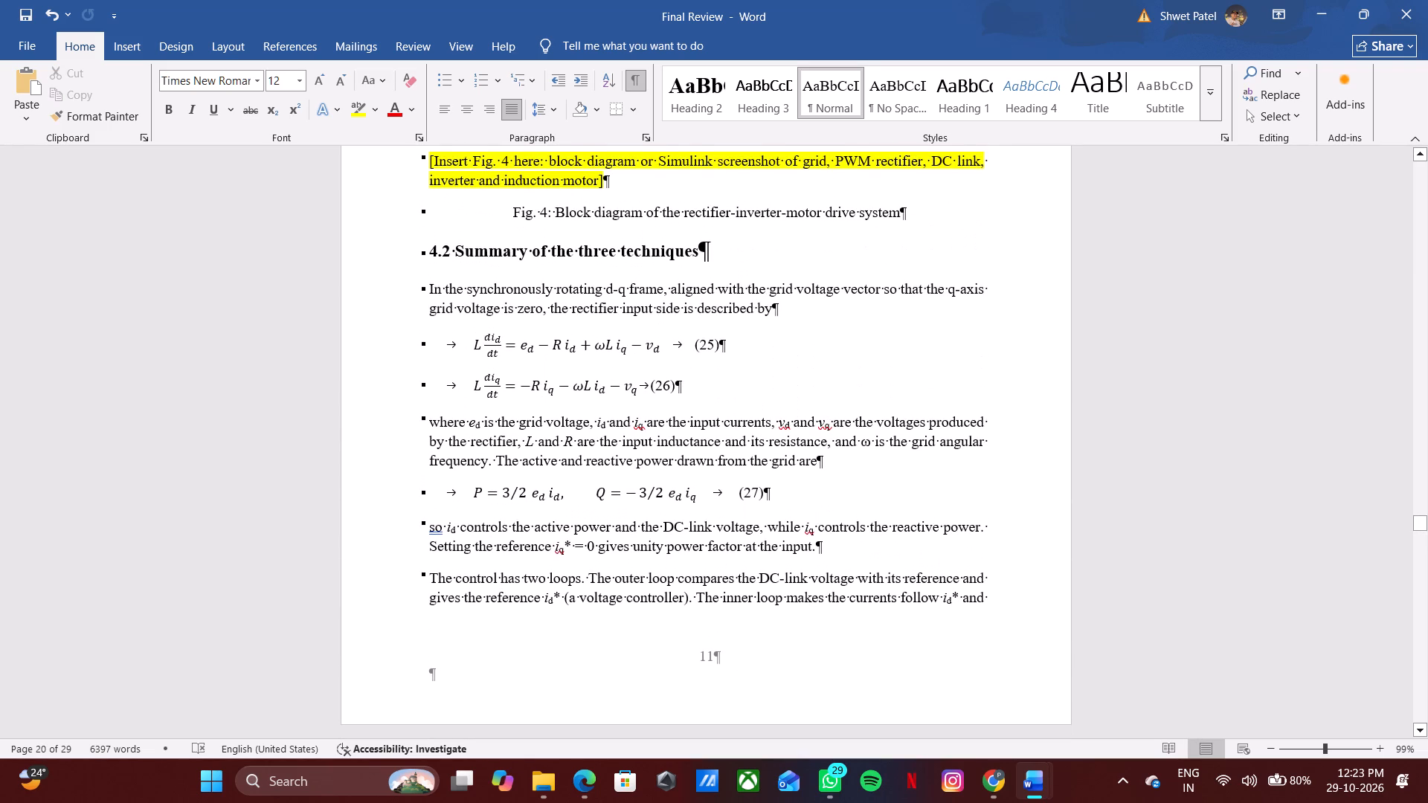
{"action": "scroll", "coordinate": [740, 626], "scroll_direction": "up", "scroll_amount": 1}
{"action": "key", "text": "alt+Tab"}
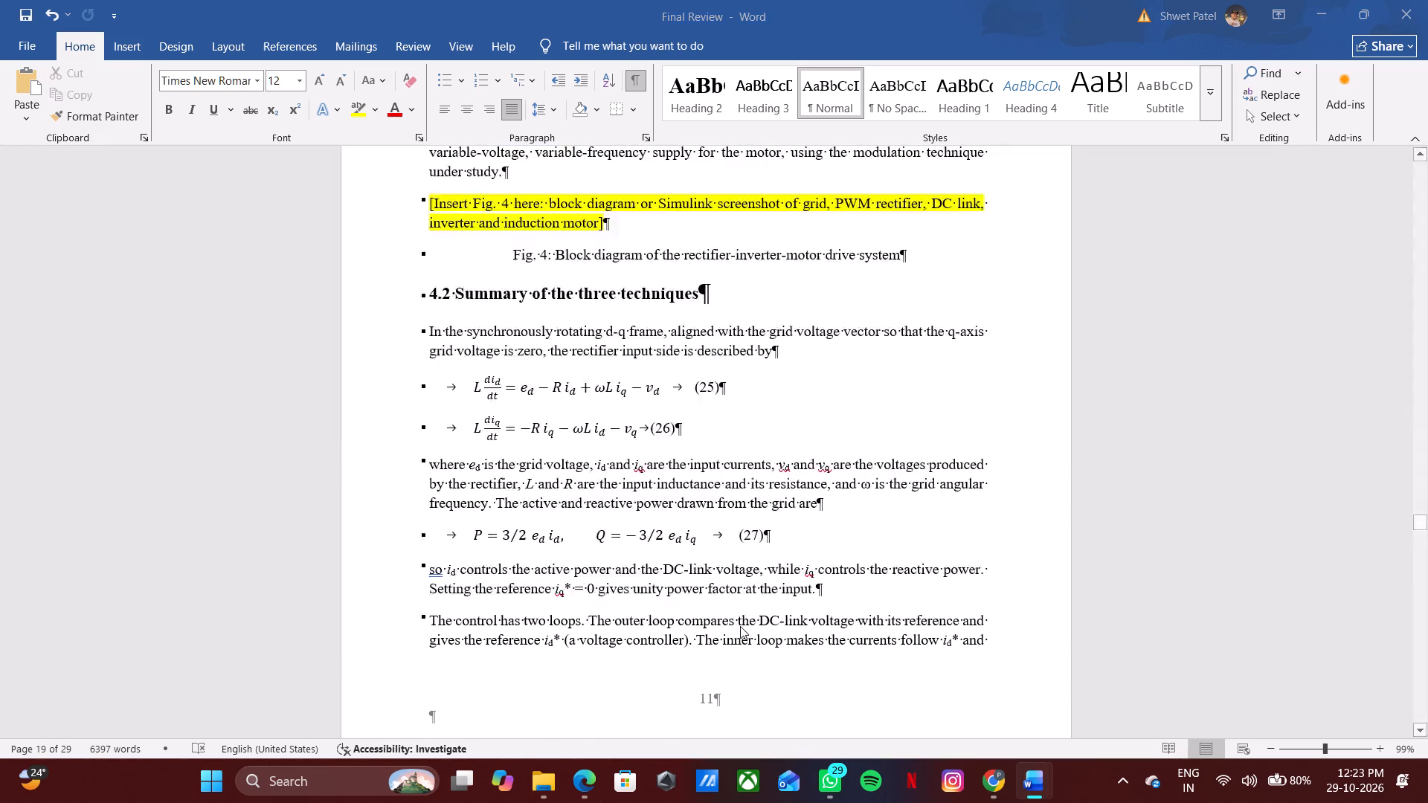
{"action": "left_click", "coordinate": [1333, 0]}
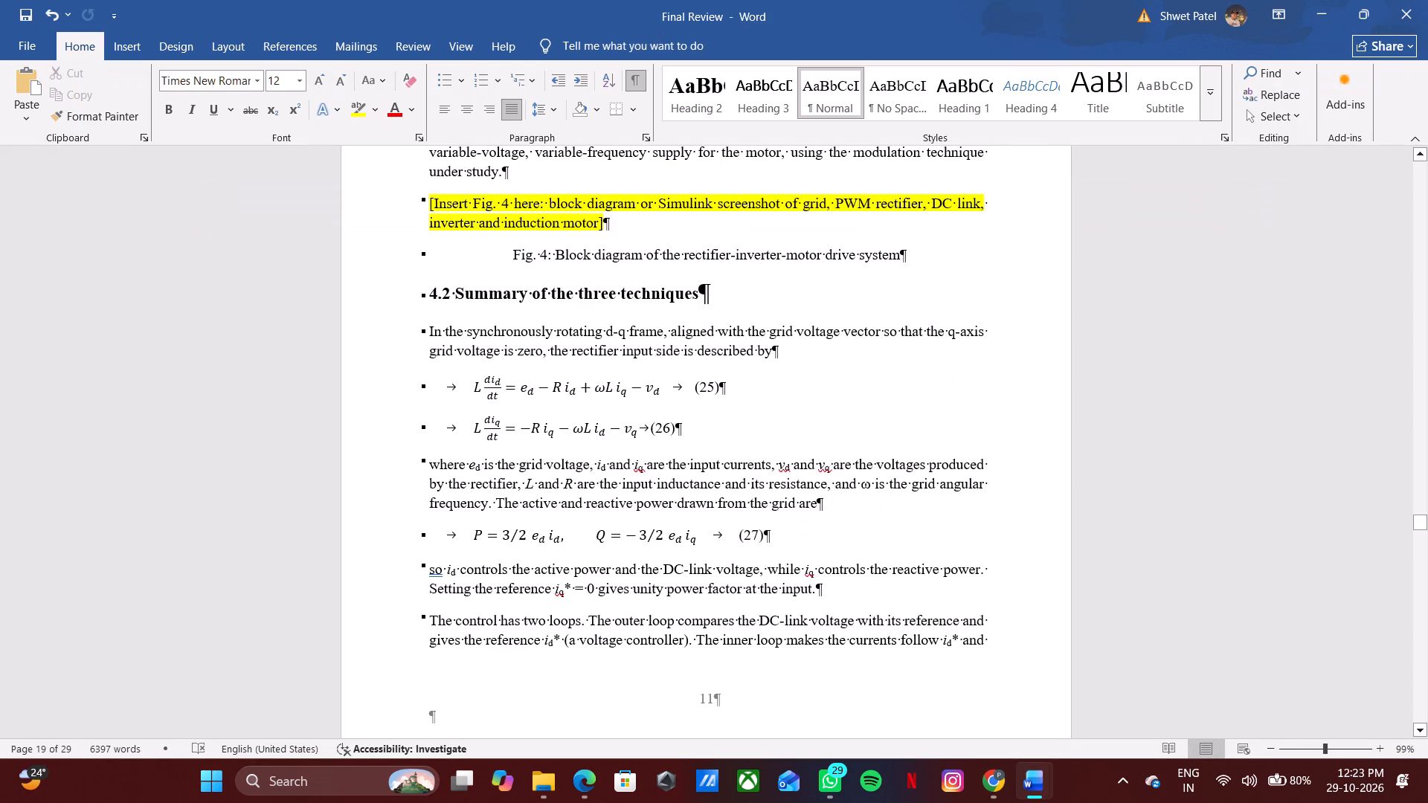
{"action": "left_click_drag", "start_coordinate": [698, 430], "coordinate": [441, 370]}
{"action": "left_click", "coordinate": [461, 114]}
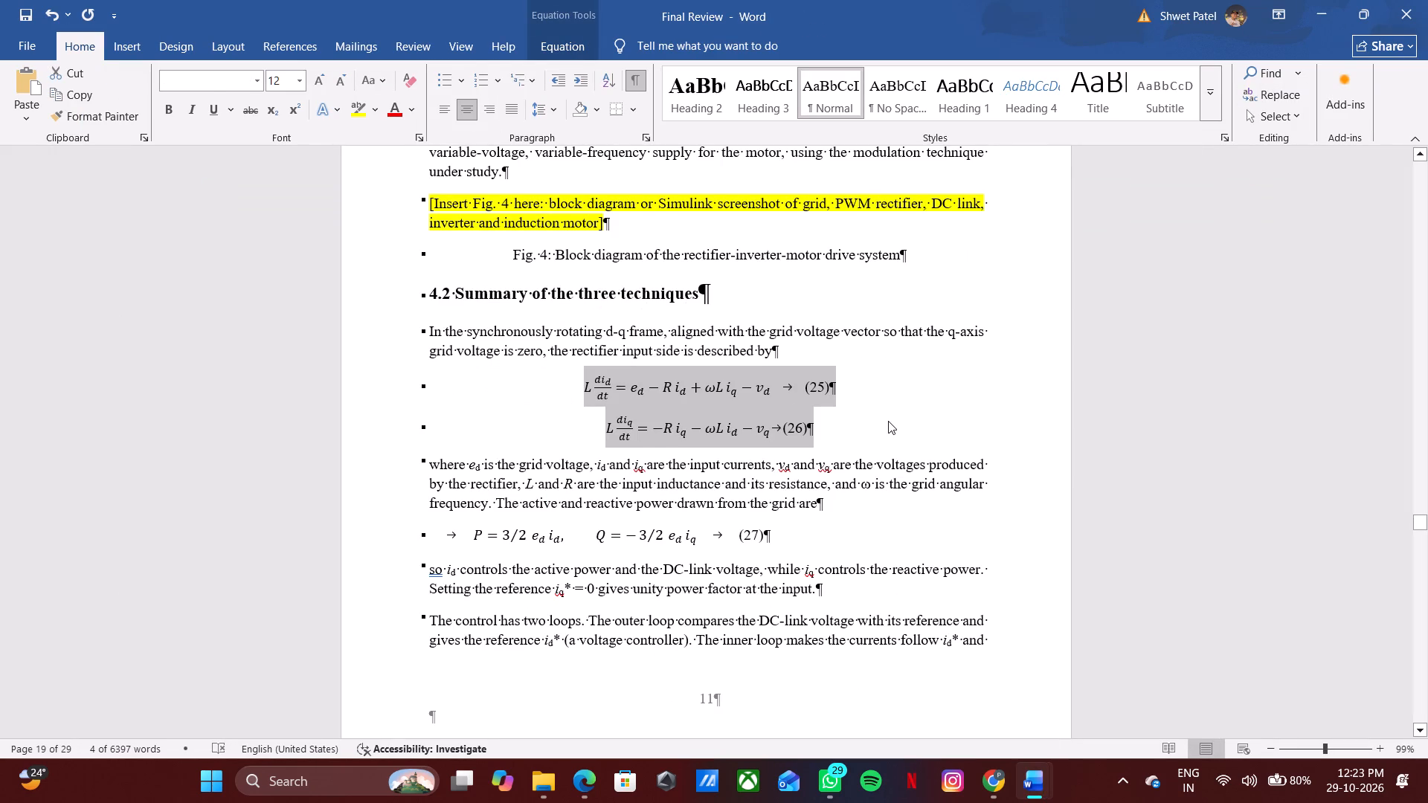
Examine the layout of equations (25) and (26) in Sections_4_5_theory and return to Final Review.
{"action": "key", "text": "alt+Tab"}
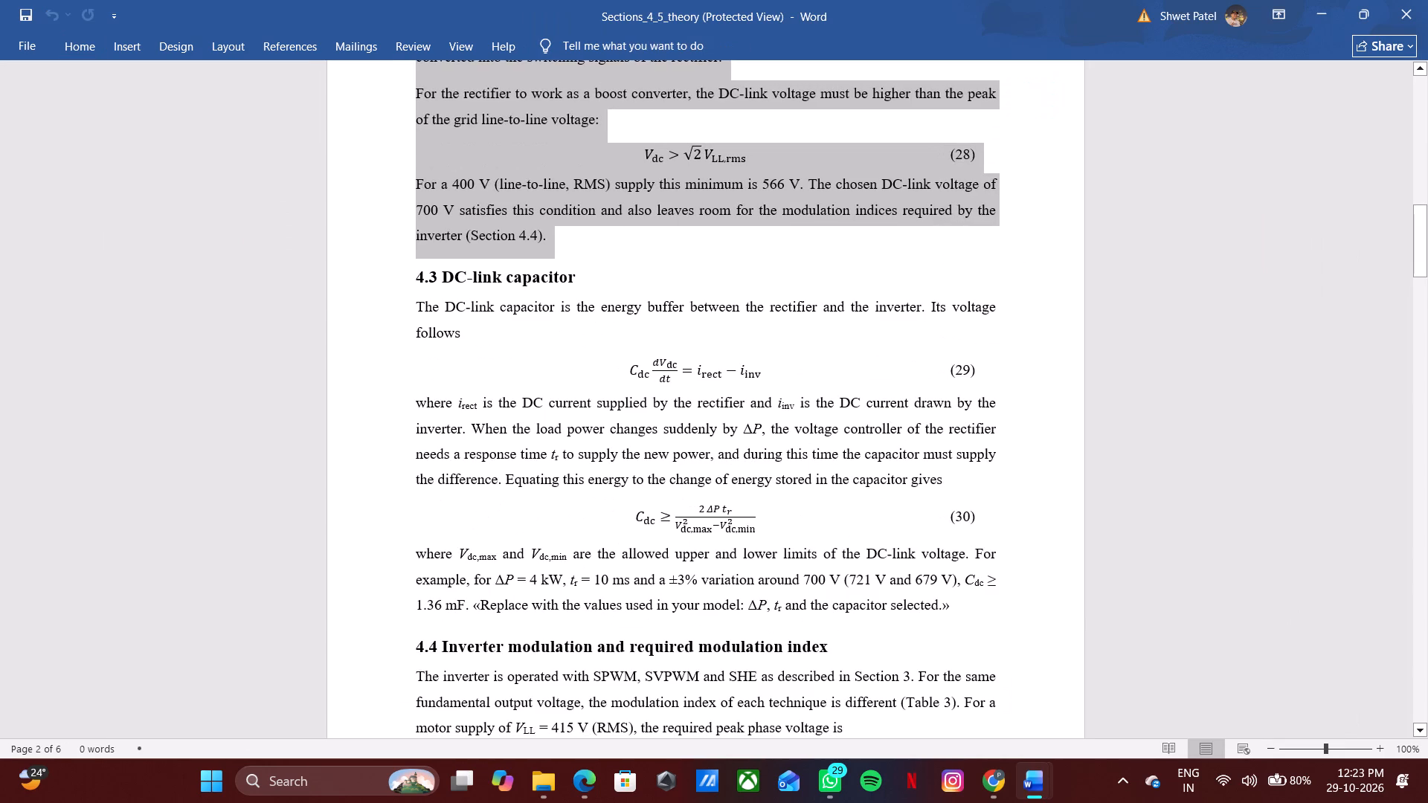
{"action": "key", "text": "alt+Tab"}
{"action": "key", "text": "alt+Tab"}
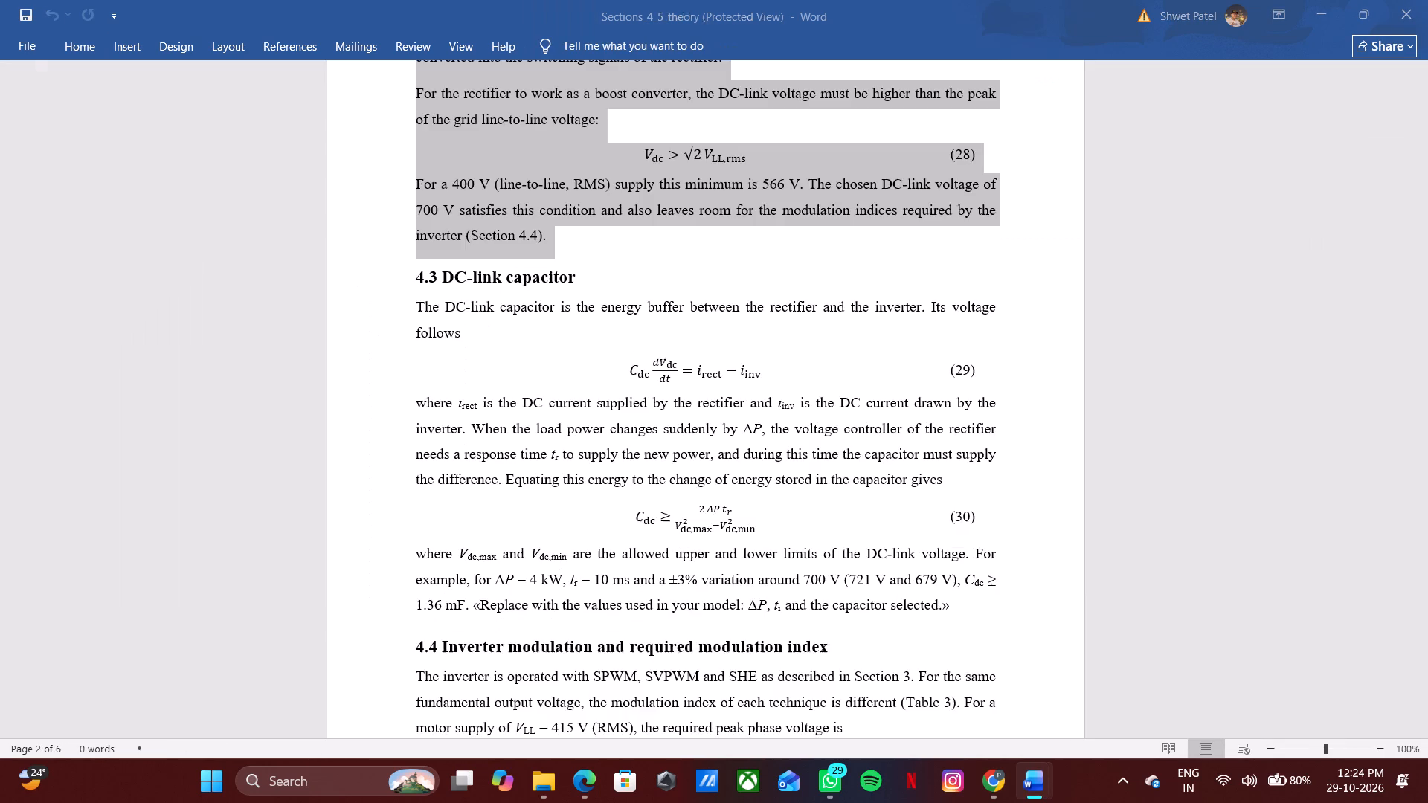
{"action": "scroll", "coordinate": [739, 414], "scroll_direction": "up", "scroll_amount": 15}
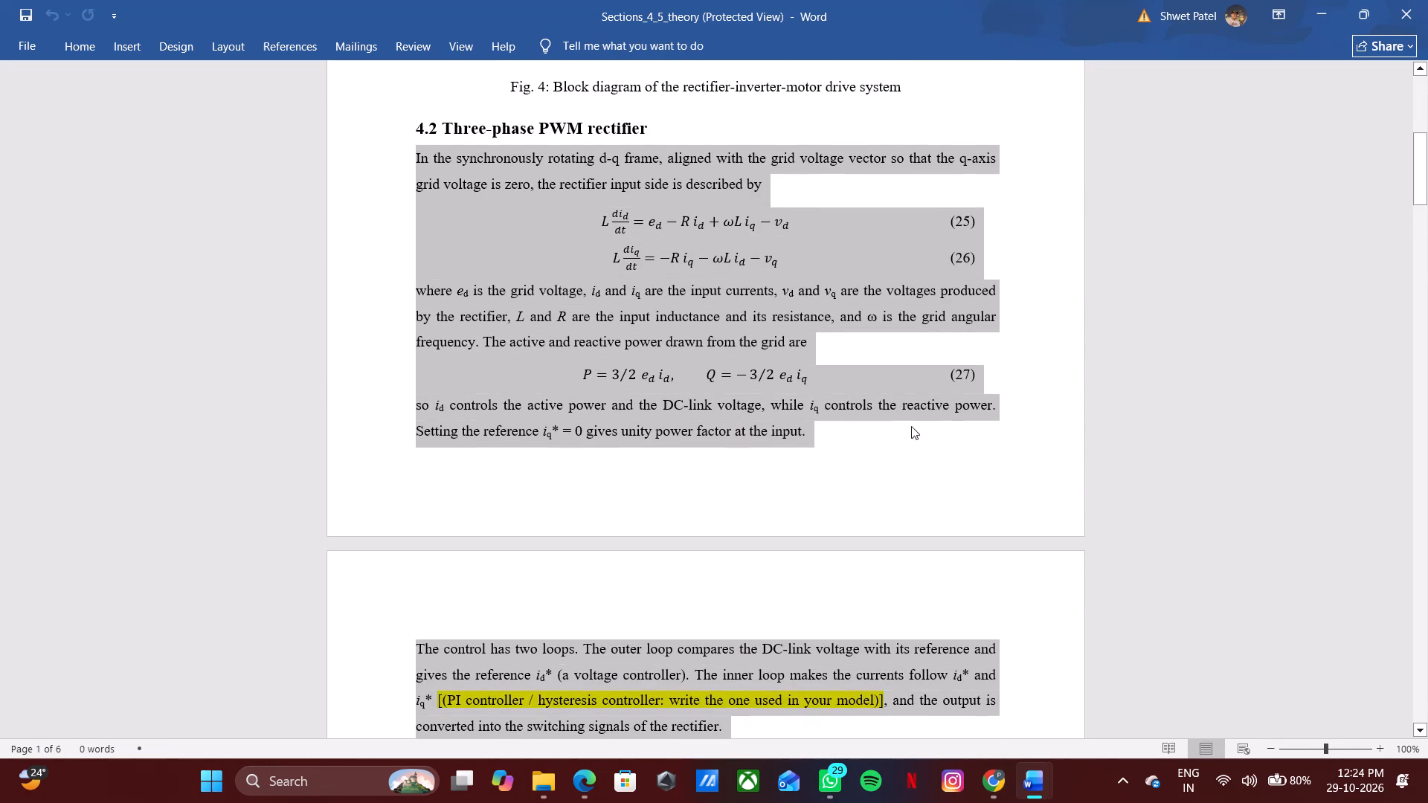
{"action": "scroll", "coordinate": [963, 364], "scroll_direction": "up", "scroll_amount": 3}
{"action": "left_click", "coordinate": [1316, 4]}
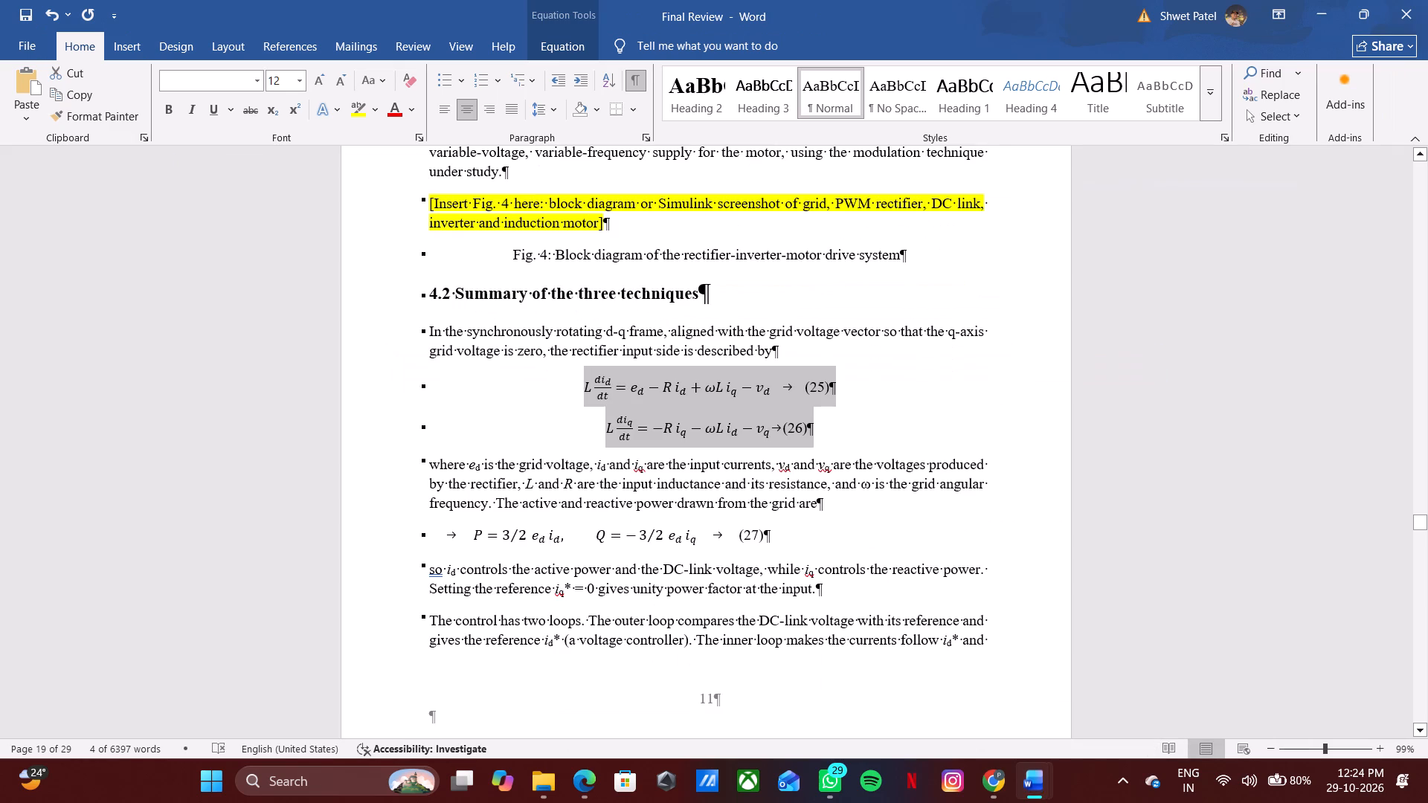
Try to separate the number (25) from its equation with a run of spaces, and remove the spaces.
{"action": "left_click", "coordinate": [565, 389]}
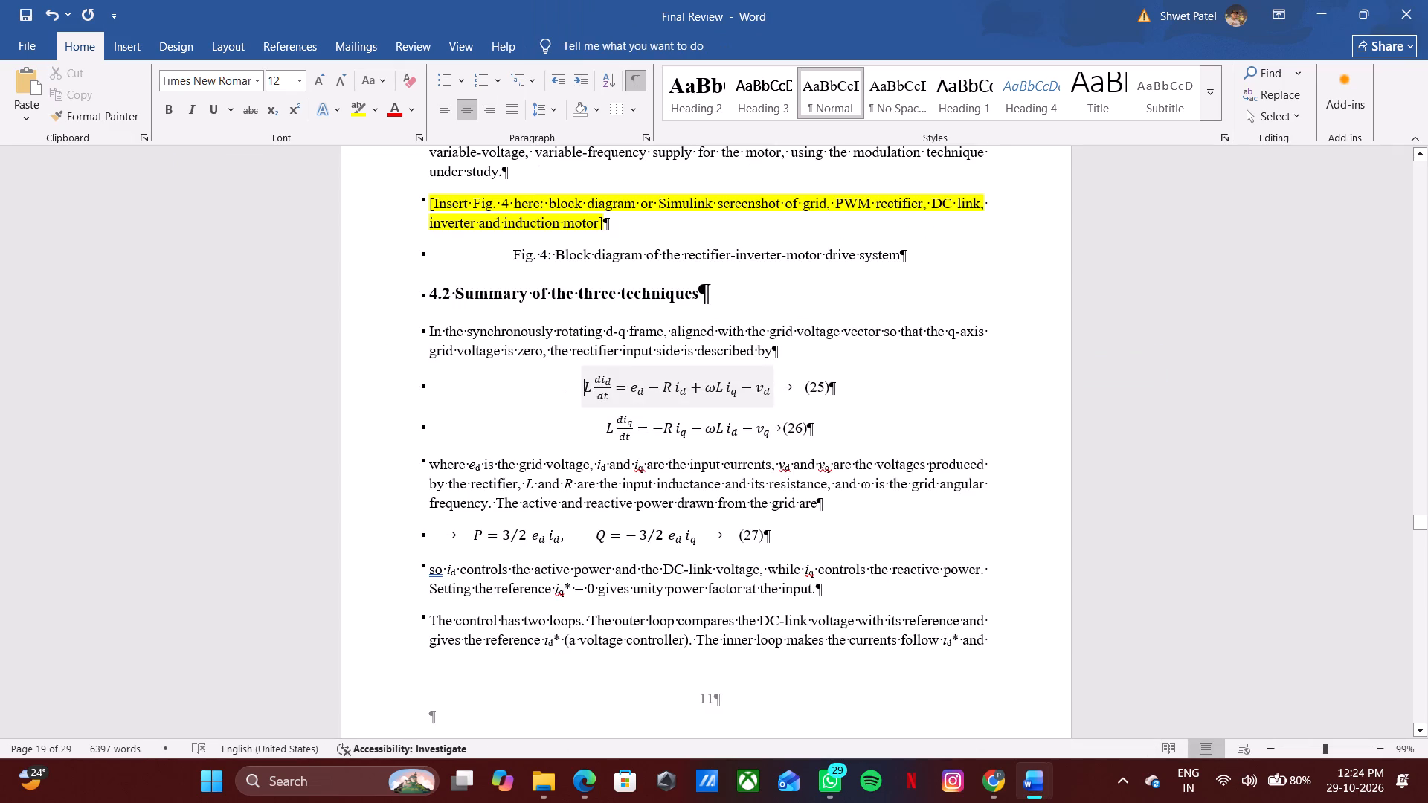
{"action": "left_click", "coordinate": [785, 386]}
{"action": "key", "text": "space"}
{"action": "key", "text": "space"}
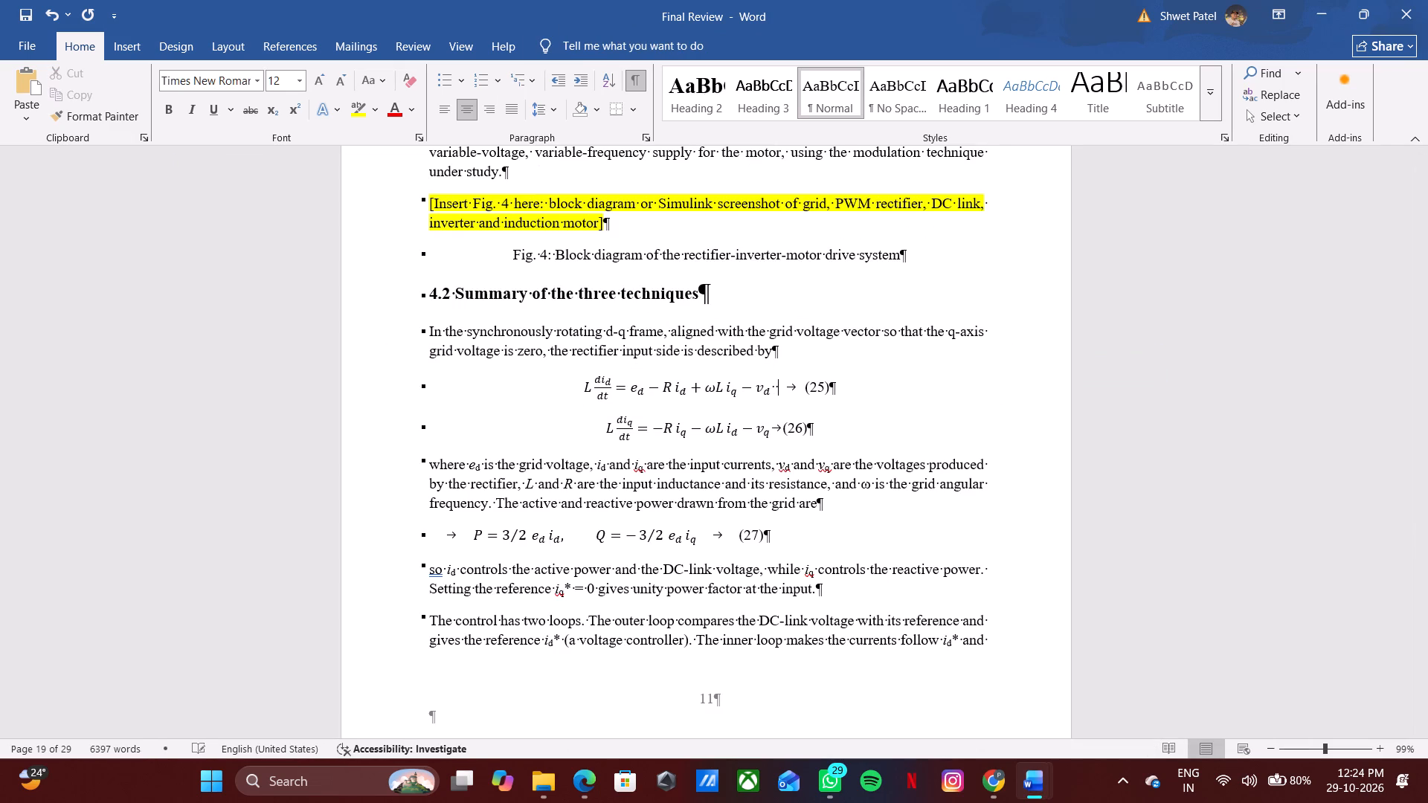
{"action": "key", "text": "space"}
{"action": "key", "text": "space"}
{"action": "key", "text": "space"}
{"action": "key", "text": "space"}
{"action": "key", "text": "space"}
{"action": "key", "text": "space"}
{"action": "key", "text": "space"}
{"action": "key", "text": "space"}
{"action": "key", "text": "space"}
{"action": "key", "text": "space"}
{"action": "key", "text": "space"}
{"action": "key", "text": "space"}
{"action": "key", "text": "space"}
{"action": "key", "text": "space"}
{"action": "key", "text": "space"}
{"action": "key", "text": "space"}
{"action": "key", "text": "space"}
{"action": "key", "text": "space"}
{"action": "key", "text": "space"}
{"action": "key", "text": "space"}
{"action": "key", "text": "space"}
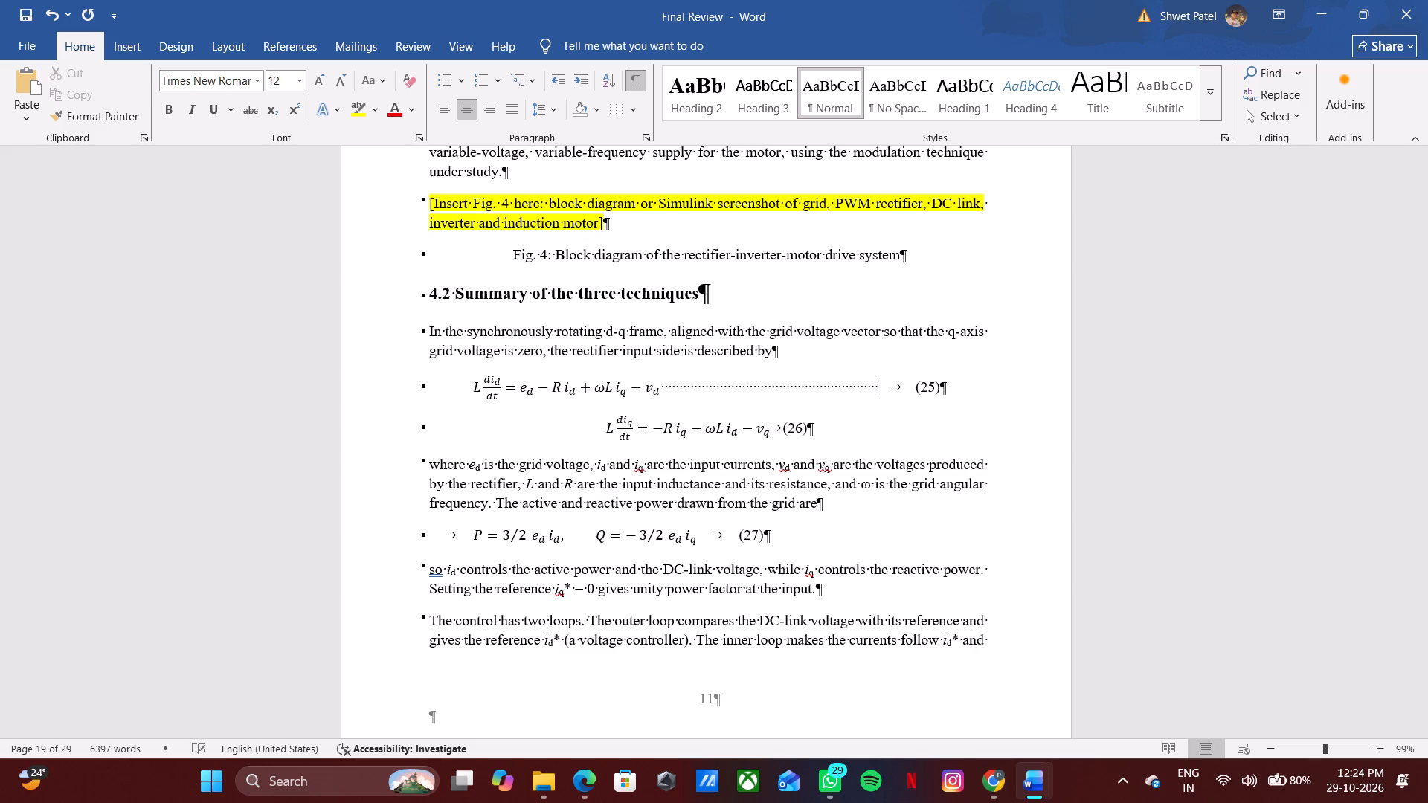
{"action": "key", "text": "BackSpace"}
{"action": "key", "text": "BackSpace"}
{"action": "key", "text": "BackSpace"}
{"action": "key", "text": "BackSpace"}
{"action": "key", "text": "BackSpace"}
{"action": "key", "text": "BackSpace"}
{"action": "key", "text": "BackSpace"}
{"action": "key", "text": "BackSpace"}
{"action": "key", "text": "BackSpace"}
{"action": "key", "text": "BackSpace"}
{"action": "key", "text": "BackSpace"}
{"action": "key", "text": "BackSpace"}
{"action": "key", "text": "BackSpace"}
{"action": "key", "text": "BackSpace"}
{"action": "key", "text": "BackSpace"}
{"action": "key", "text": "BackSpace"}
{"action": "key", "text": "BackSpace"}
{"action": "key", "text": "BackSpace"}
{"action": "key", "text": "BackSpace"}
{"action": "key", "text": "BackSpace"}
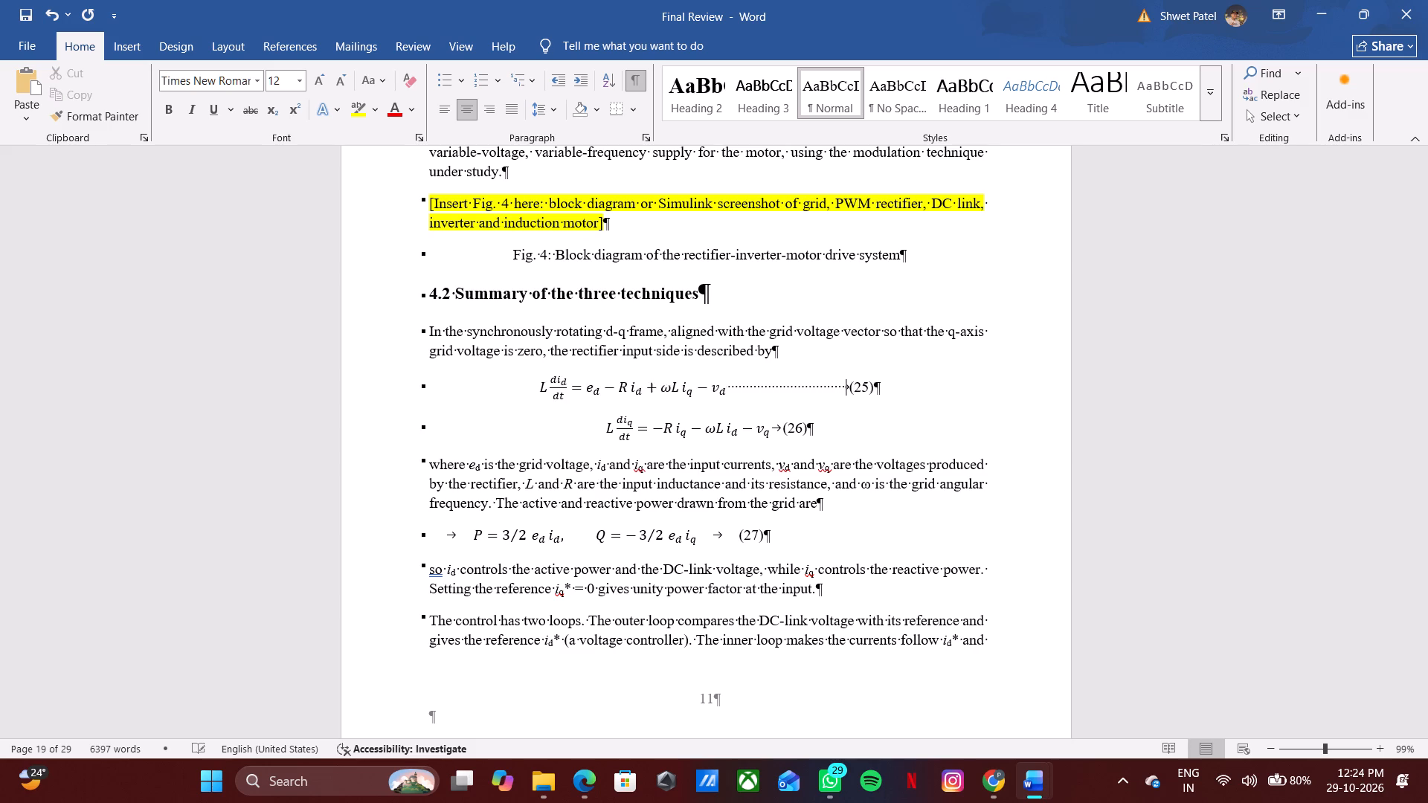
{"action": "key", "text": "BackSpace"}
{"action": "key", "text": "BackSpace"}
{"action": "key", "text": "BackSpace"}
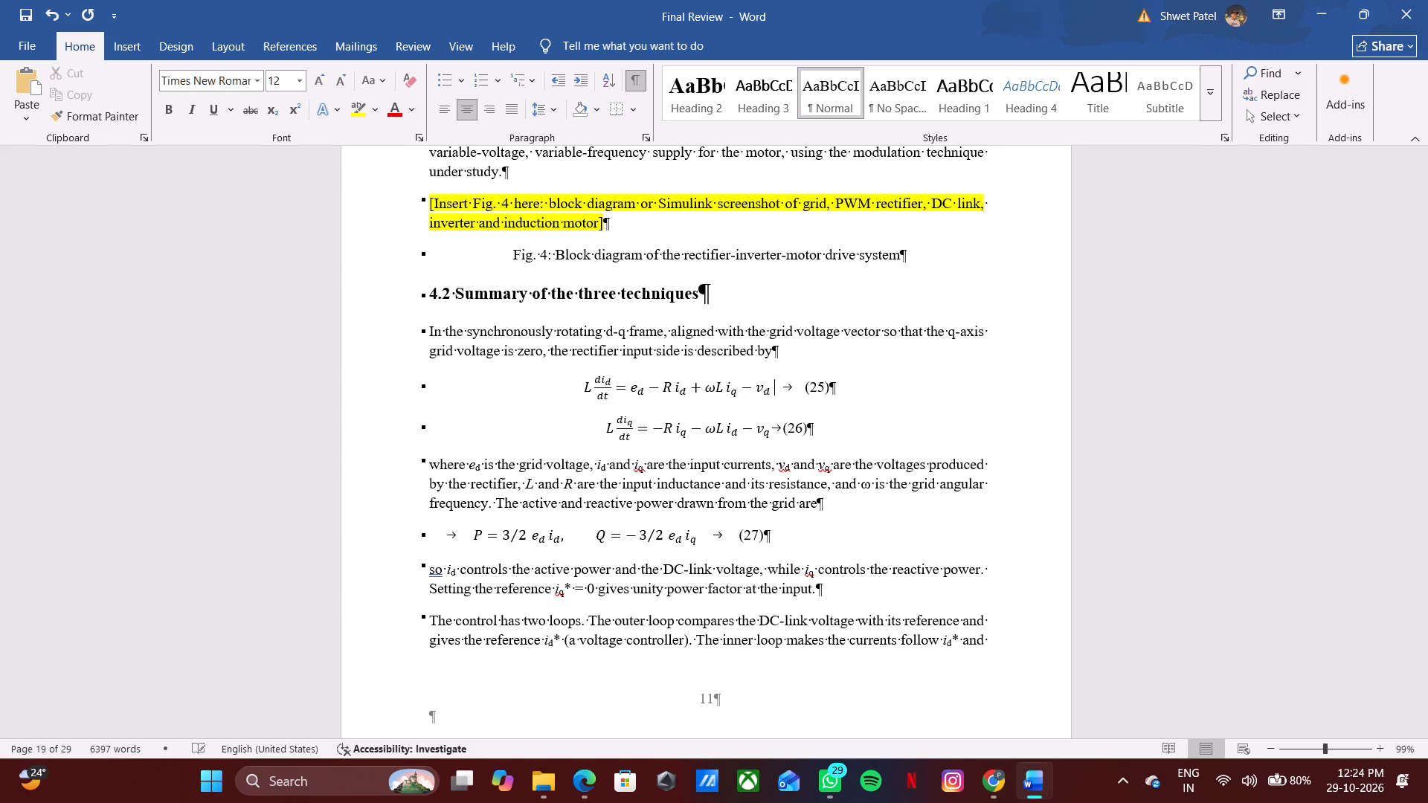
Select from the number (25) through equation (26) in Sections_4_5_theory to examine how the equation numbers are placed.
{"action": "key", "text": "alt+Tab"}
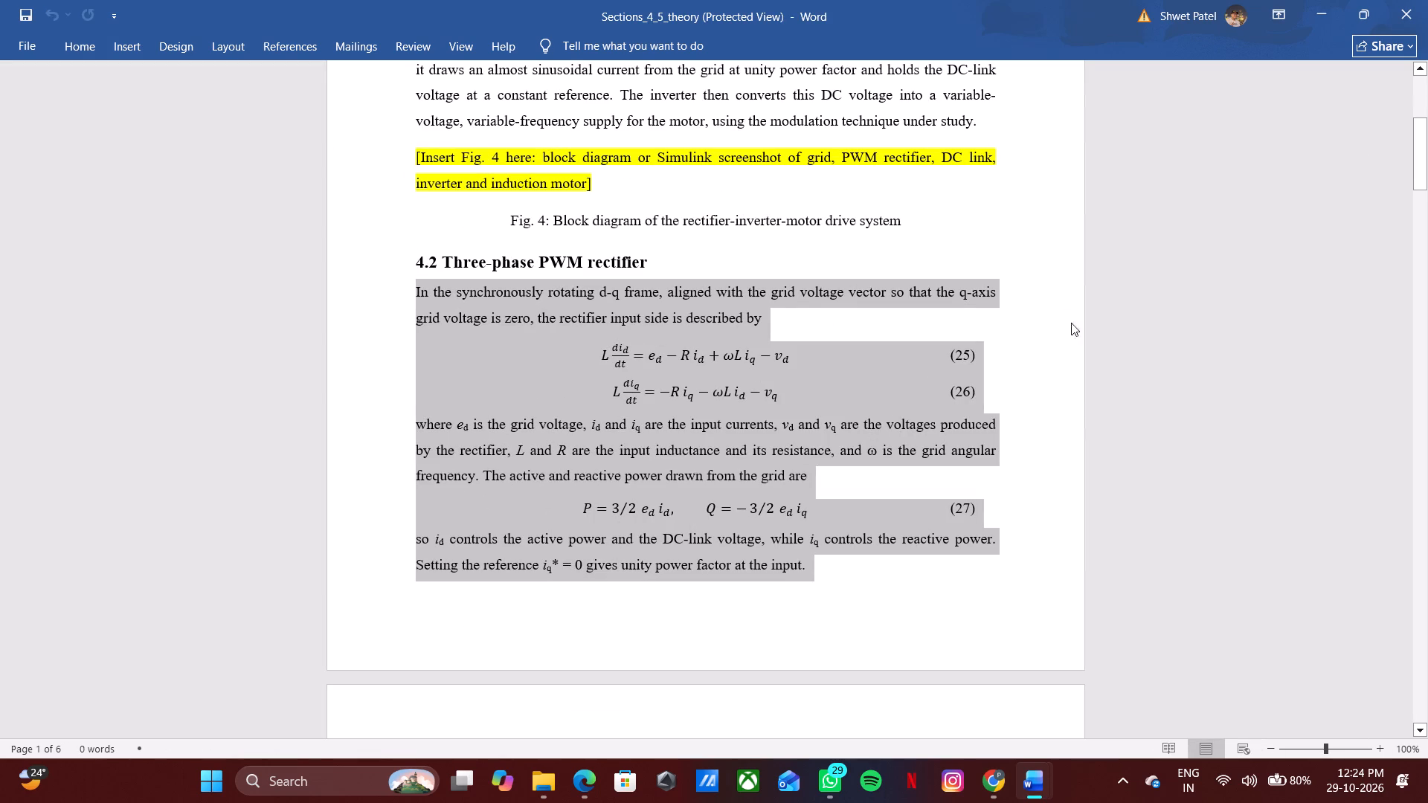
{"action": "left_click", "coordinate": [1012, 381]}
{"action": "left_click_drag", "start_coordinate": [996, 397], "coordinate": [948, 352]}
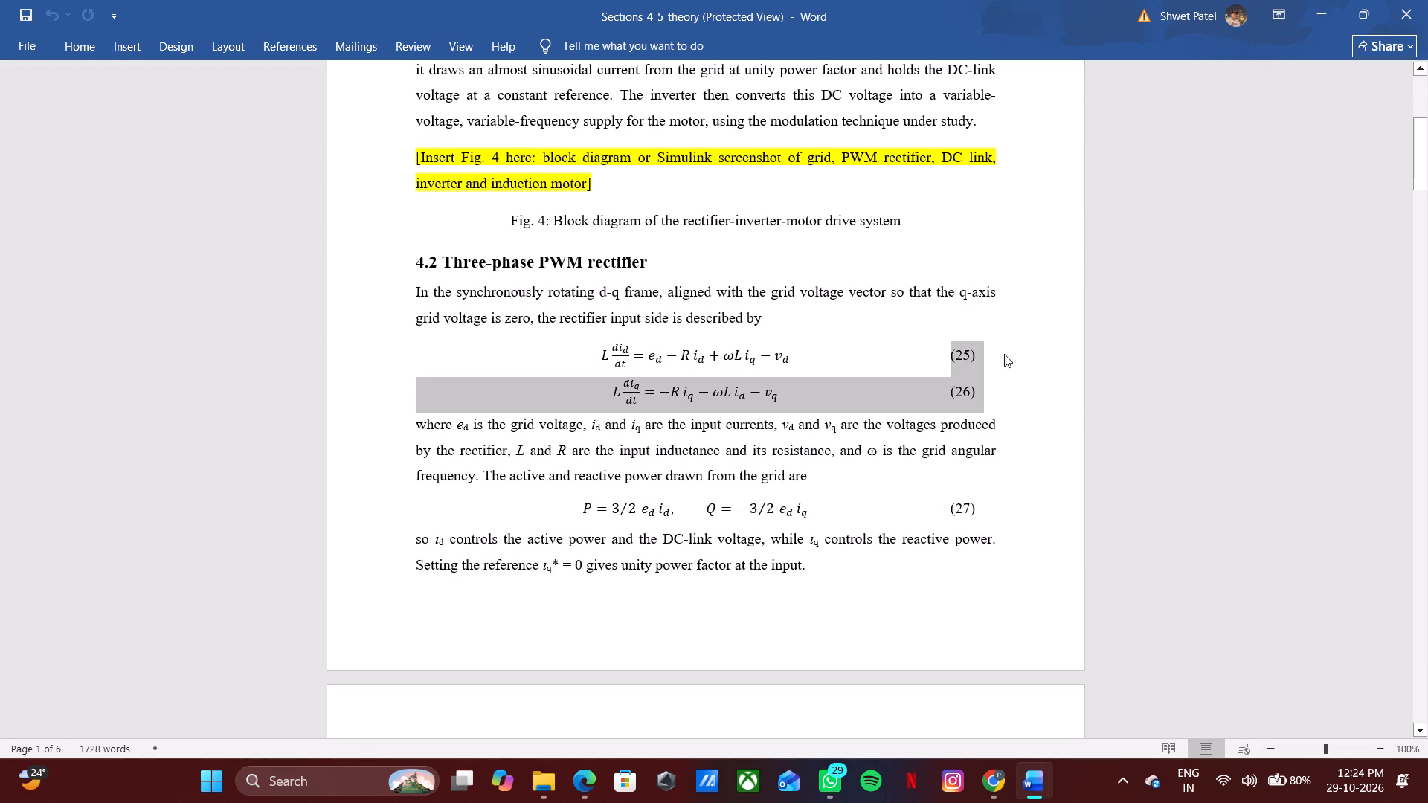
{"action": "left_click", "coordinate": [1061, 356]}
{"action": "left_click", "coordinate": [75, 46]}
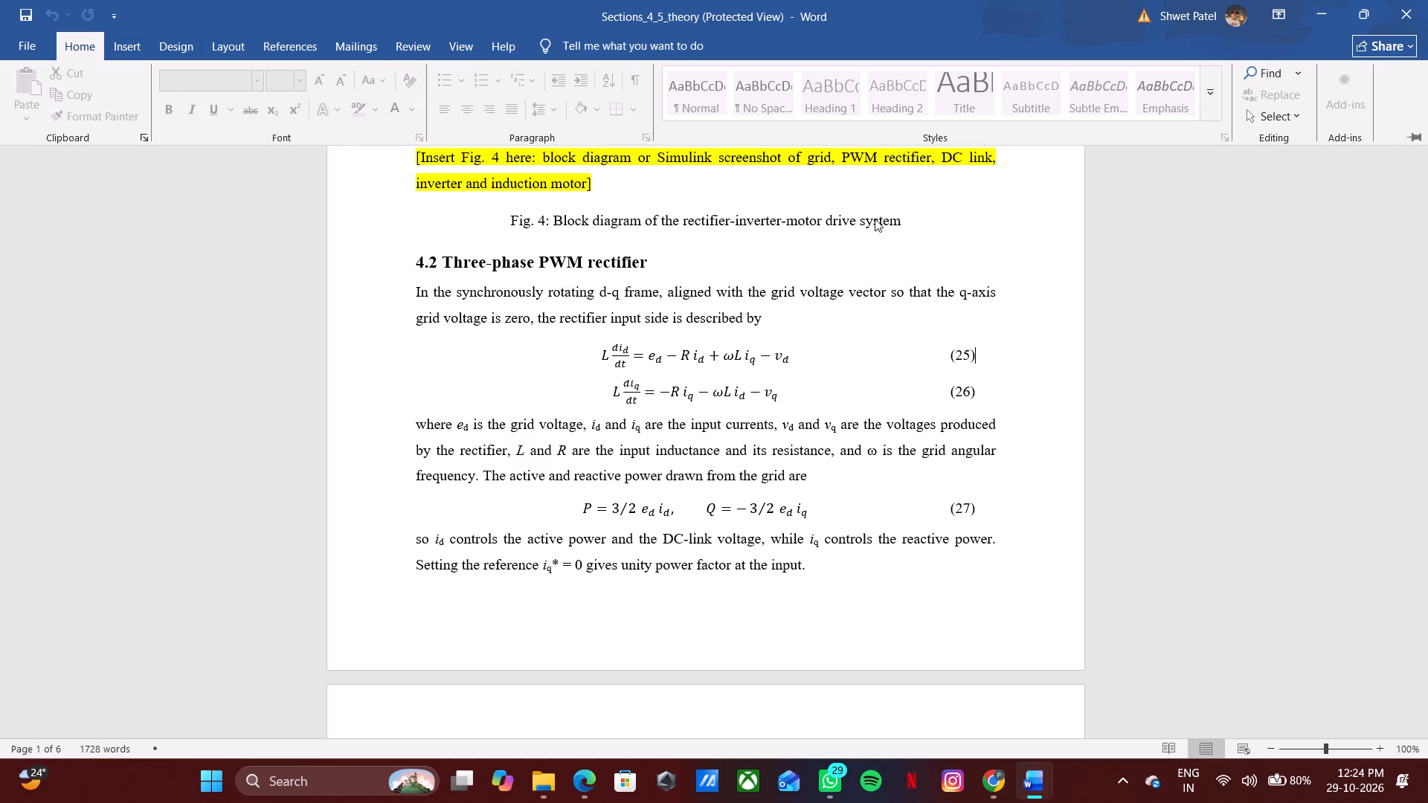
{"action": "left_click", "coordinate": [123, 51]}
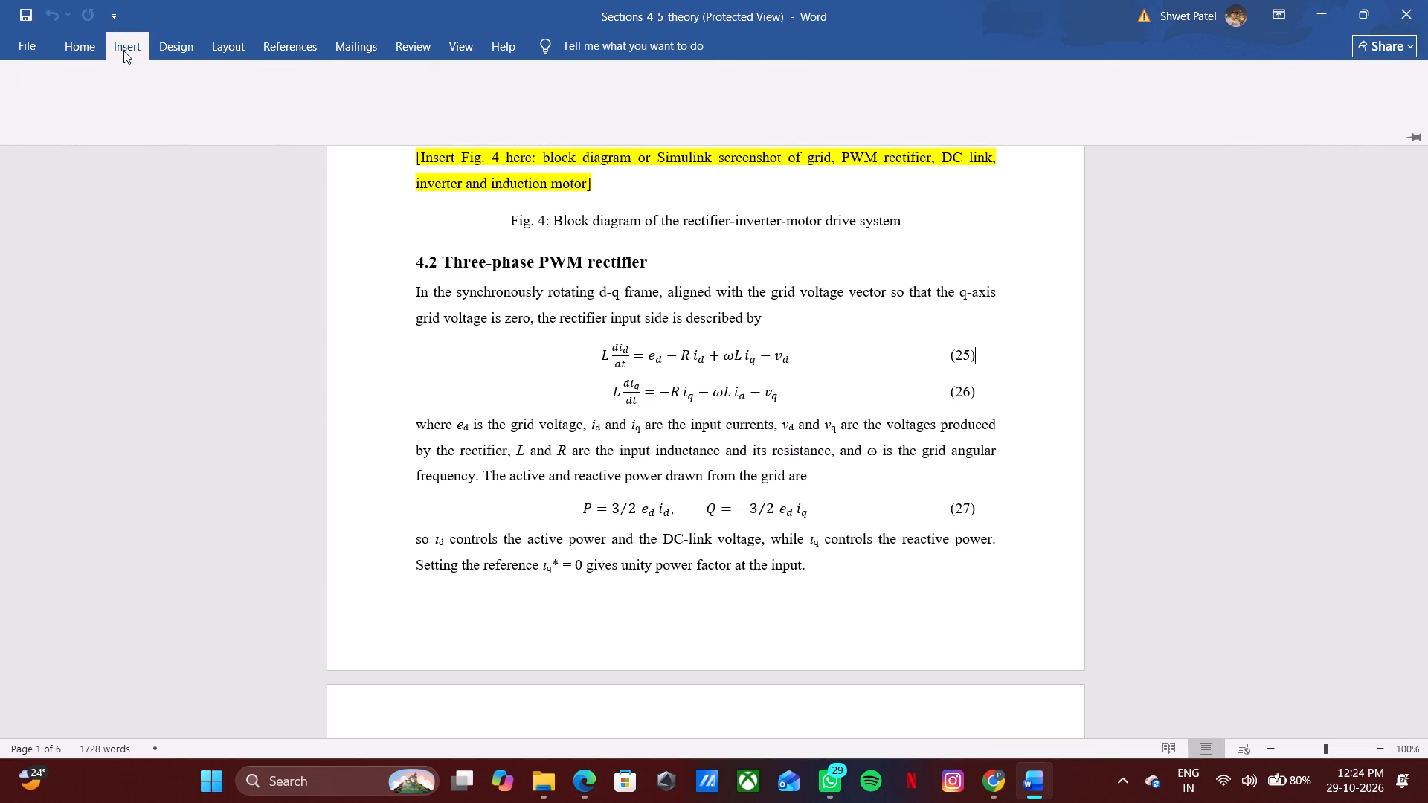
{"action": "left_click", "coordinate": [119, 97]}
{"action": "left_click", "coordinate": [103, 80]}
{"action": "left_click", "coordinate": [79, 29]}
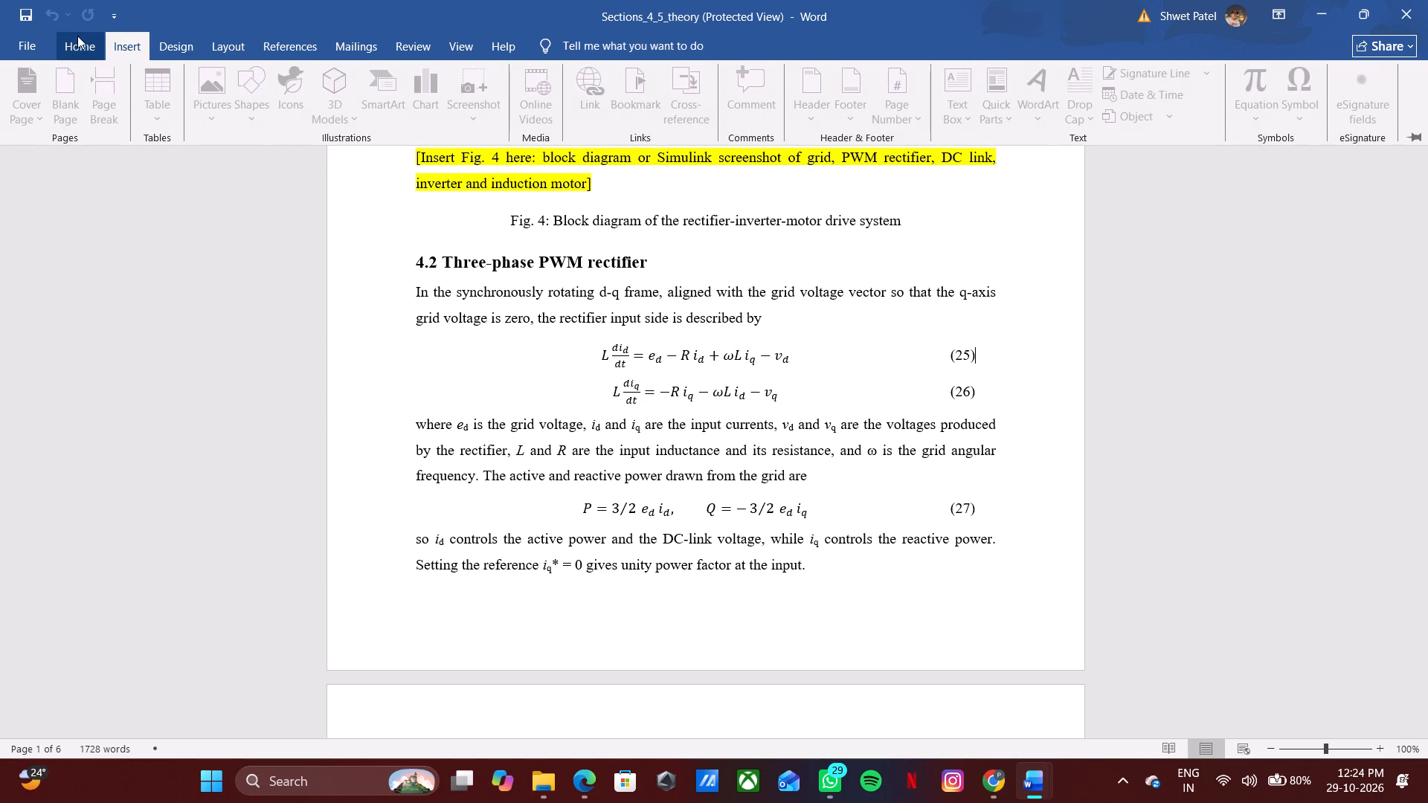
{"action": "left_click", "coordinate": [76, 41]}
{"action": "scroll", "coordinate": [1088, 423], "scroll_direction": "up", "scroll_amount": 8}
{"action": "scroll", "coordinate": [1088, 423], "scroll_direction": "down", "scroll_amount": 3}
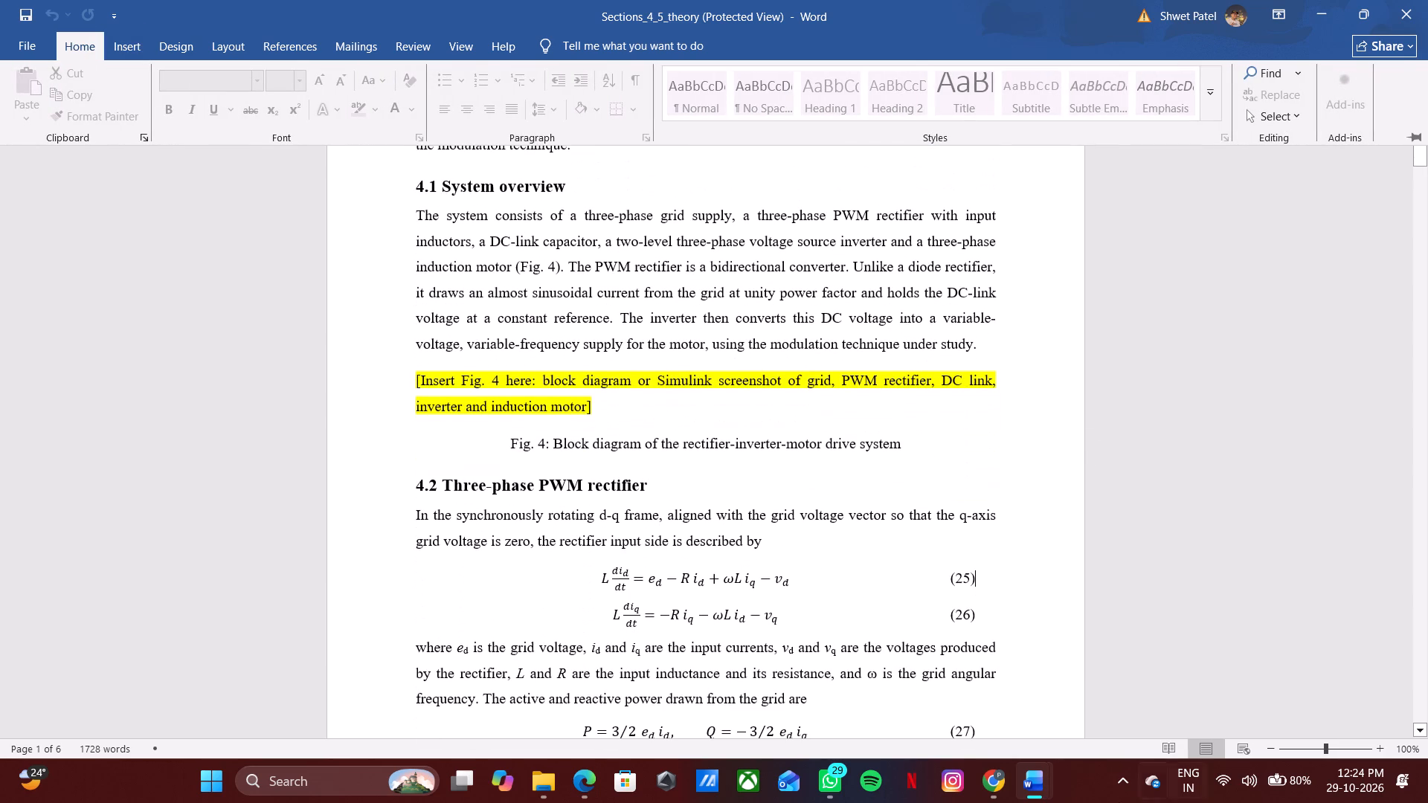
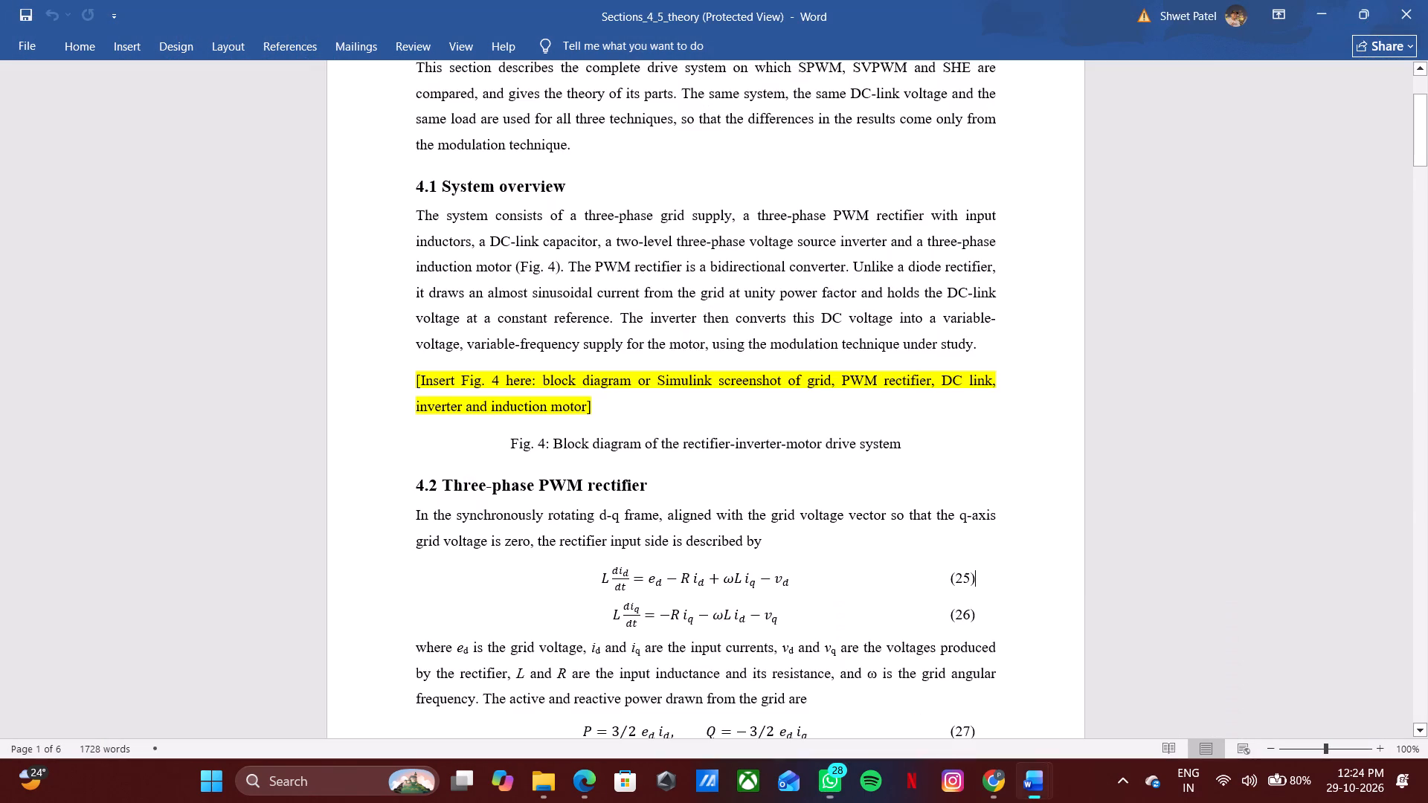
{"action": "key", "text": "Escape"}
{"action": "left_click", "coordinate": [1055, 463]}
{"action": "key", "text": "Escape"}
{"action": "key", "text": "Escape"}
{"action": "left_click", "coordinate": [89, 48]}
{"action": "key", "text": "Escape"}
{"action": "key", "text": "Escape"}
{"action": "key", "text": "Escape"}
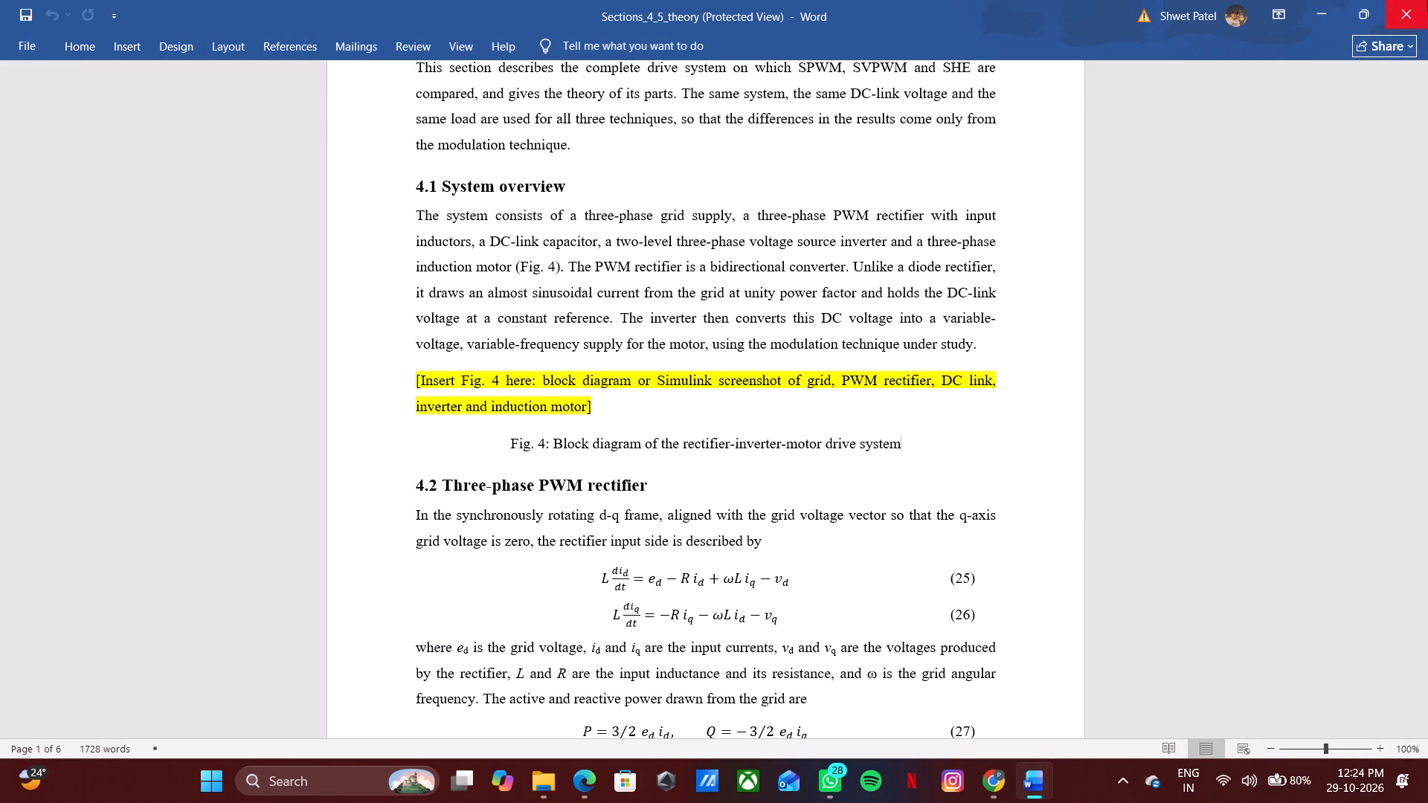
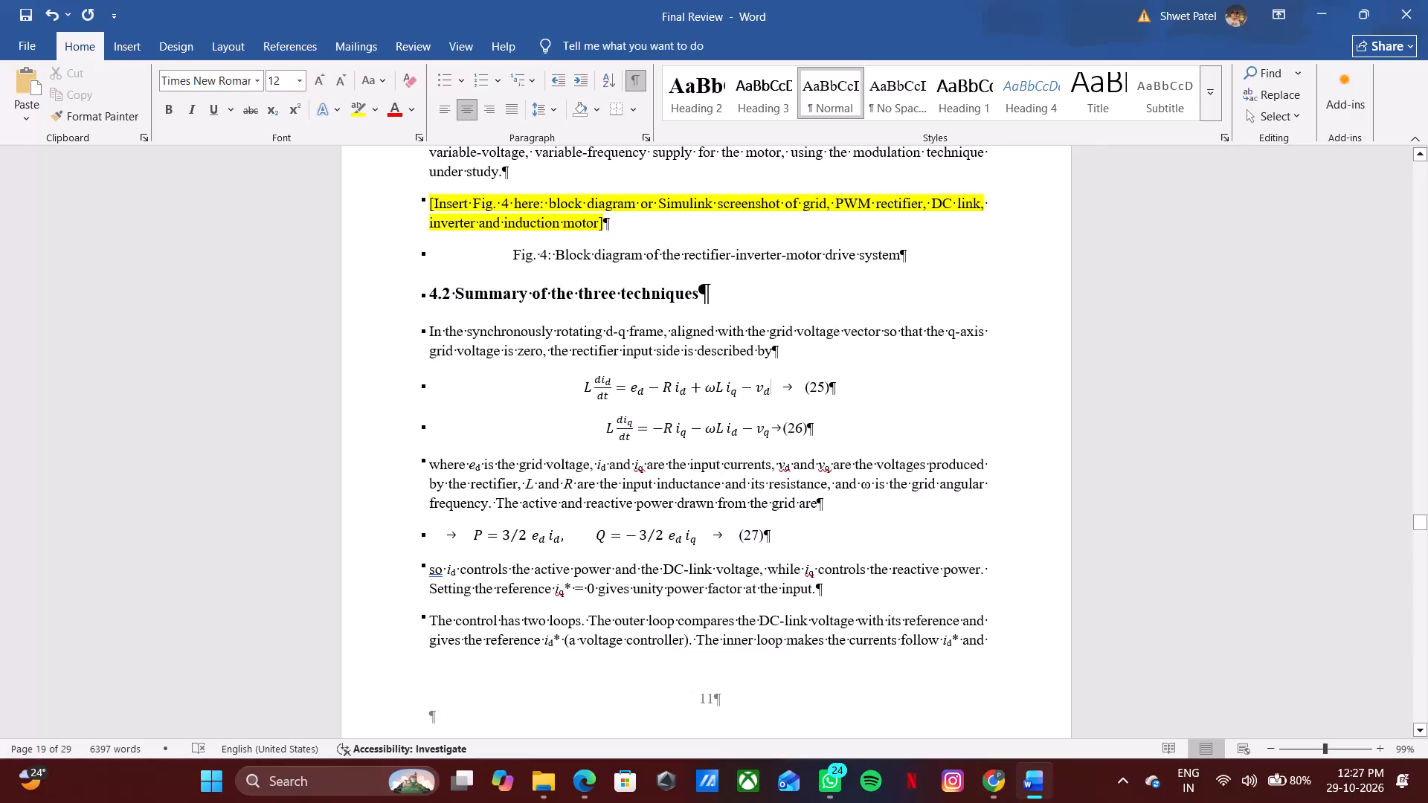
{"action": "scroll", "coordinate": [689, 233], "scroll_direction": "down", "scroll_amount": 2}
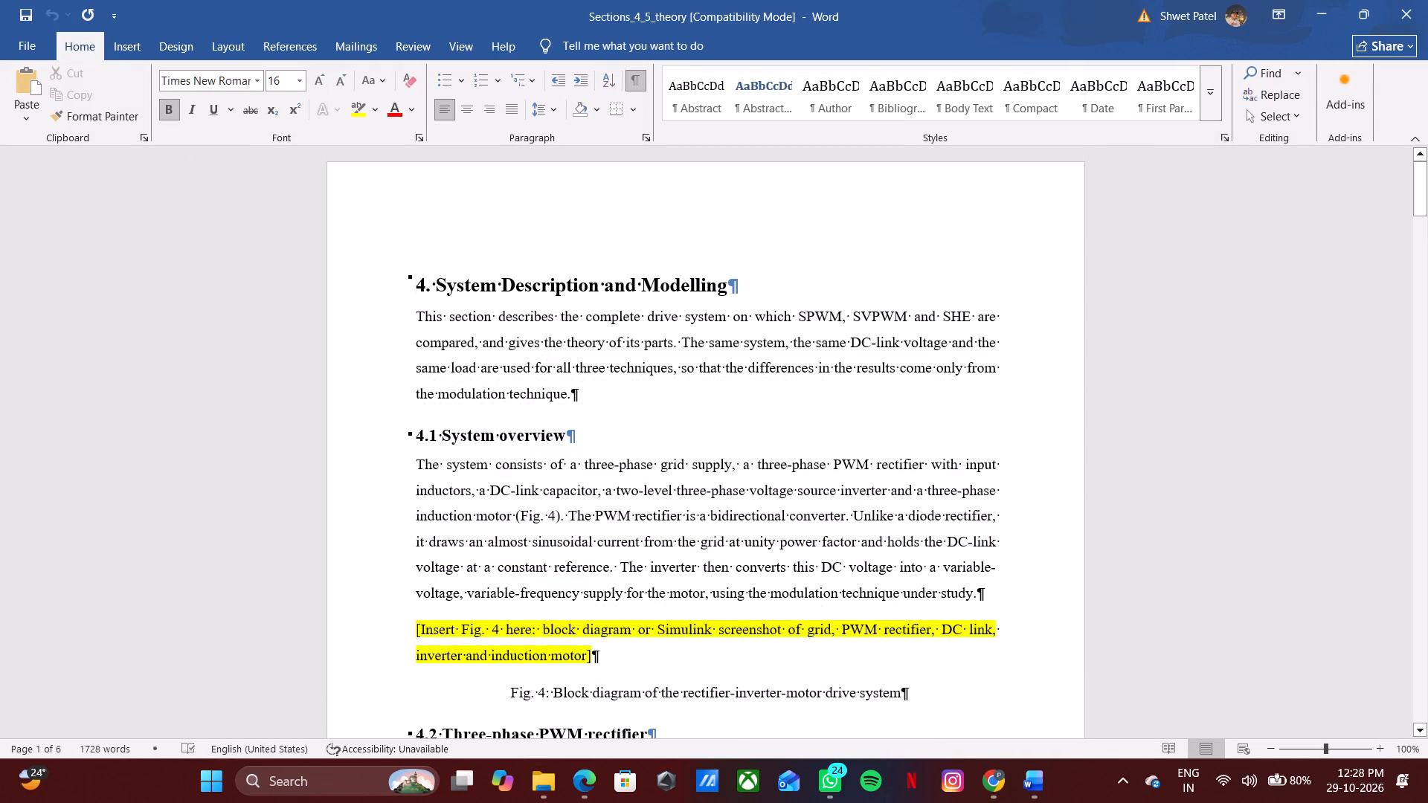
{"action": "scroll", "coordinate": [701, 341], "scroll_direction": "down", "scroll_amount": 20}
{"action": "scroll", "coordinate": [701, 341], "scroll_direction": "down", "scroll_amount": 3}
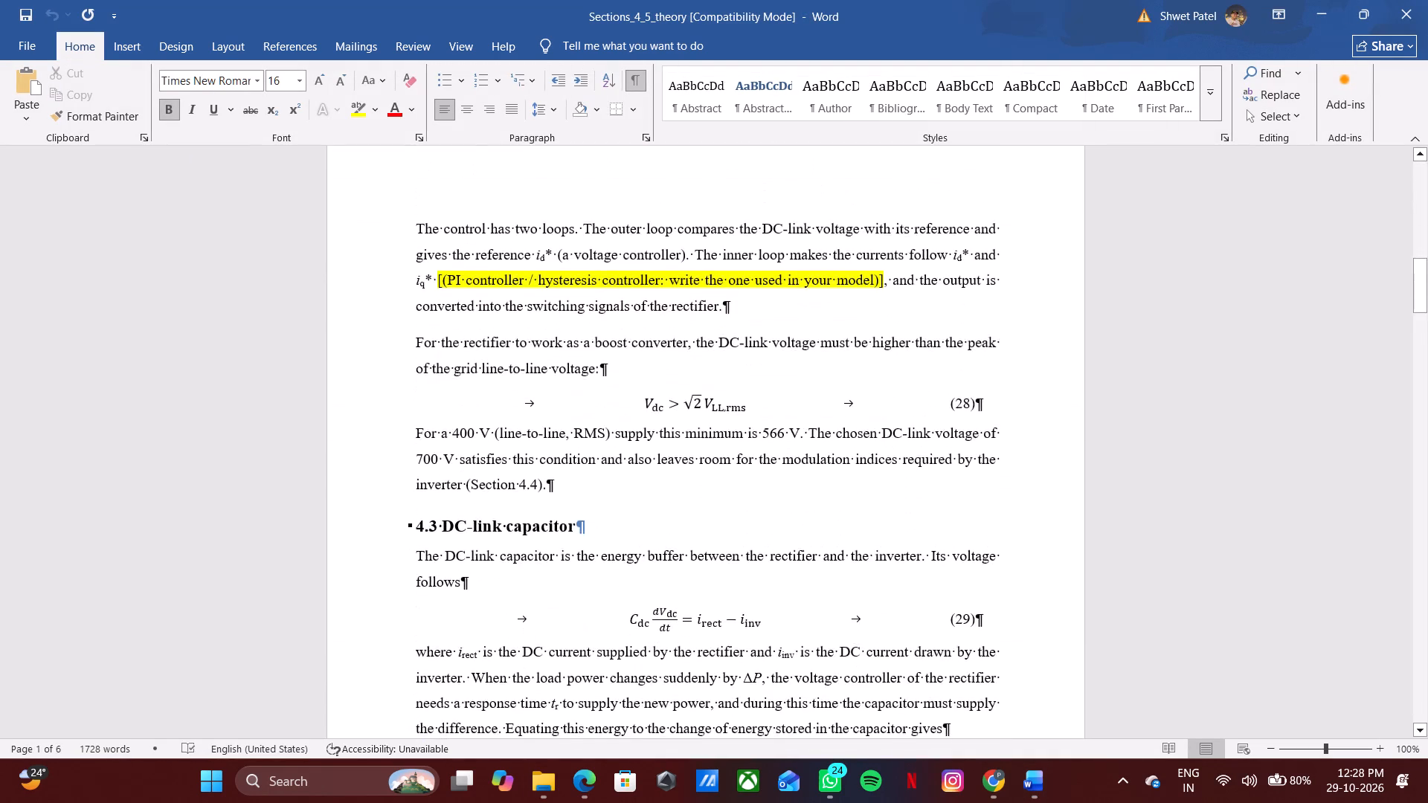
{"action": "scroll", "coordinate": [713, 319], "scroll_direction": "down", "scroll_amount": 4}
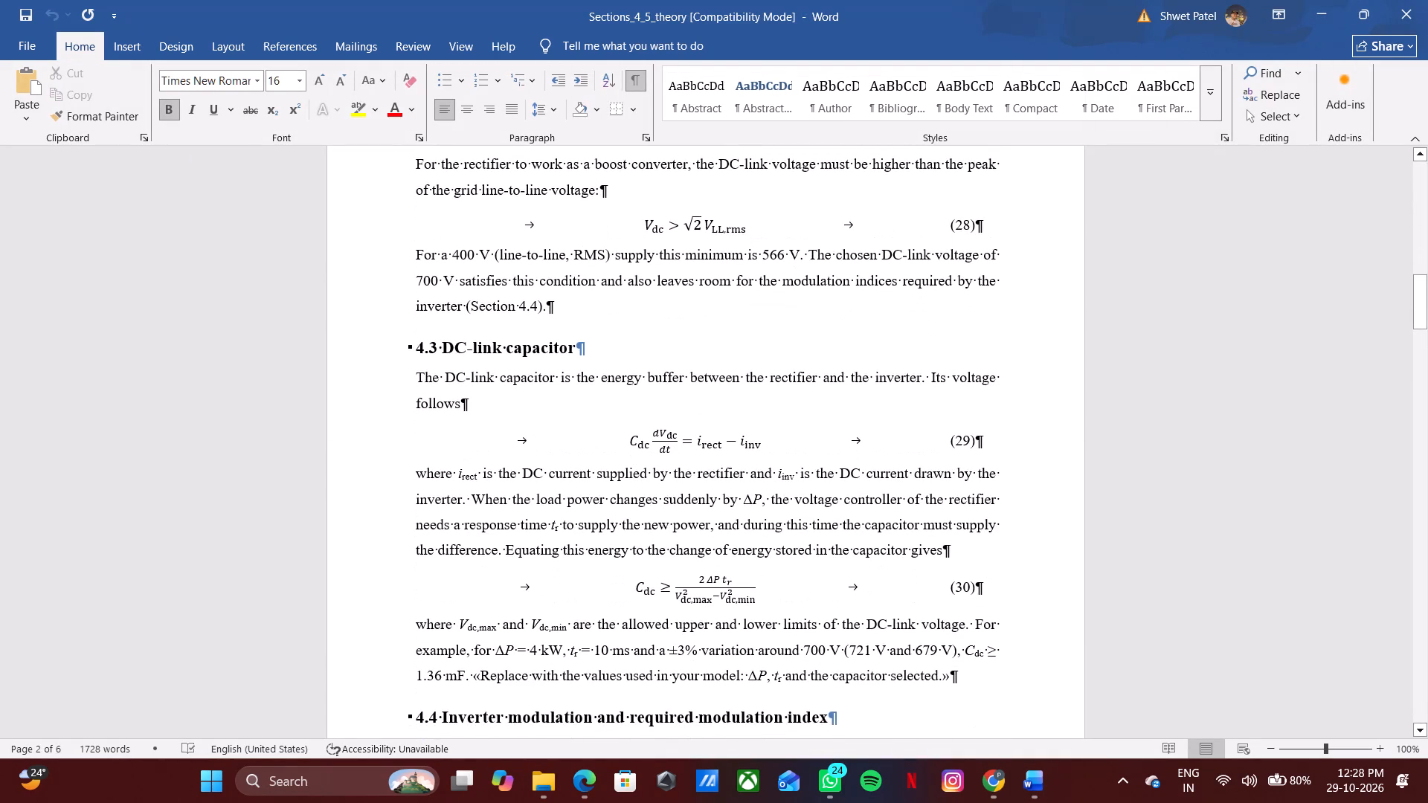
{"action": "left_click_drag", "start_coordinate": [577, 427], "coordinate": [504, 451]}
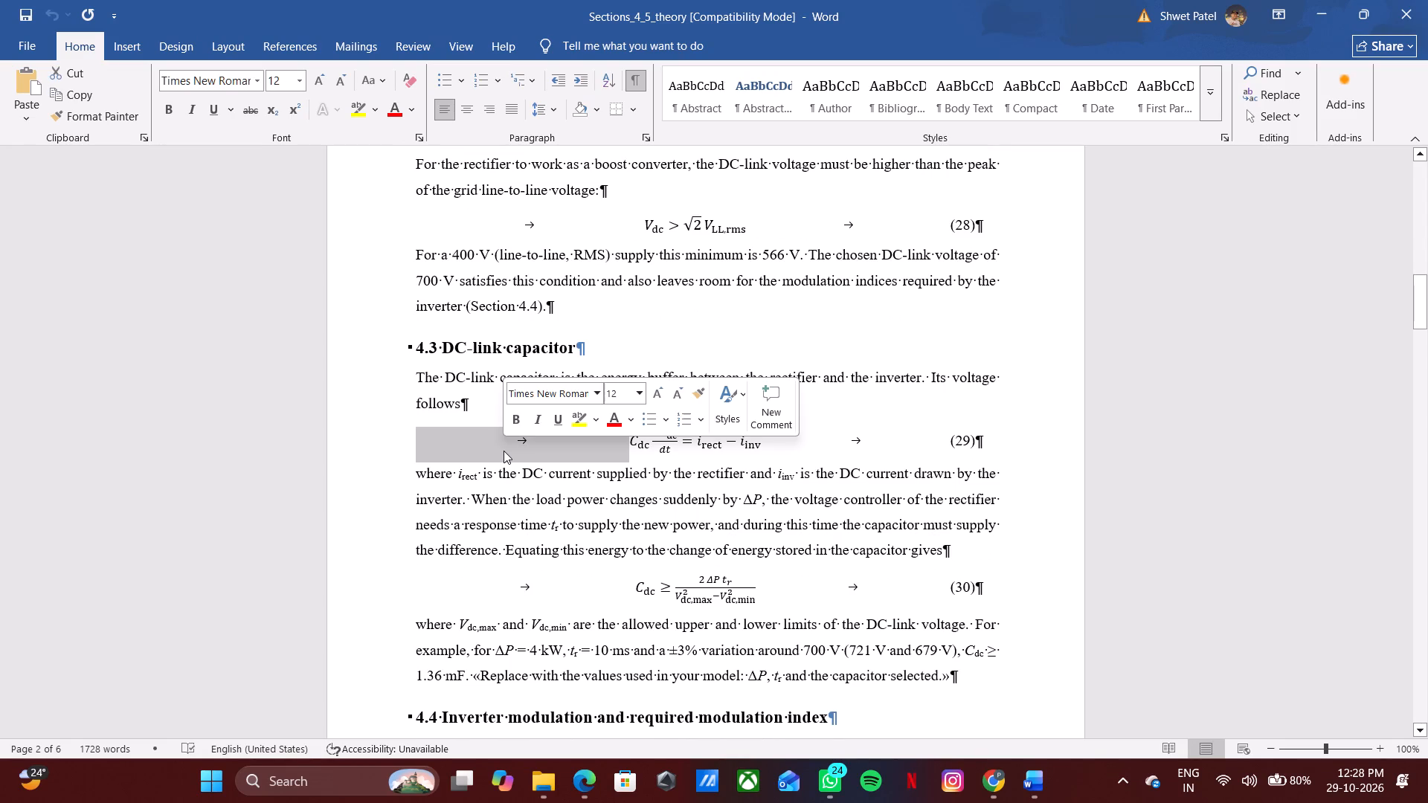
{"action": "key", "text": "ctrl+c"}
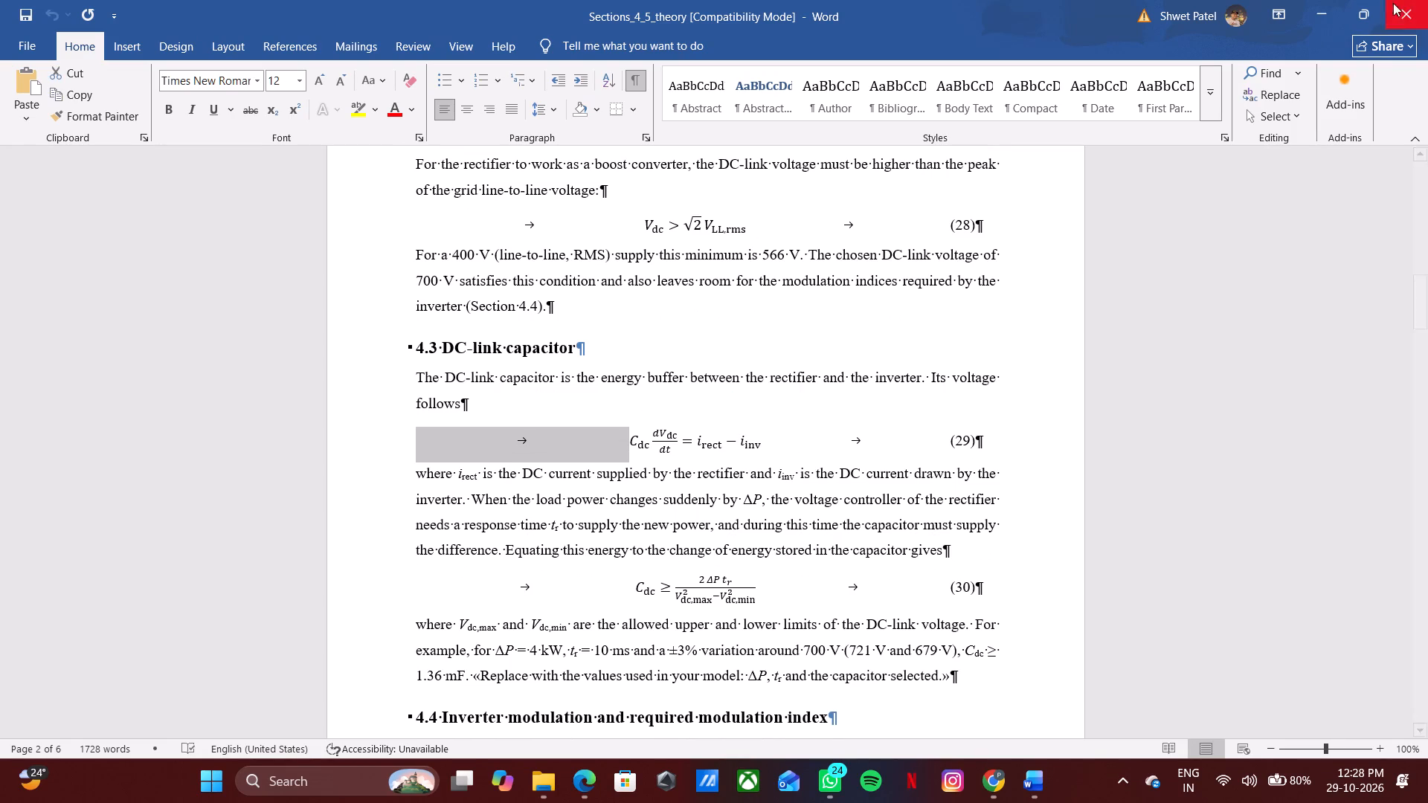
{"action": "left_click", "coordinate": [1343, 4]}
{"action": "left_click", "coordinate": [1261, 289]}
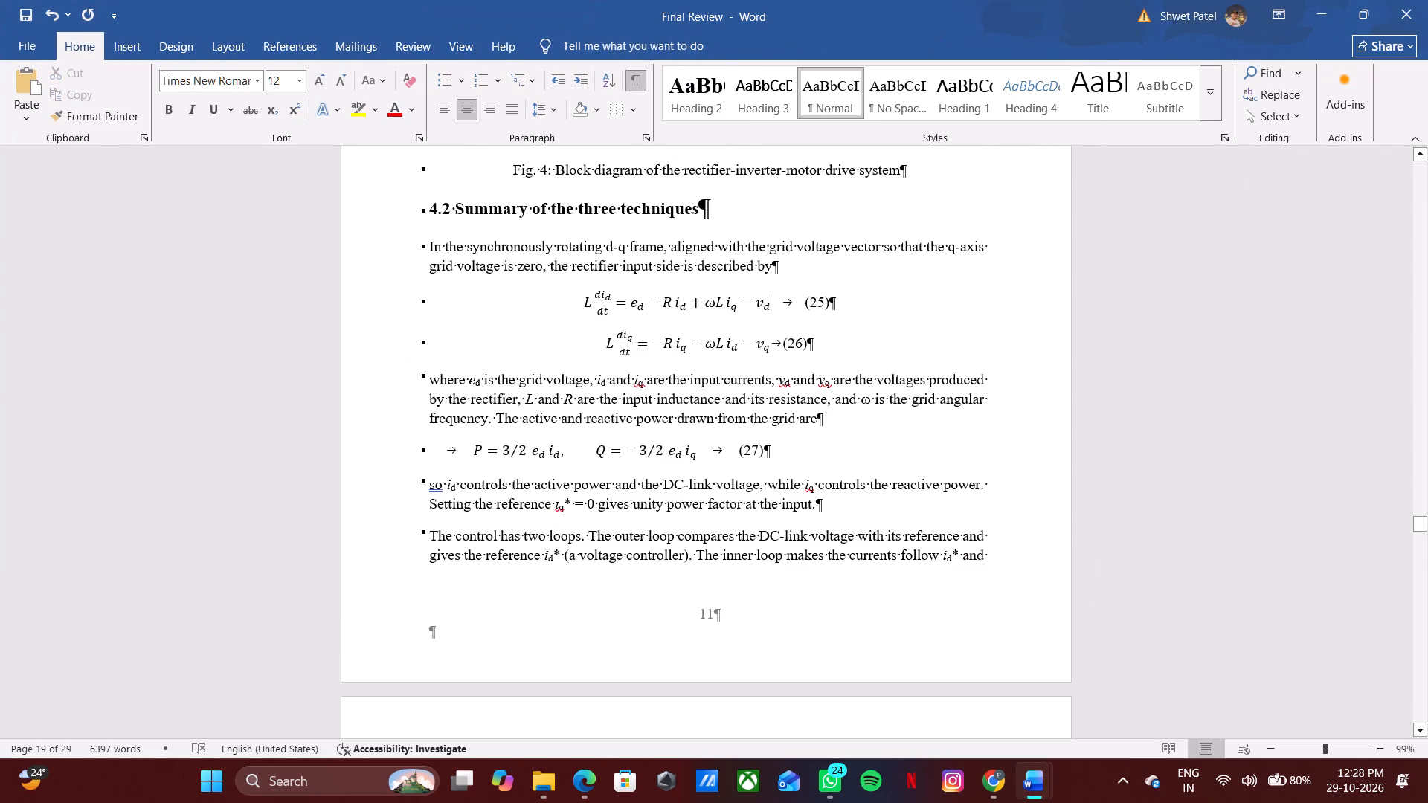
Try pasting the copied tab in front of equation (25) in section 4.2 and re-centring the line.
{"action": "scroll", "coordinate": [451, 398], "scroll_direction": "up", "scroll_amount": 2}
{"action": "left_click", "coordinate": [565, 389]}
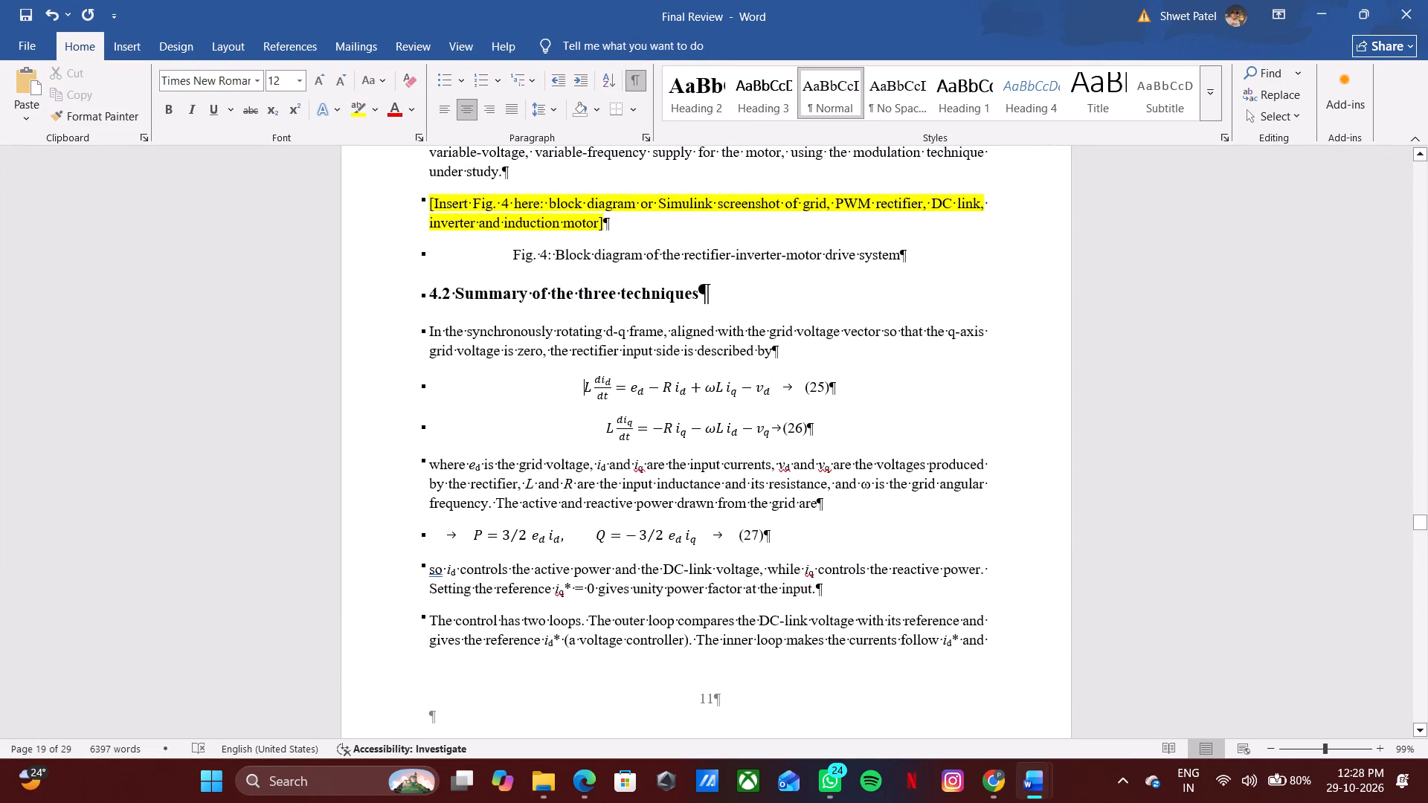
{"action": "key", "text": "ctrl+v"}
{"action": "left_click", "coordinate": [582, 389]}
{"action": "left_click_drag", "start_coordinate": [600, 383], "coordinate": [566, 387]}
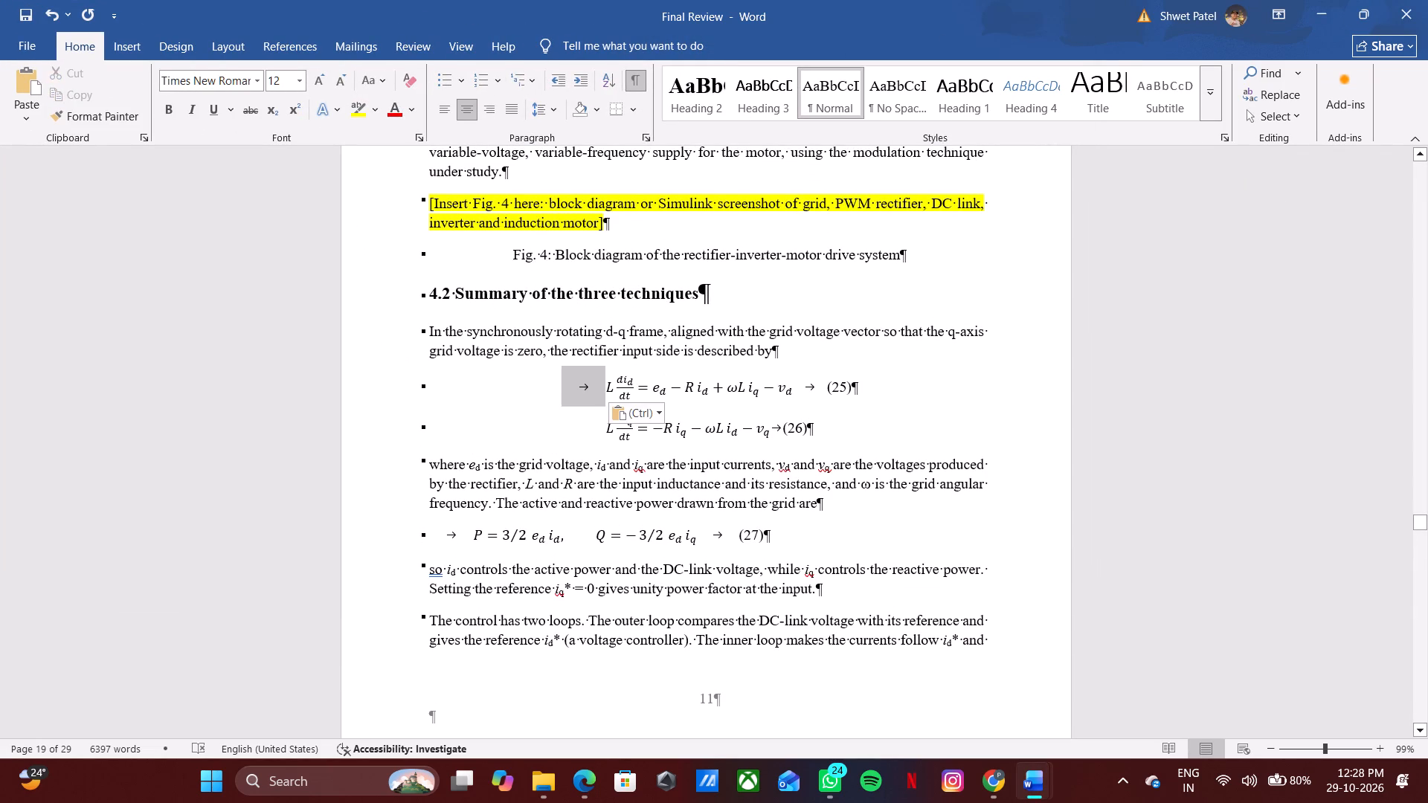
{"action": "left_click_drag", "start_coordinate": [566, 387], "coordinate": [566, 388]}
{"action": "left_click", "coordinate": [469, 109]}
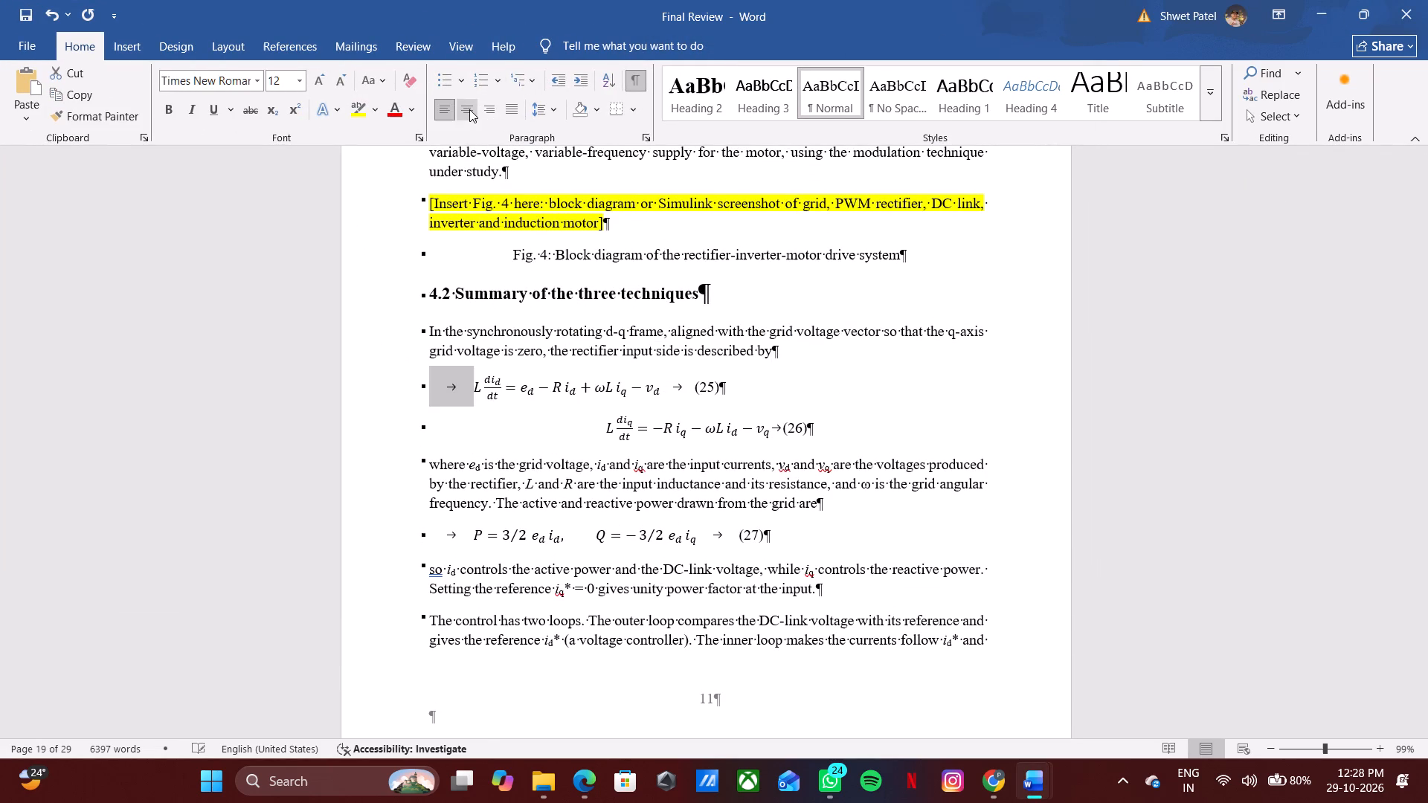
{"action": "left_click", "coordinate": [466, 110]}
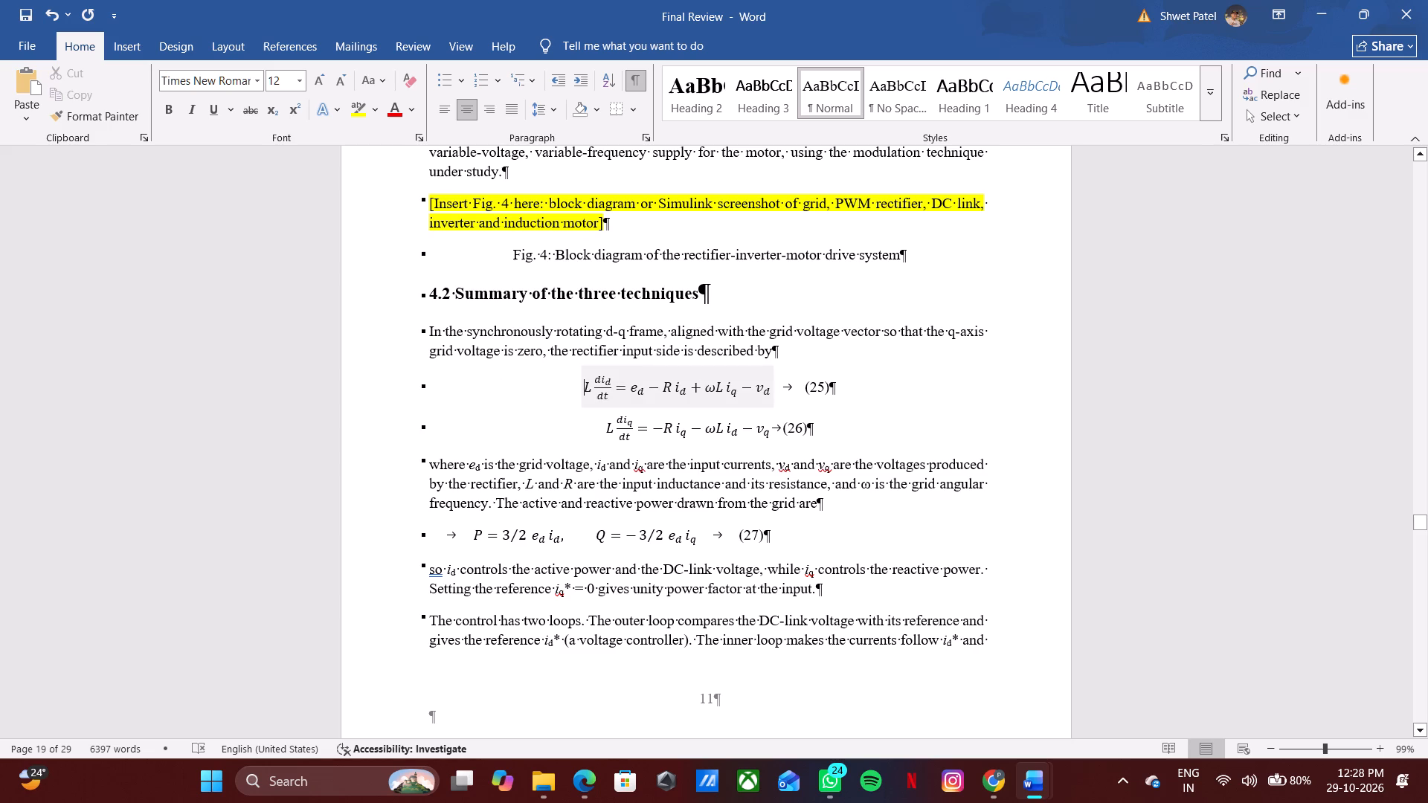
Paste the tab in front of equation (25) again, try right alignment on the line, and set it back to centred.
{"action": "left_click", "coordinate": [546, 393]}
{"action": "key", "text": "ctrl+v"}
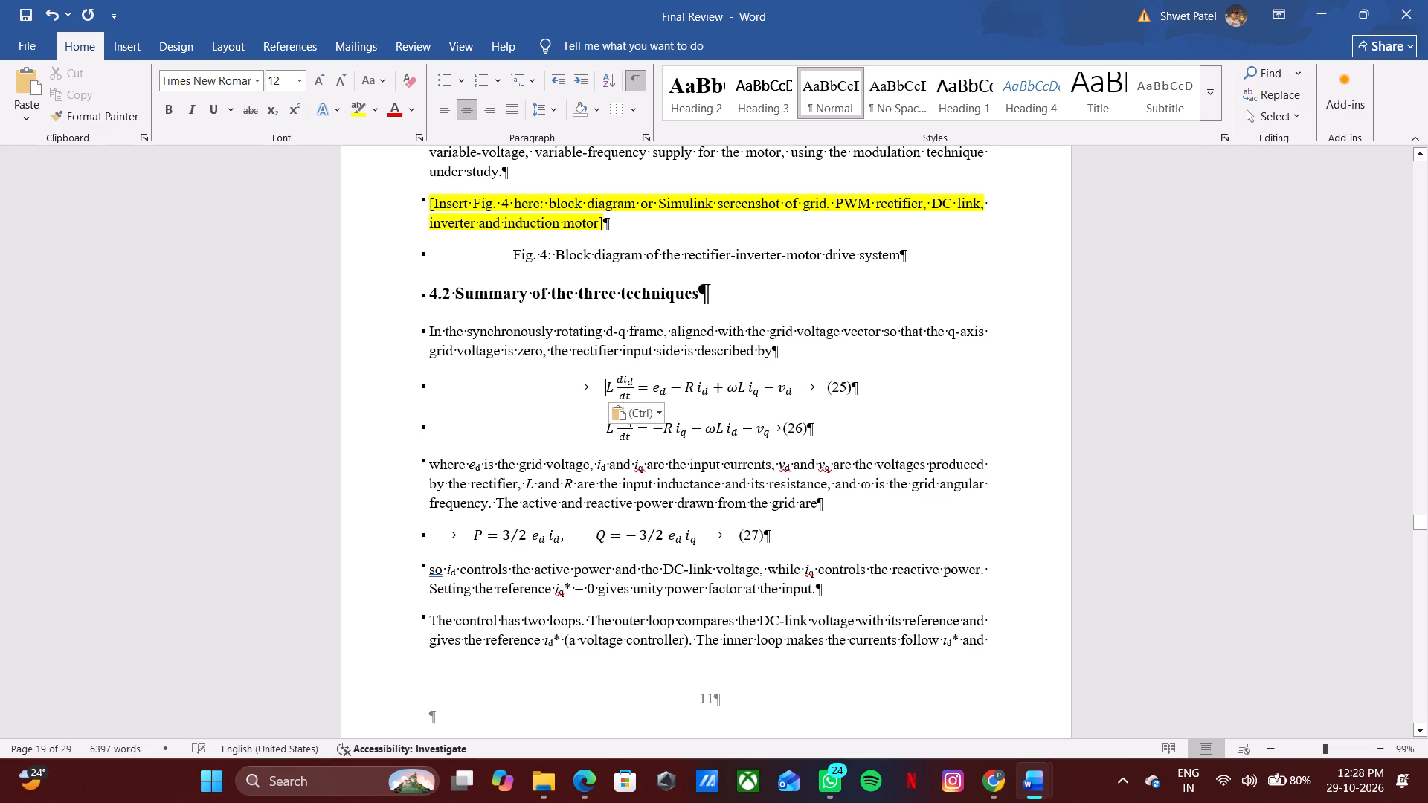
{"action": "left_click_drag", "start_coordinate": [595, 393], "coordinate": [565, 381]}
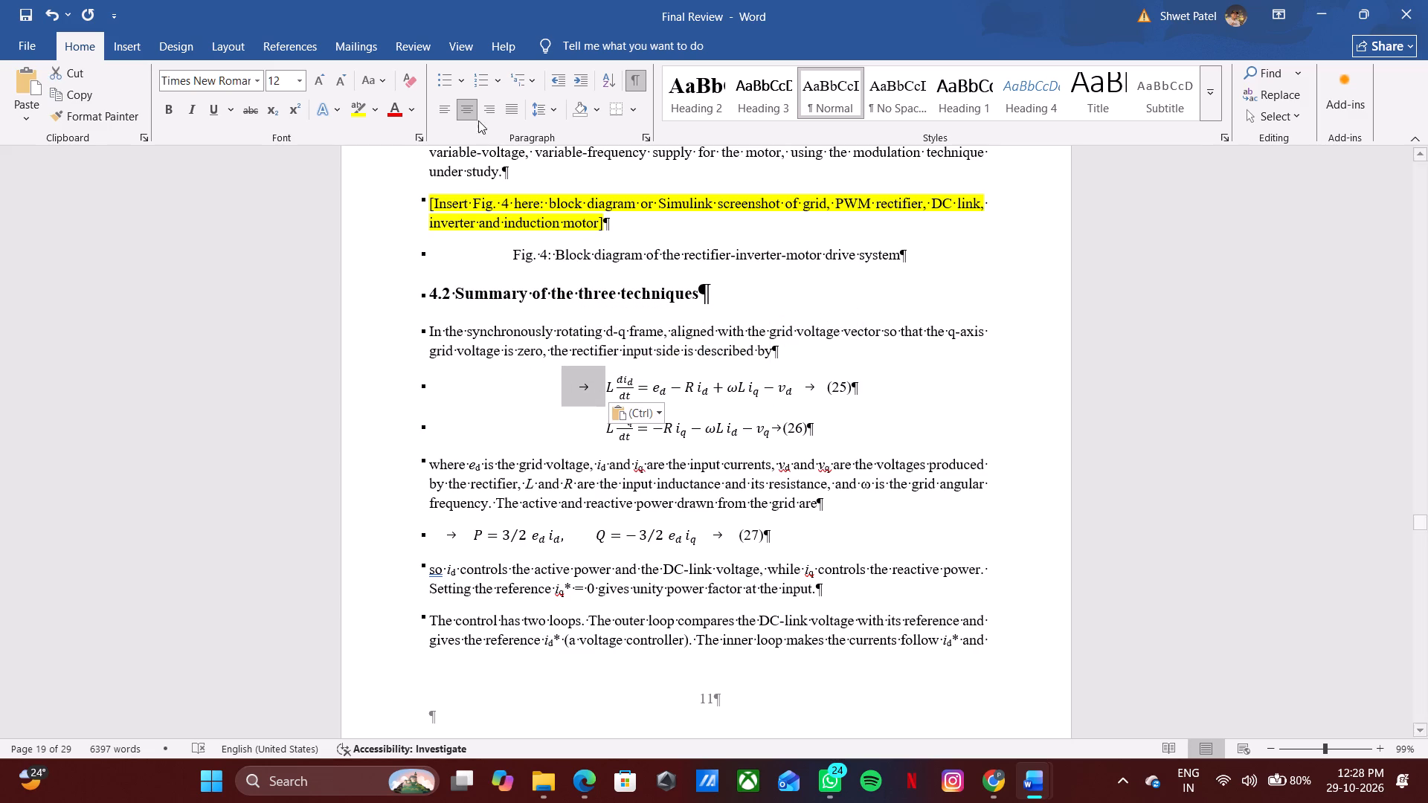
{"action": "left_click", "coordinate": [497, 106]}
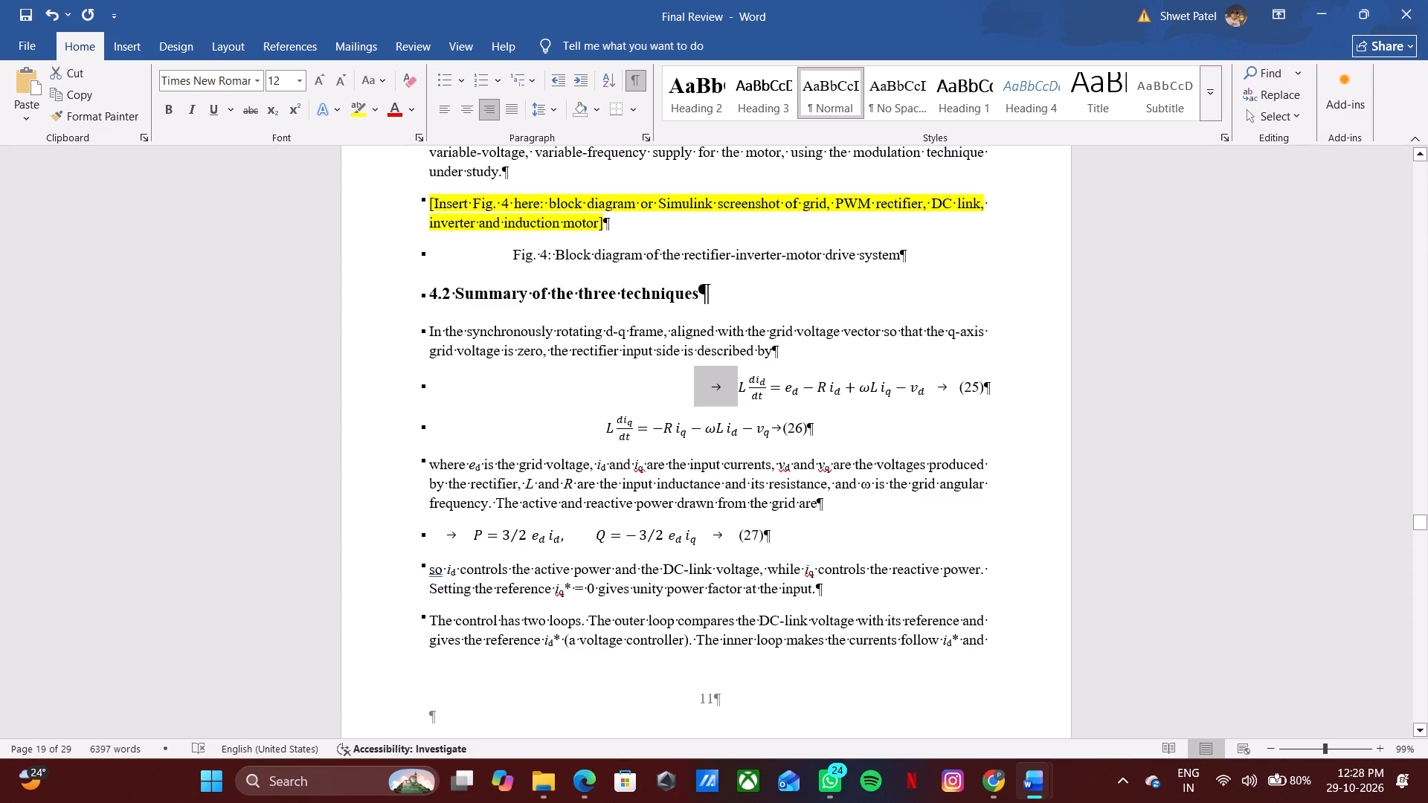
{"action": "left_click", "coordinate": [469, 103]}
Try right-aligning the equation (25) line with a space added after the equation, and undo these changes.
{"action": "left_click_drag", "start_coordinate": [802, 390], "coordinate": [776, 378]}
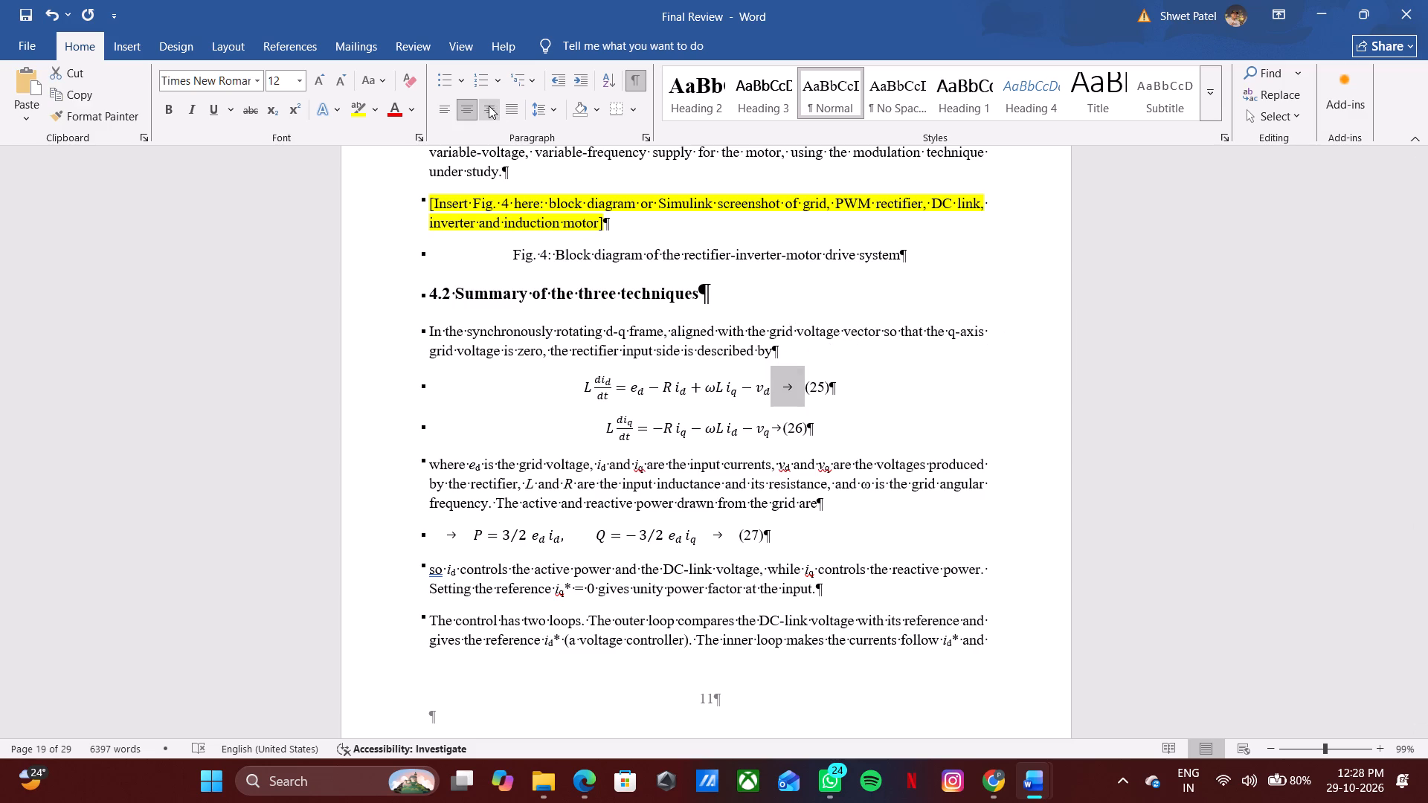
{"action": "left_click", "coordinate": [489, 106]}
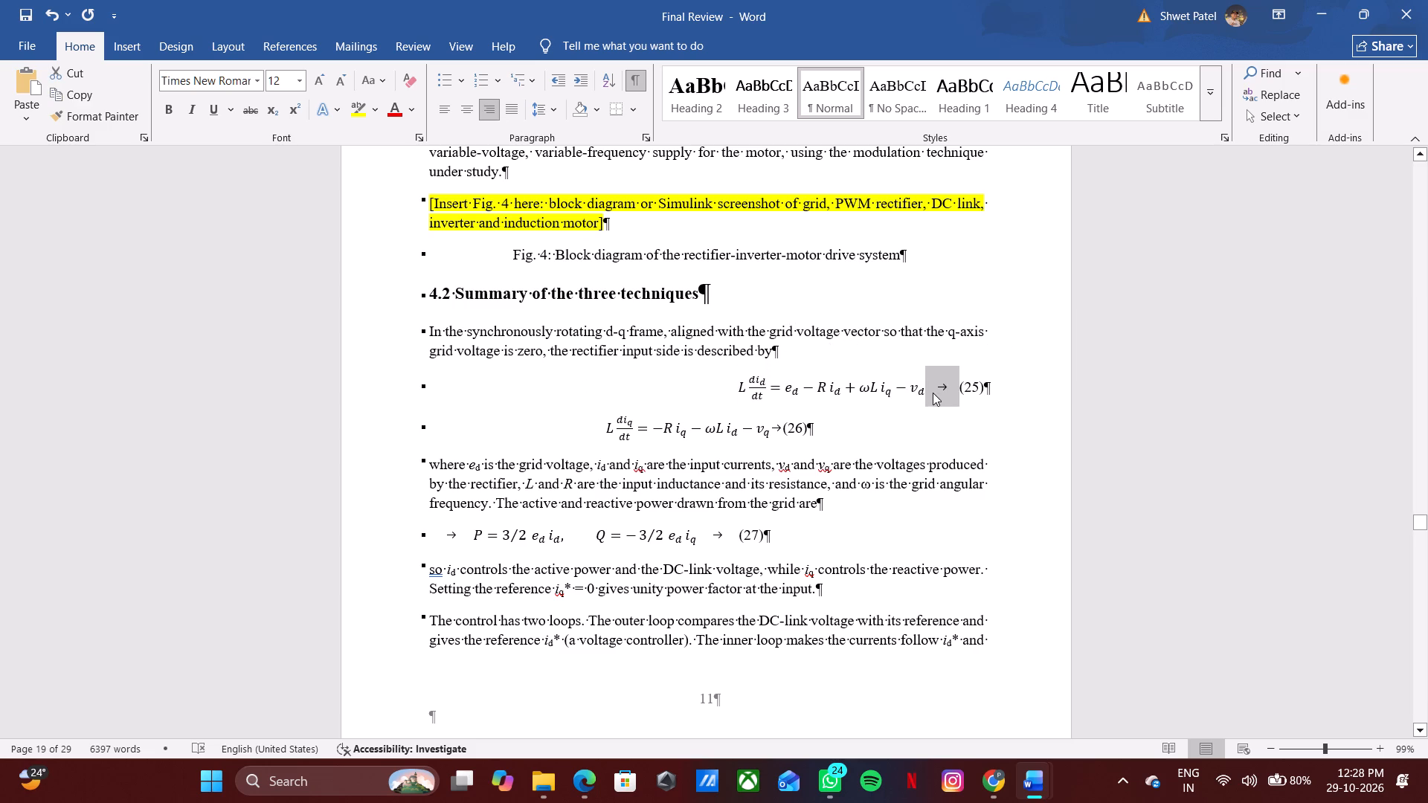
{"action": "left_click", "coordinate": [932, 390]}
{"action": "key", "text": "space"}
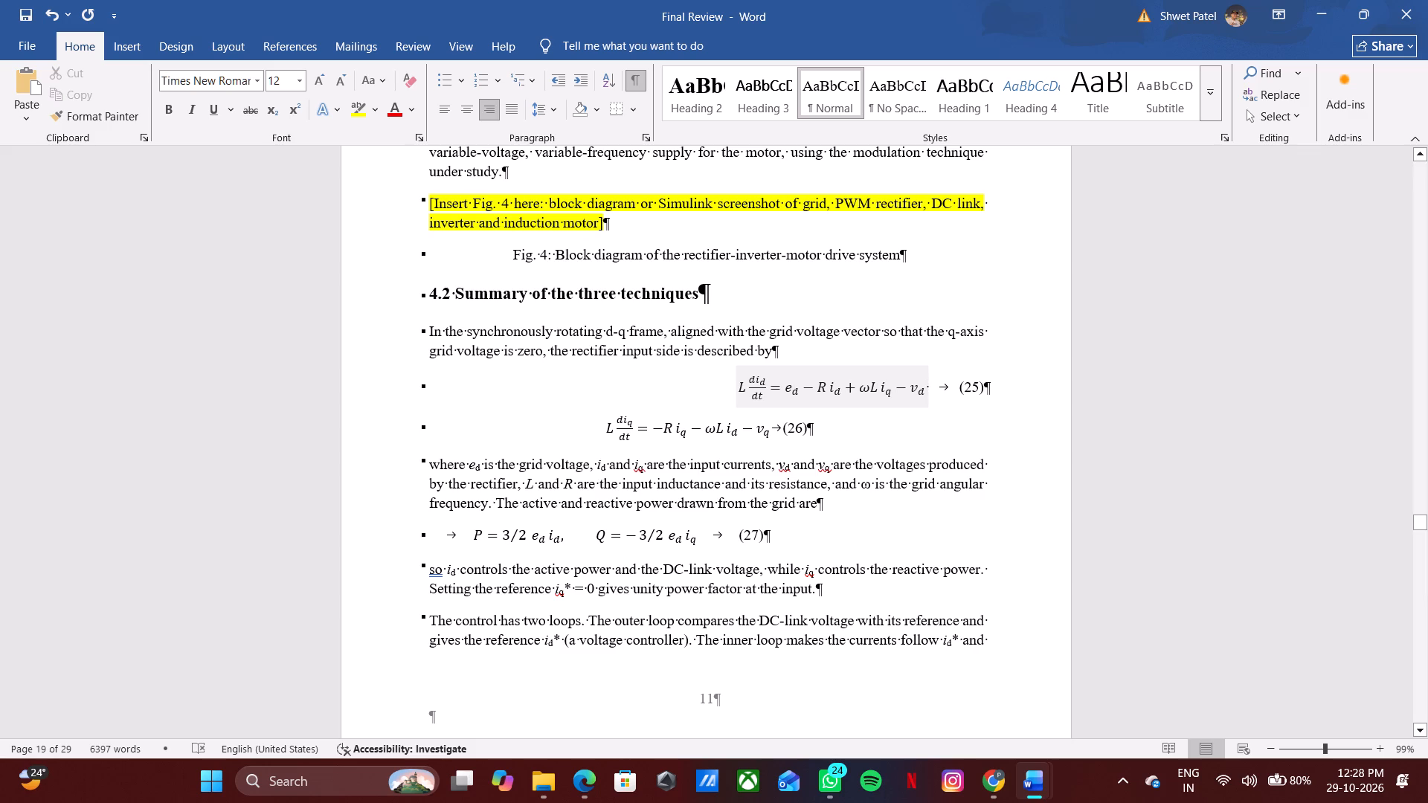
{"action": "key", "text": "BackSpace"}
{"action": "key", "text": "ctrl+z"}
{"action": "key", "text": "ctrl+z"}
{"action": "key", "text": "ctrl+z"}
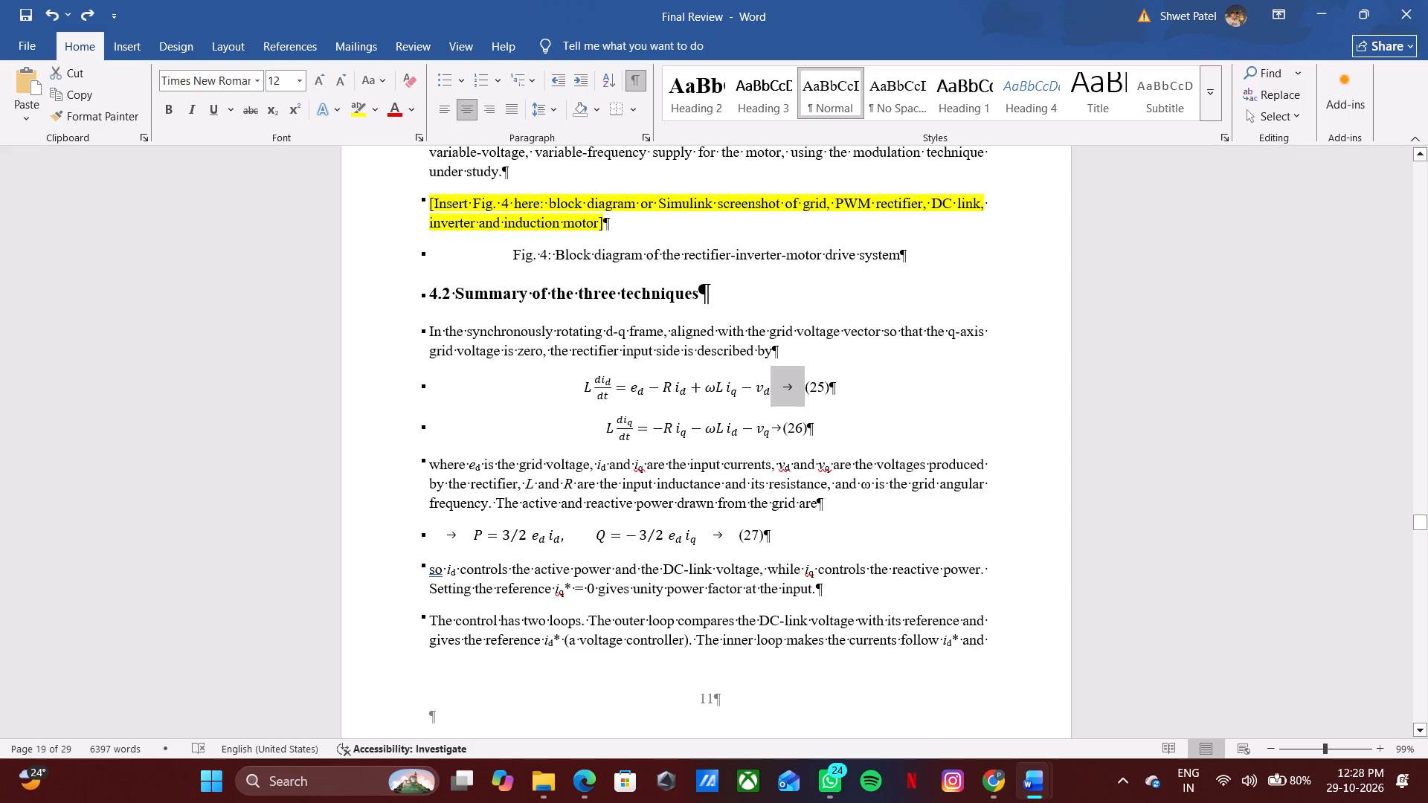
Examine how the numbered equations in section 3 are laid out compared with equations (25) to (27) in section 4.2.
{"action": "left_click", "coordinate": [890, 399]}
{"action": "scroll", "coordinate": [861, 417], "scroll_direction": "up", "scroll_amount": 20}
{"action": "scroll", "coordinate": [861, 417], "scroll_direction": "up", "scroll_amount": 8}
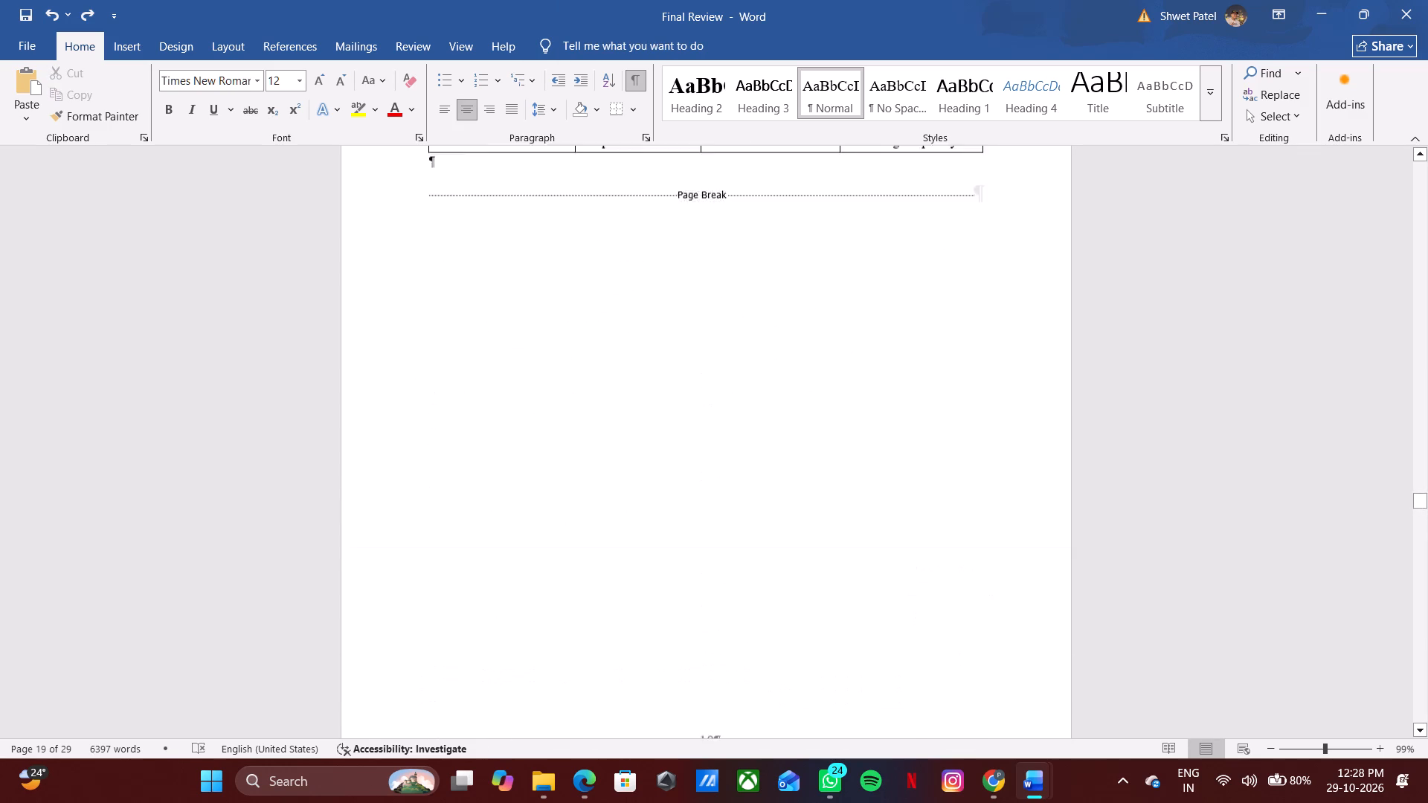
{"action": "scroll", "coordinate": [873, 363], "scroll_direction": "up", "scroll_amount": 7}
{"action": "left_click_drag", "start_coordinate": [1424, 498], "coordinate": [1422, 462]}
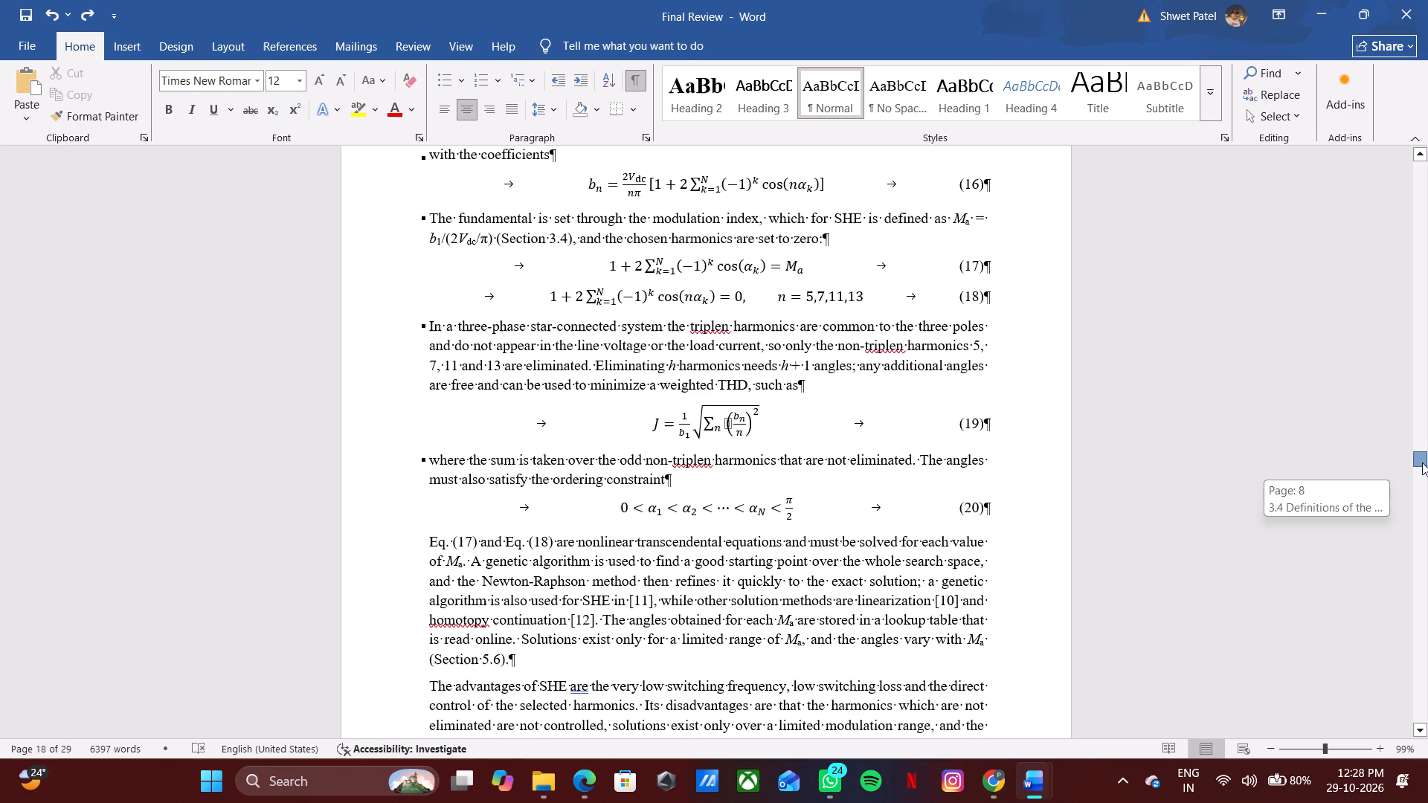
{"action": "left_click_drag", "start_coordinate": [1422, 462], "coordinate": [1424, 464]}
{"action": "scroll", "coordinate": [1150, 441], "scroll_direction": "down", "scroll_amount": 13}
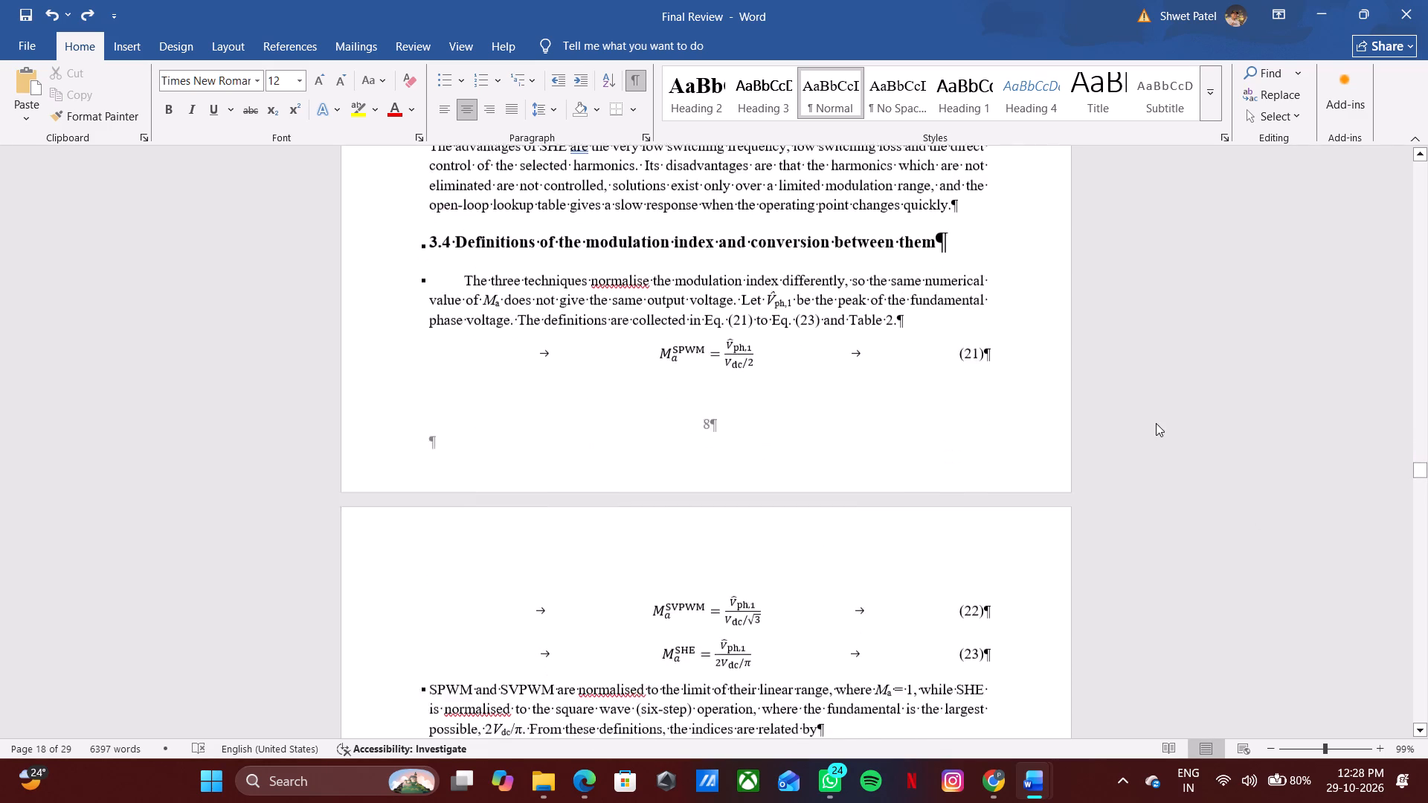
{"action": "scroll", "coordinate": [1156, 423], "scroll_direction": "down", "scroll_amount": 7}
{"action": "scroll", "coordinate": [1156, 423], "scroll_direction": "down", "scroll_amount": 14}
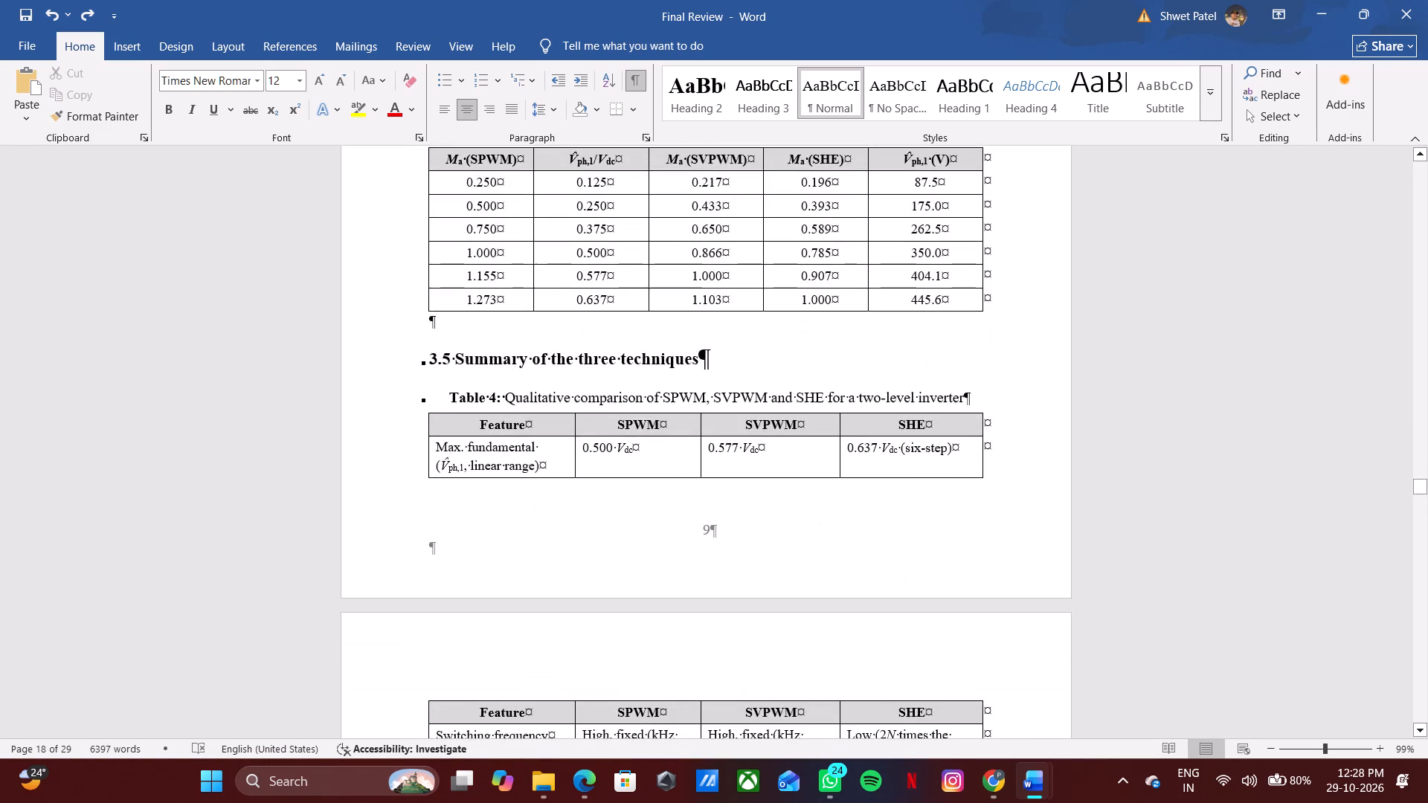
{"action": "scroll", "coordinate": [1156, 441], "scroll_direction": "down", "scroll_amount": 20}
{"action": "scroll", "coordinate": [1156, 441], "scroll_direction": "down", "scroll_amount": 14}
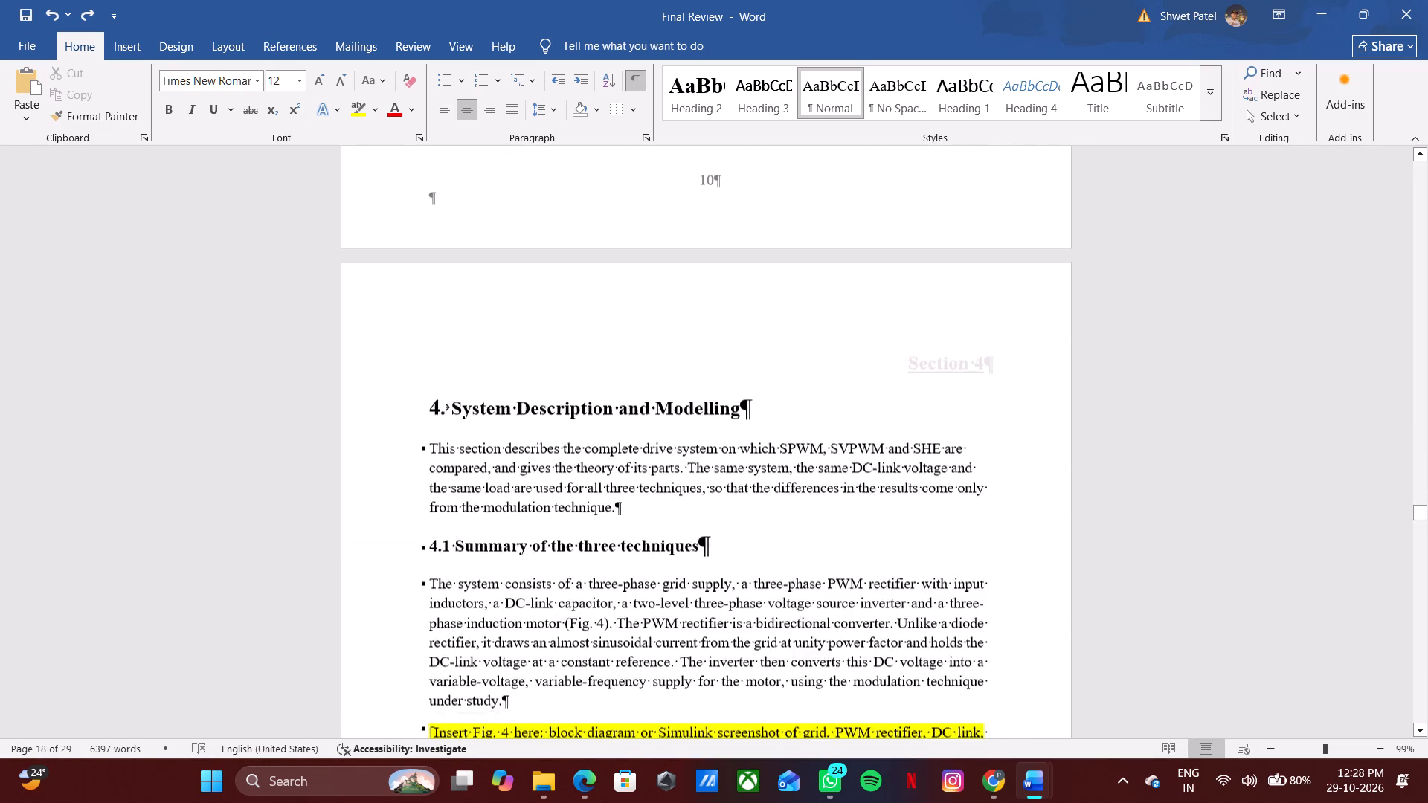
{"action": "scroll", "coordinate": [1161, 486], "scroll_direction": "down", "scroll_amount": 11}
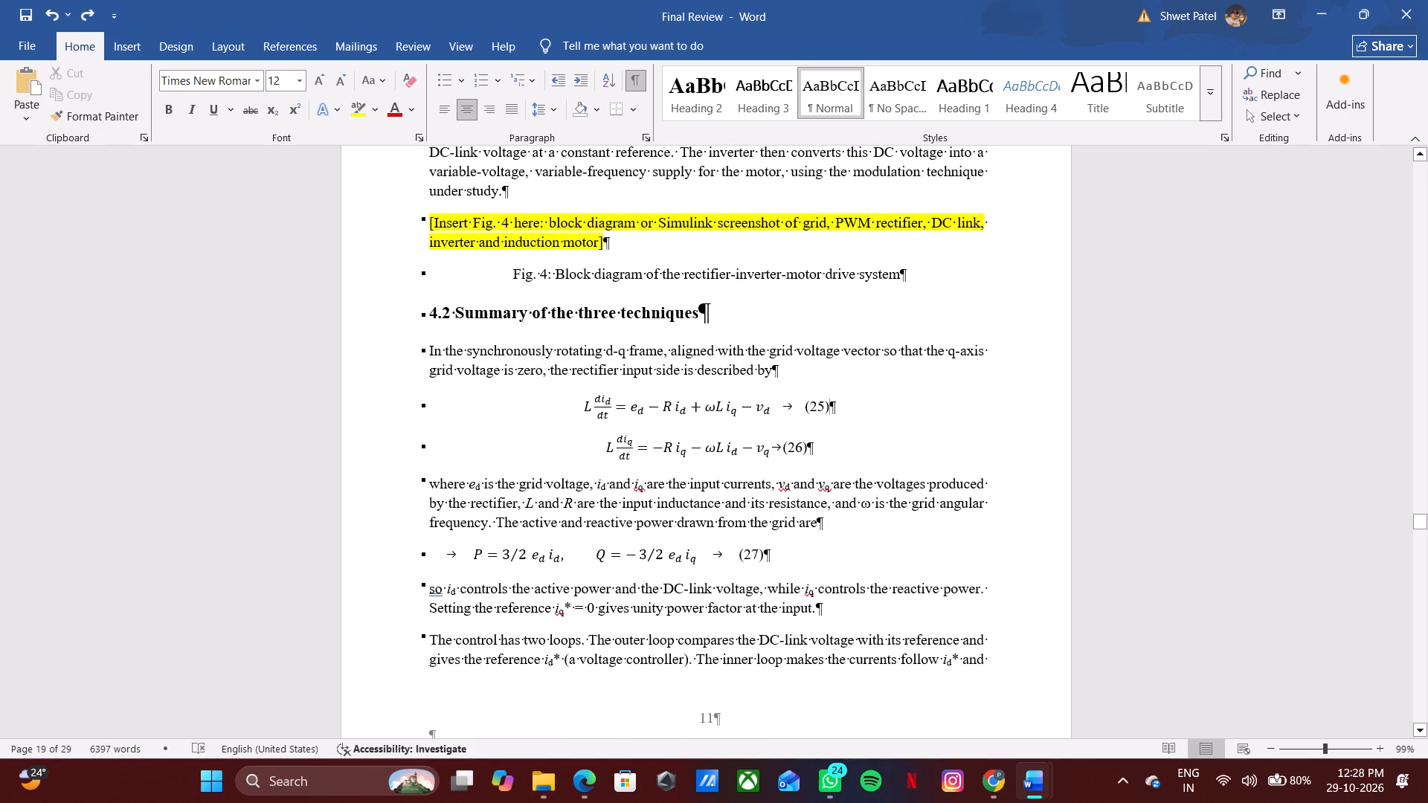
{"action": "scroll", "coordinate": [917, 439], "scroll_direction": "up", "scroll_amount": 20}
{"action": "scroll", "coordinate": [917, 439], "scroll_direction": "up", "scroll_amount": 8}
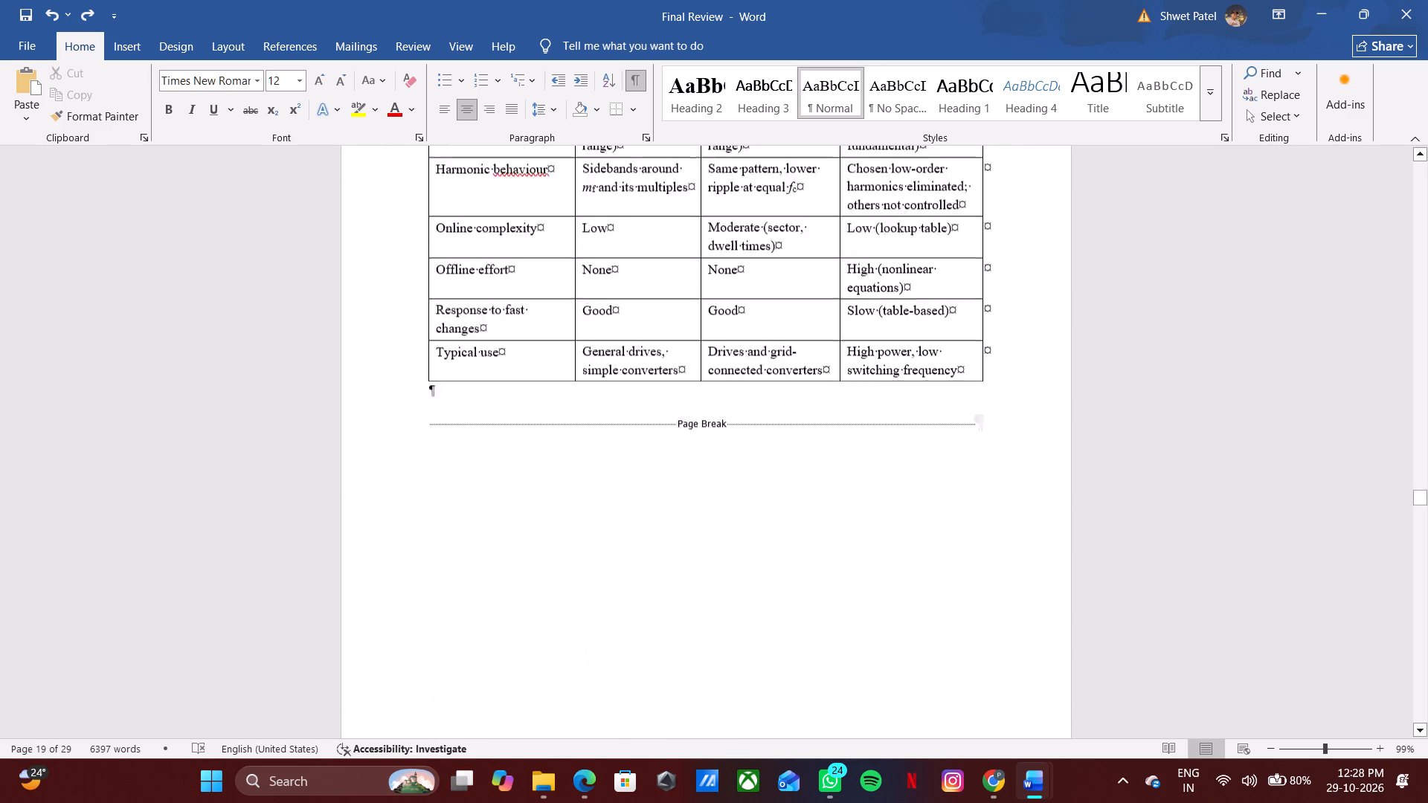
{"action": "scroll", "coordinate": [917, 439], "scroll_direction": "up", "scroll_amount": 20}
{"action": "scroll", "coordinate": [917, 439], "scroll_direction": "up", "scroll_amount": 11}
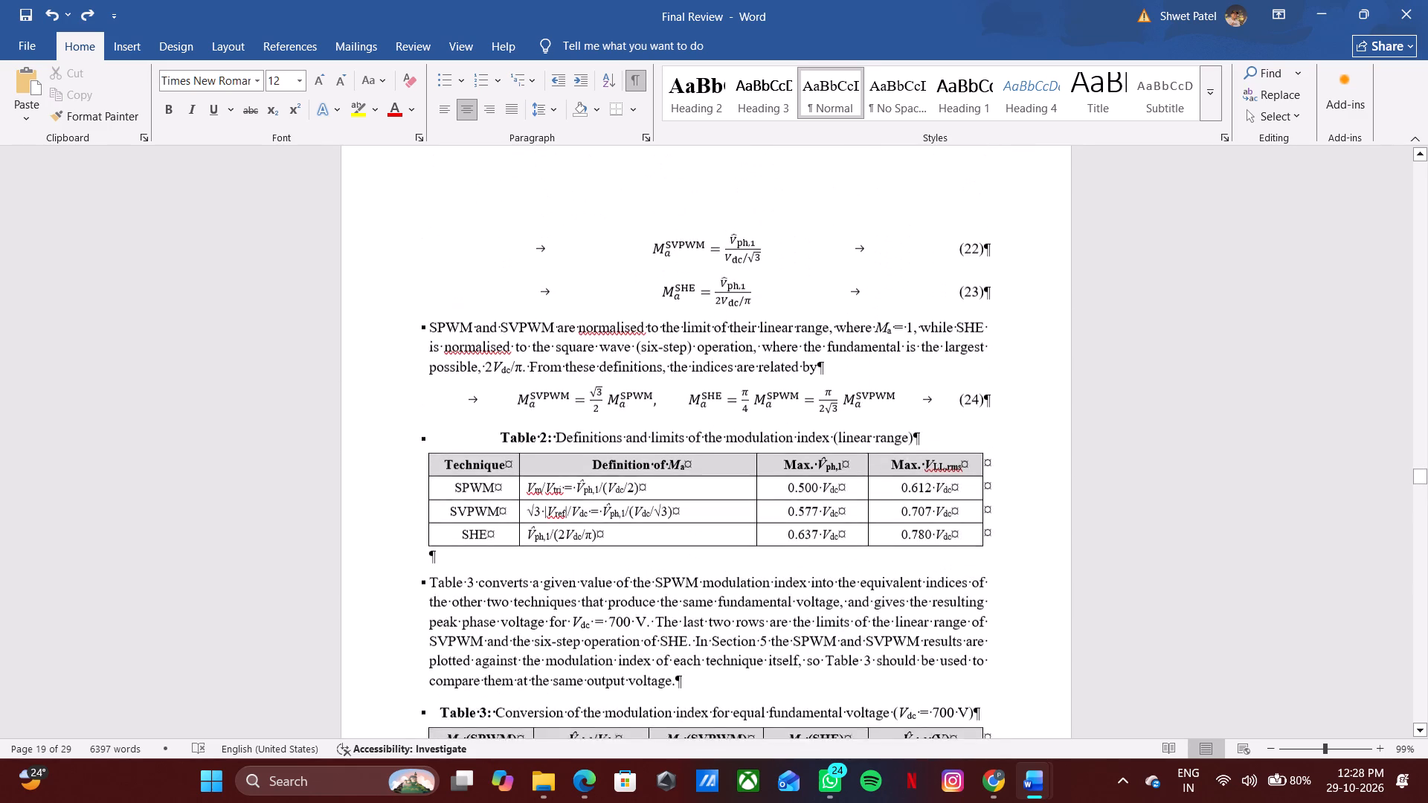
{"action": "scroll", "coordinate": [917, 439], "scroll_direction": "up", "scroll_amount": 4}
Copy the complete equation (24) line in section 3.4, including its tabs and number.
{"action": "left_click_drag", "start_coordinate": [1017, 583], "coordinate": [849, 588]}
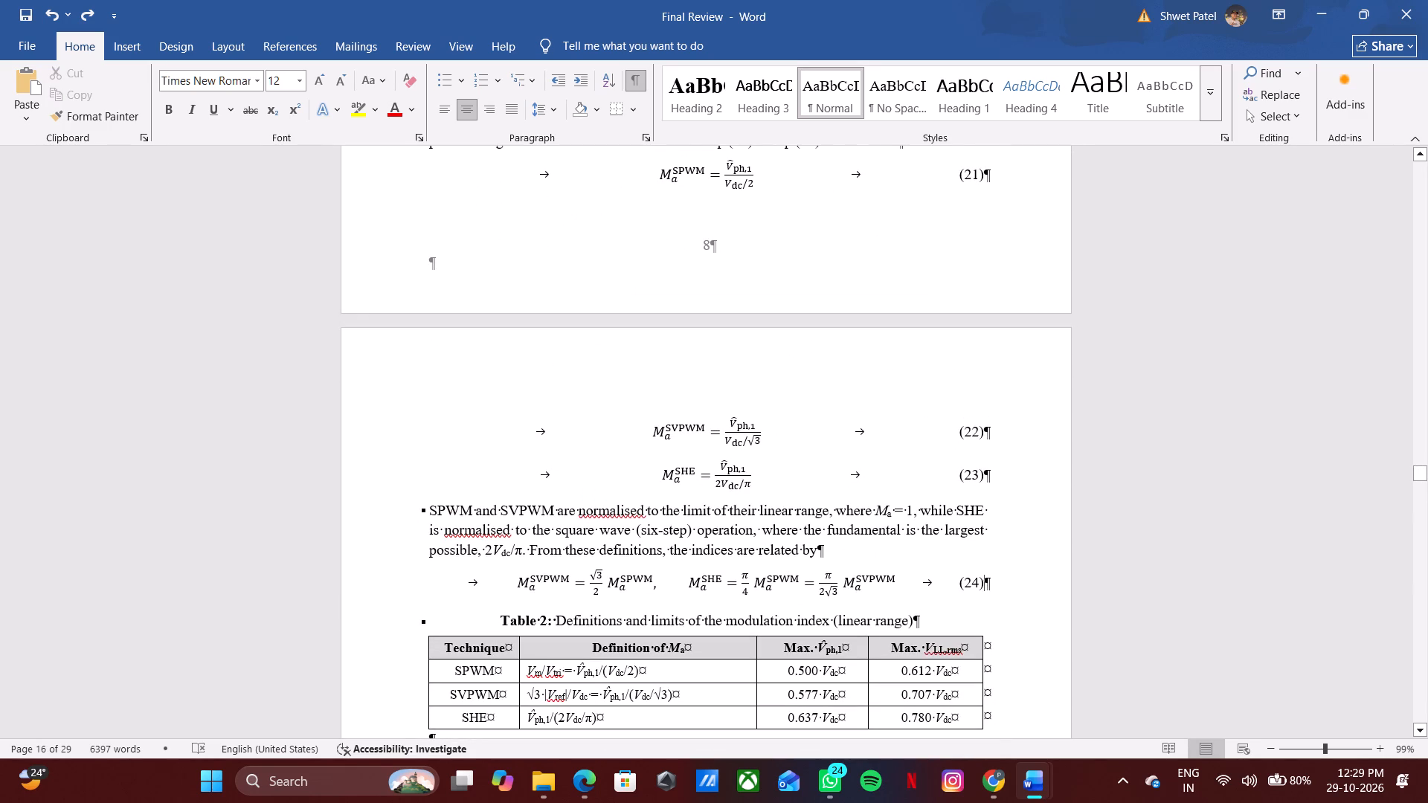
{"action": "left_click_drag", "start_coordinate": [849, 588], "coordinate": [426, 585]}
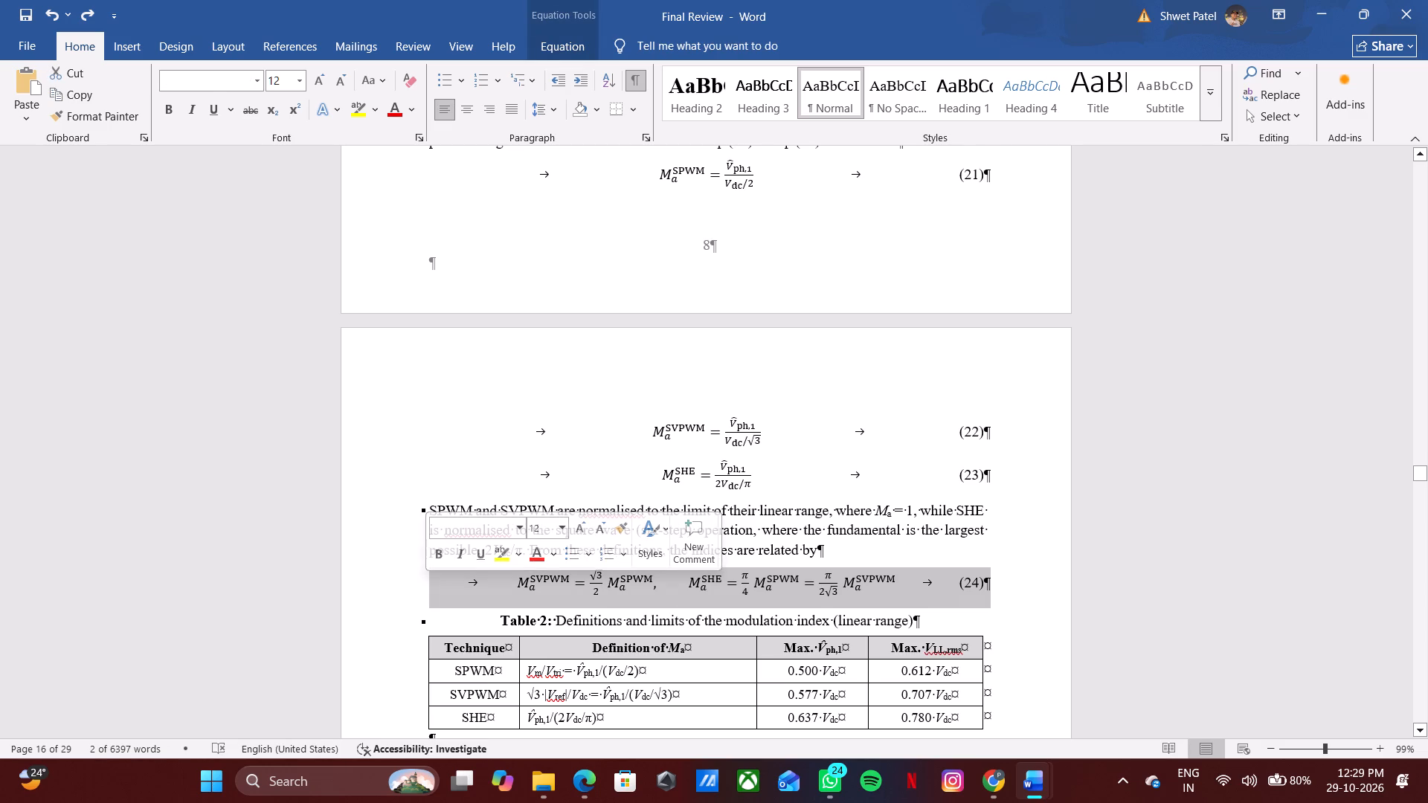
{"action": "key", "text": "ctrl+c"}
Join equation (25) in section 4.2 to the paragraph above and split it off again to take on that paragraph's justified alignment.
{"action": "scroll", "coordinate": [1427, 437], "scroll_direction": "down", "scroll_amount": 6}
{"action": "scroll", "coordinate": [1386, 480], "scroll_direction": "down", "scroll_amount": 12}
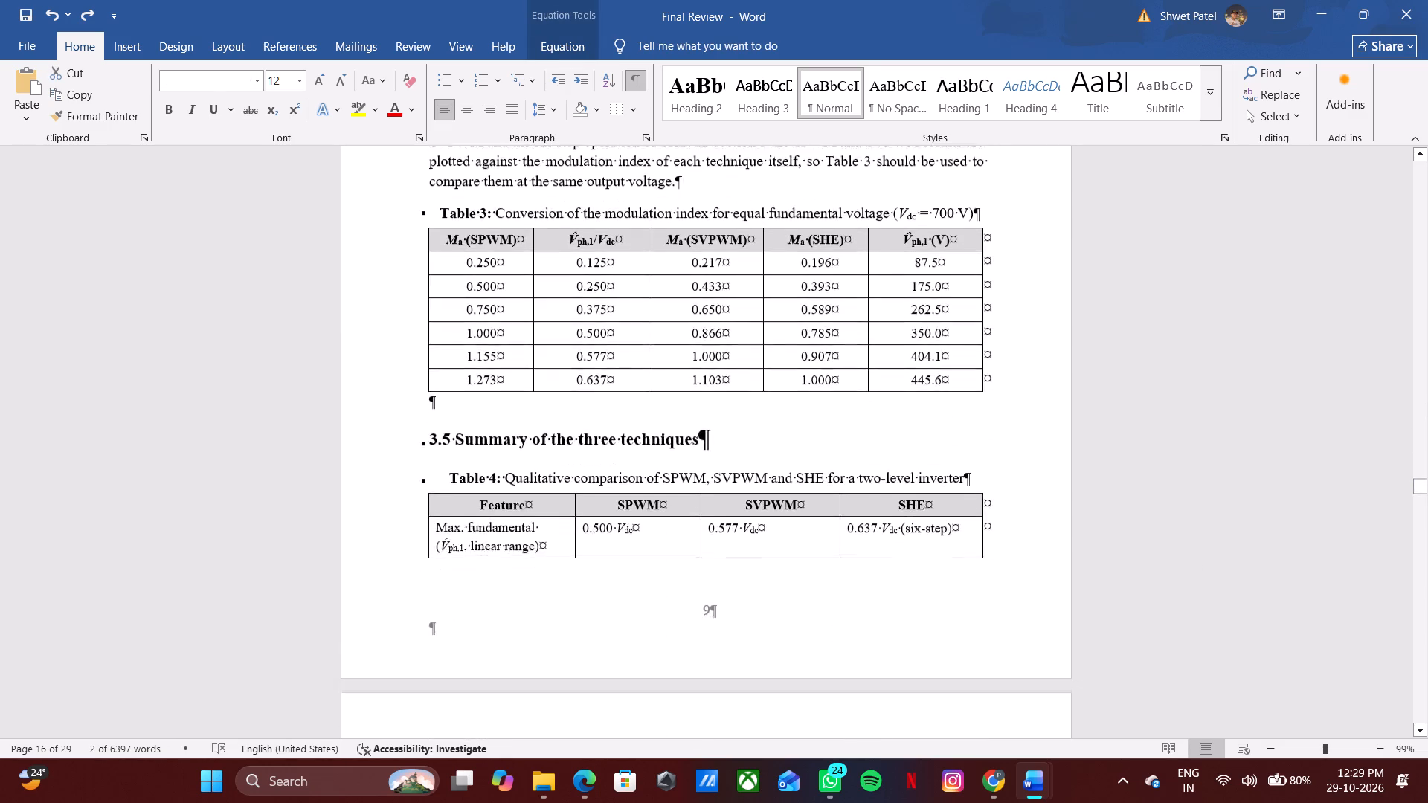
{"action": "scroll", "coordinate": [968, 513], "scroll_direction": "down", "scroll_amount": 20}
{"action": "scroll", "coordinate": [968, 513], "scroll_direction": "down", "scroll_amount": 13}
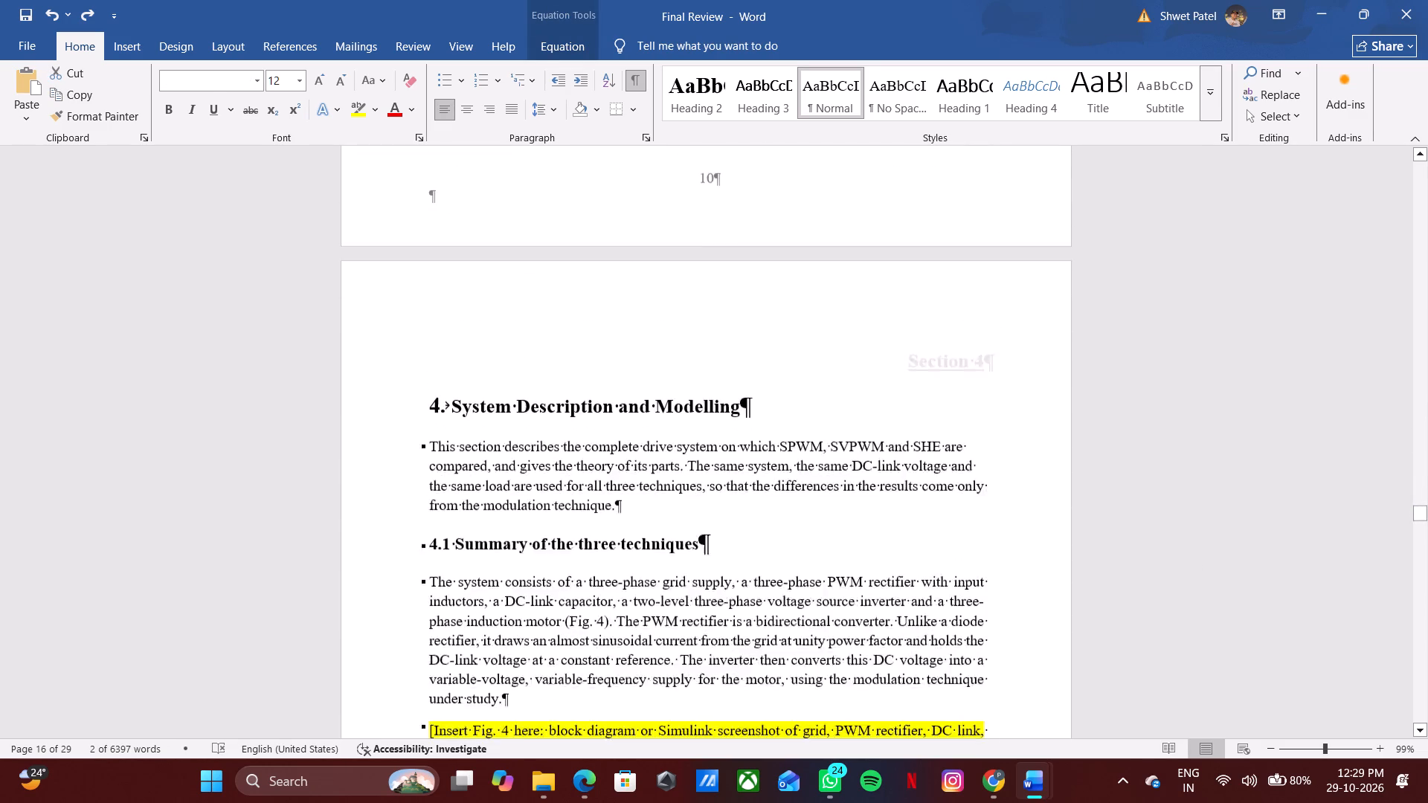
{"action": "scroll", "coordinate": [815, 476], "scroll_direction": "down", "scroll_amount": 10}
{"action": "left_click", "coordinate": [472, 494]}
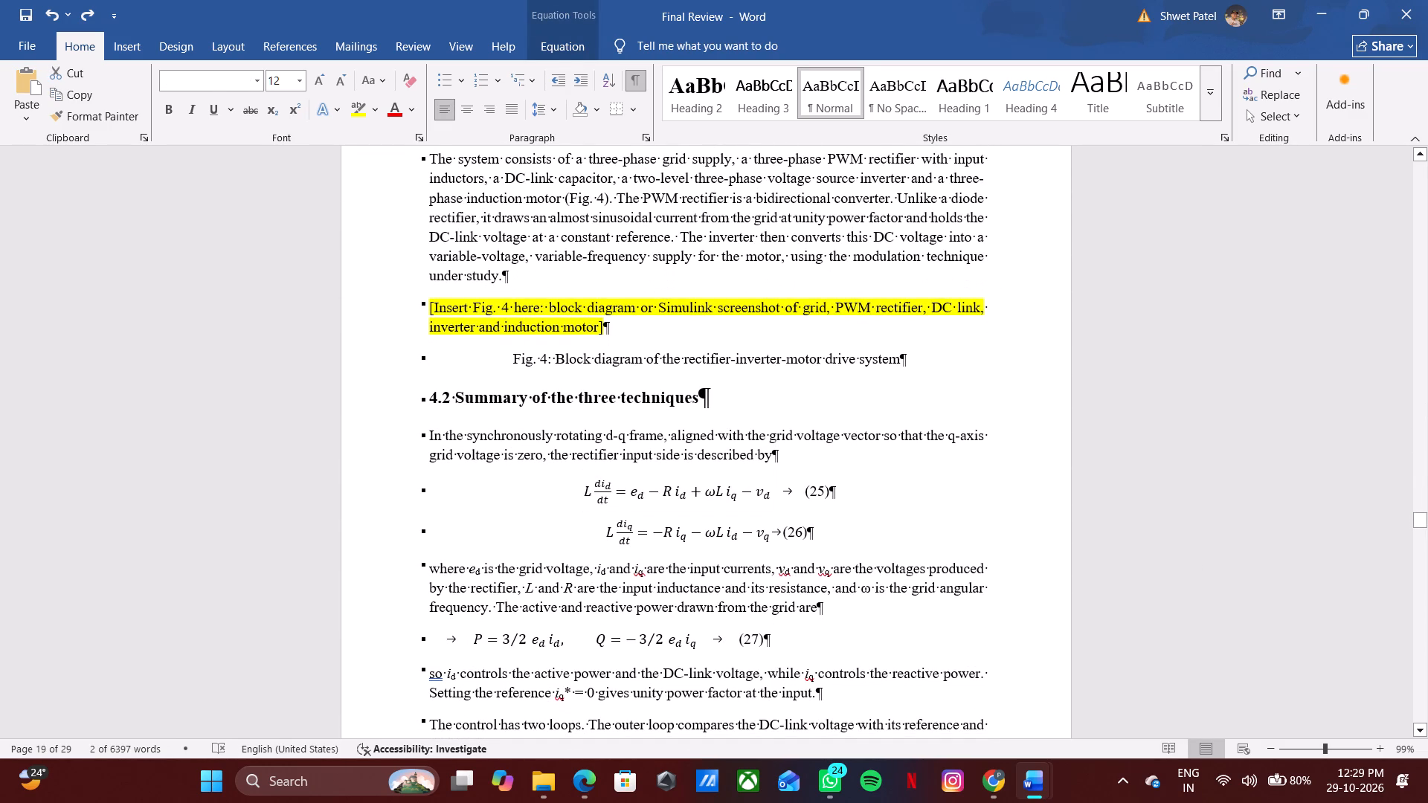
{"action": "key", "text": "BackSpace"}
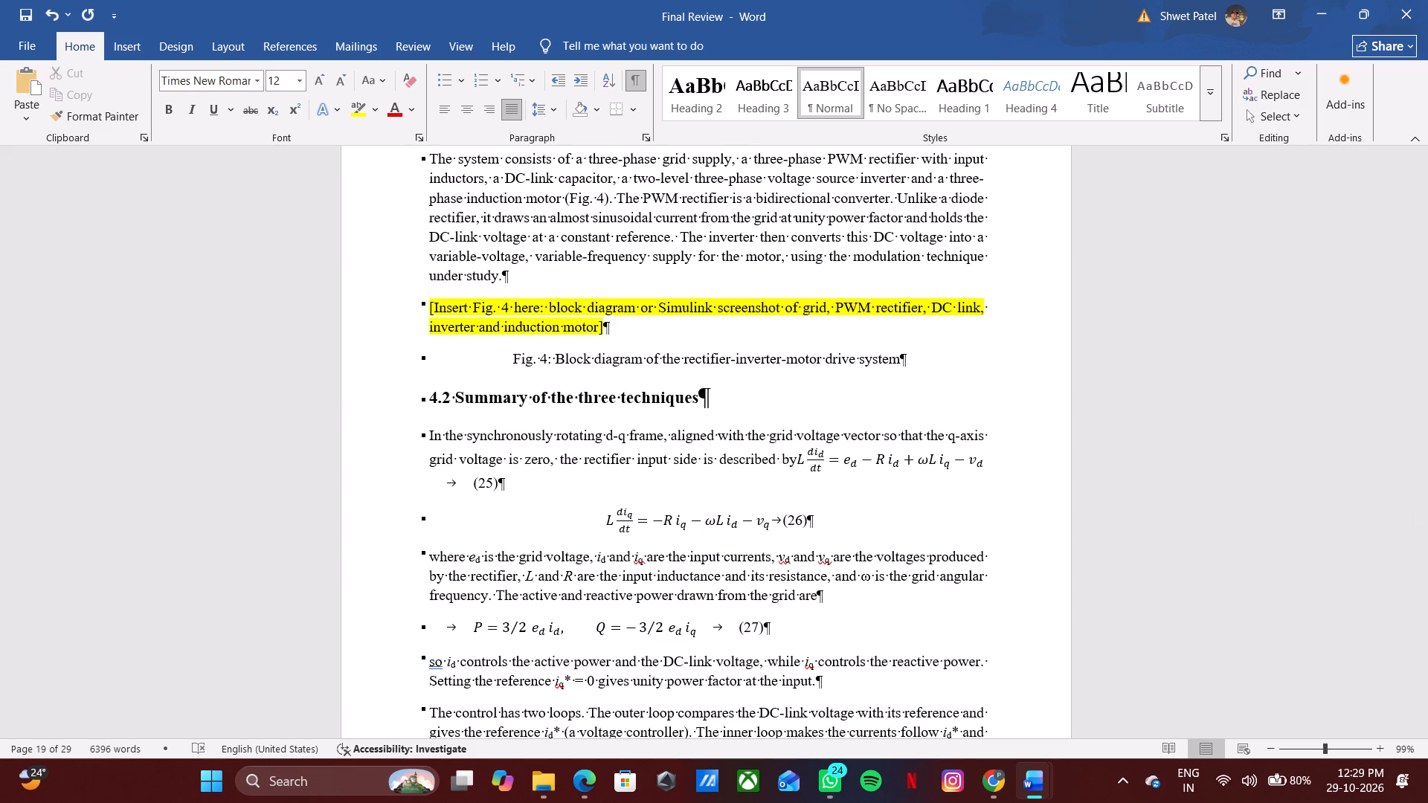
{"action": "key", "text": "Return"}
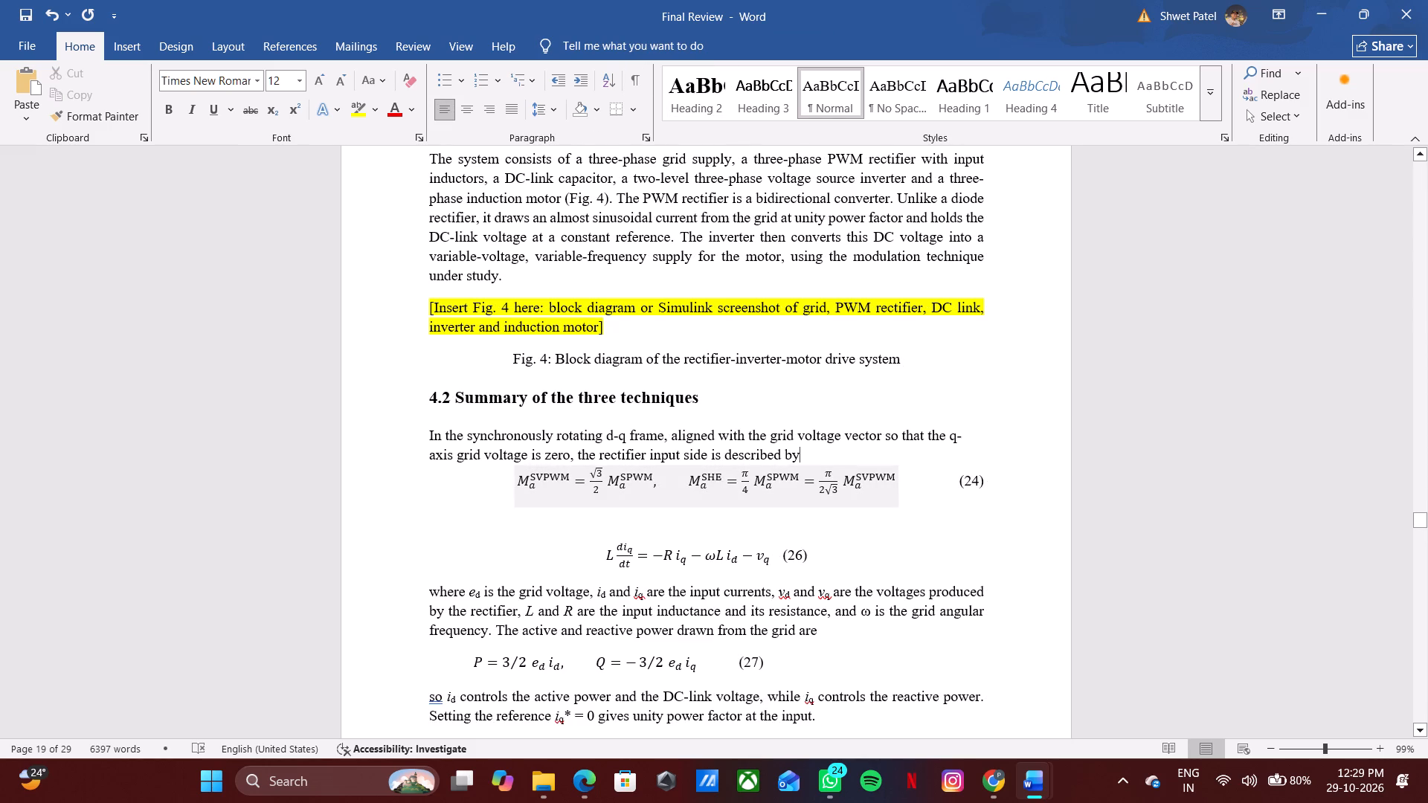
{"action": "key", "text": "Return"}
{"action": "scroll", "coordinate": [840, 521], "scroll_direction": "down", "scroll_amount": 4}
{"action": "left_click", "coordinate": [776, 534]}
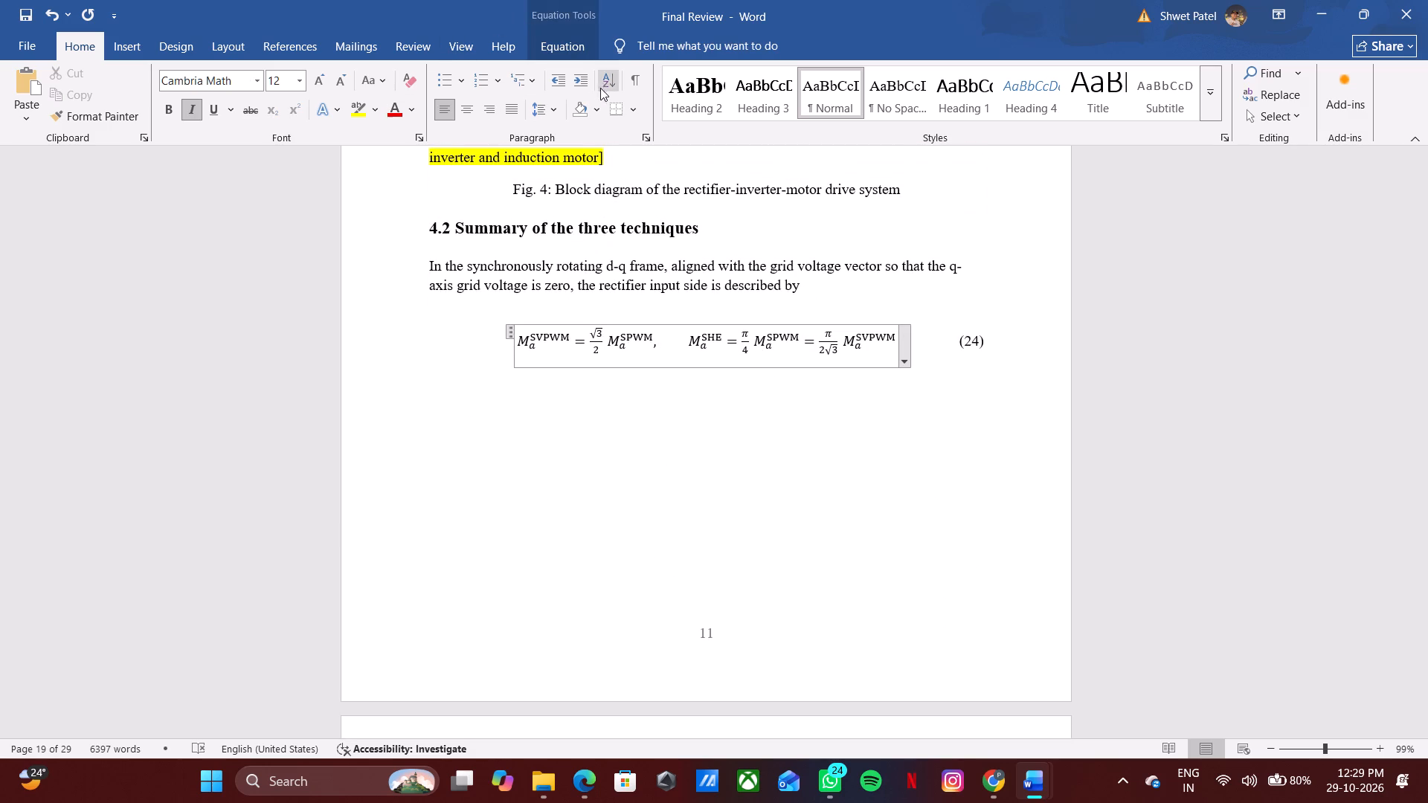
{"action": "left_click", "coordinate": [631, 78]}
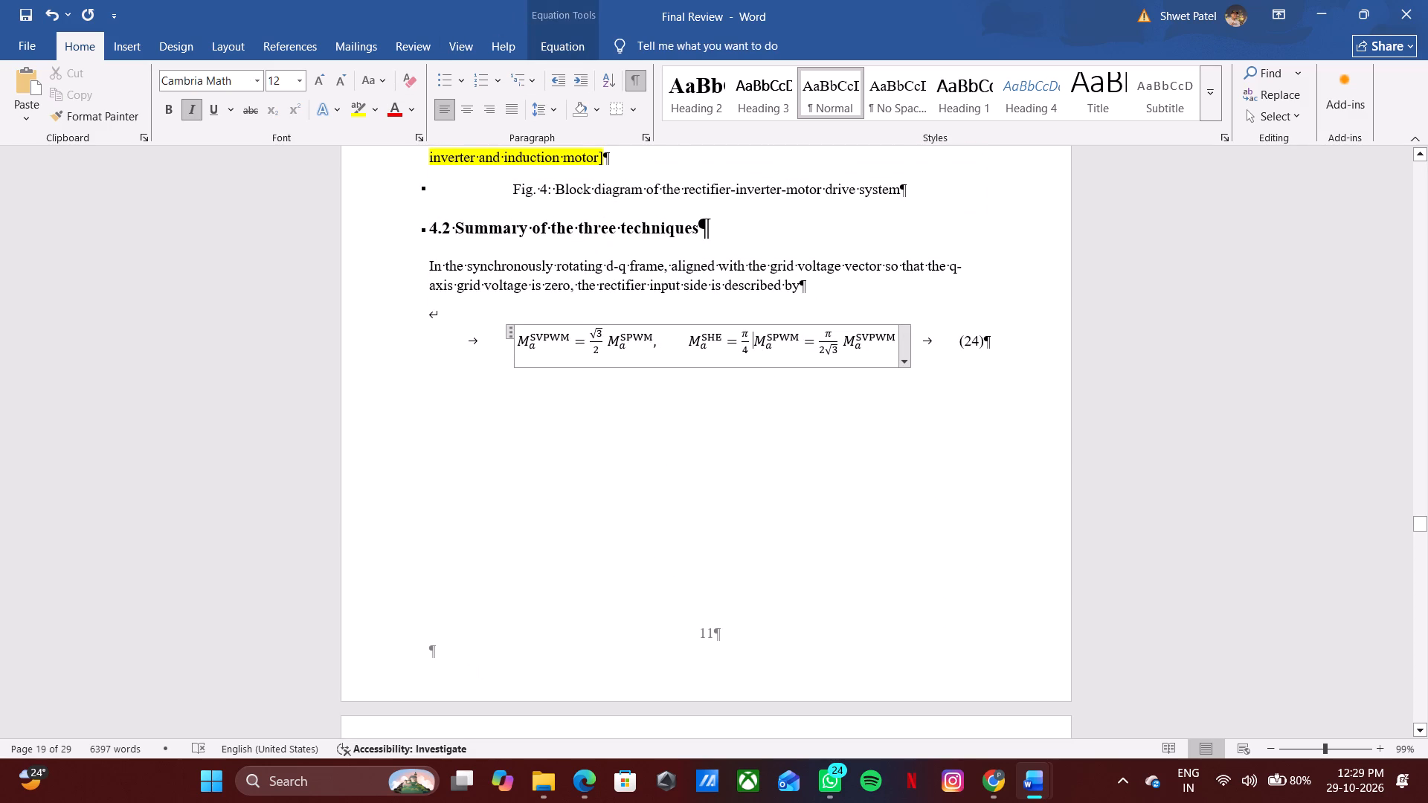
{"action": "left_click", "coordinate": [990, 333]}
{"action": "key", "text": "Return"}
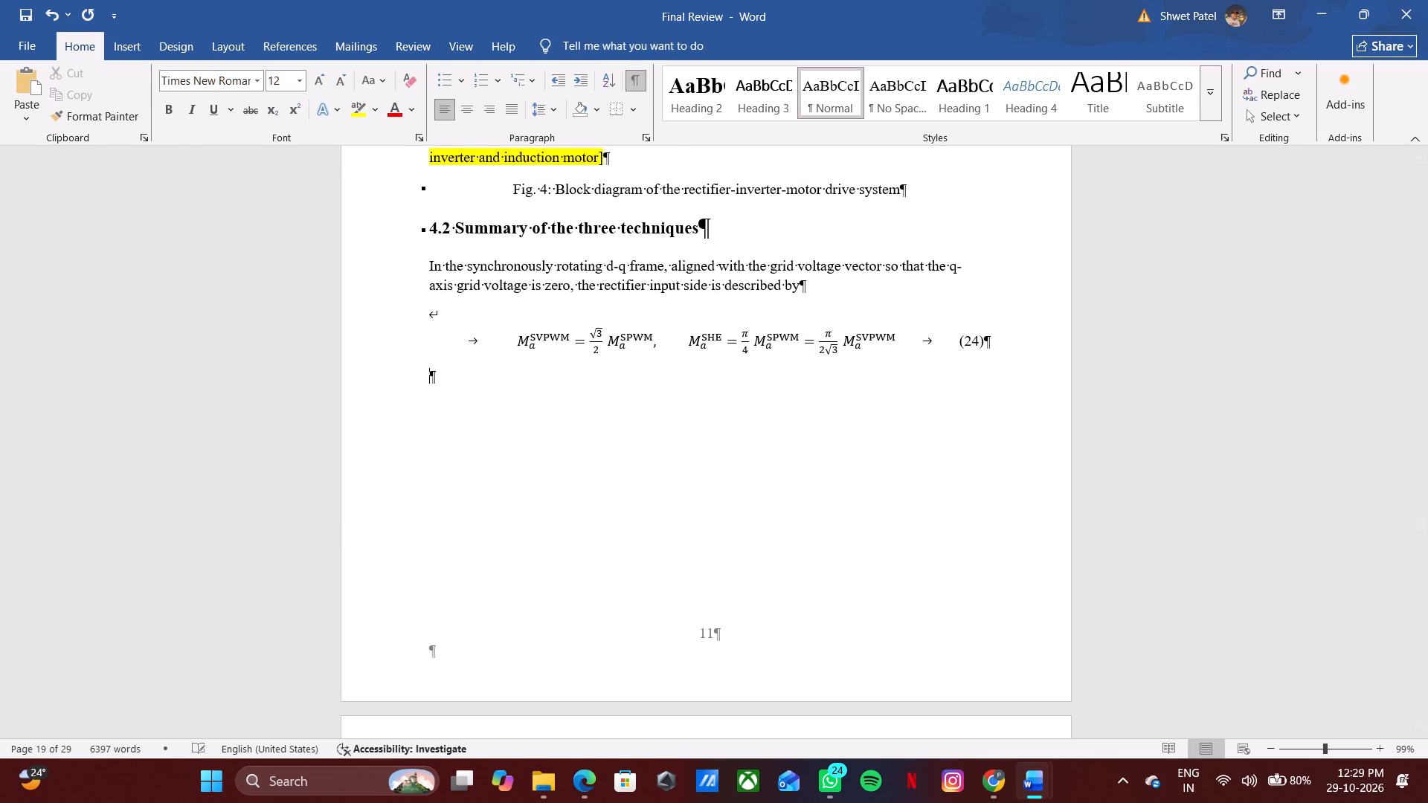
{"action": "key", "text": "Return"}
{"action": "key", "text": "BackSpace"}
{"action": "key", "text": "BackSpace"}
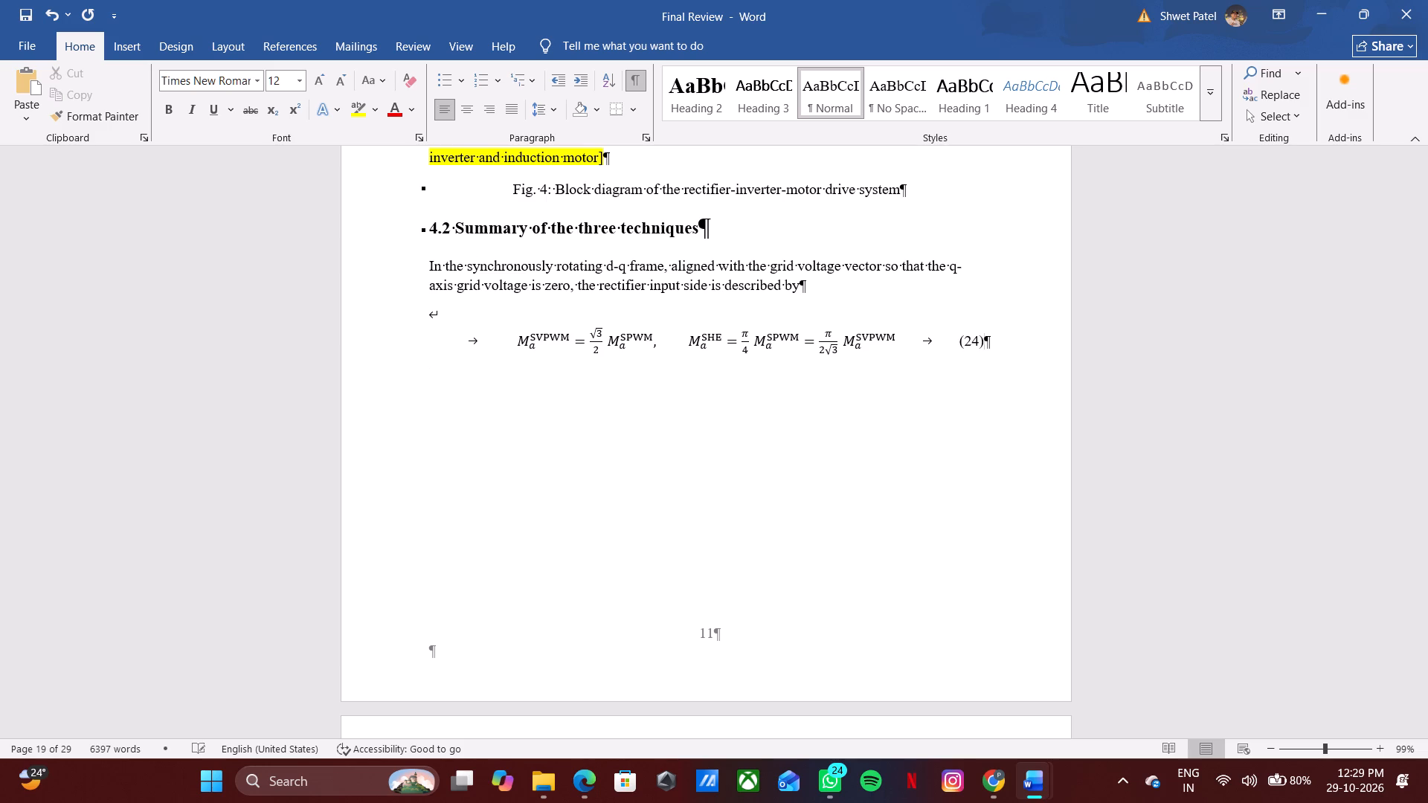
Switch to the Sections_4_5_theory document and go to equation (25) in section 4.2.
{"action": "key", "text": "alt+Tab"}
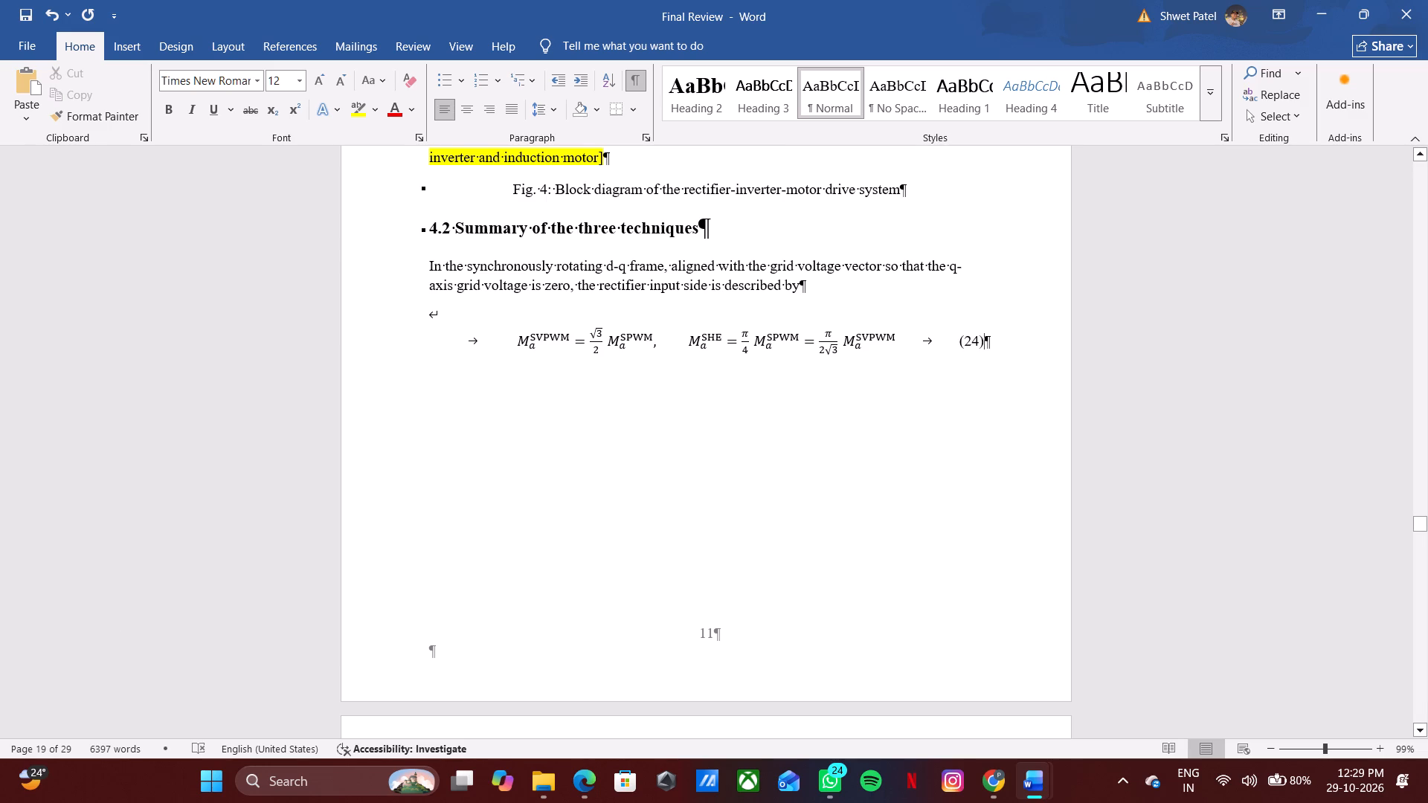
{"action": "scroll", "coordinate": [518, 355], "scroll_direction": "down", "scroll_amount": 2}
{"action": "scroll", "coordinate": [599, 350], "scroll_direction": "up", "scroll_amount": 4}
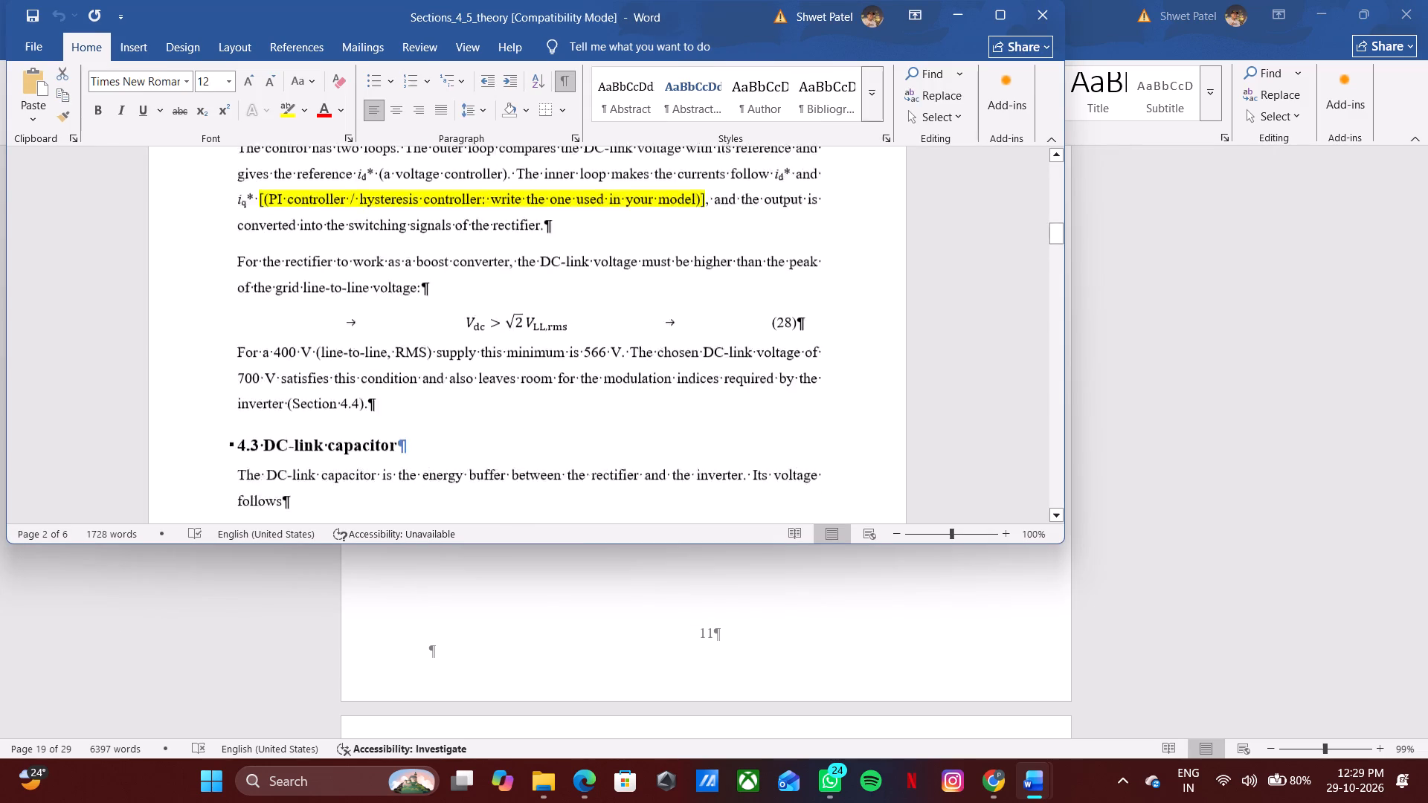
{"action": "scroll", "coordinate": [599, 350], "scroll_direction": "up", "scroll_amount": 18}
{"action": "scroll", "coordinate": [606, 375], "scroll_direction": "down", "scroll_amount": 2}
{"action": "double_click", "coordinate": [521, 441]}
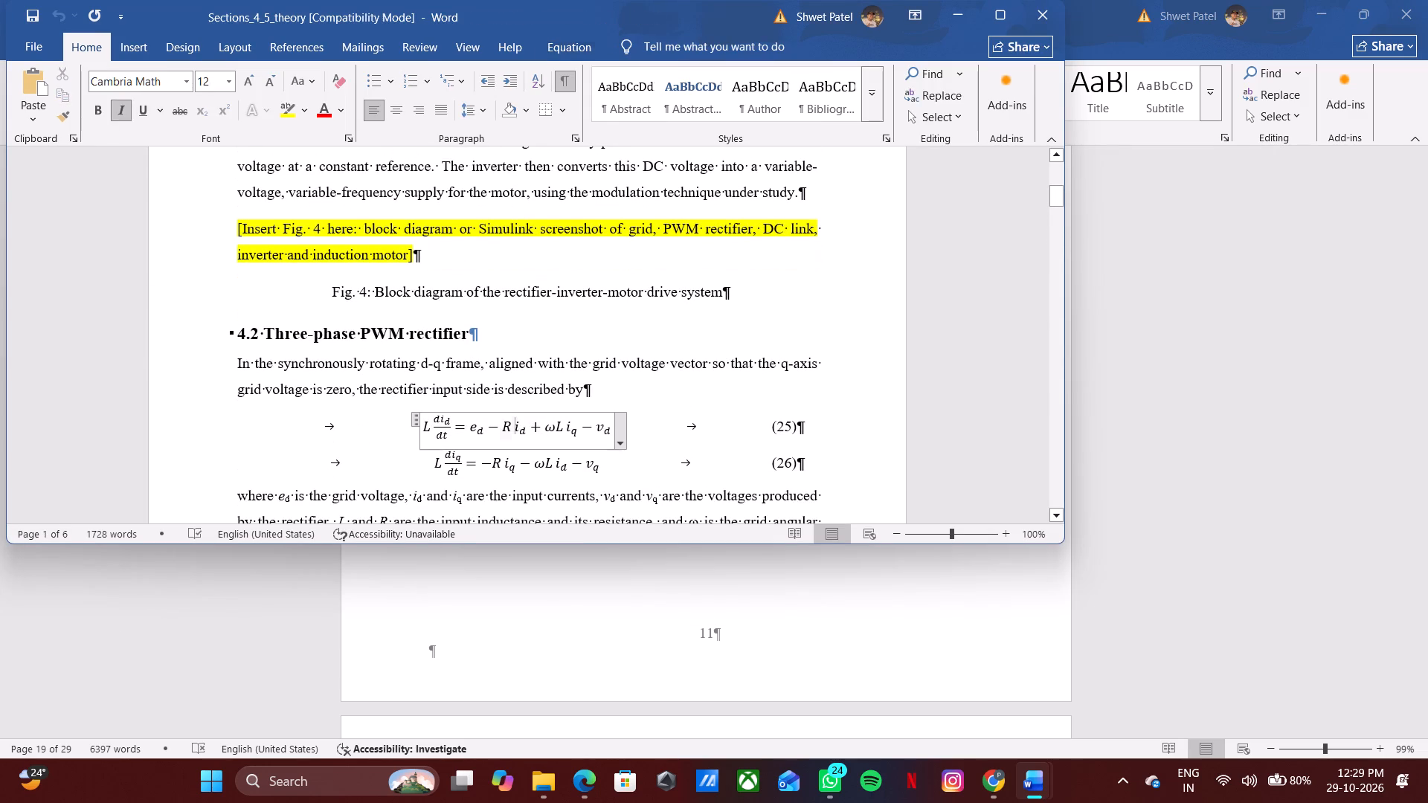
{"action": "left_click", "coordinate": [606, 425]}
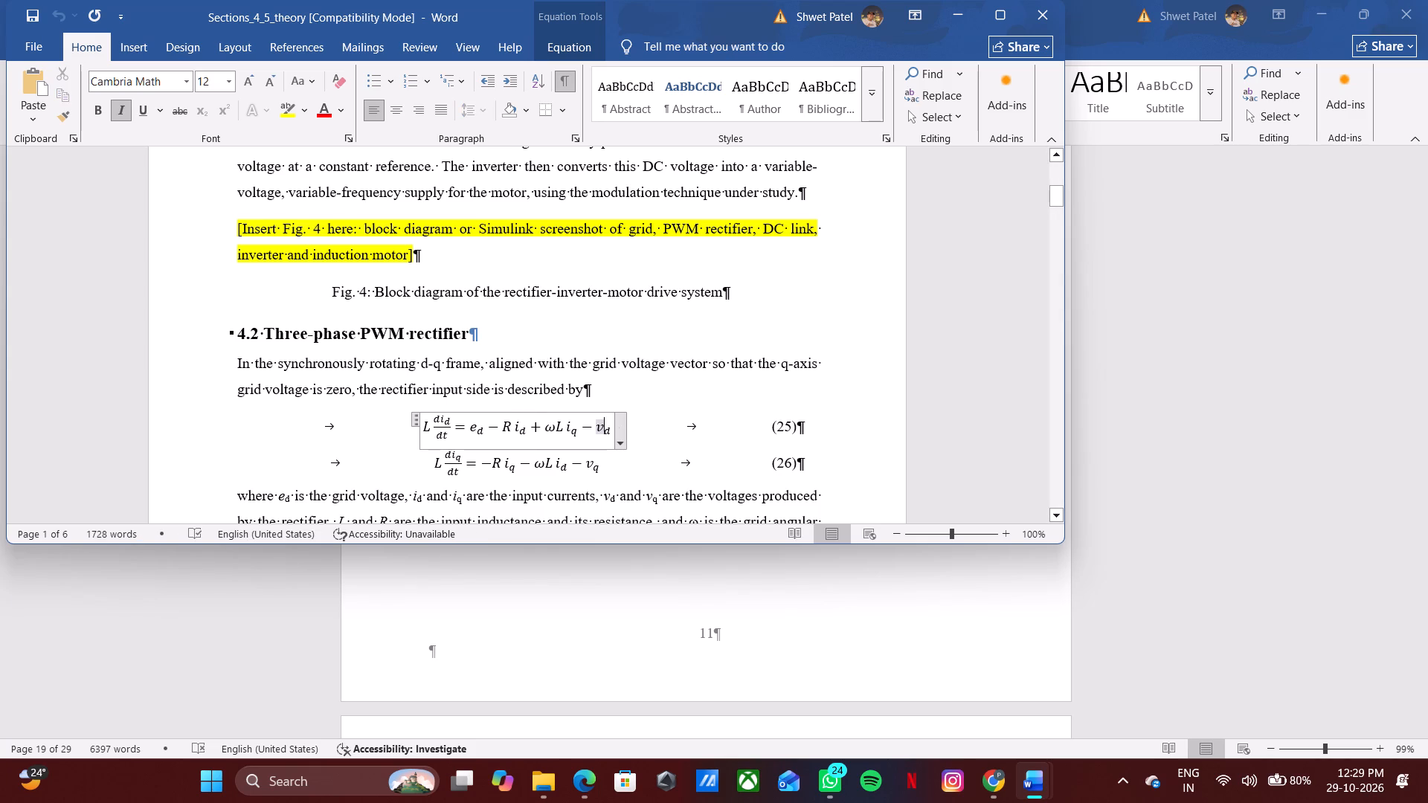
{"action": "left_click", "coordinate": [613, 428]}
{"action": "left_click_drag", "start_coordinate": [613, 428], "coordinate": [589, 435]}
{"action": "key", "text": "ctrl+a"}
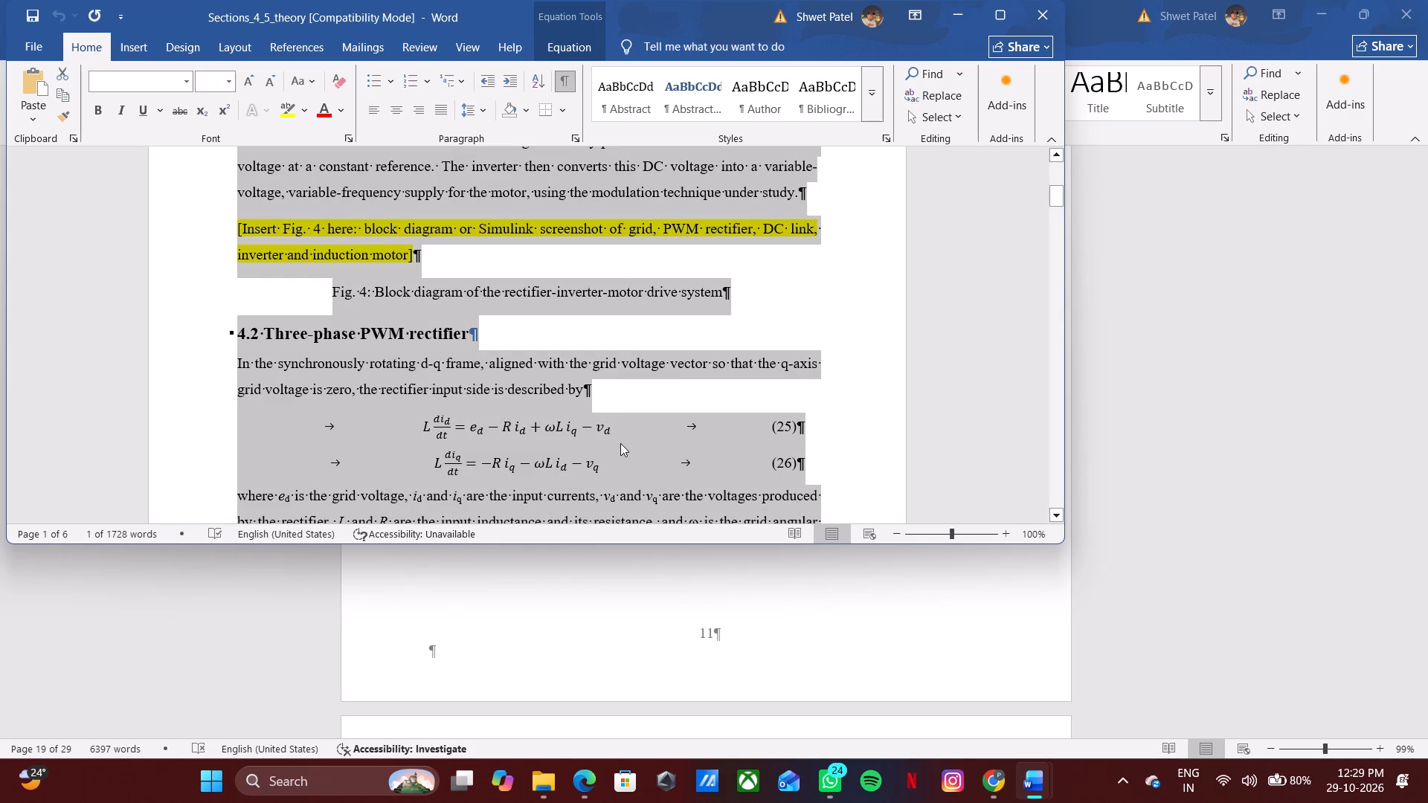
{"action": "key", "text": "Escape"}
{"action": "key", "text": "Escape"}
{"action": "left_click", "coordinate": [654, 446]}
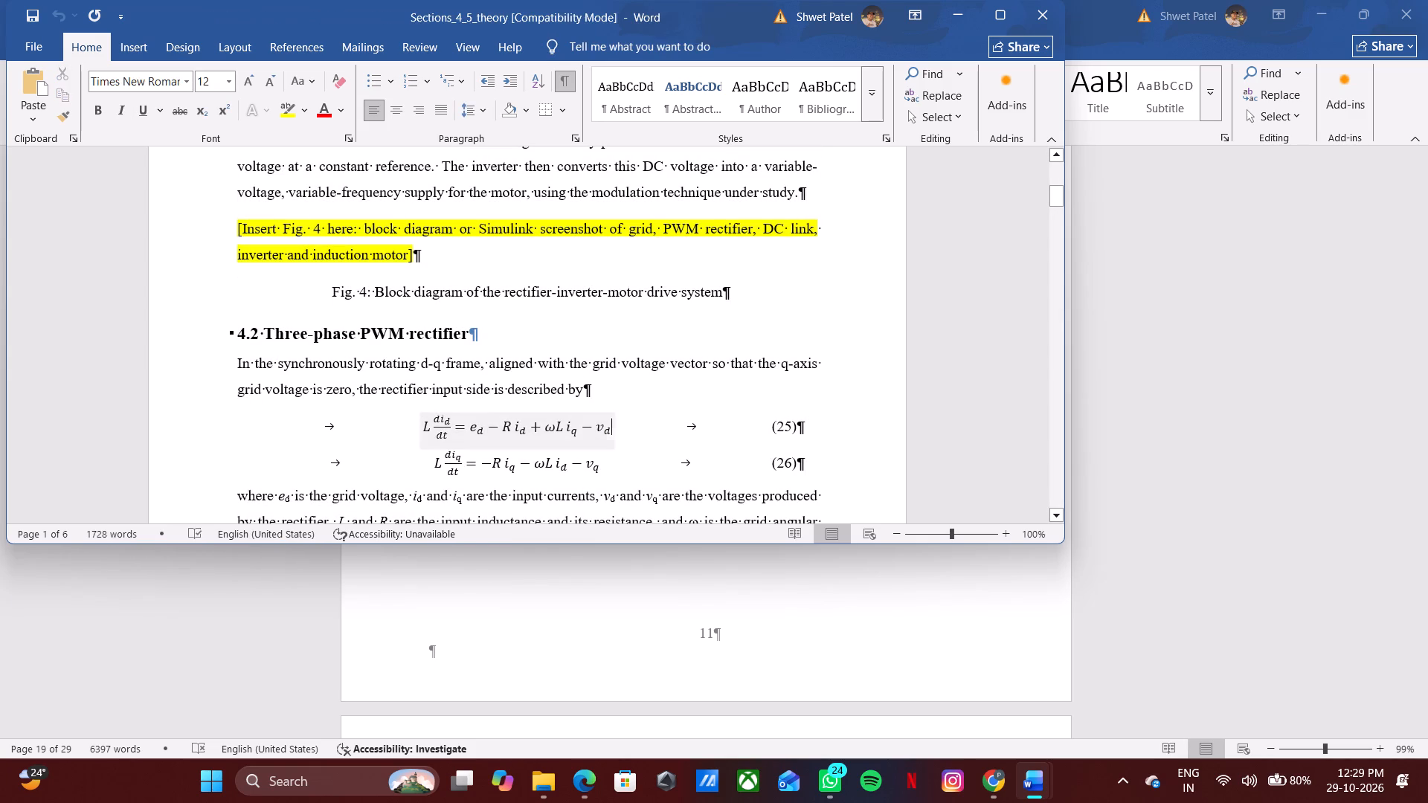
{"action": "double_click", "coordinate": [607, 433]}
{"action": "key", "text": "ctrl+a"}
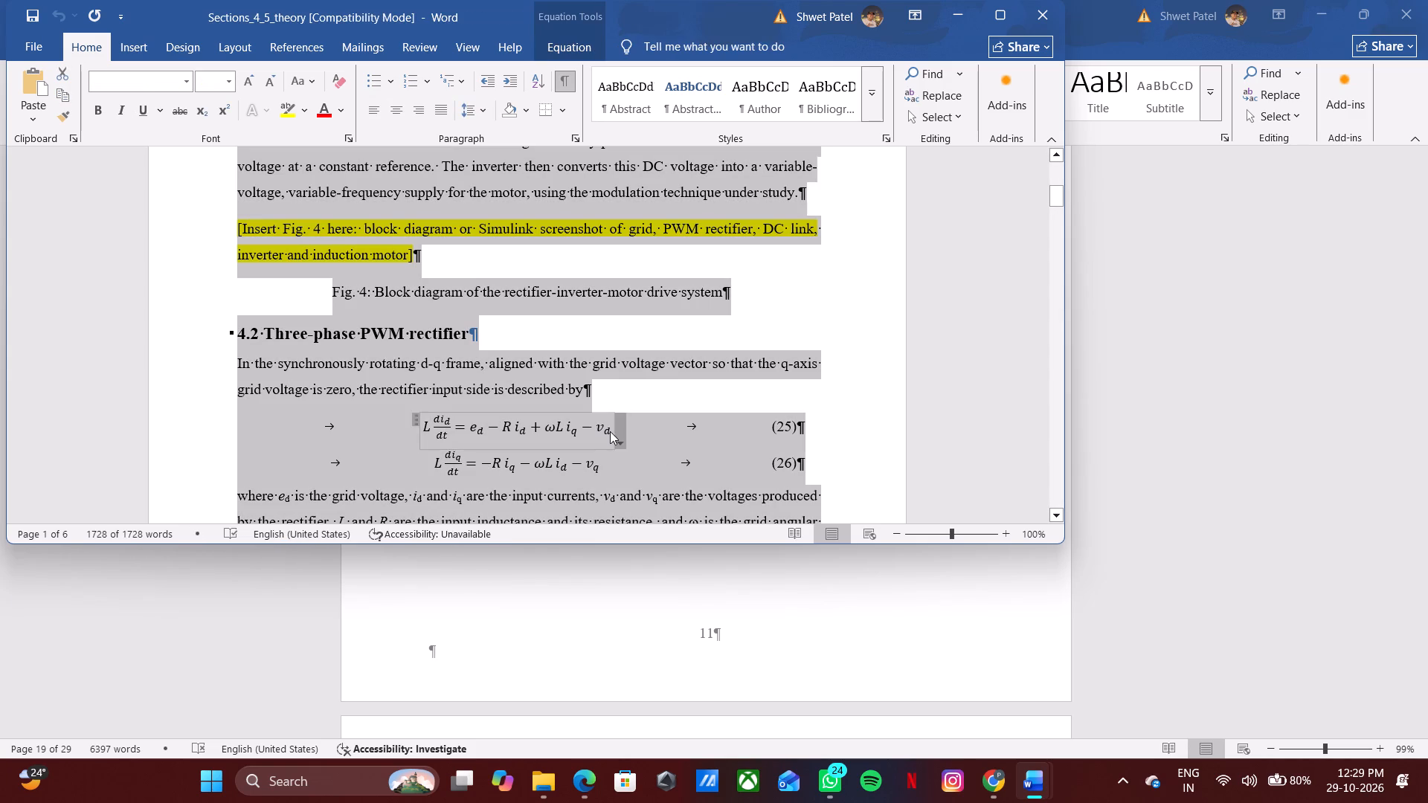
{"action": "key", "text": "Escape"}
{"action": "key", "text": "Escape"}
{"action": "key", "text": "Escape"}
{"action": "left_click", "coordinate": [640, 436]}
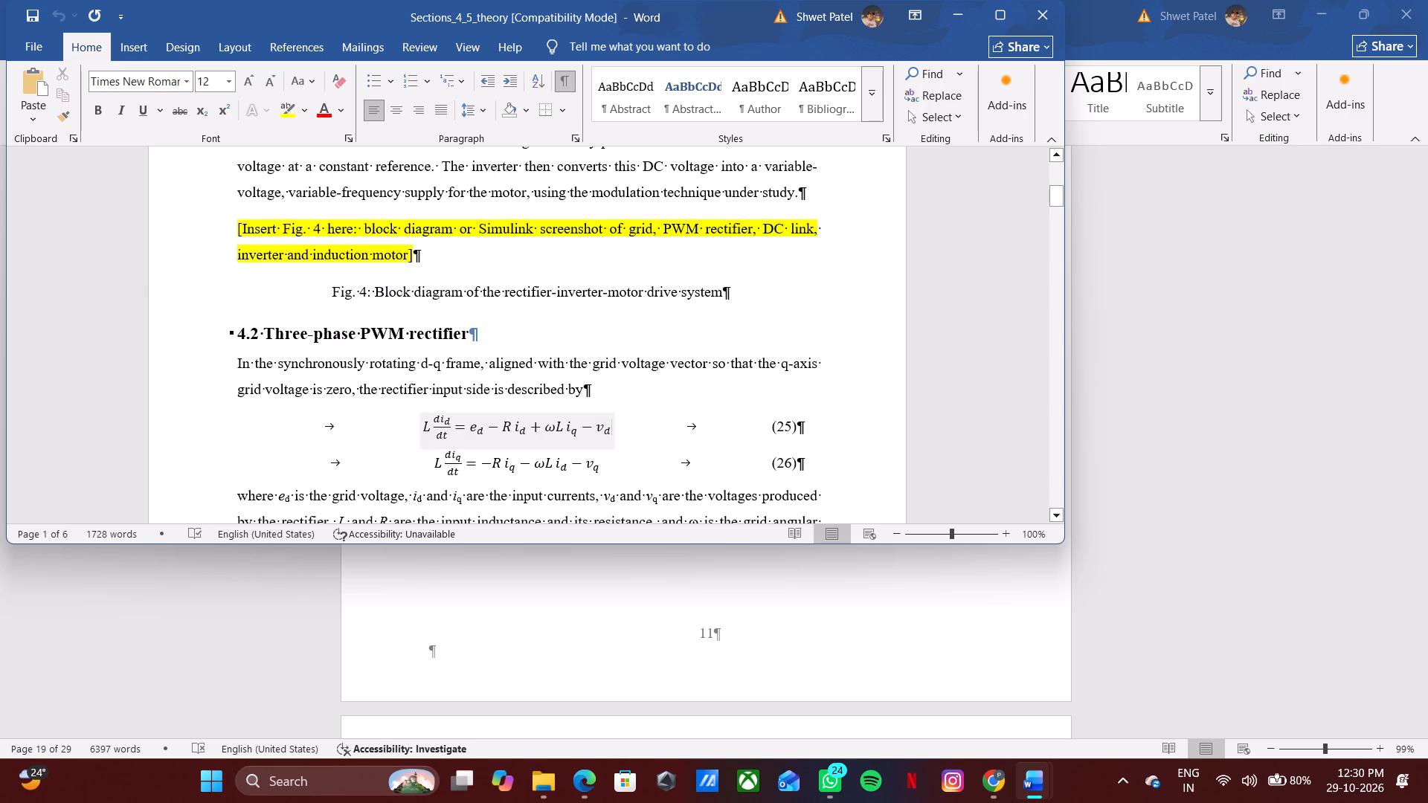
Copy the full expression of equation (25), without its tabs and number.
{"action": "triple_click", "coordinate": [608, 428]}
{"action": "left_click", "coordinate": [608, 428]}
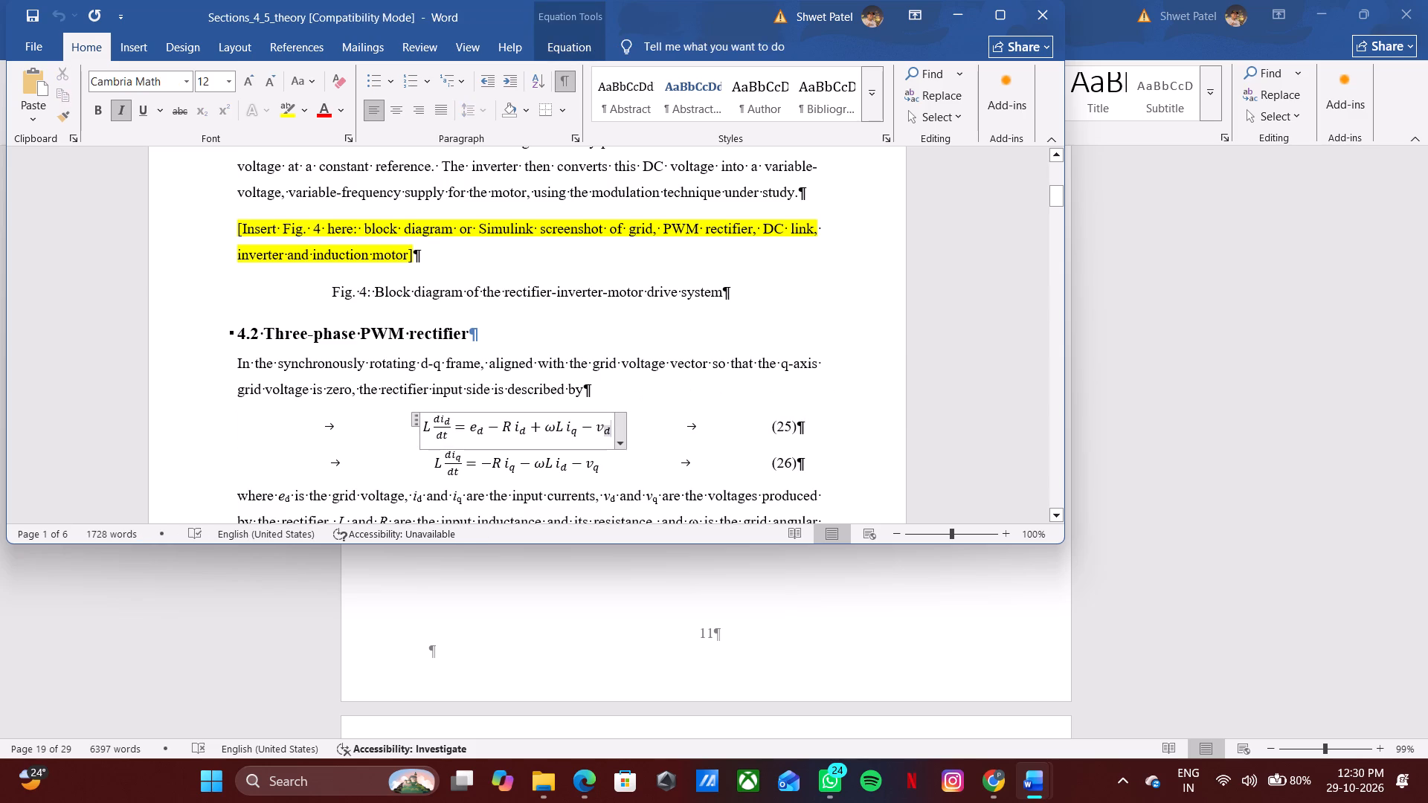
{"action": "left_click_drag", "start_coordinate": [608, 428], "coordinate": [424, 429]}
{"action": "key", "text": "ctrl+c"}
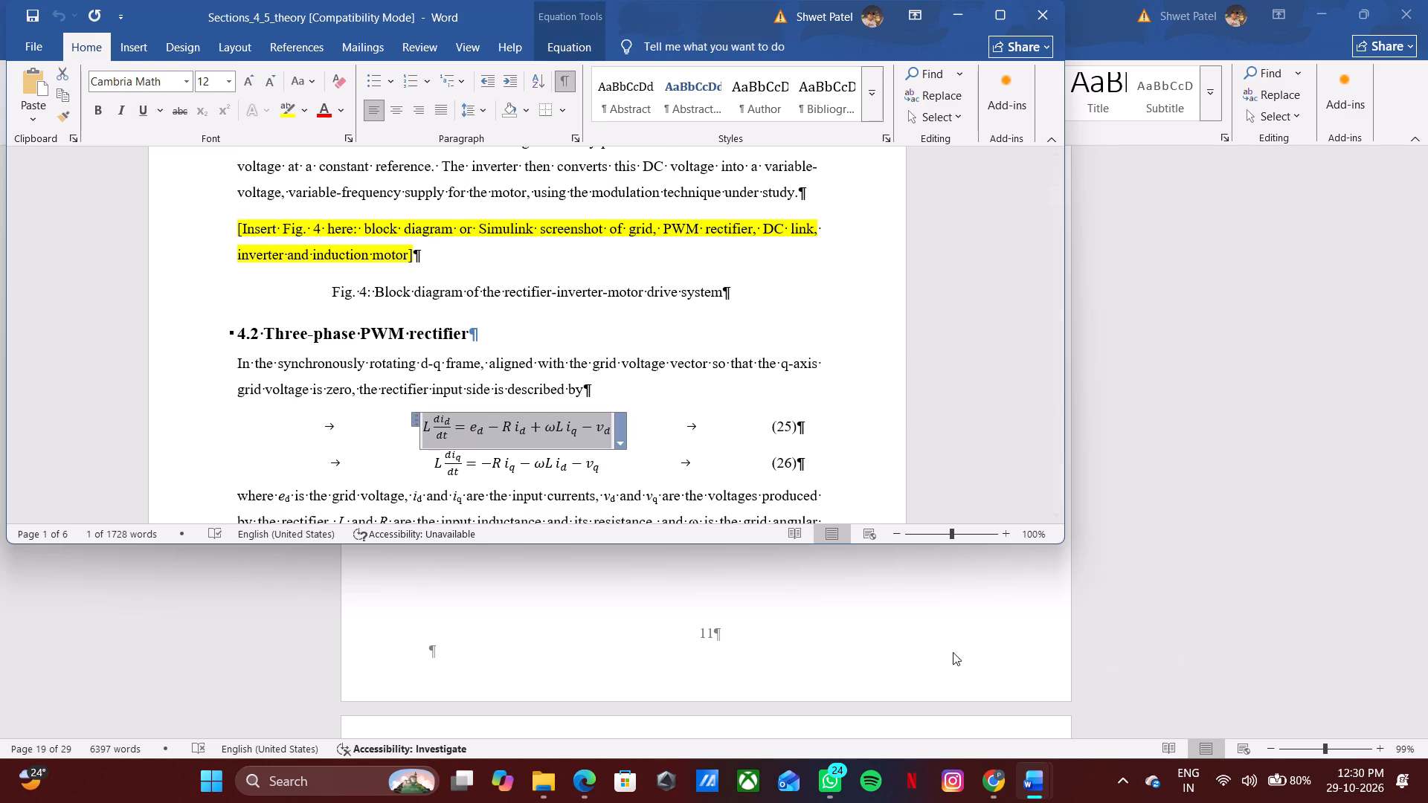
In Final Review, replace the expression in the pasted equation line of section 4.2 with the copied equation, keeping the surrounding tabs.
{"action": "left_click", "coordinate": [924, 626]}
{"action": "scroll", "coordinate": [698, 420], "scroll_direction": "up", "scroll_amount": 1}
{"action": "double_click", "coordinate": [846, 390]}
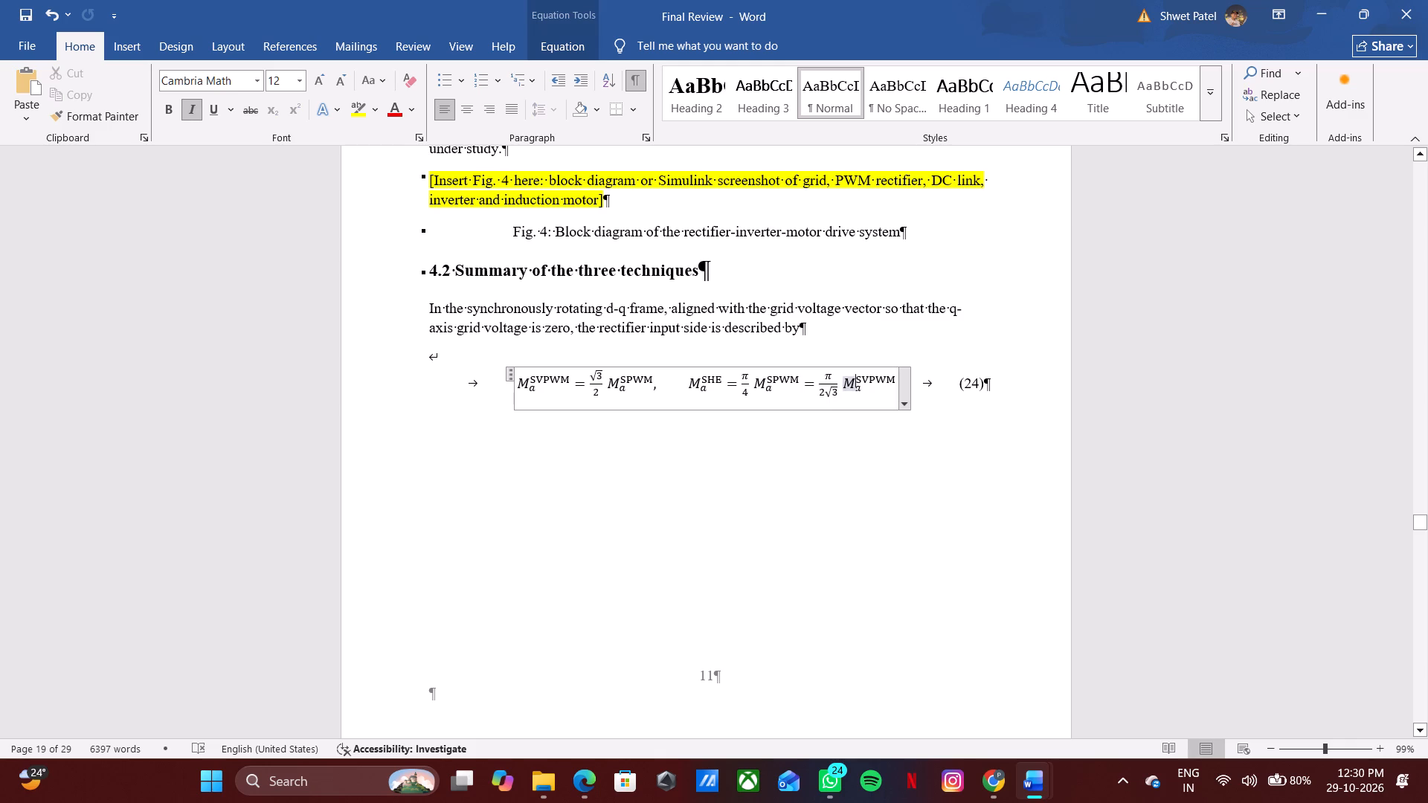
{"action": "key", "text": "ctrl+a"}
{"action": "left_click", "coordinate": [869, 399]}
{"action": "left_click_drag", "start_coordinate": [896, 385], "coordinate": [521, 379]}
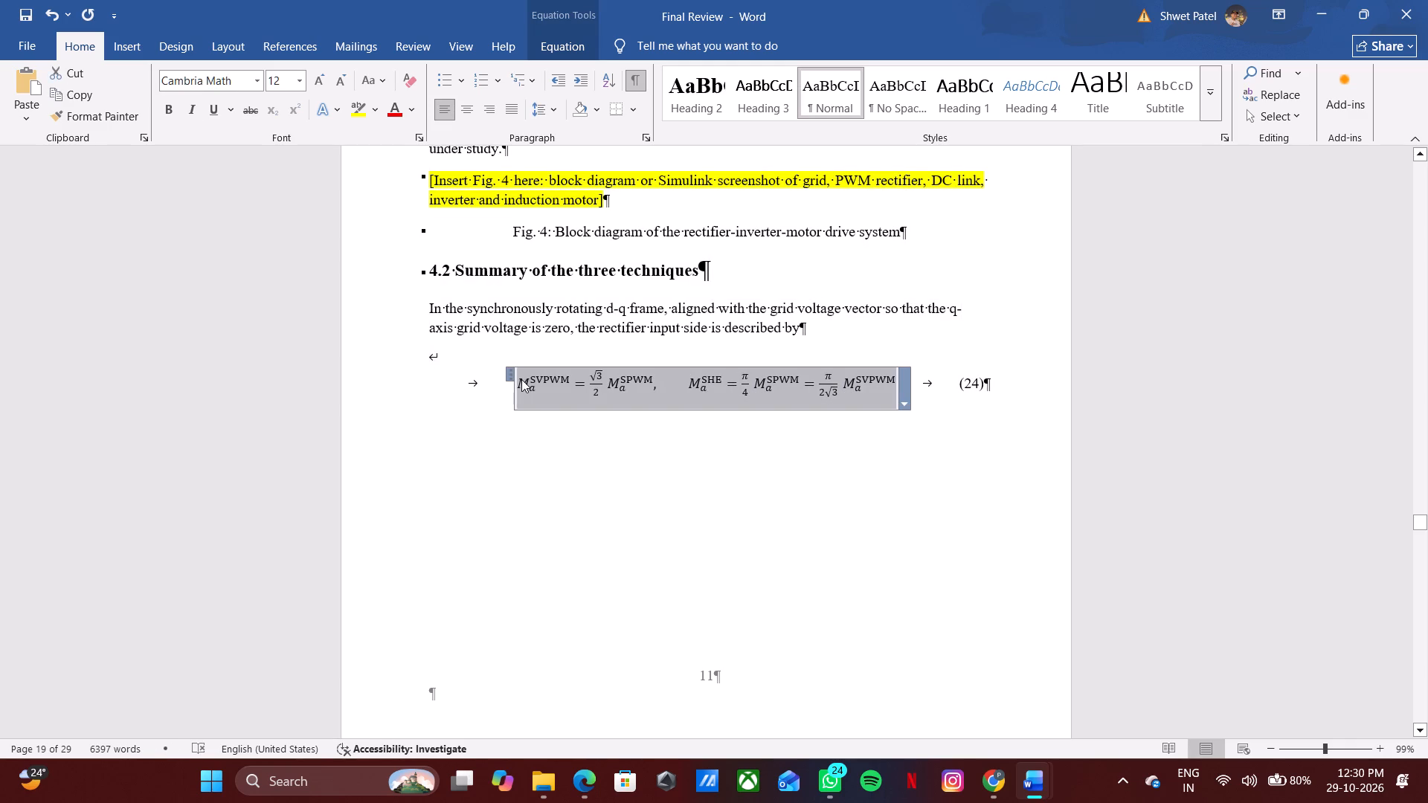
{"action": "key", "text": "ctrl+v"}
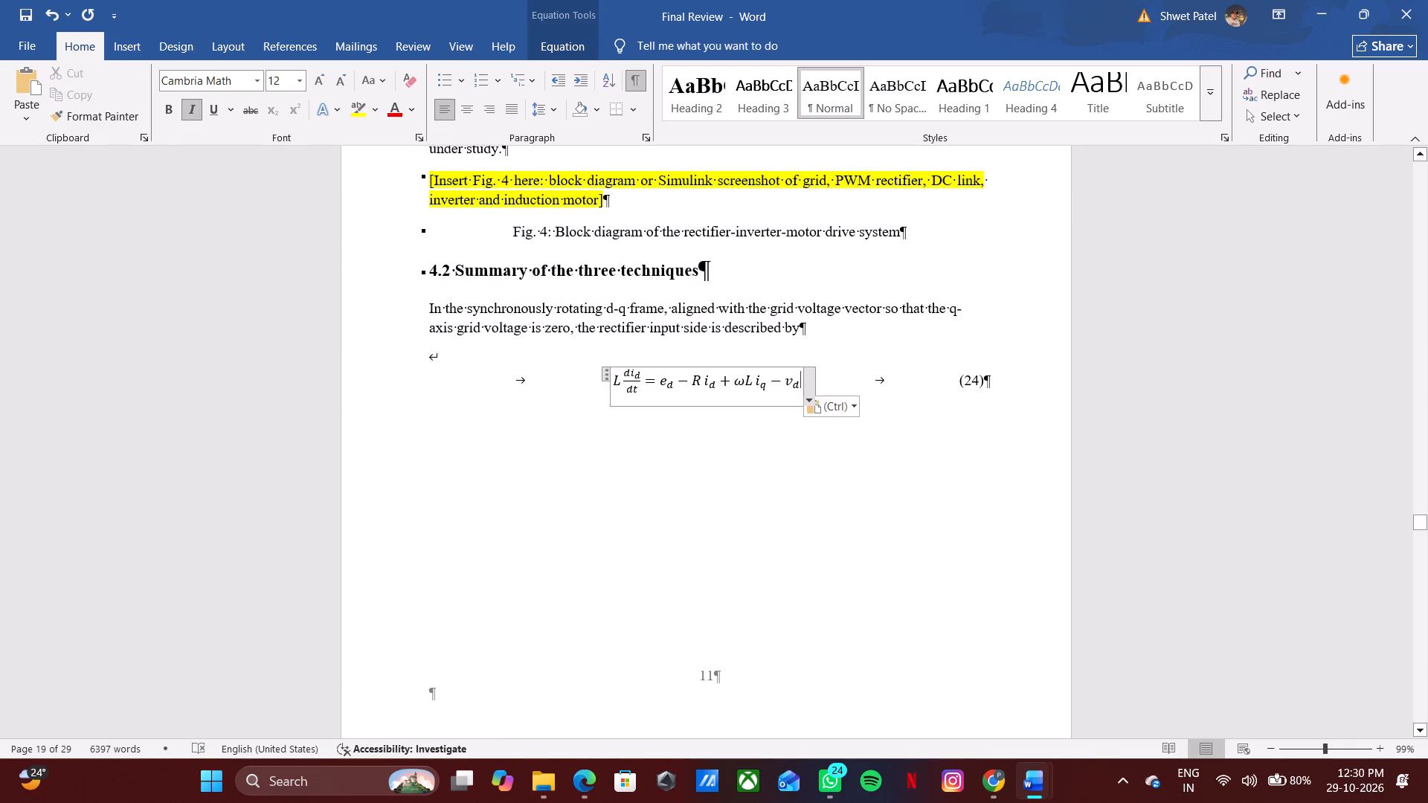
Change the number of the pasted equation line to (25).
{"action": "left_click", "coordinate": [968, 379]}
{"action": "left_click", "coordinate": [981, 379]}
{"action": "key", "text": "BackSpace"}
{"action": "key", "text": "5"}
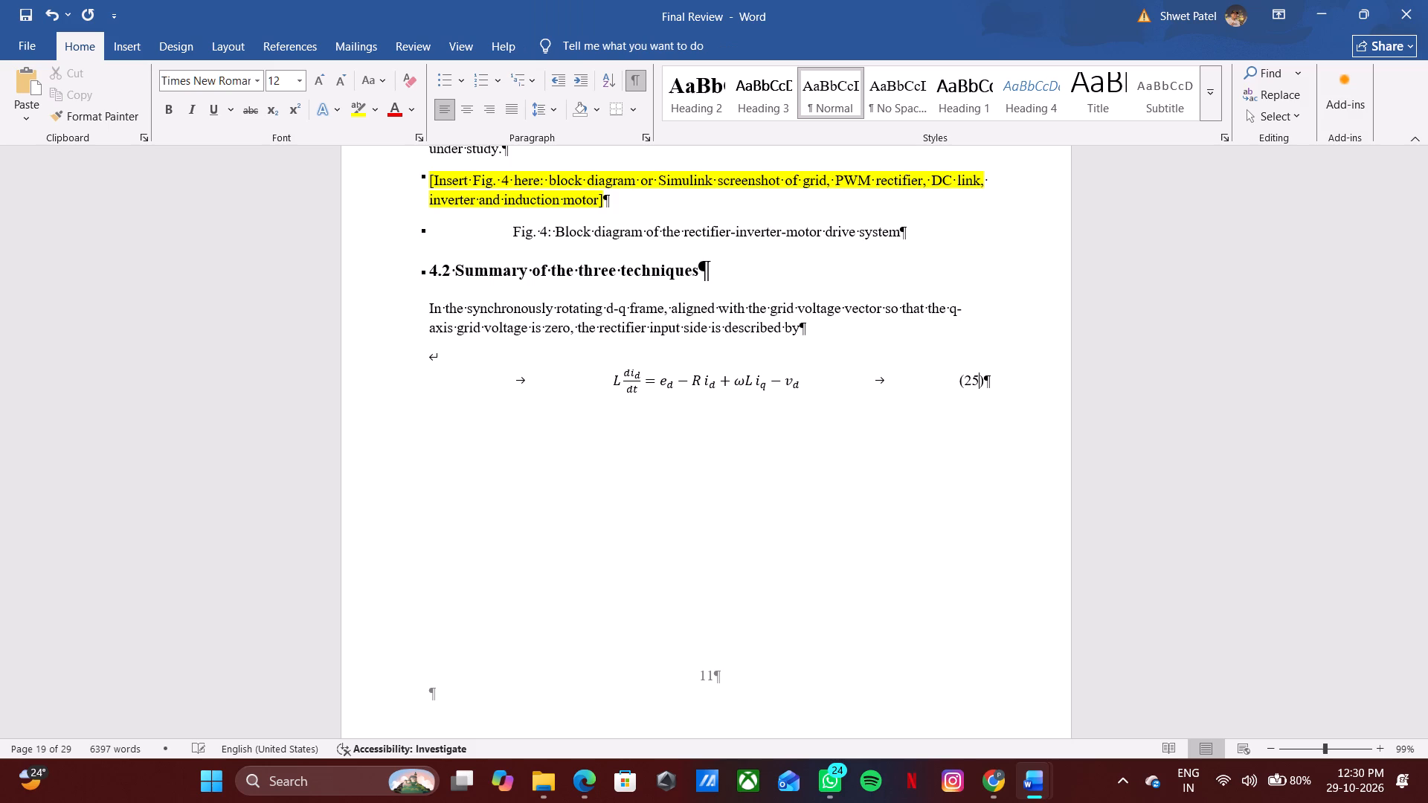
{"action": "left_click", "coordinate": [966, 491]}
Remove the empty line between the introductory paragraph of section 4.2 and equation (25).
{"action": "left_click", "coordinate": [428, 357]}
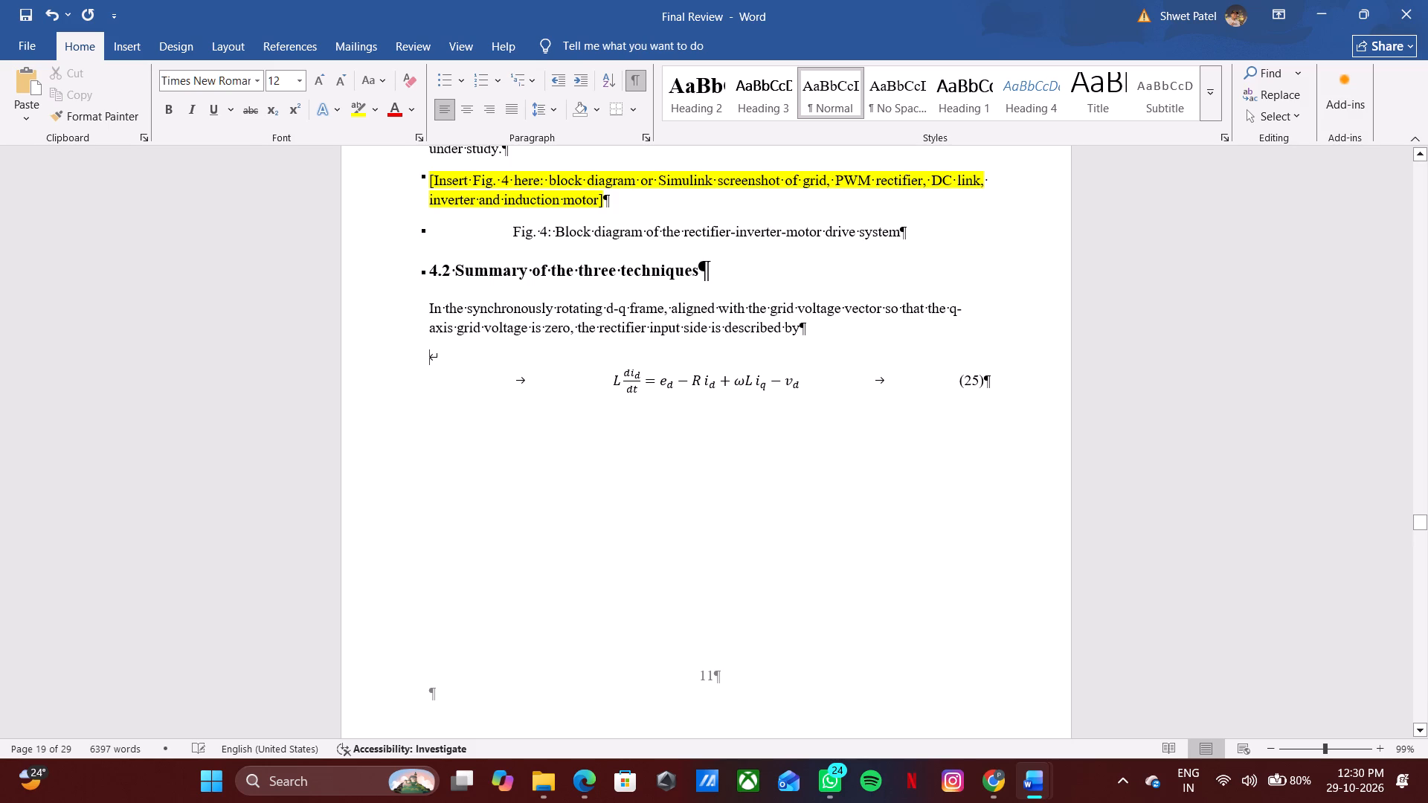
{"action": "left_click", "coordinate": [439, 360]}
{"action": "left_click", "coordinate": [440, 357]}
{"action": "key", "text": "BackSpace"}
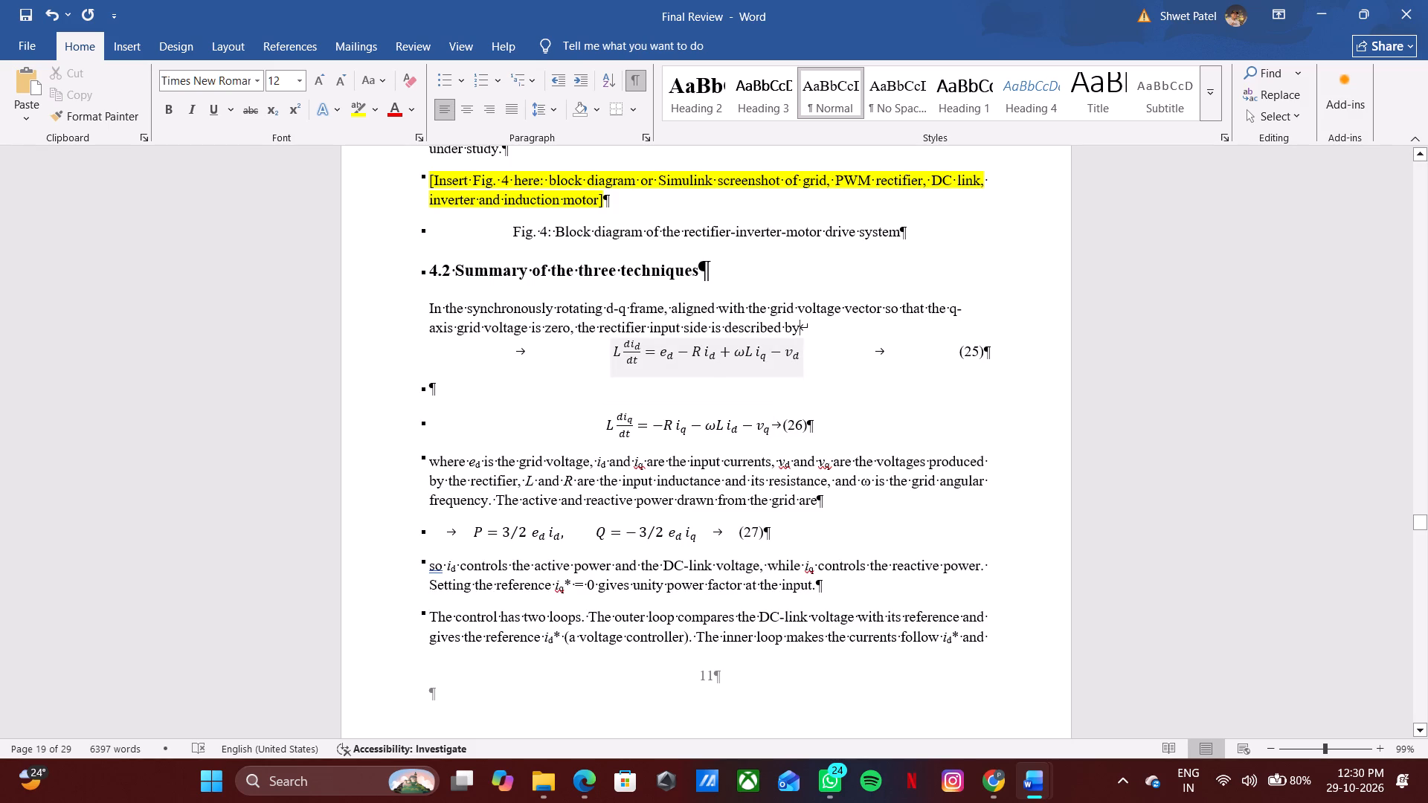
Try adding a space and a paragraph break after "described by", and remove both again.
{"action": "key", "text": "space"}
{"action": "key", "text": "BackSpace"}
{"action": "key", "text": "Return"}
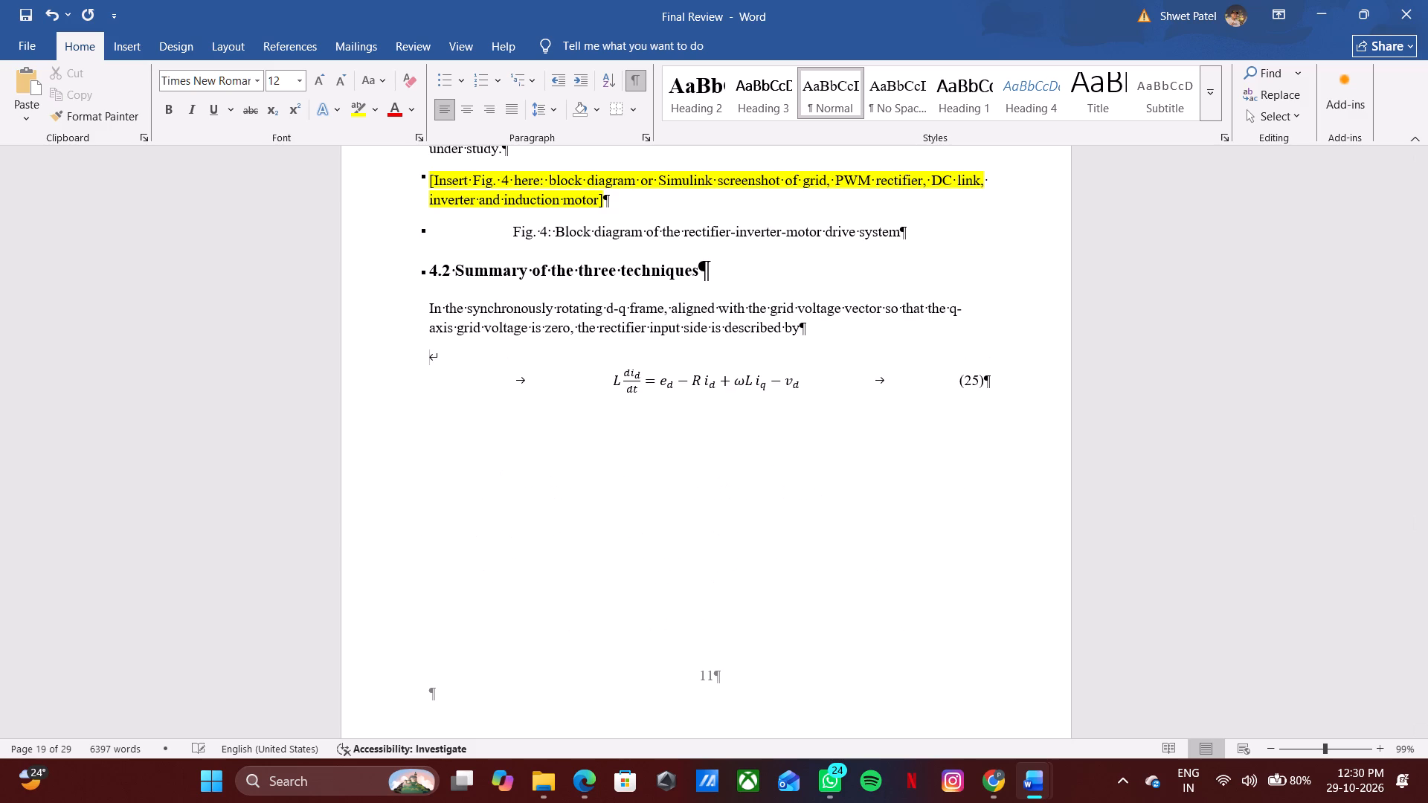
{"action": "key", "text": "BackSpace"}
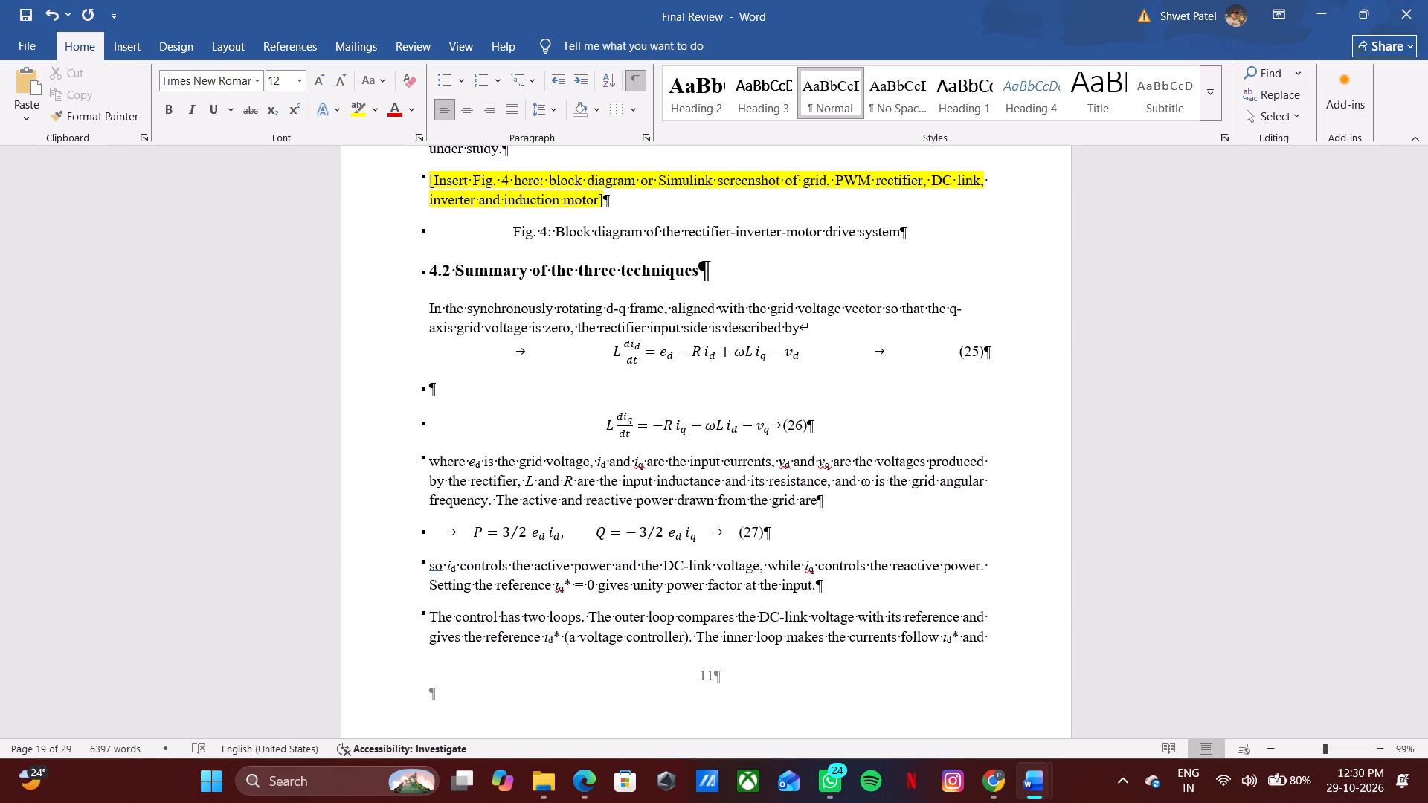
Delete the empty paragraph between equations (25) and (26).
{"action": "left_click", "coordinate": [497, 384]}
{"action": "key", "text": "BackSpace"}
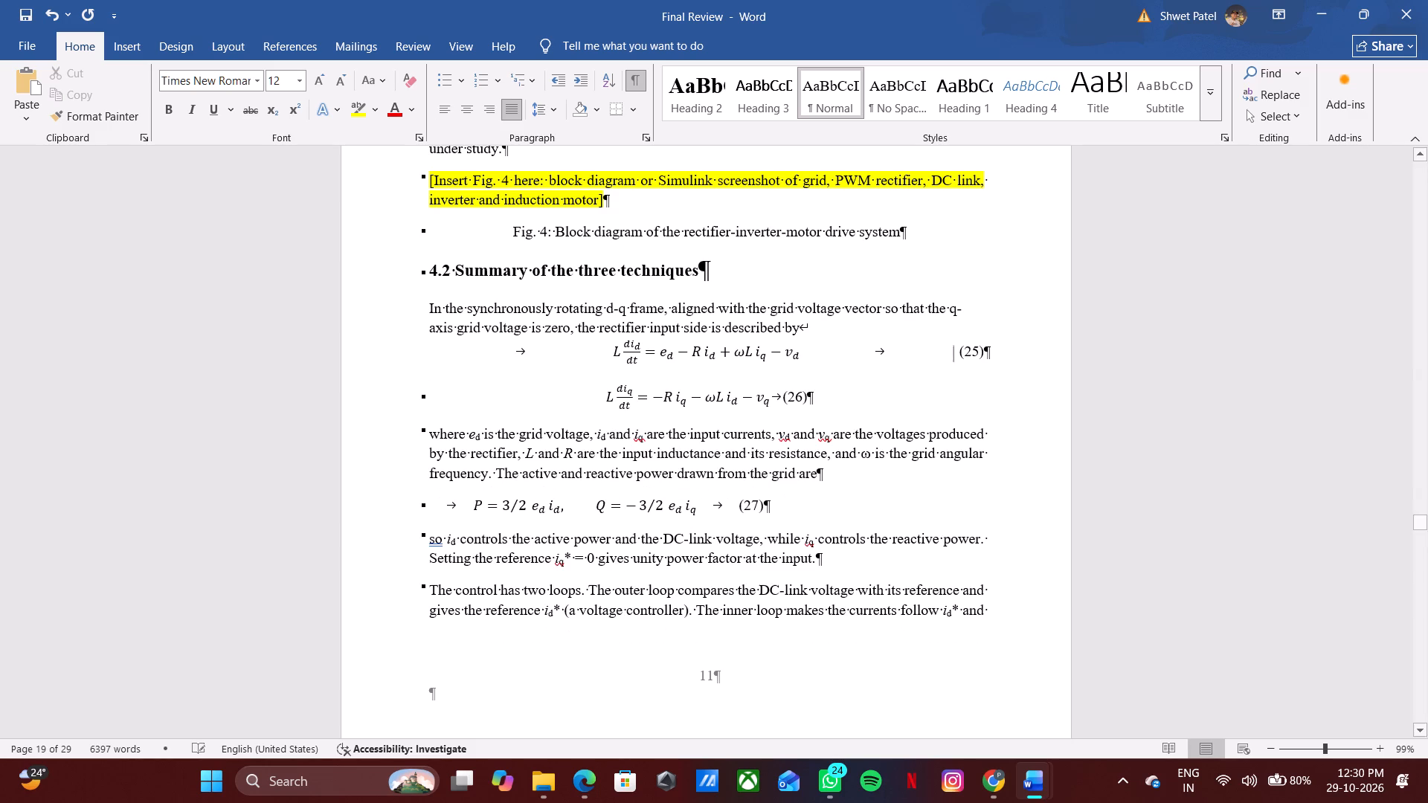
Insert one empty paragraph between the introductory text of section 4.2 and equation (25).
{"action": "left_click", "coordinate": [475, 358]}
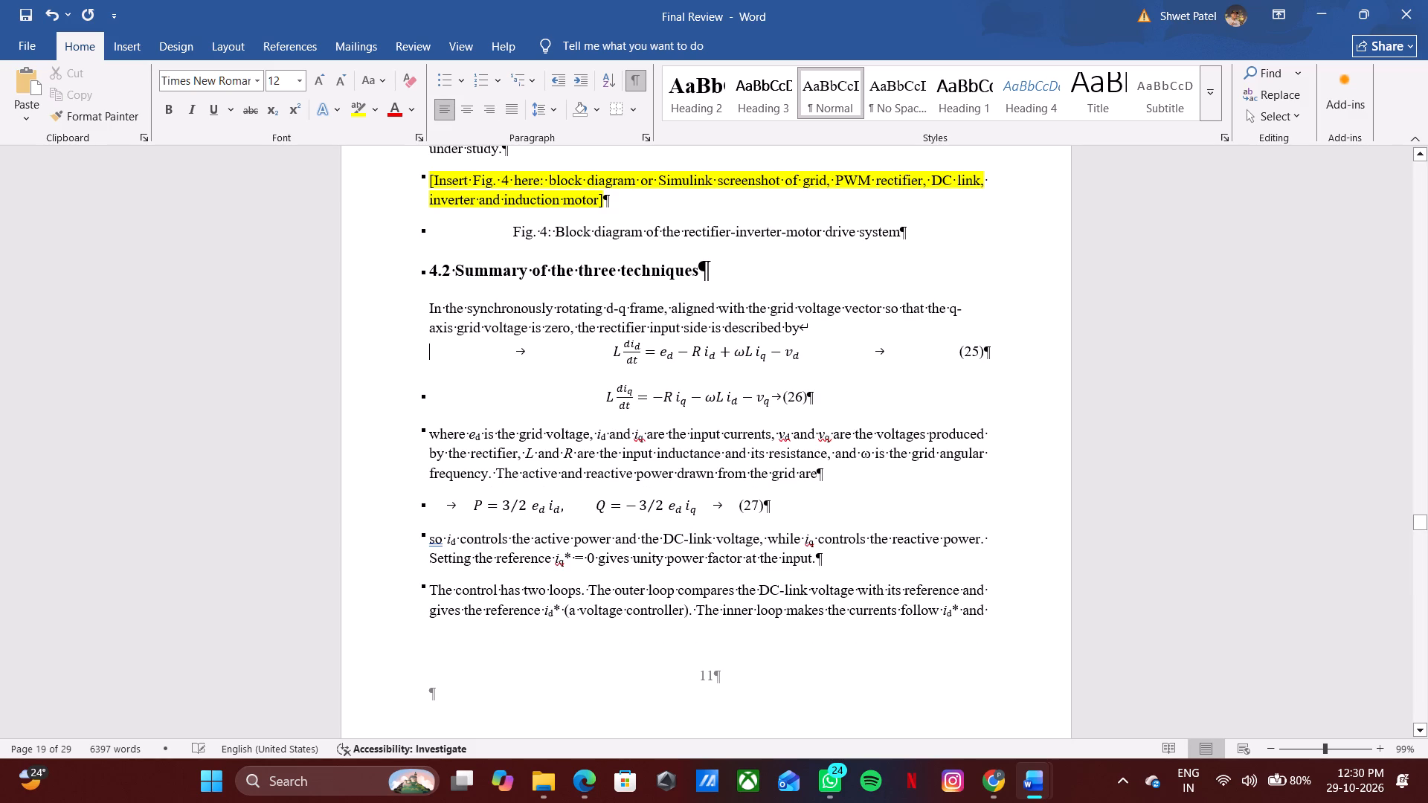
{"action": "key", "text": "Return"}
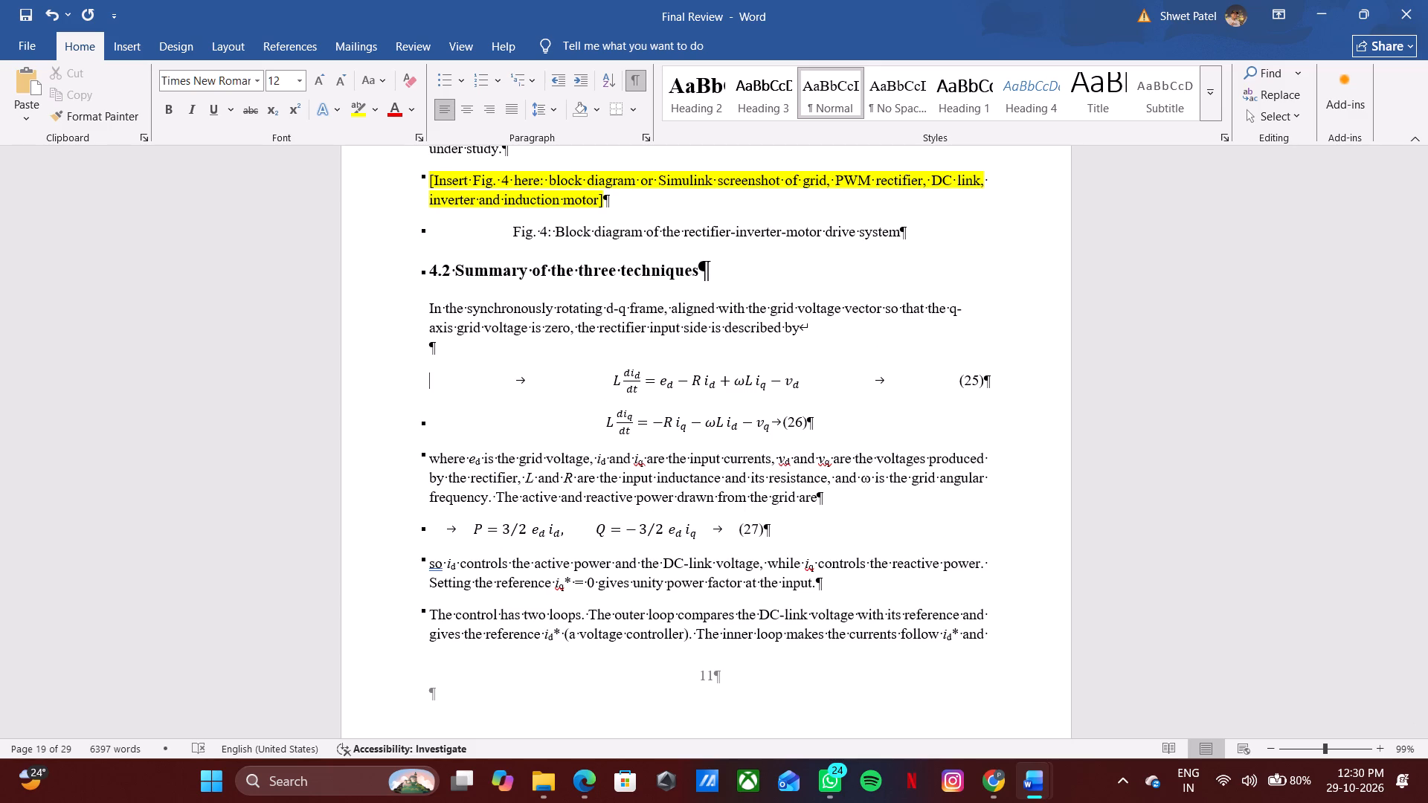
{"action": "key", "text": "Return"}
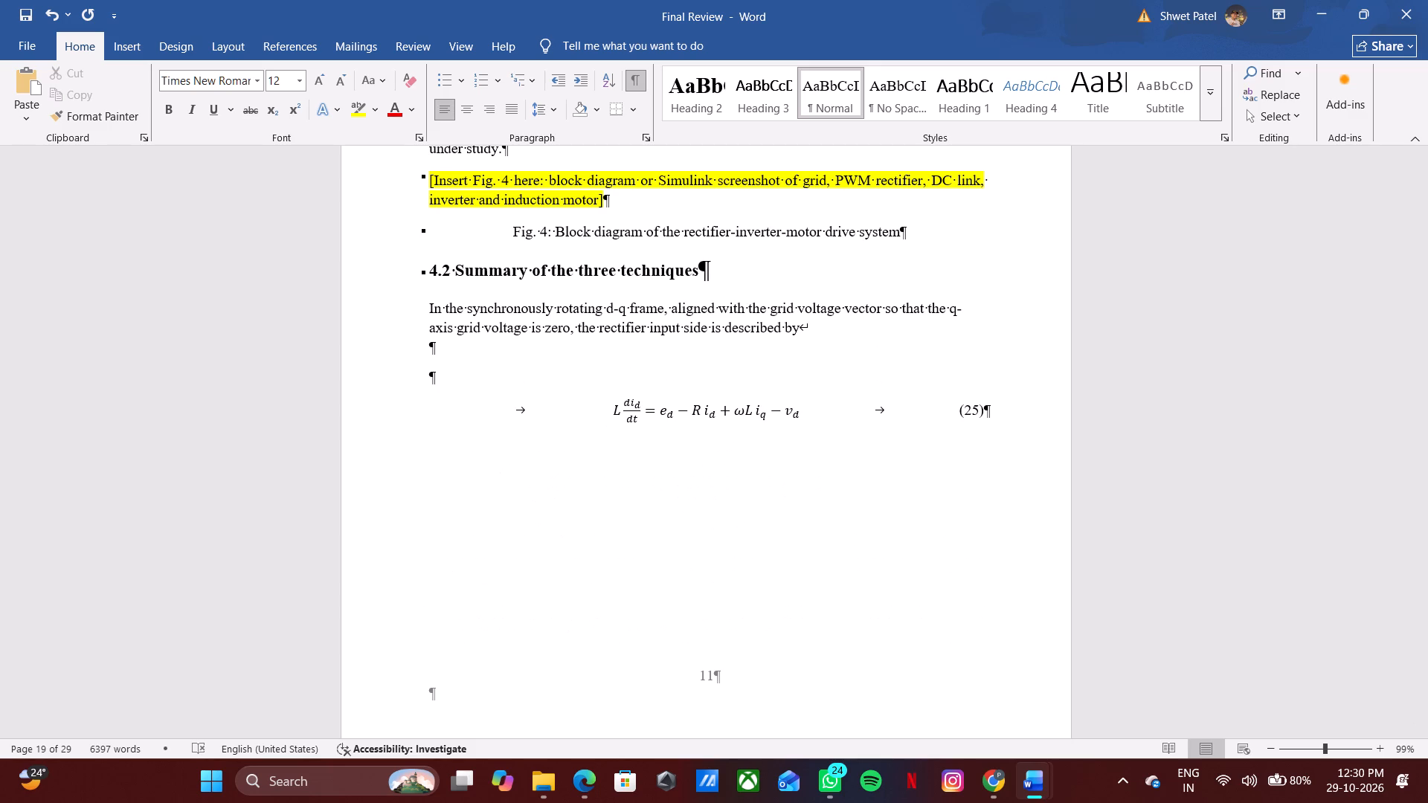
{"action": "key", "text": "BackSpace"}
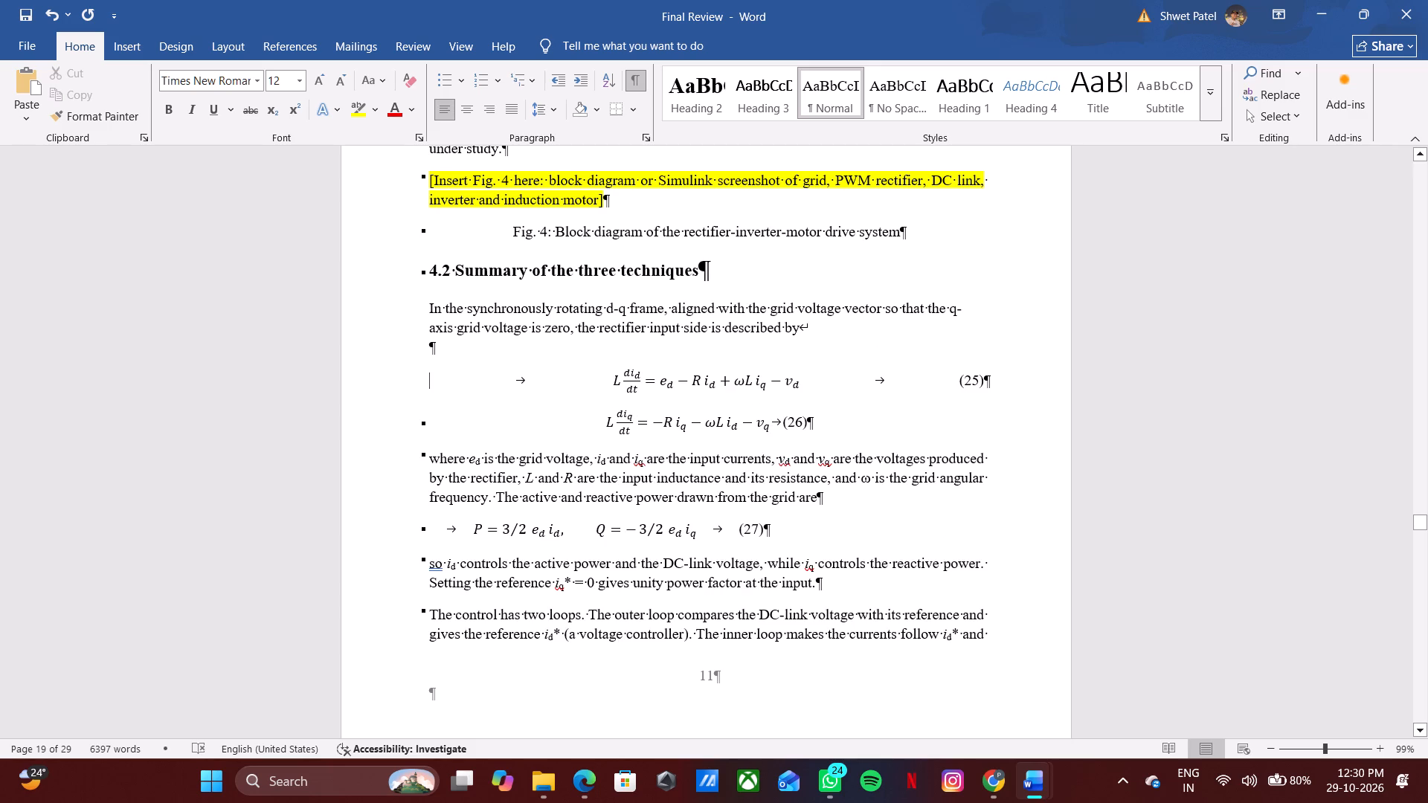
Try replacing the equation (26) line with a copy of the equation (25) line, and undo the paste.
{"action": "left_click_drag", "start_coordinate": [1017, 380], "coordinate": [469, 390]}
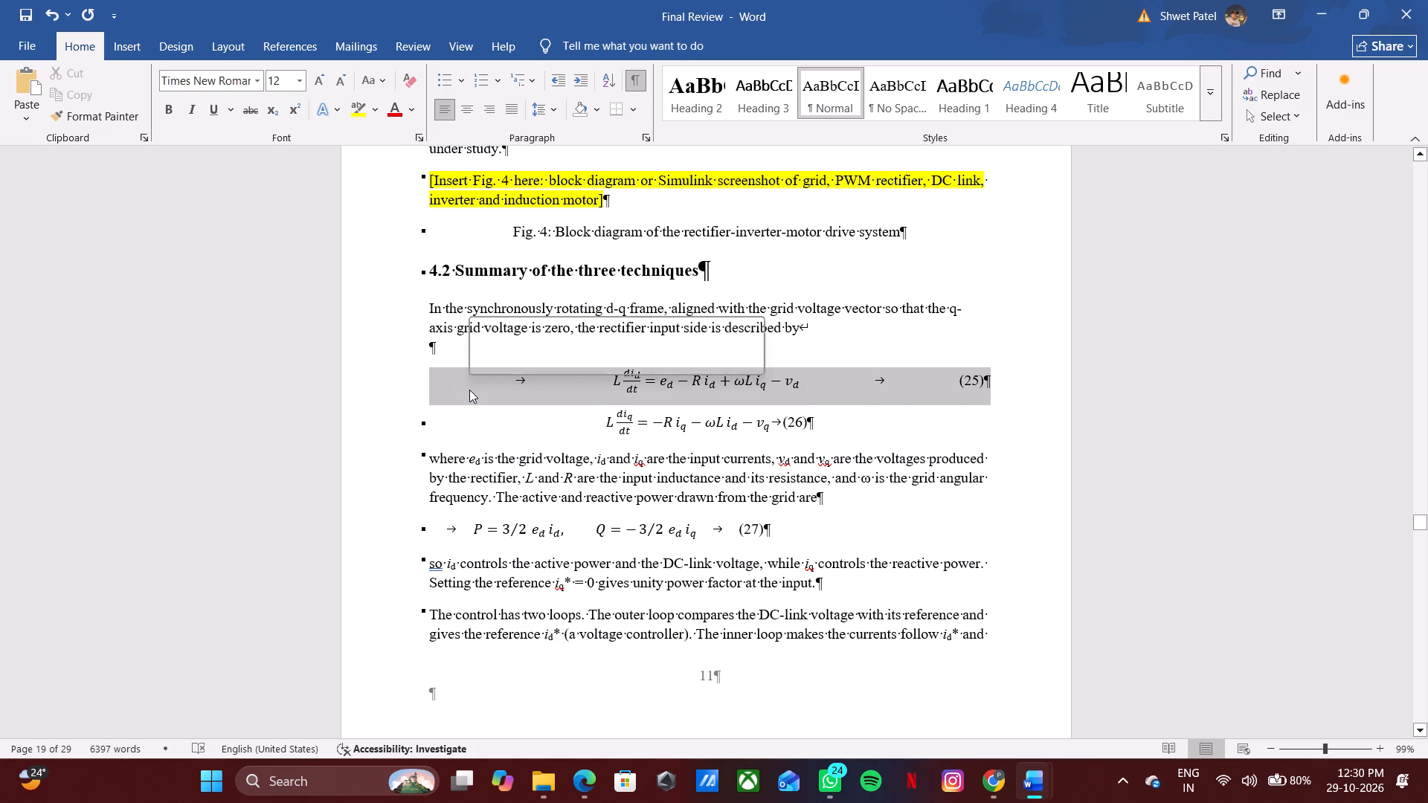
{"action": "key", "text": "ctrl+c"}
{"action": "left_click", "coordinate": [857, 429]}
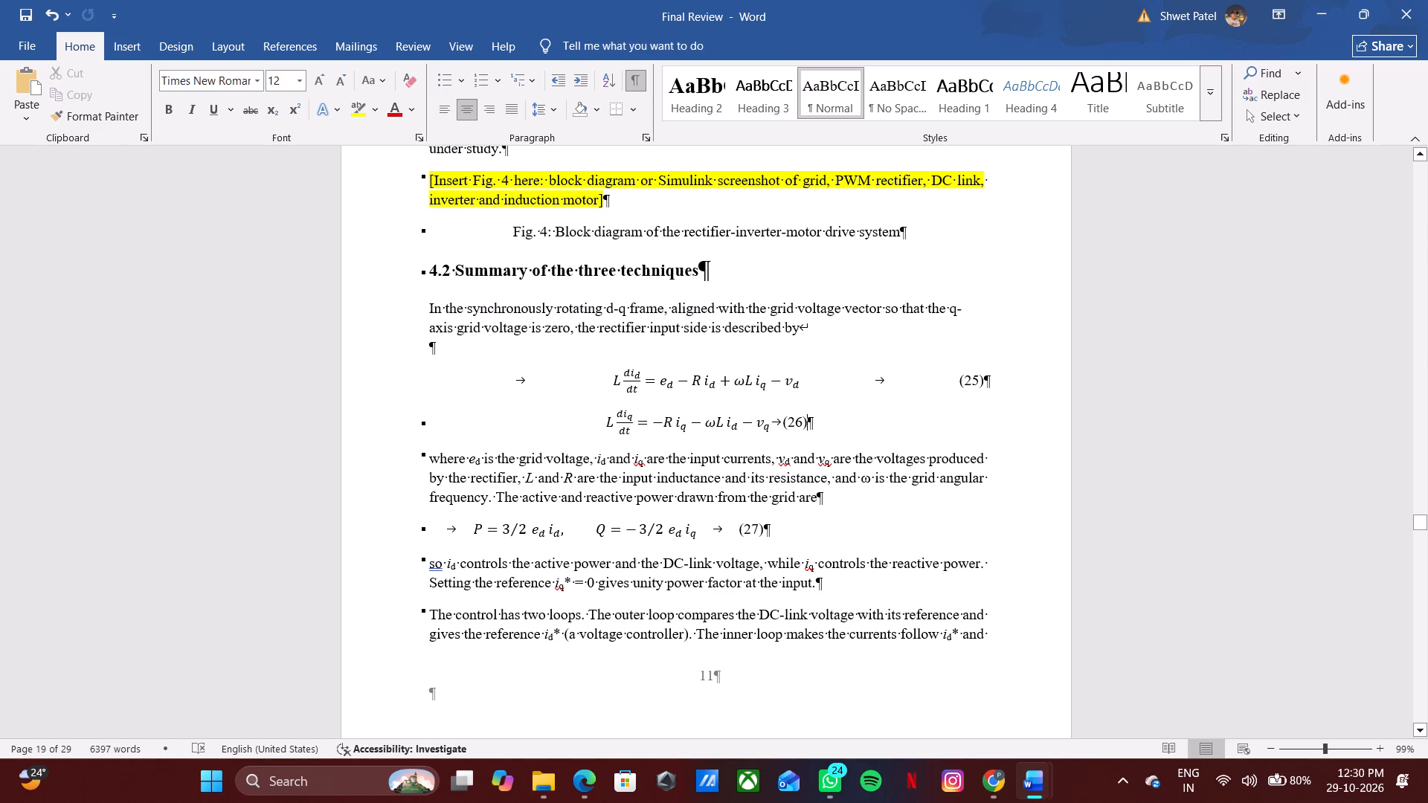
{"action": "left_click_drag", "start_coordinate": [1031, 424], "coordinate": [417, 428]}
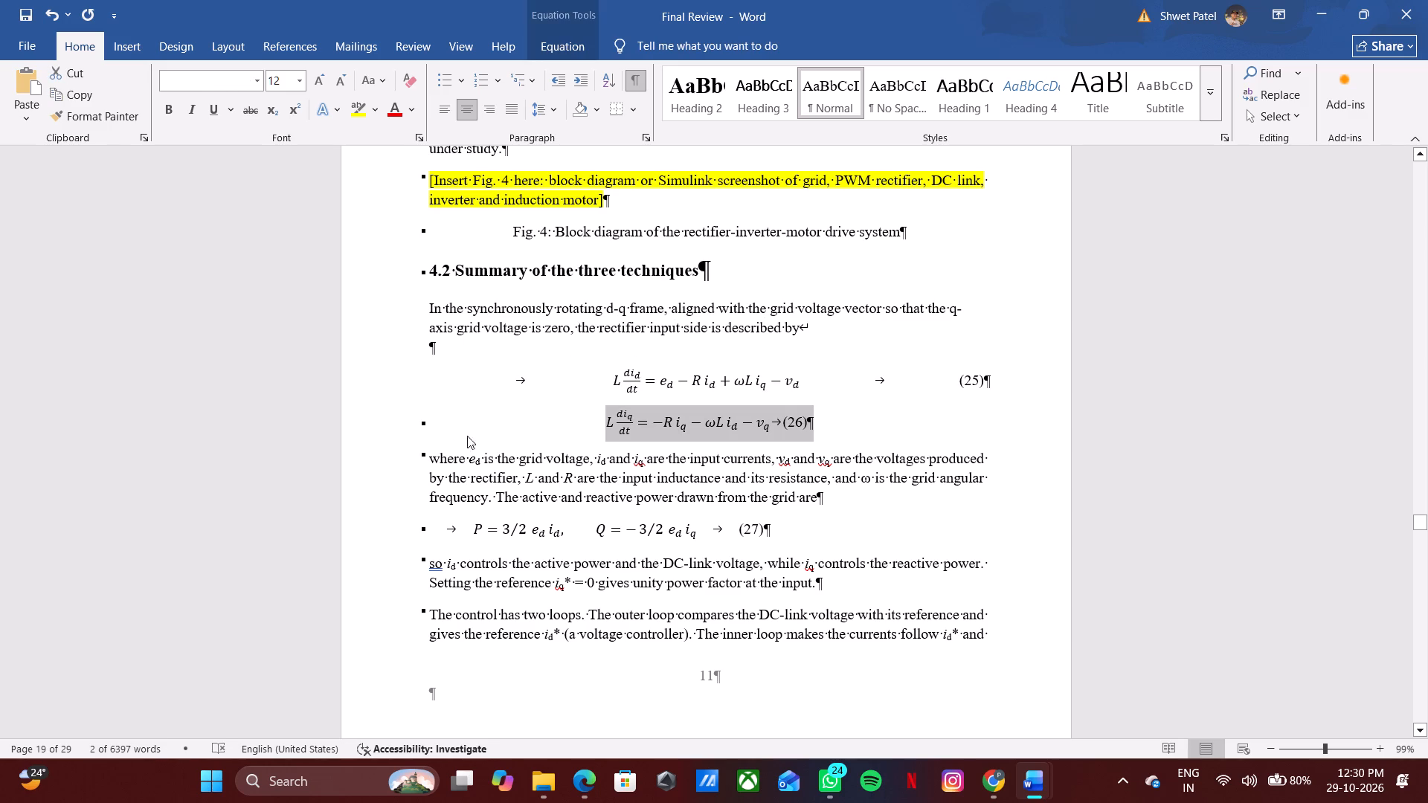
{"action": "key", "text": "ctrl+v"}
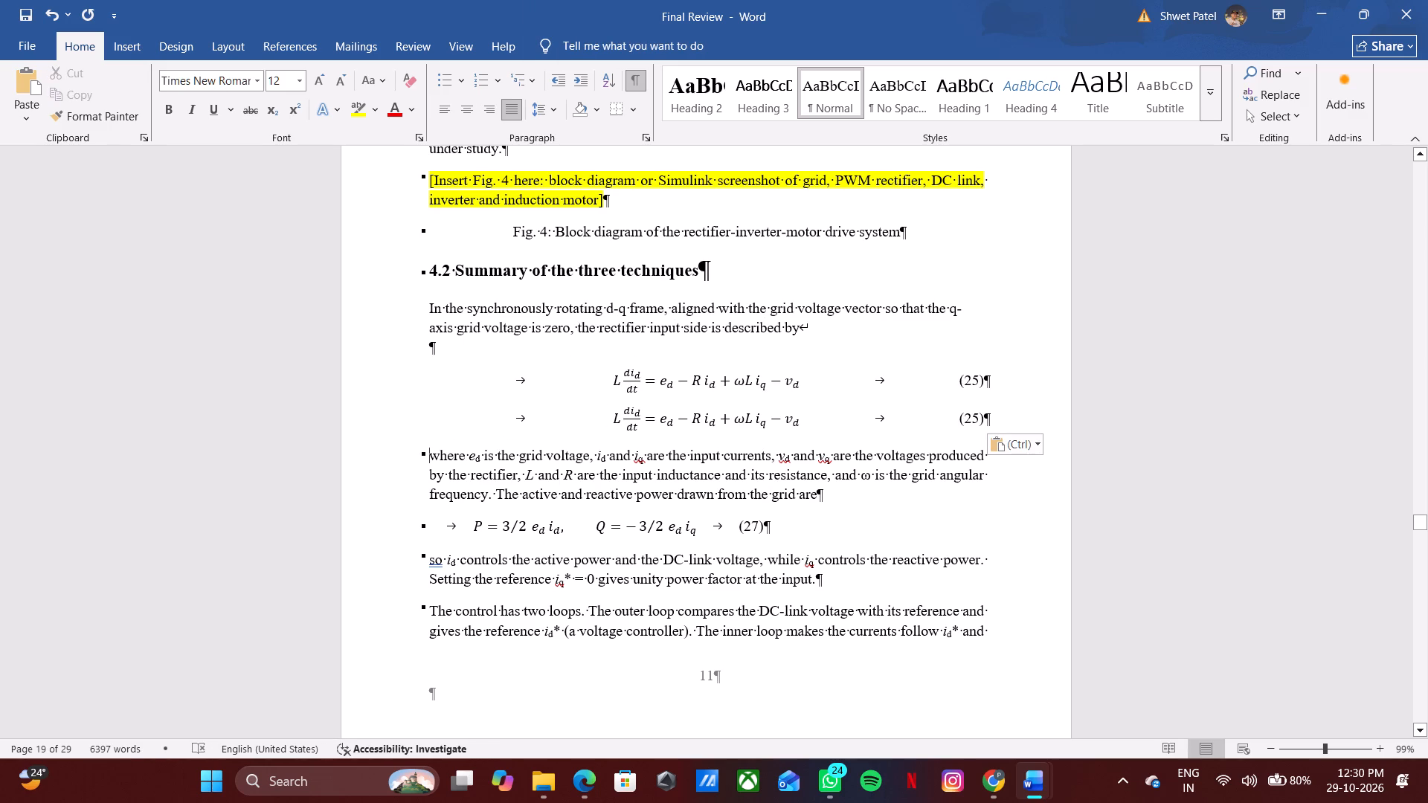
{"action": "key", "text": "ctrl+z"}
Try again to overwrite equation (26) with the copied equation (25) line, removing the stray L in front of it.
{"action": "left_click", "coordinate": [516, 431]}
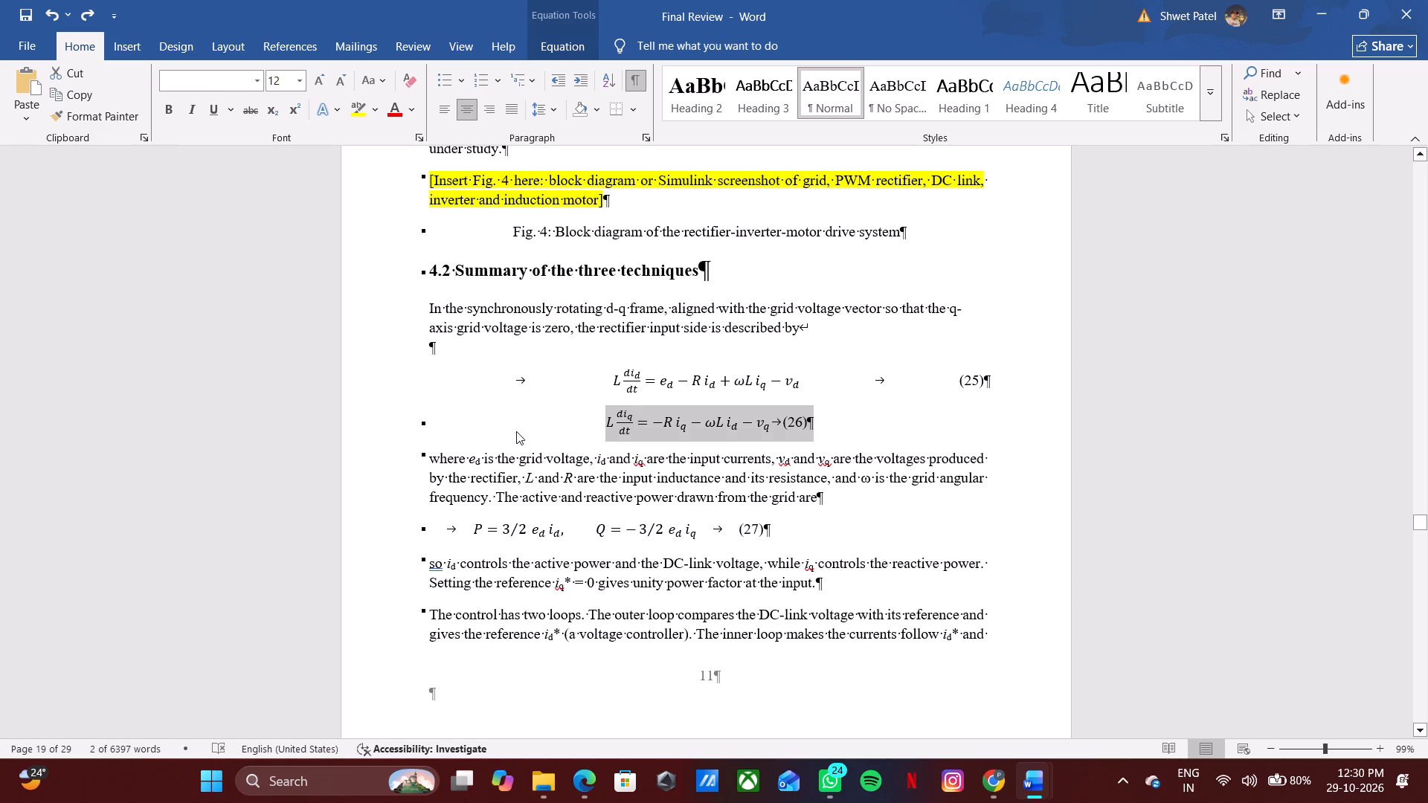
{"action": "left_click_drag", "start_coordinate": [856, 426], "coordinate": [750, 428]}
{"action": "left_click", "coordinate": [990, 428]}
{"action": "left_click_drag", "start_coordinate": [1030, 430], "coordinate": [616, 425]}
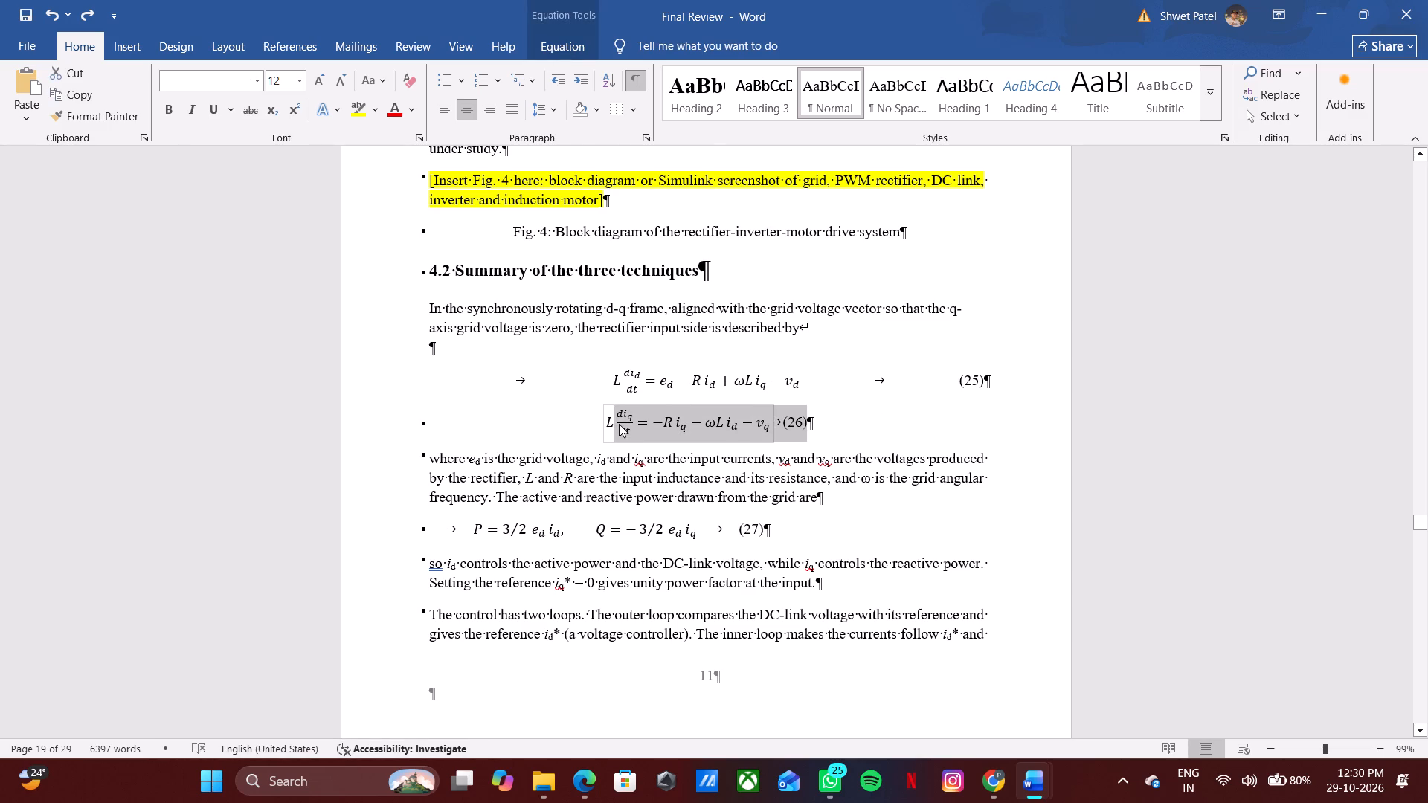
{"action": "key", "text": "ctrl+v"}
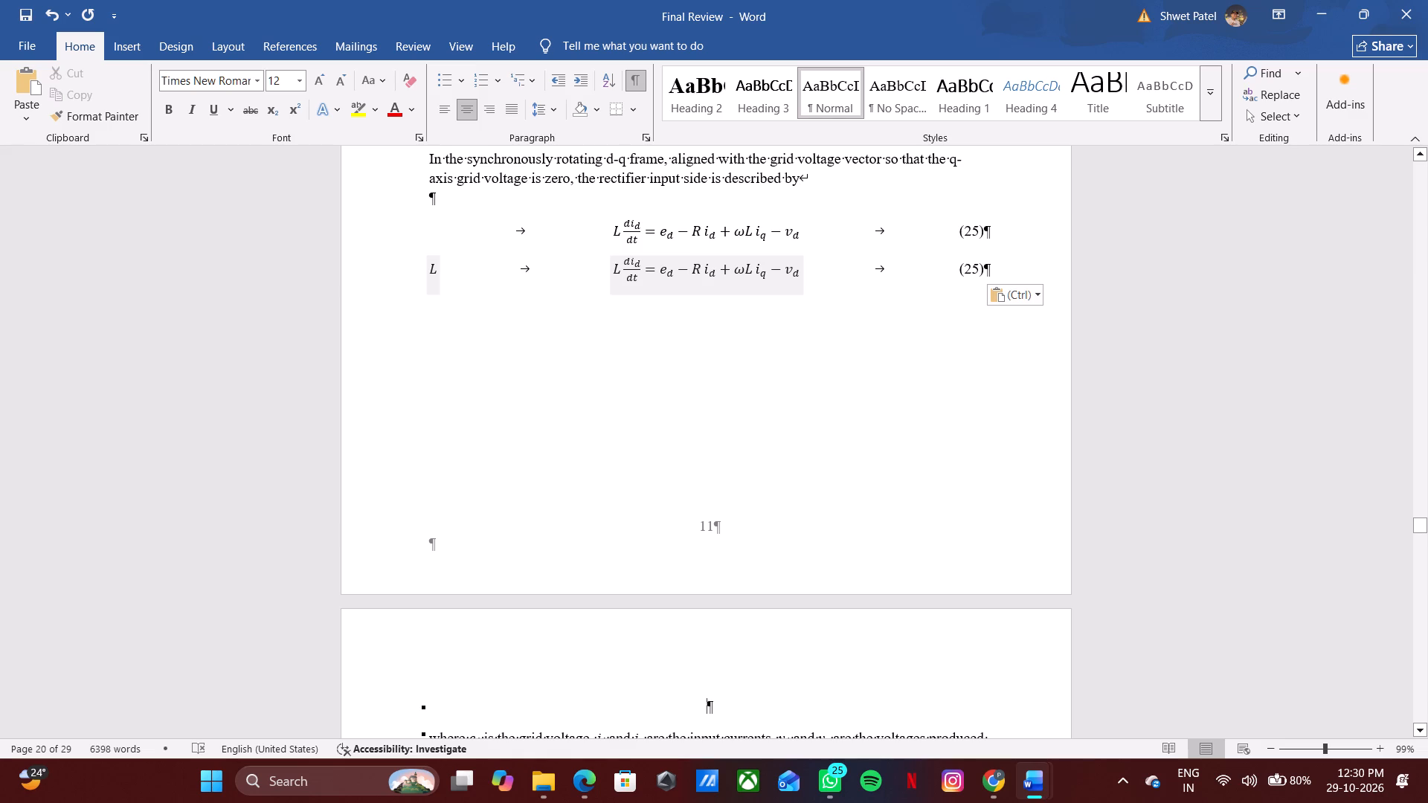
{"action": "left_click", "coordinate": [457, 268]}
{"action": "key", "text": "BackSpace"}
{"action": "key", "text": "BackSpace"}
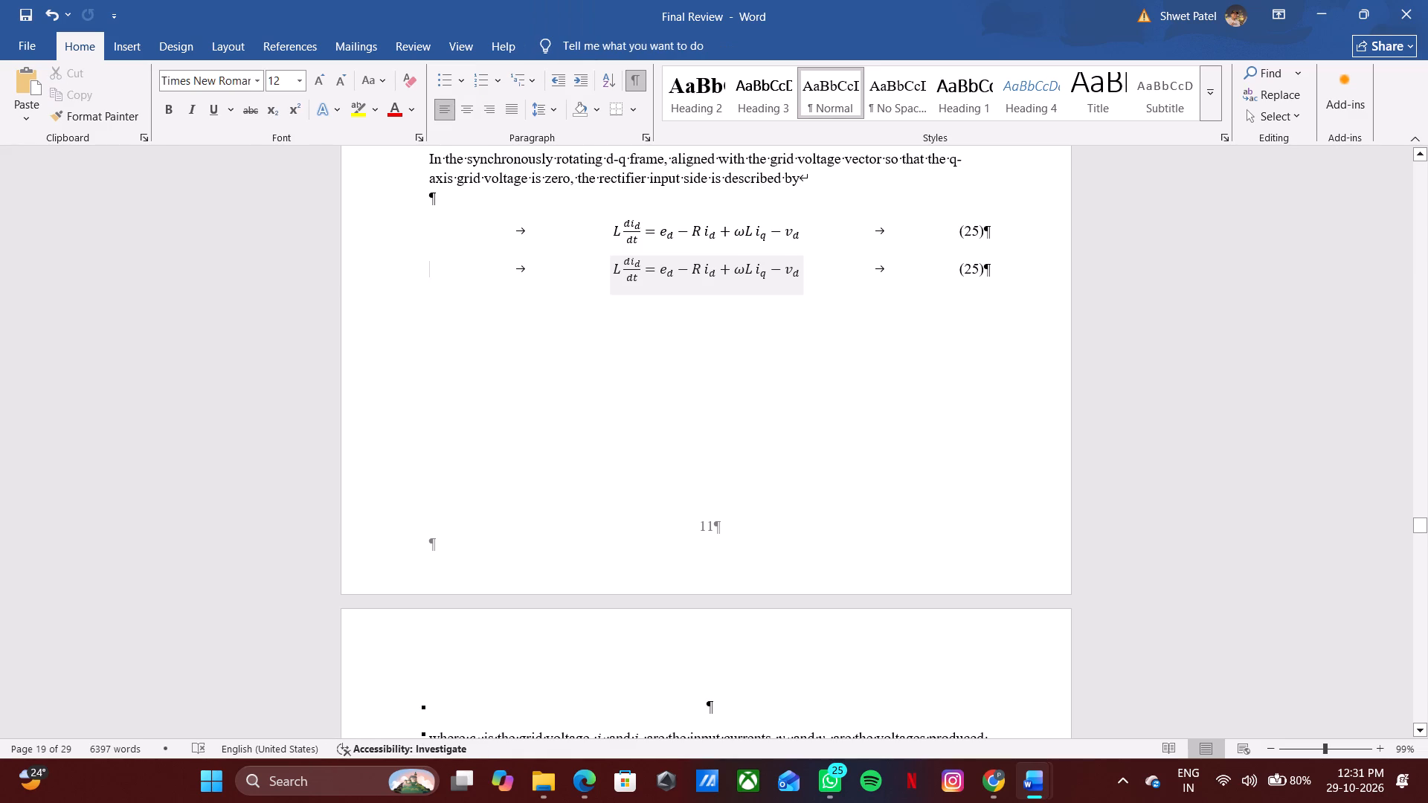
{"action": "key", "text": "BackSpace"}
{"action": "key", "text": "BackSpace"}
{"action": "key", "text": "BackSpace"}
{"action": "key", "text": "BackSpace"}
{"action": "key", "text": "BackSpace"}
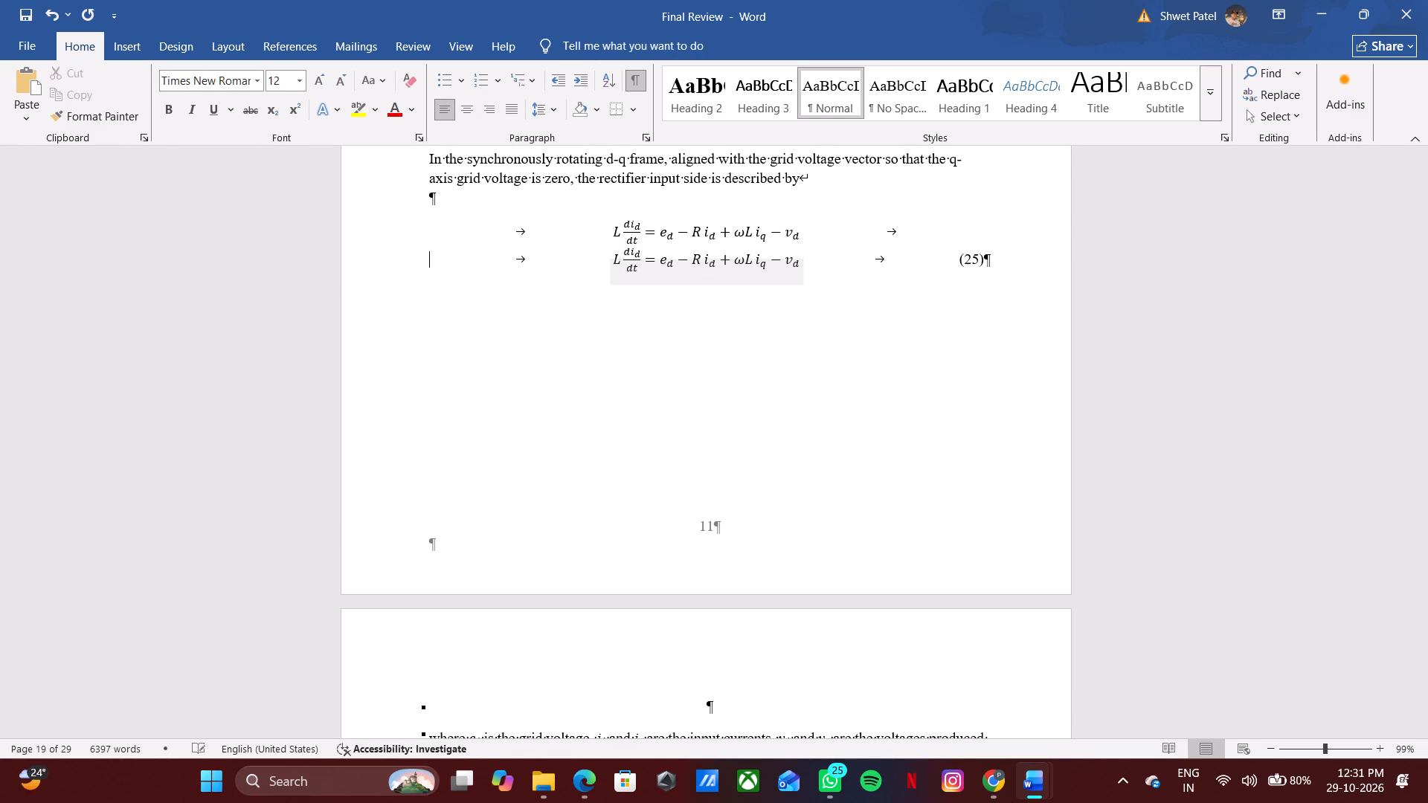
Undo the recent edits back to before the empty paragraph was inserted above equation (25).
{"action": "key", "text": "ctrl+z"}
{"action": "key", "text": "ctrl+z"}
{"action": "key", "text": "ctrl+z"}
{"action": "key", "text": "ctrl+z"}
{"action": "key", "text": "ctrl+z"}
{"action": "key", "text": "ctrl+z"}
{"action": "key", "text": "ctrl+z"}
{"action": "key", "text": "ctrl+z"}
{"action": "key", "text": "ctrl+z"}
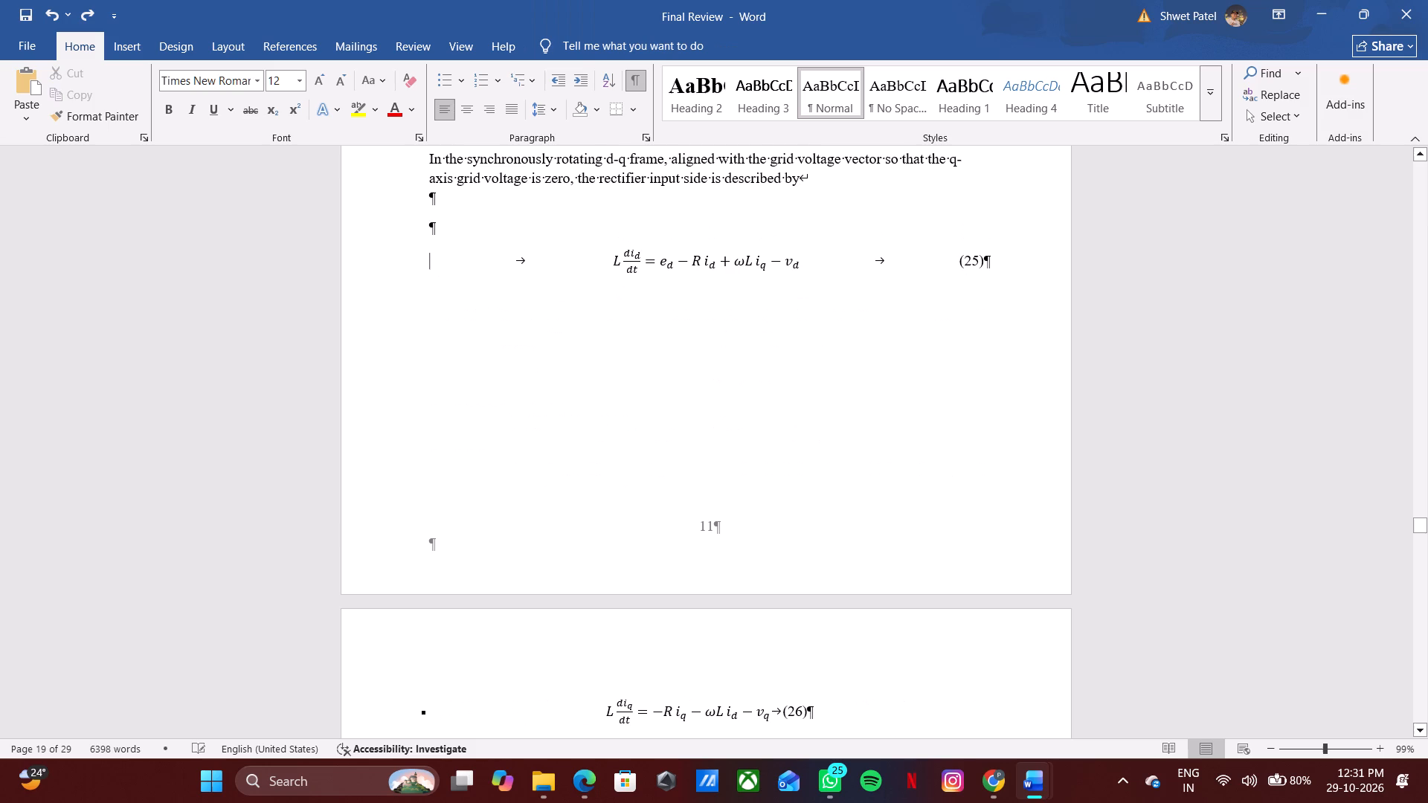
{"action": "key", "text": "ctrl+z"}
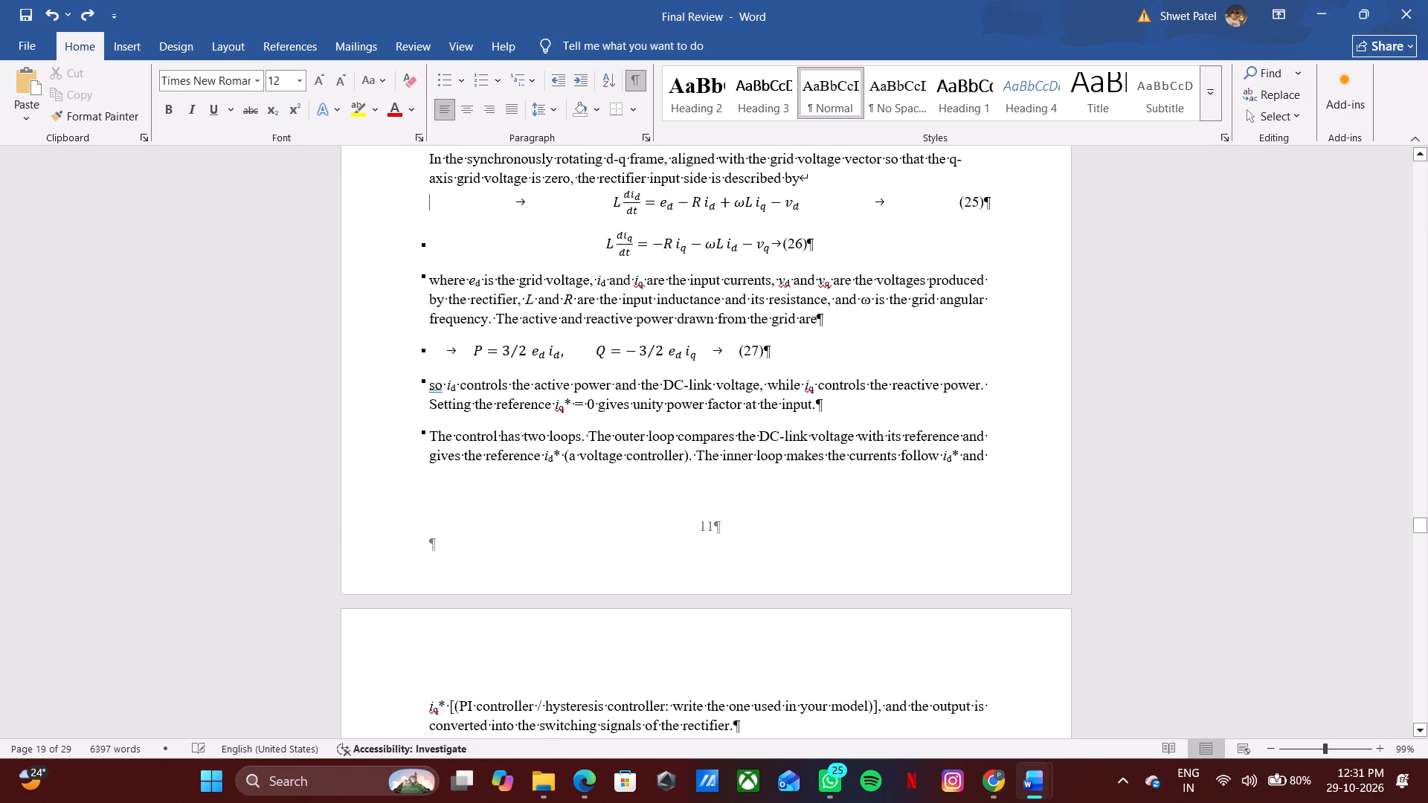
Insert an empty paragraph above equation (25) and place the cursor after "described by".
{"action": "scroll", "coordinate": [596, 378], "scroll_direction": "up", "scroll_amount": 2}
{"action": "key", "text": "Return"}
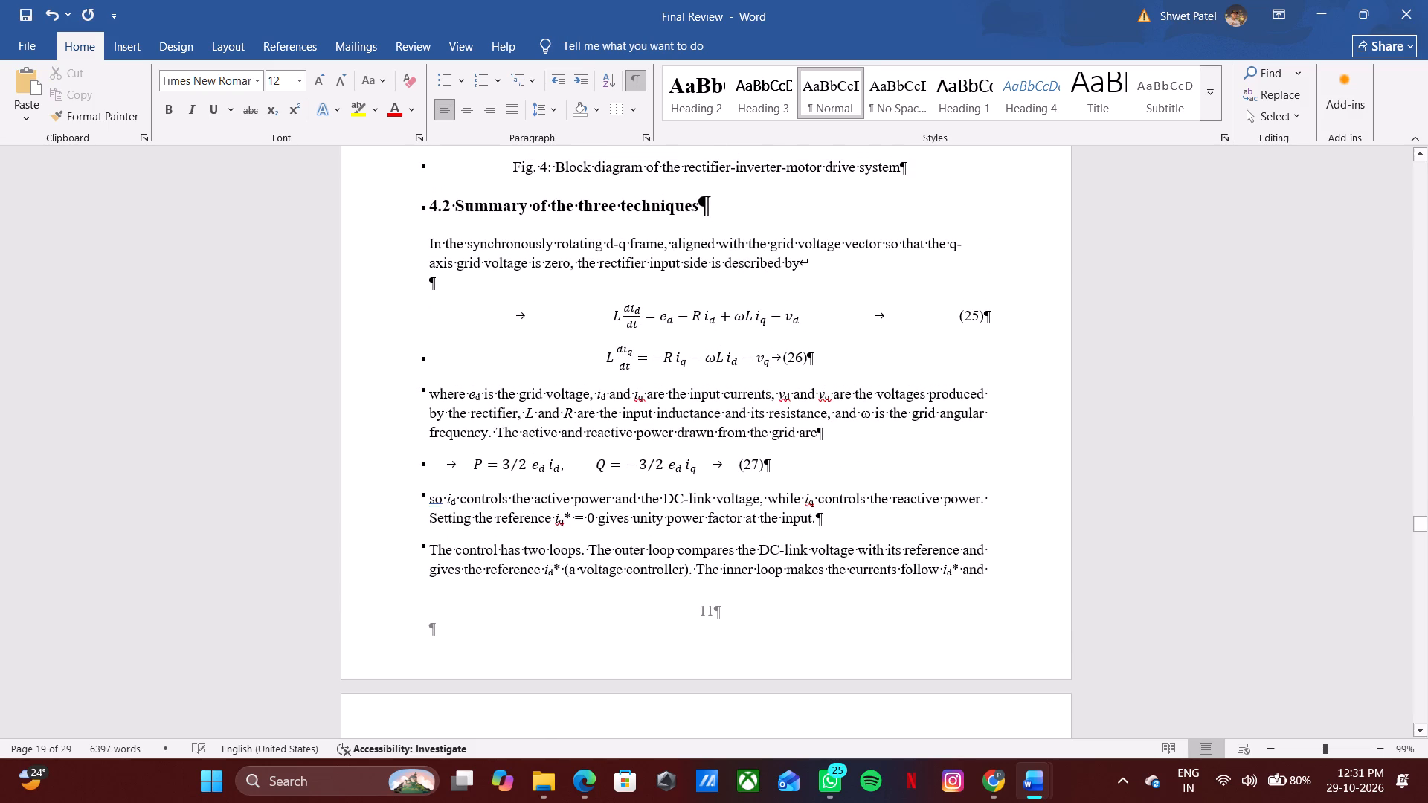
{"action": "left_click", "coordinate": [815, 262]}
{"action": "left_click", "coordinate": [820, 262]}
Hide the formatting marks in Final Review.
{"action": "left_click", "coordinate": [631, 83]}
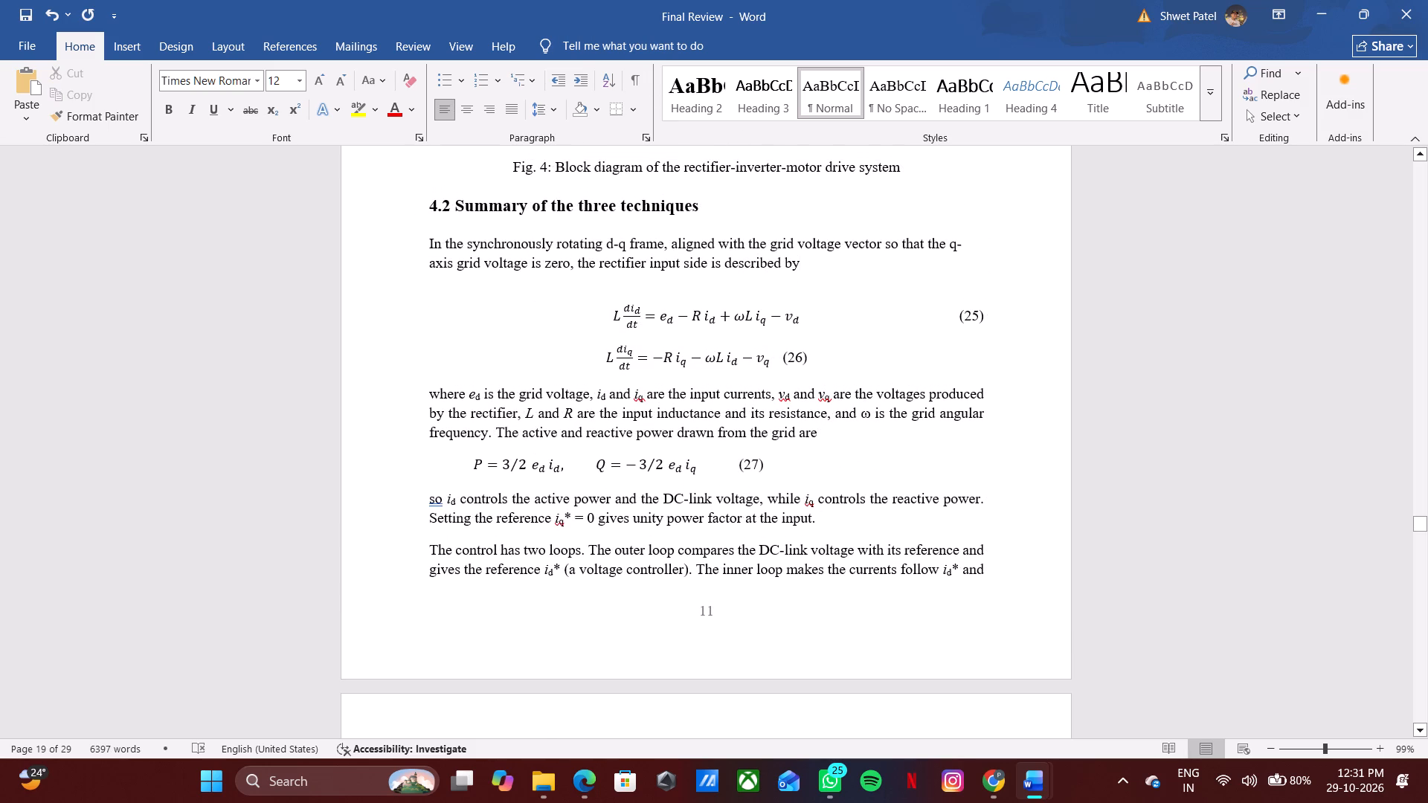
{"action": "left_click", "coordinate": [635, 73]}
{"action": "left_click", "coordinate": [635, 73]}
Copy the tabbed equation (26) line from Sections_4_5_theory and replace the equation (26) line in Final Review with it.
{"action": "key", "text": "alt+Tab"}
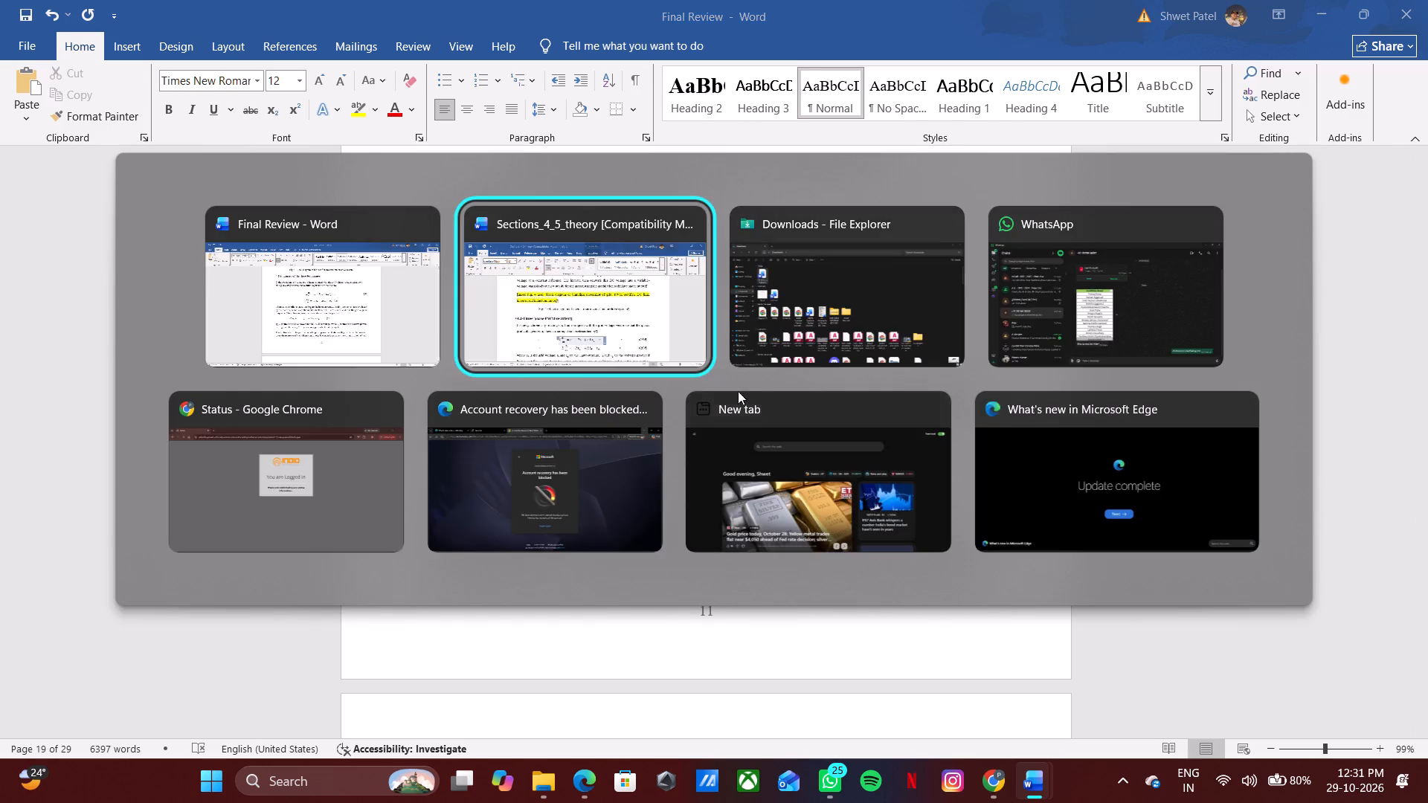
{"action": "scroll", "coordinate": [665, 416], "scroll_direction": "down", "scroll_amount": 3}
{"action": "left_click", "coordinate": [833, 308]}
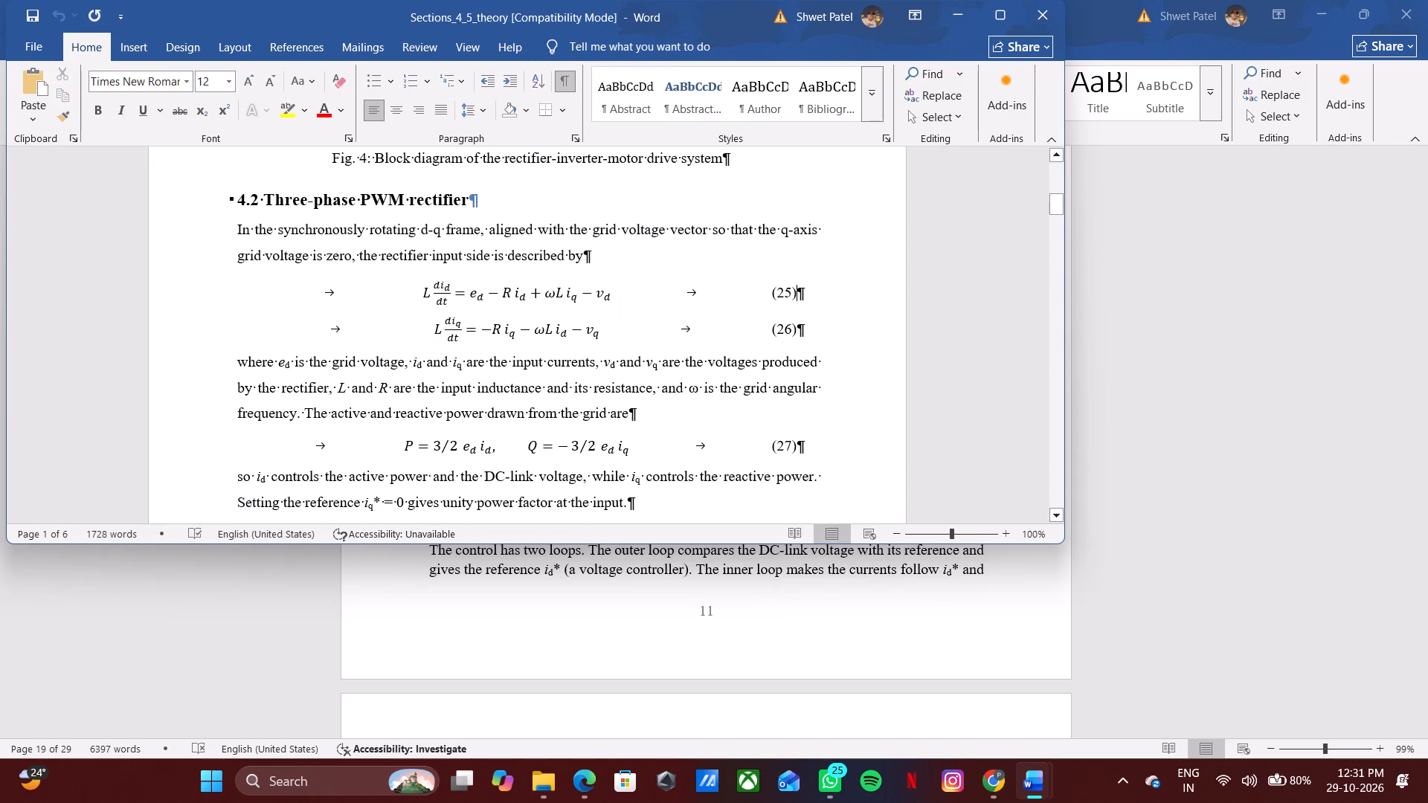
{"action": "left_click_drag", "start_coordinate": [847, 334], "coordinate": [203, 318]}
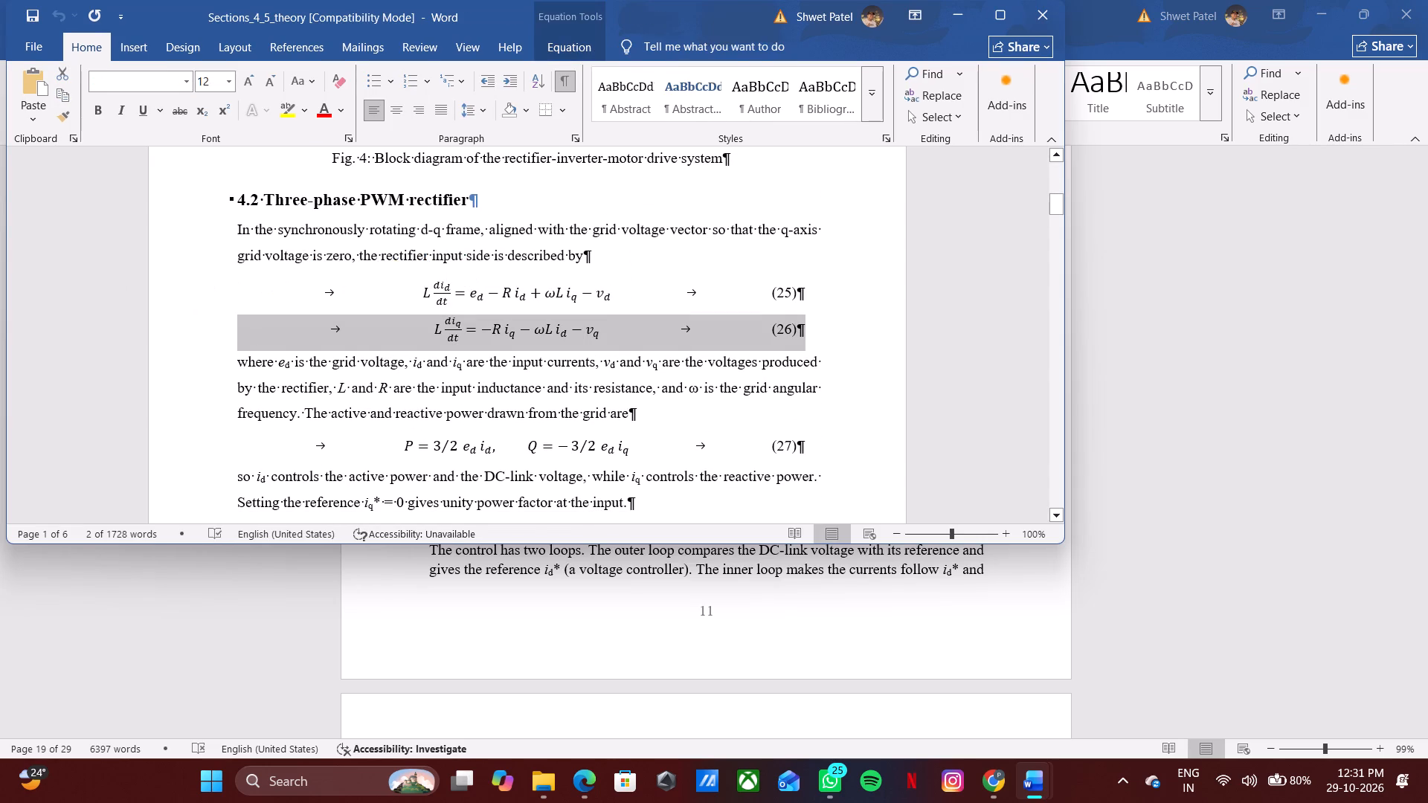
{"action": "key", "text": "ctrl+c"}
{"action": "left_click", "coordinate": [953, 18]}
{"action": "left_click", "coordinate": [897, 384]}
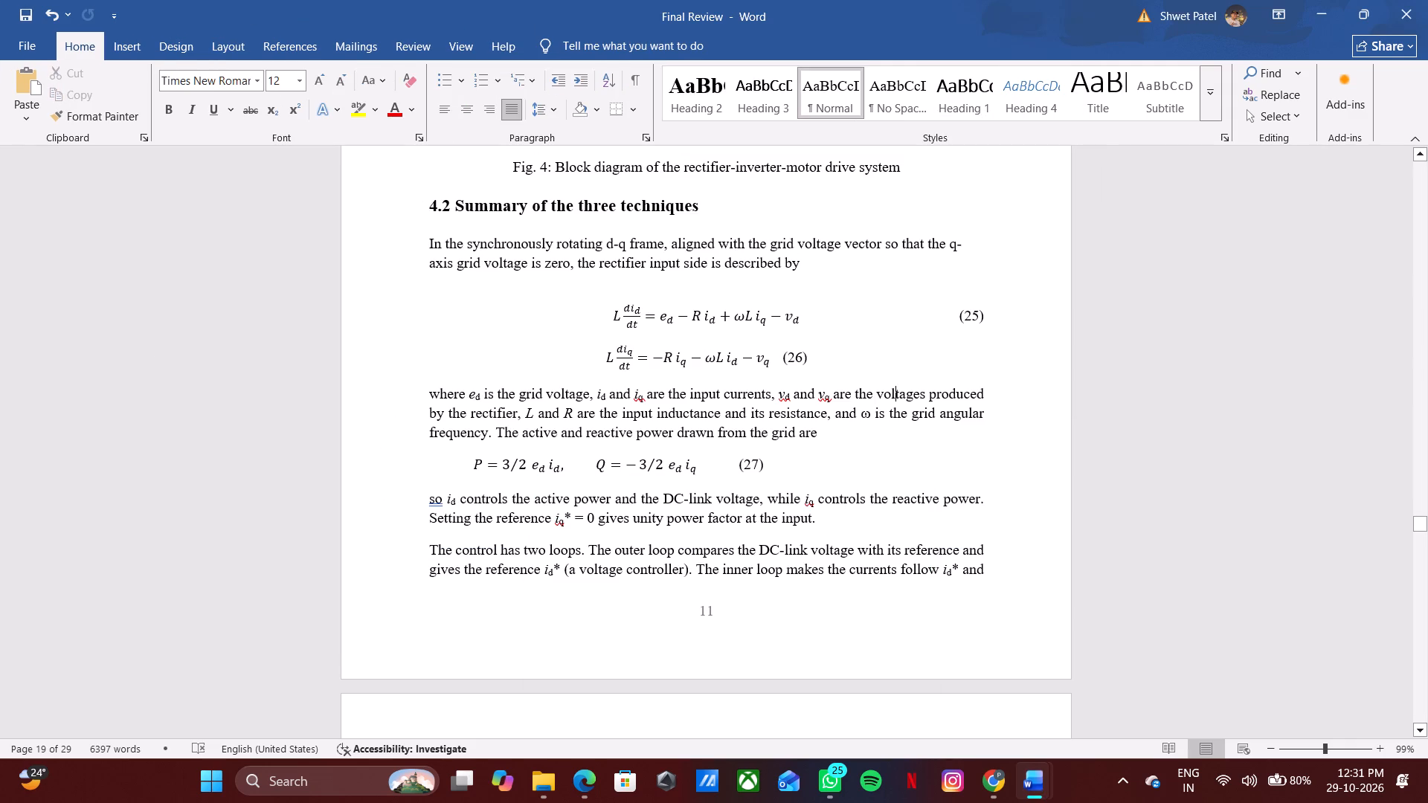
{"action": "left_click", "coordinate": [998, 352]}
{"action": "left_click_drag", "start_coordinate": [999, 352], "coordinate": [462, 350]}
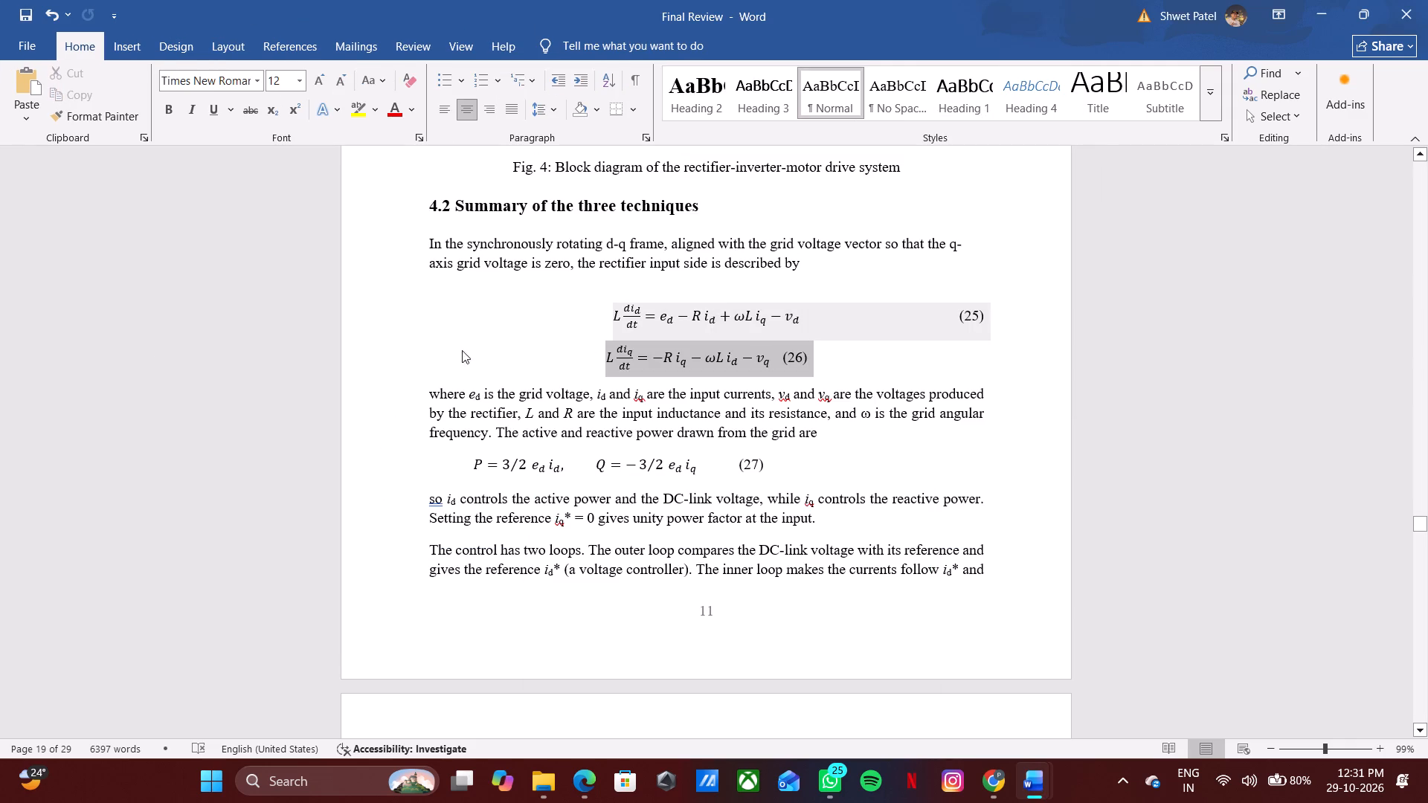
{"action": "left_click_drag", "start_coordinate": [462, 350], "coordinate": [440, 350]}
{"action": "key", "text": "ctrl+v"}
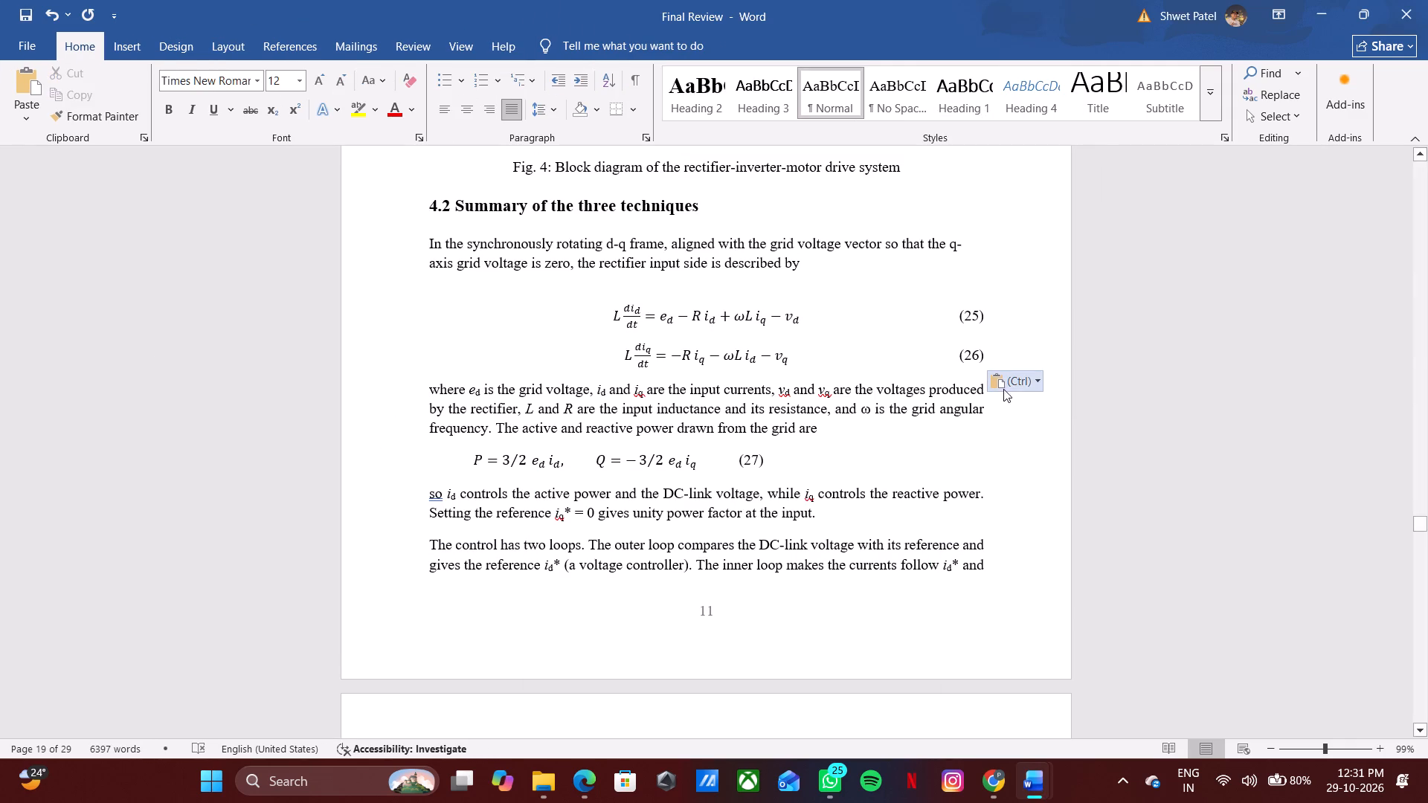
Insert an empty paragraph between equations (25) and (26).
{"action": "left_click", "coordinate": [1020, 333]}
{"action": "key", "text": "Return"}
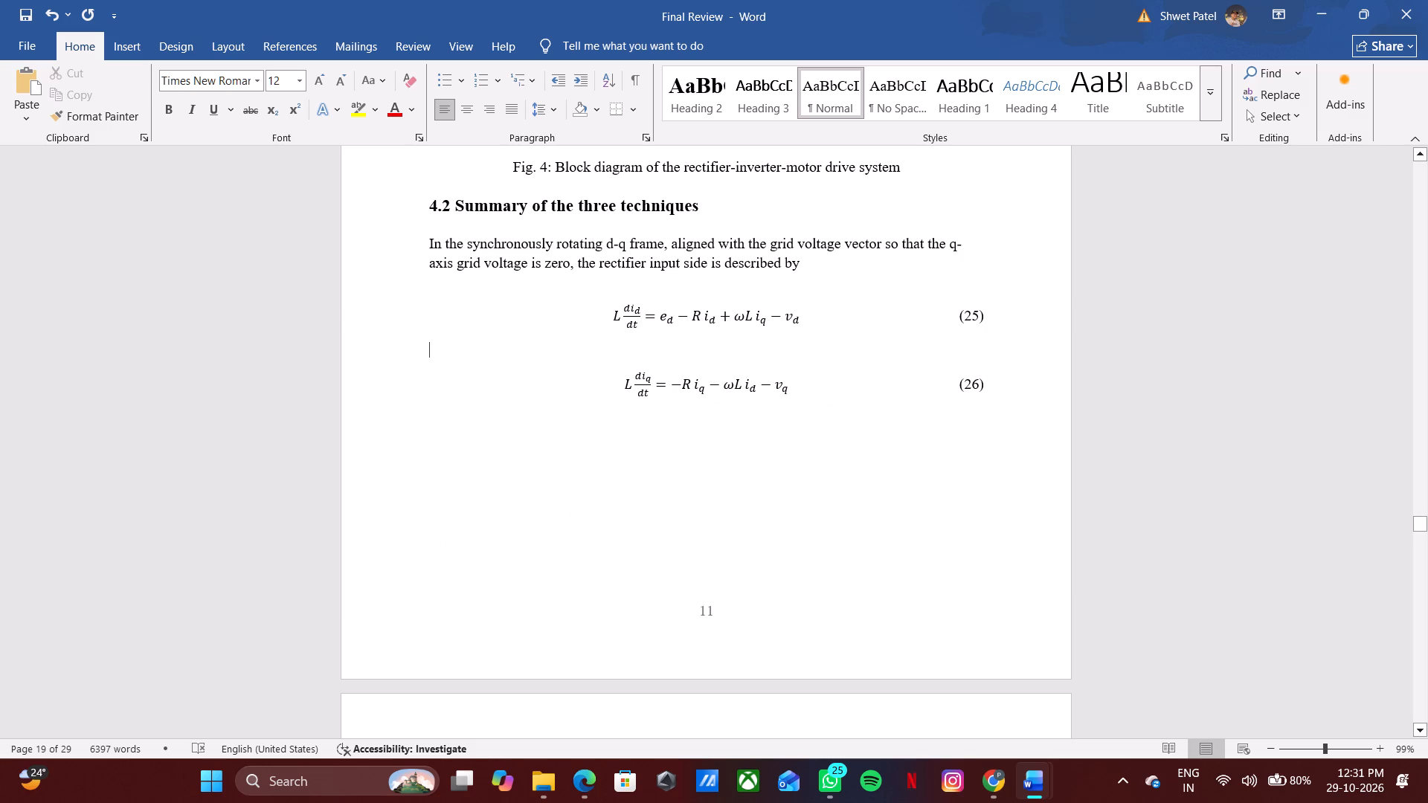
Show the formatting marks in Final Review.
{"action": "left_click", "coordinate": [716, 474]}
{"action": "left_click", "coordinate": [626, 76]}
{"action": "scroll", "coordinate": [942, 611], "scroll_direction": "down", "scroll_amount": 3}
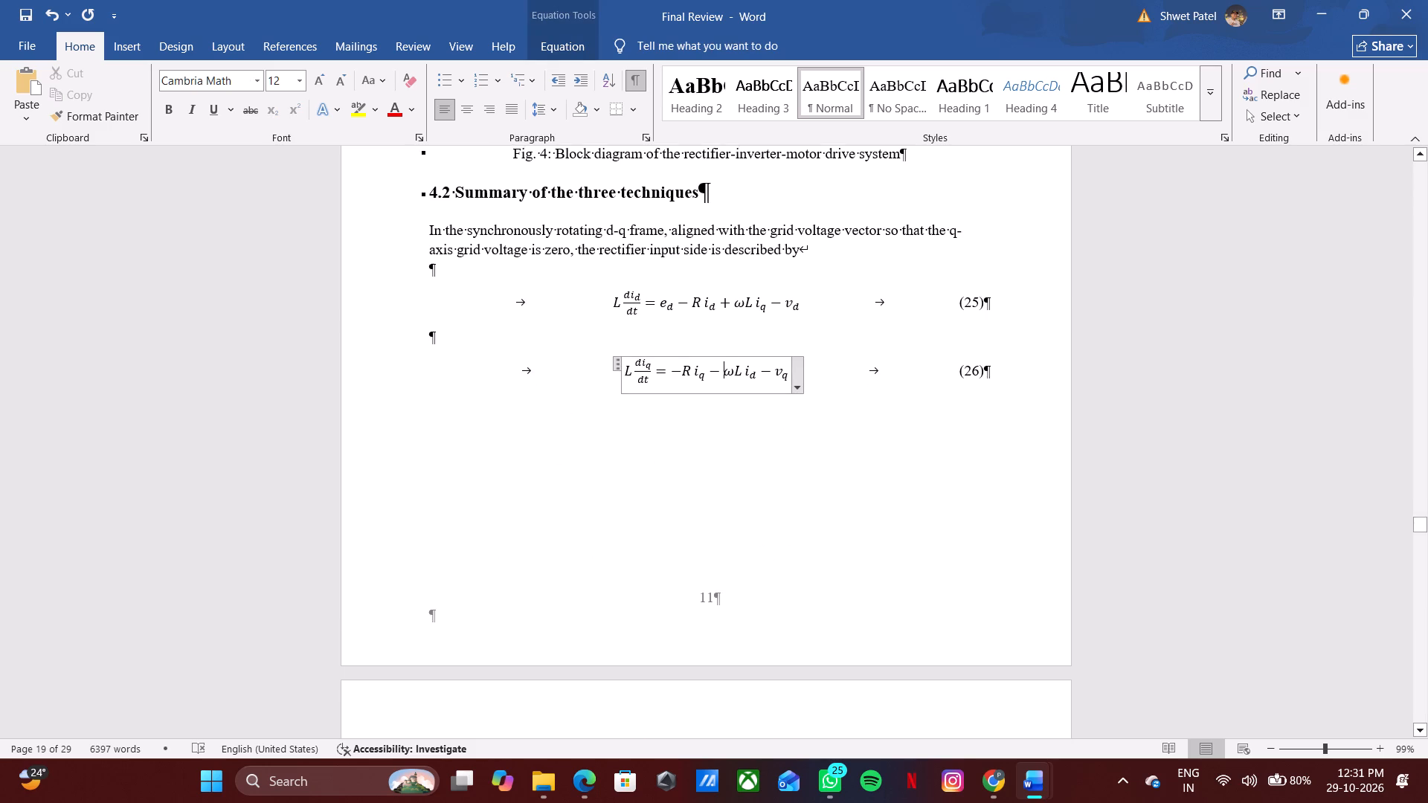
{"action": "scroll", "coordinate": [588, 491], "scroll_direction": "down", "scroll_amount": 3}
{"action": "scroll", "coordinate": [496, 503], "scroll_direction": "up", "scroll_amount": 5}
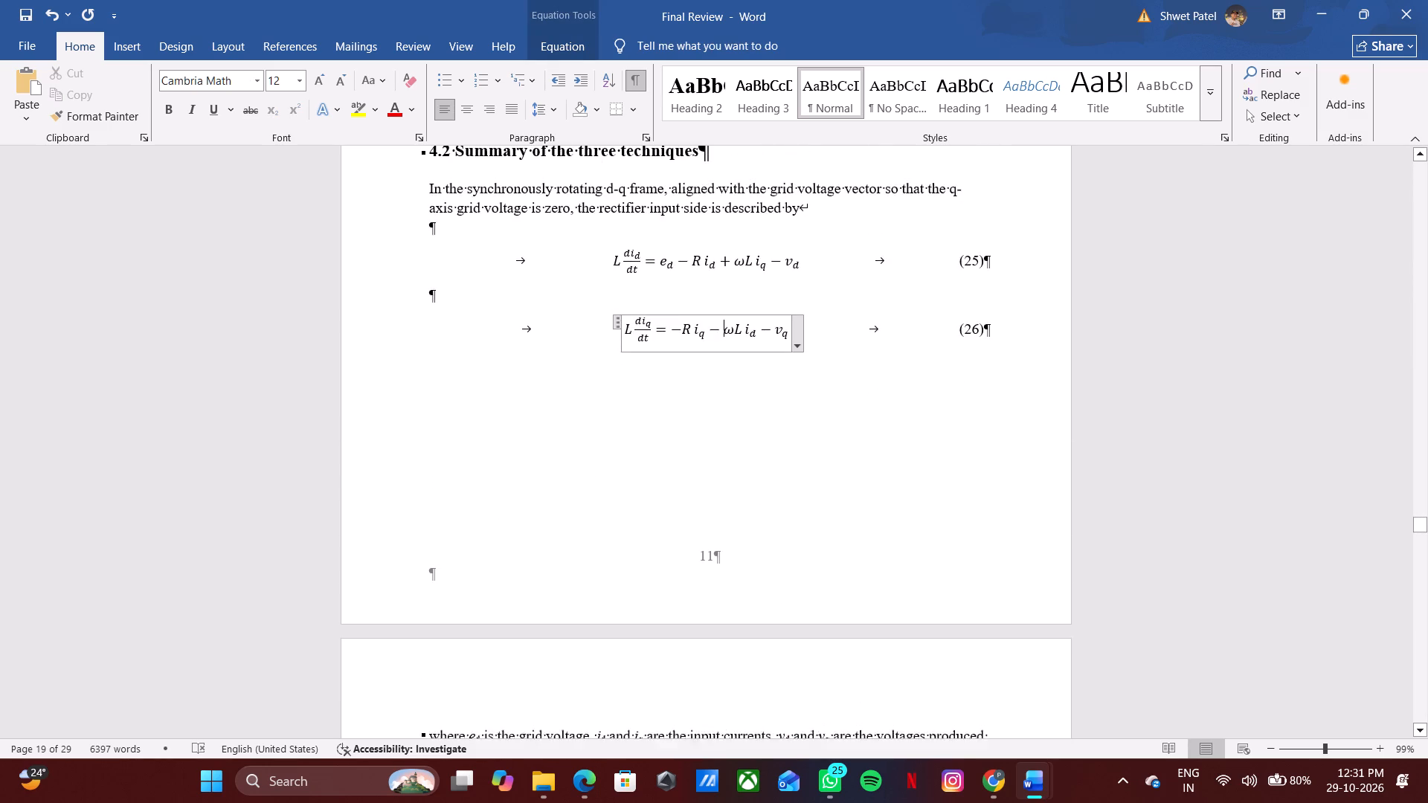
Copy the "where e_d is the grid voltage" paragraph from Sections_4_5_theory and paste it below equation (26) in Final Review.
{"action": "key", "text": "alt+Tab"}
{"action": "scroll", "coordinate": [456, 400], "scroll_direction": "down", "scroll_amount": 1}
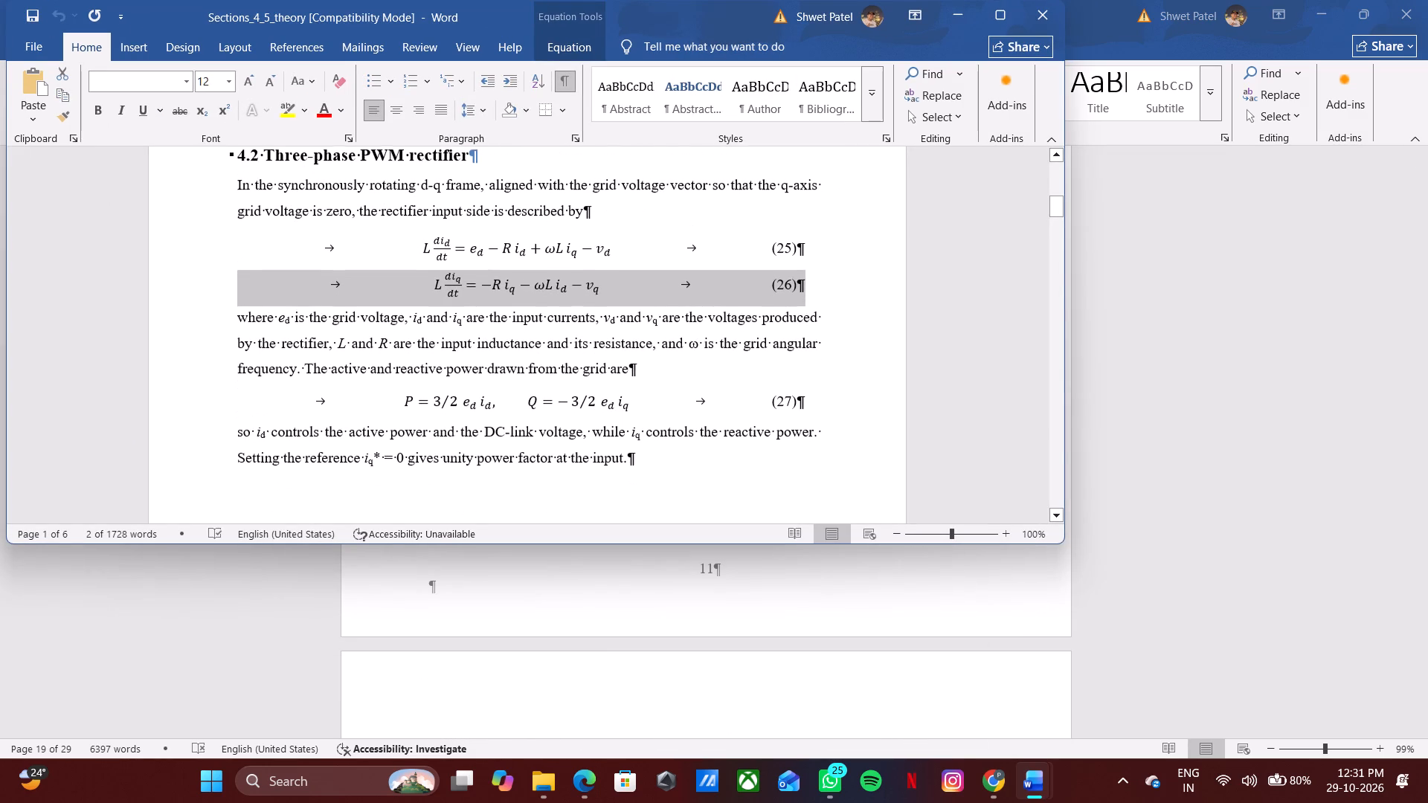
{"action": "left_click", "coordinate": [648, 373]}
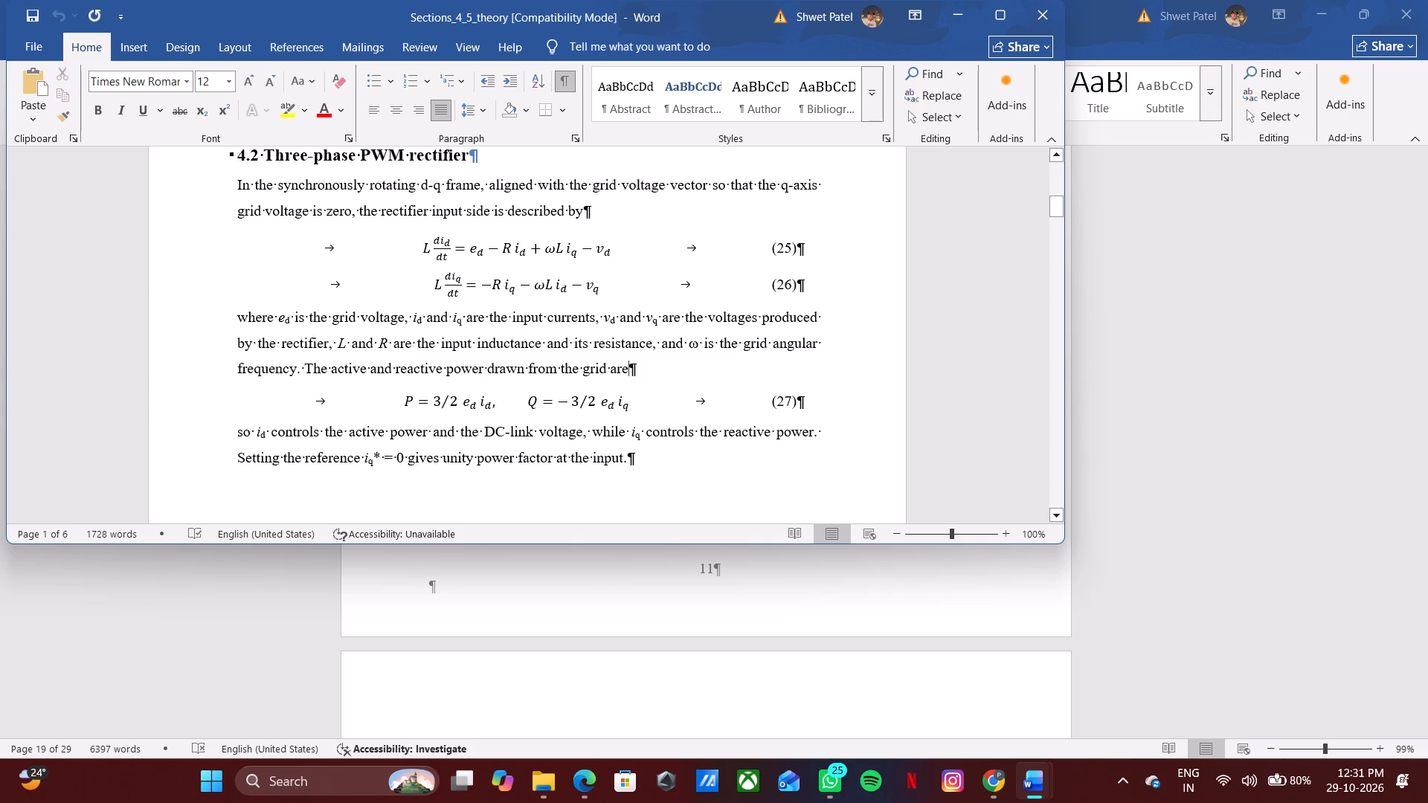
{"action": "left_click_drag", "start_coordinate": [689, 380], "coordinate": [230, 319]}
{"action": "key", "text": "ctrl+c"}
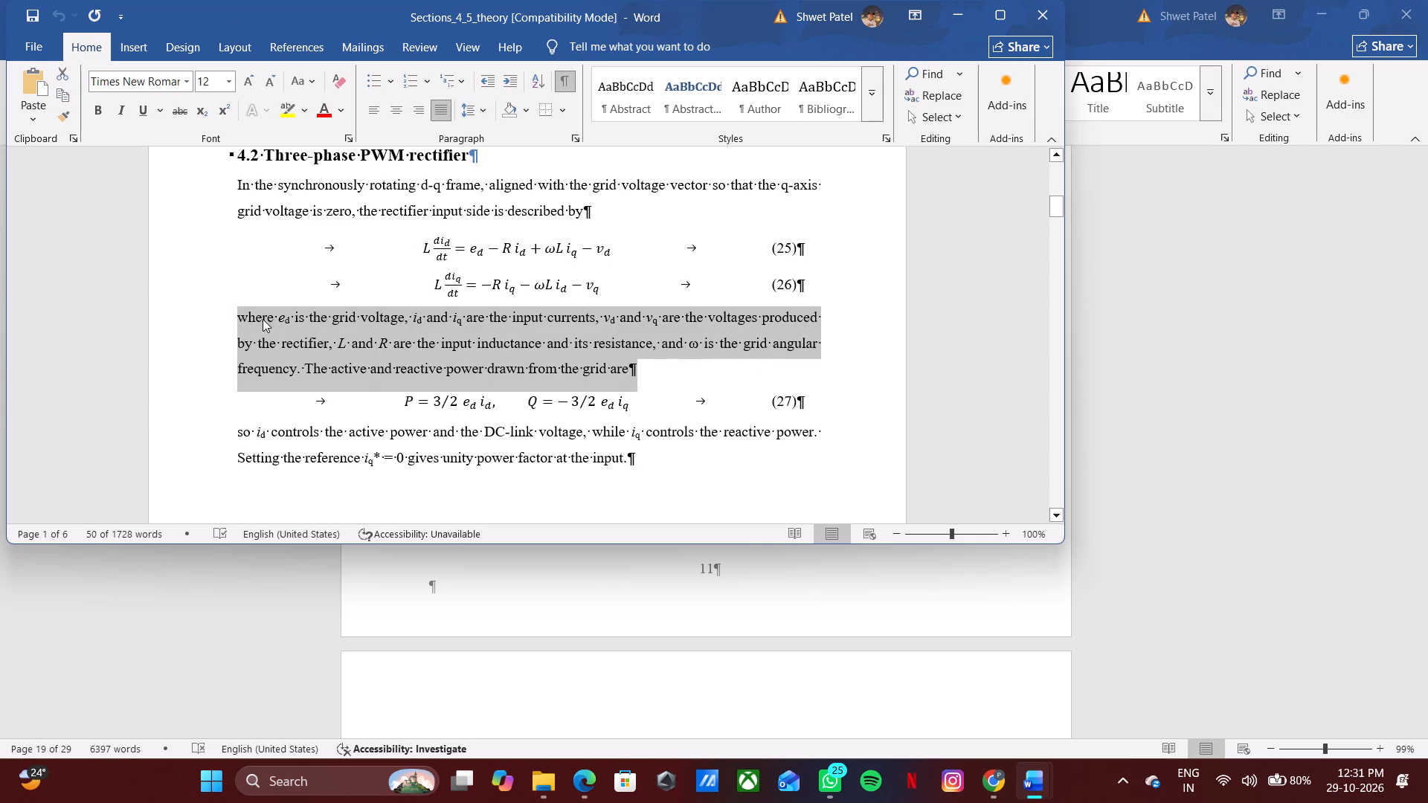
{"action": "left_click", "coordinate": [948, 21]}
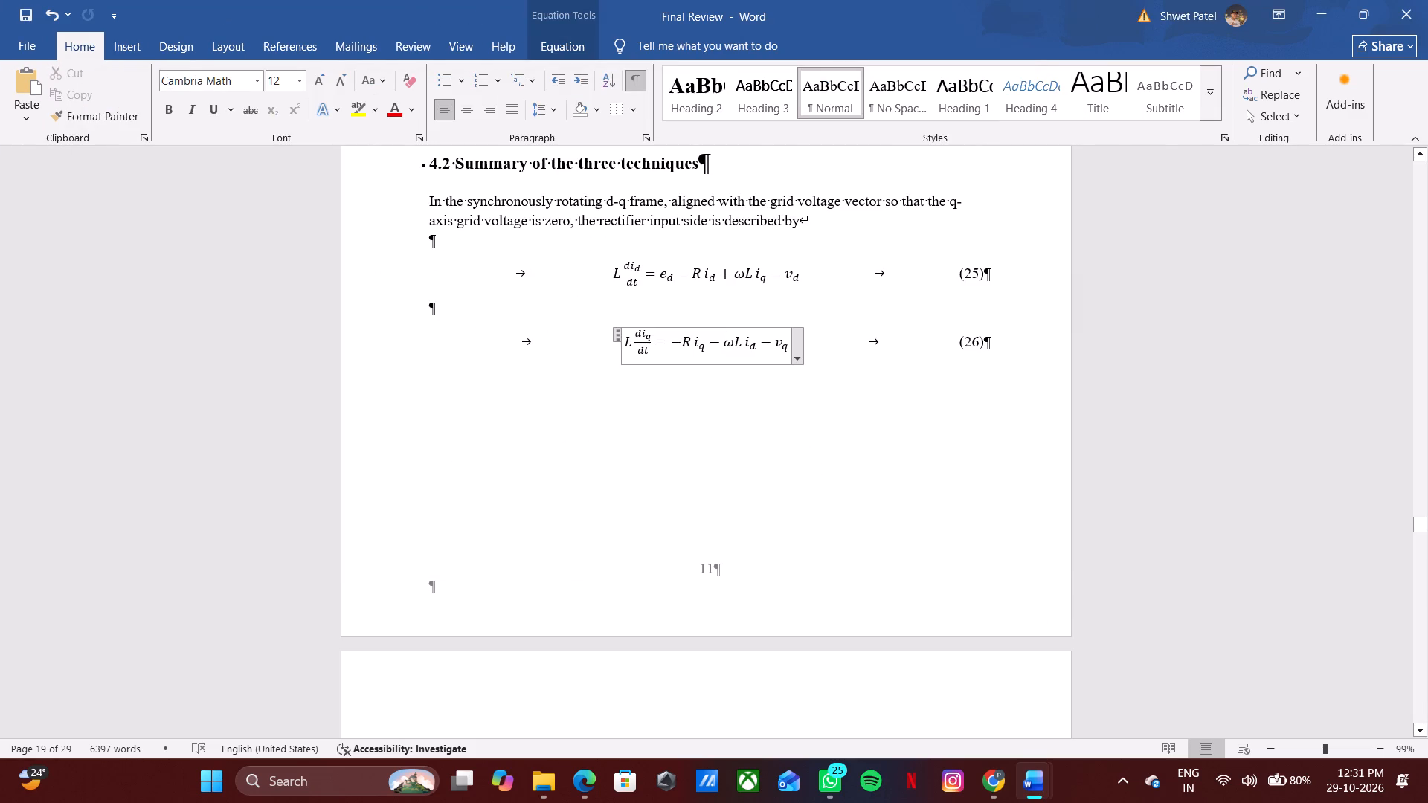
{"action": "left_click", "coordinate": [994, 379]}
{"action": "key", "text": "Return"}
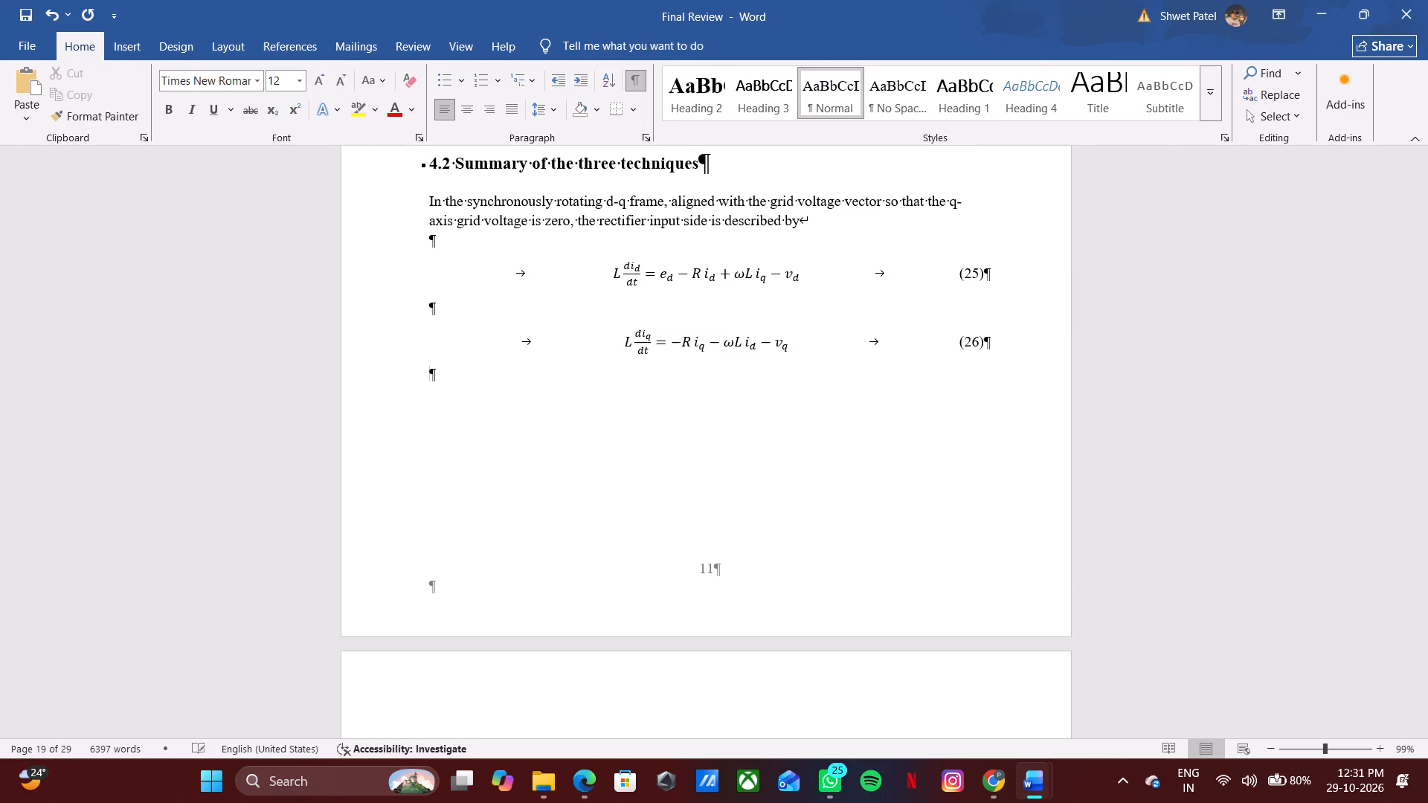
{"action": "key", "text": "ctrl+v"}
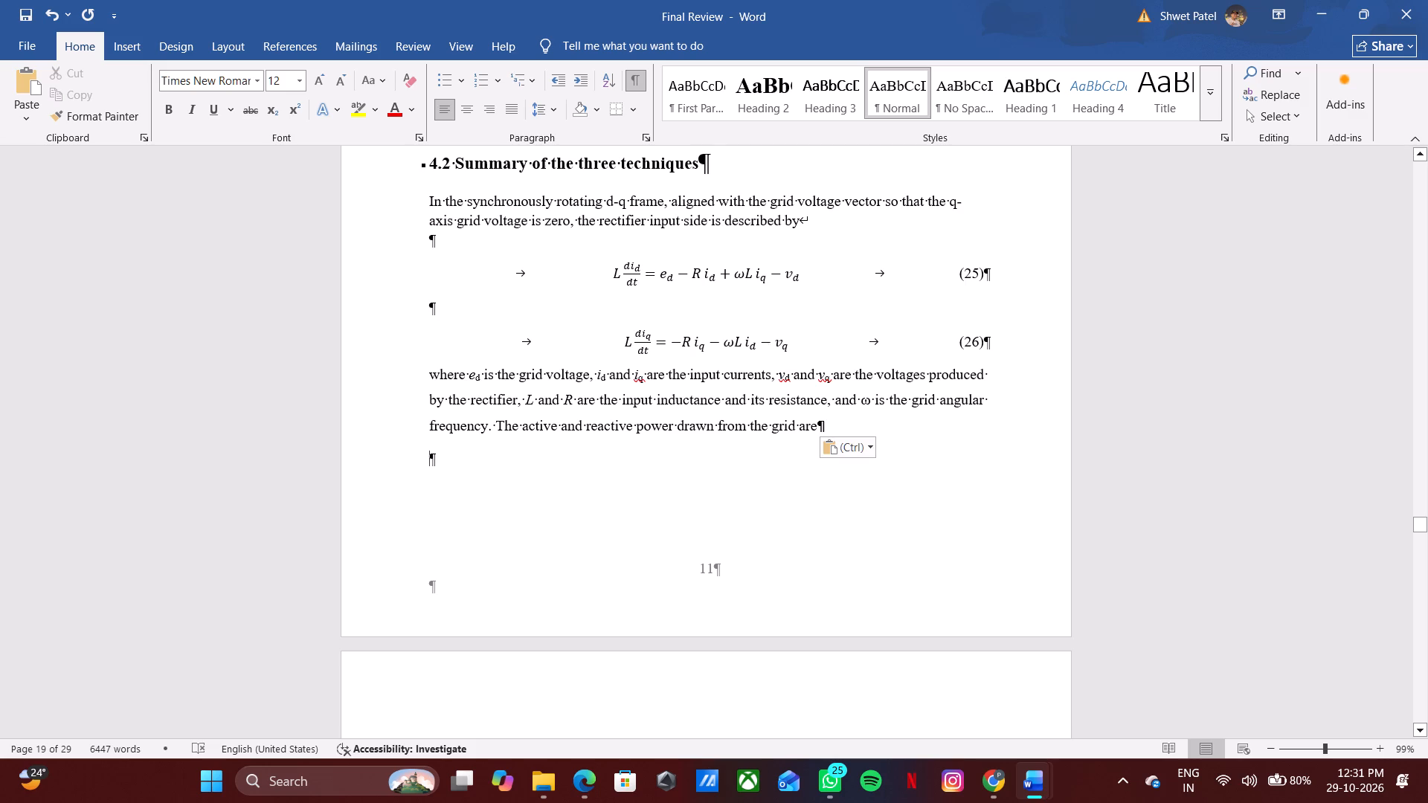
Set the line spacing of the pasted "where e_d is the grid voltage" paragraph below equation (26) to 1.15.
{"action": "scroll", "coordinate": [803, 445], "scroll_direction": "down", "scroll_amount": 1}
{"action": "left_click_drag", "start_coordinate": [849, 377], "coordinate": [384, 337]}
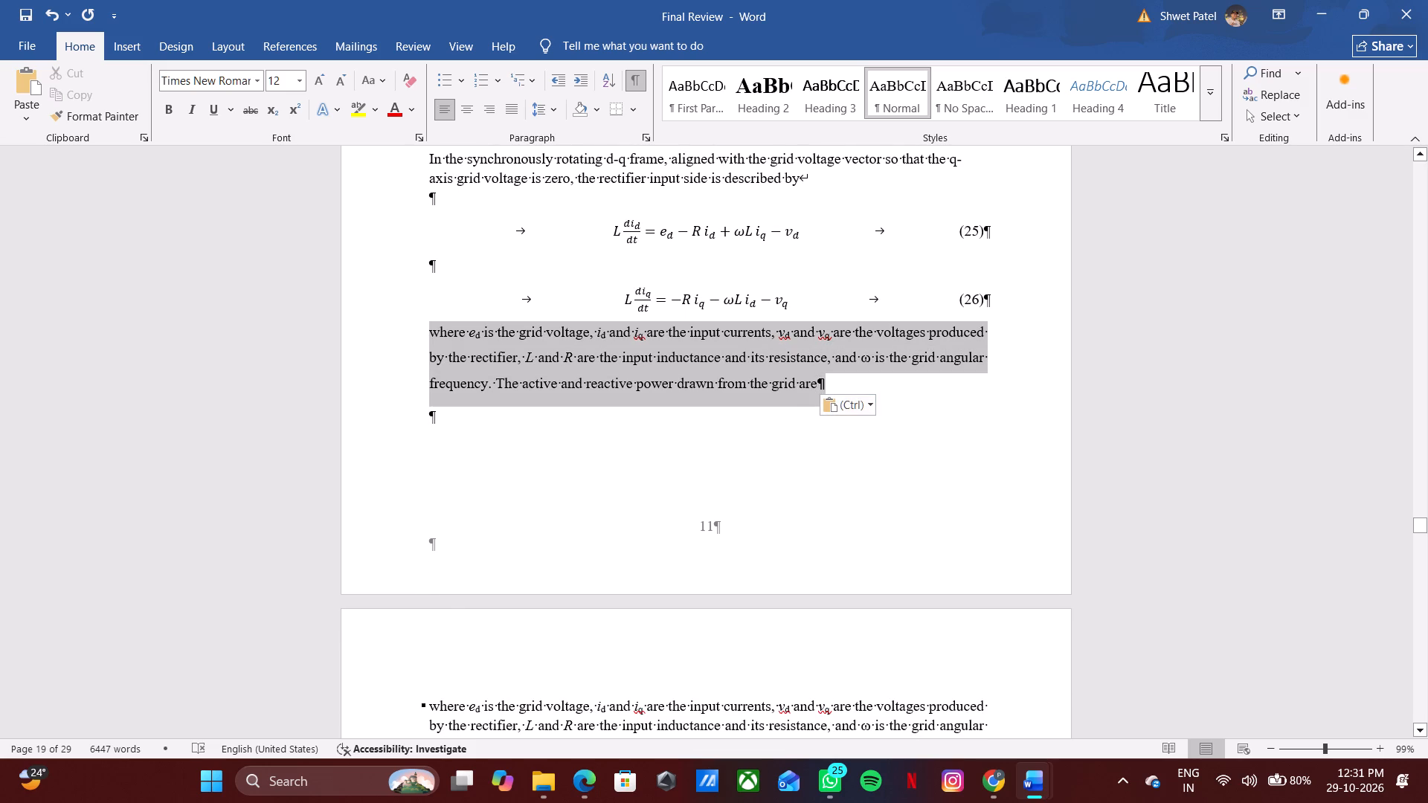
{"action": "left_click_drag", "start_coordinate": [384, 337], "coordinate": [373, 335]}
{"action": "left_click", "coordinate": [556, 106]}
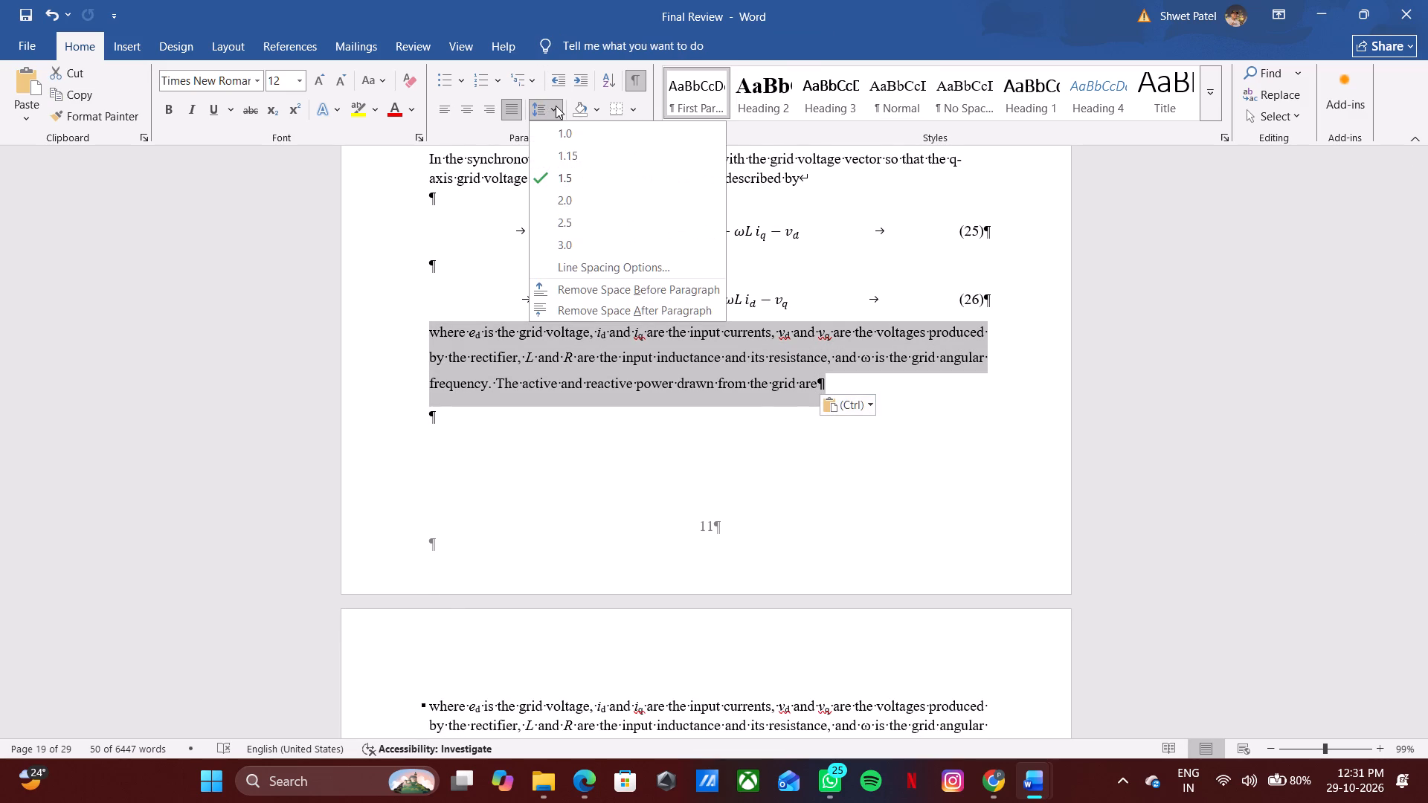
{"action": "left_click", "coordinate": [552, 156]}
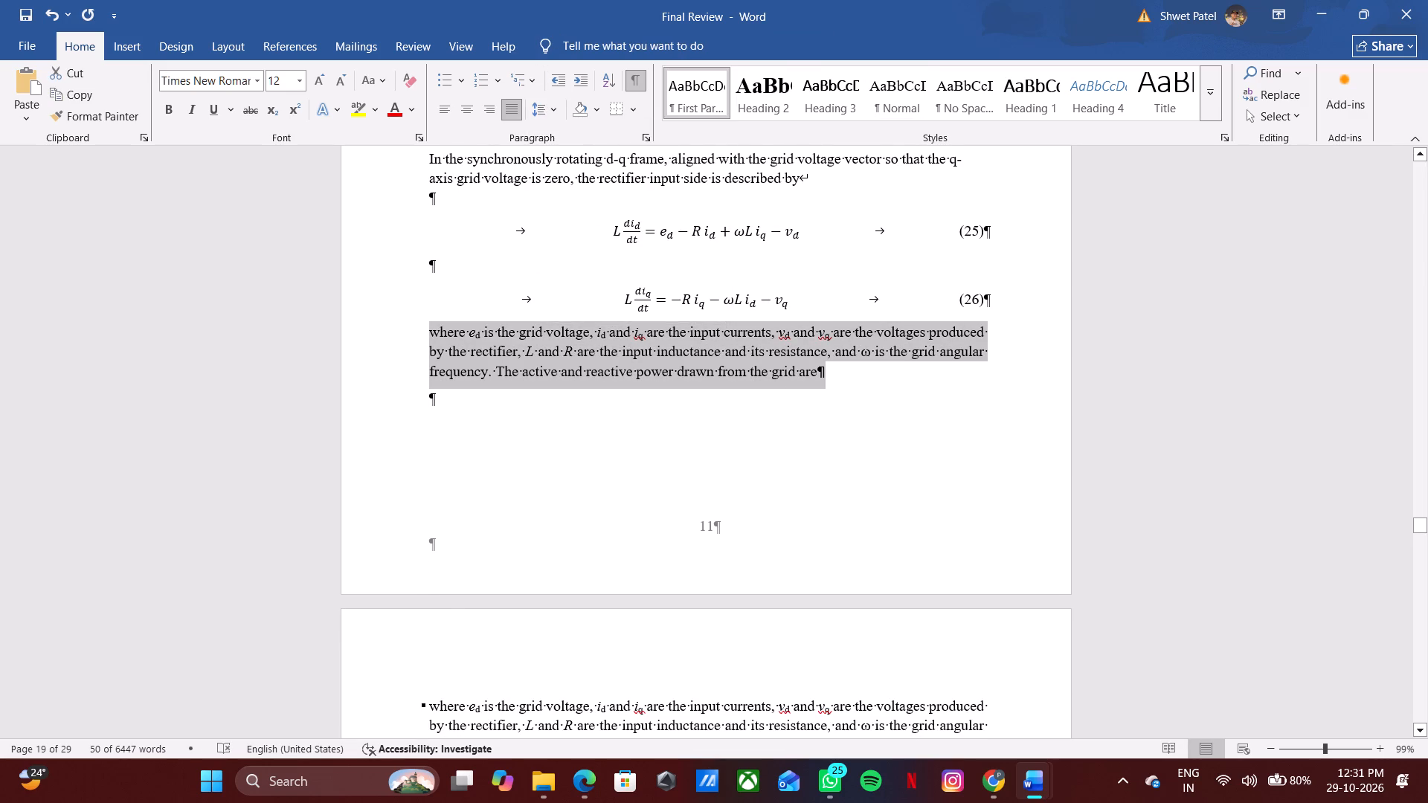
{"action": "left_click", "coordinate": [832, 423]}
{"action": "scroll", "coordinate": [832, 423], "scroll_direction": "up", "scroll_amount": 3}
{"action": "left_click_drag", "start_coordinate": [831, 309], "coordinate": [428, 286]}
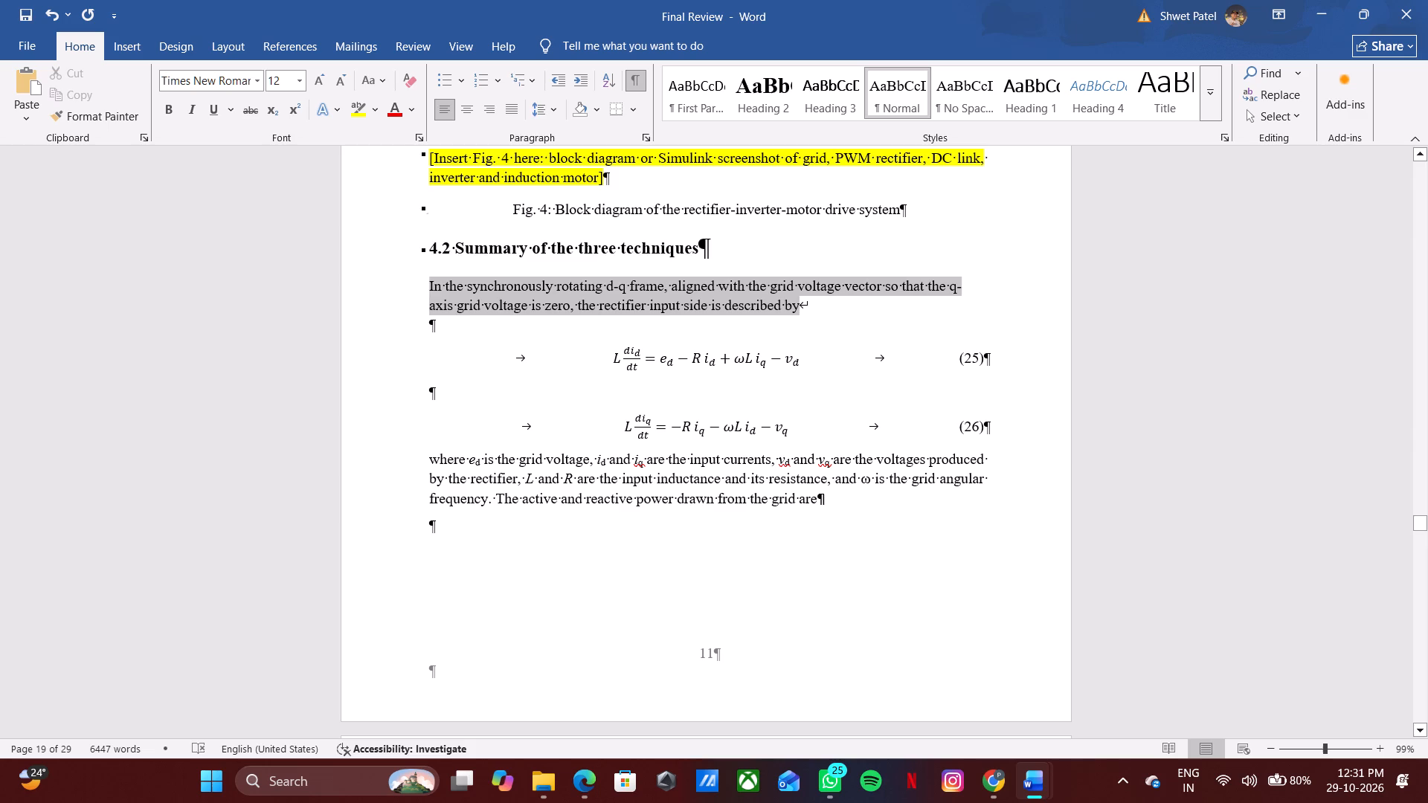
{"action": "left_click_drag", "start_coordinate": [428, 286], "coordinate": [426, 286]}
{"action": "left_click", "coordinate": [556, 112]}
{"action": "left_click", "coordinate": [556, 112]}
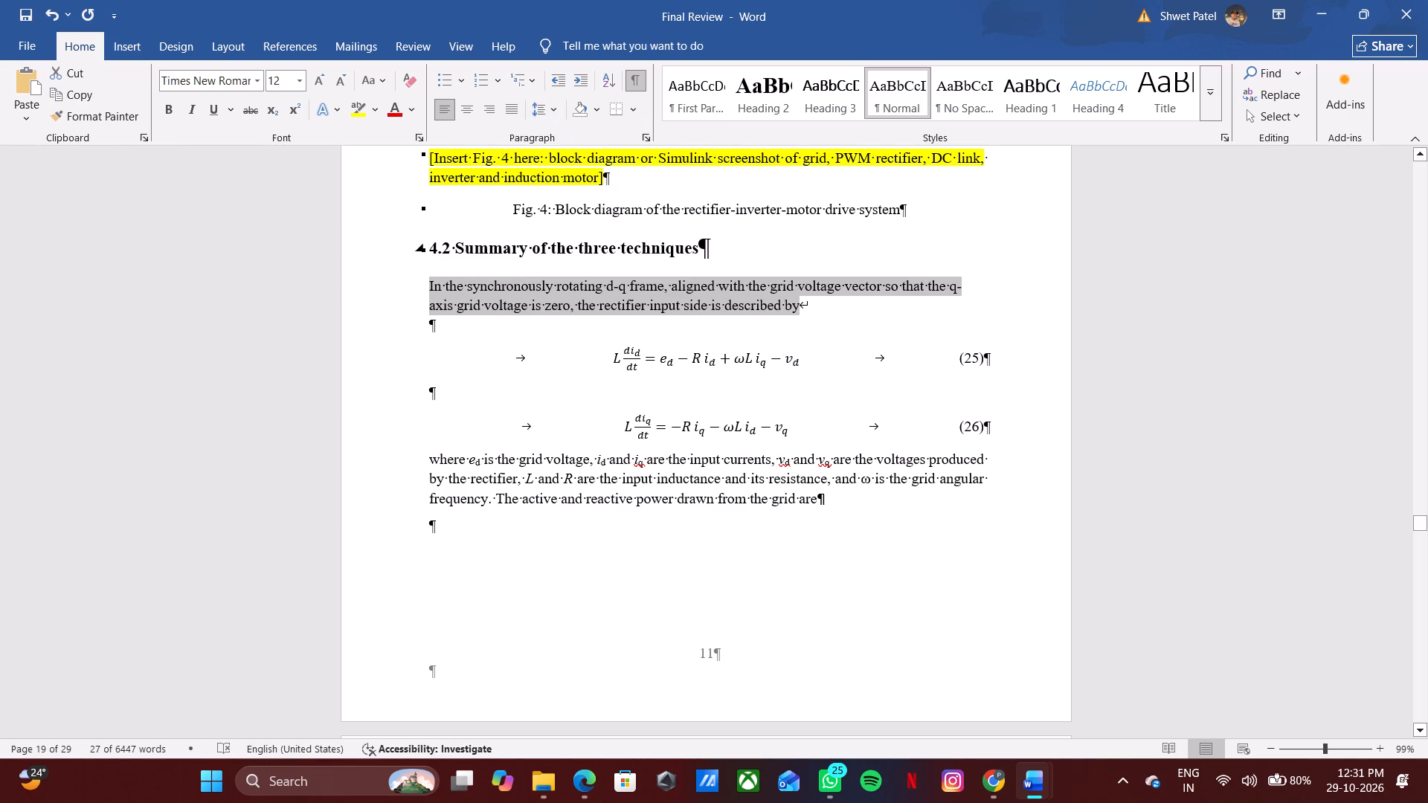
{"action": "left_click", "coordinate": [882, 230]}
Copy the tabbed equation (27) line from Sections_4_5_theory and paste it below the "where e_d is the grid voltage" paragraph in Final Review.
{"action": "scroll", "coordinate": [929, 236], "scroll_direction": "up", "scroll_amount": 3}
{"action": "scroll", "coordinate": [929, 236], "scroll_direction": "down", "scroll_amount": 10}
{"action": "scroll", "coordinate": [898, 319], "scroll_direction": "down", "scroll_amount": 1}
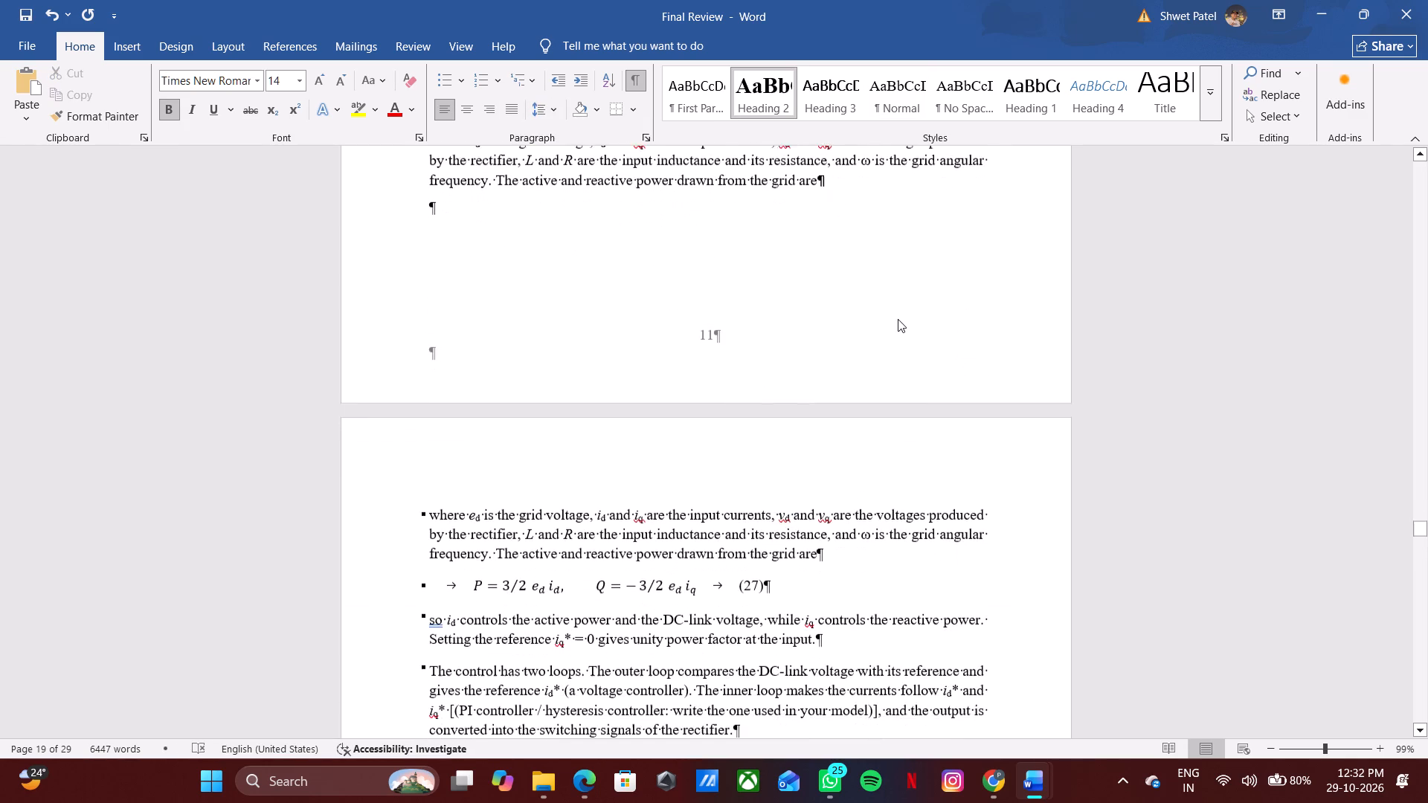
{"action": "scroll", "coordinate": [890, 328], "scroll_direction": "up", "scroll_amount": 3}
{"action": "scroll", "coordinate": [807, 424], "scroll_direction": "down", "scroll_amount": 1}
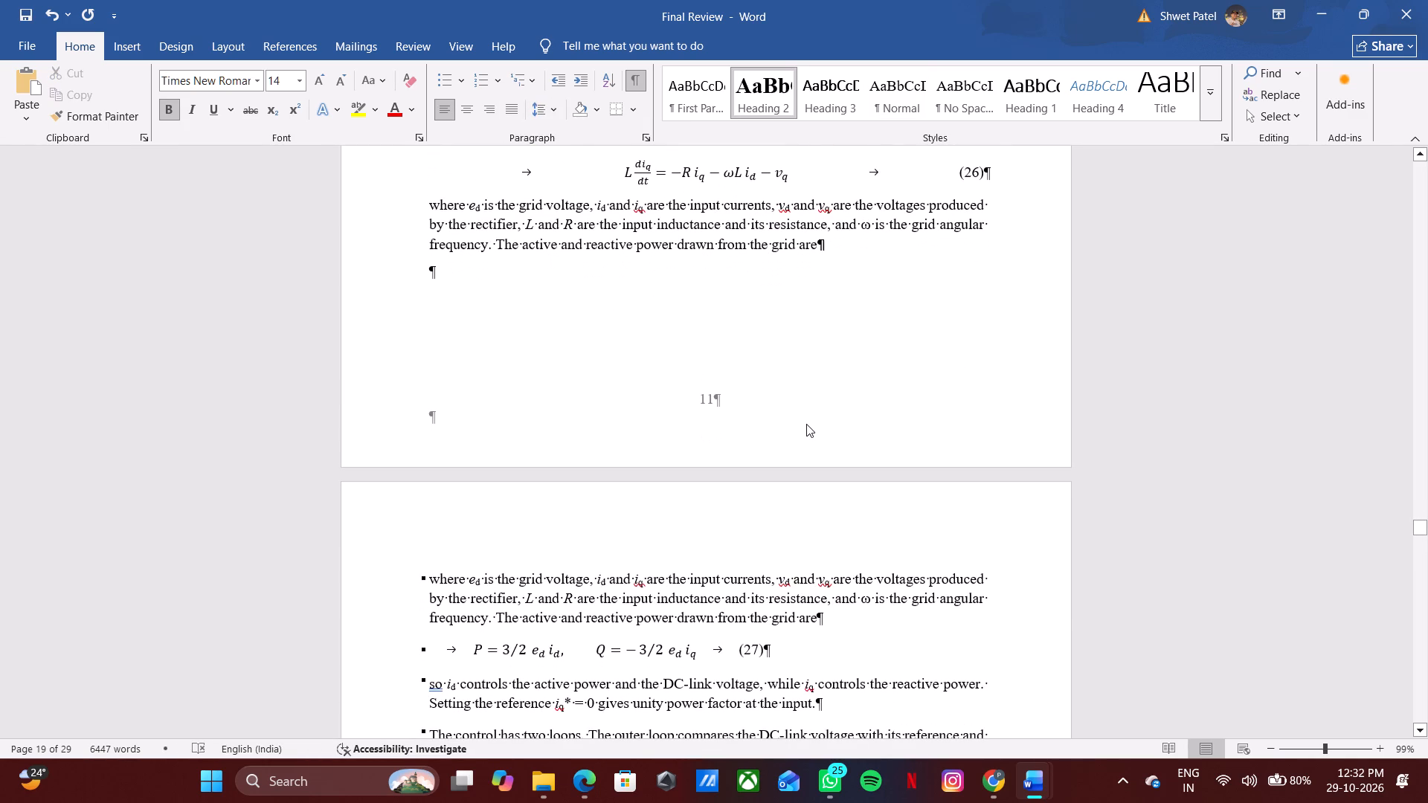
{"action": "key", "text": "alt+Tab"}
{"action": "scroll", "coordinate": [677, 401], "scroll_direction": "down", "scroll_amount": 1}
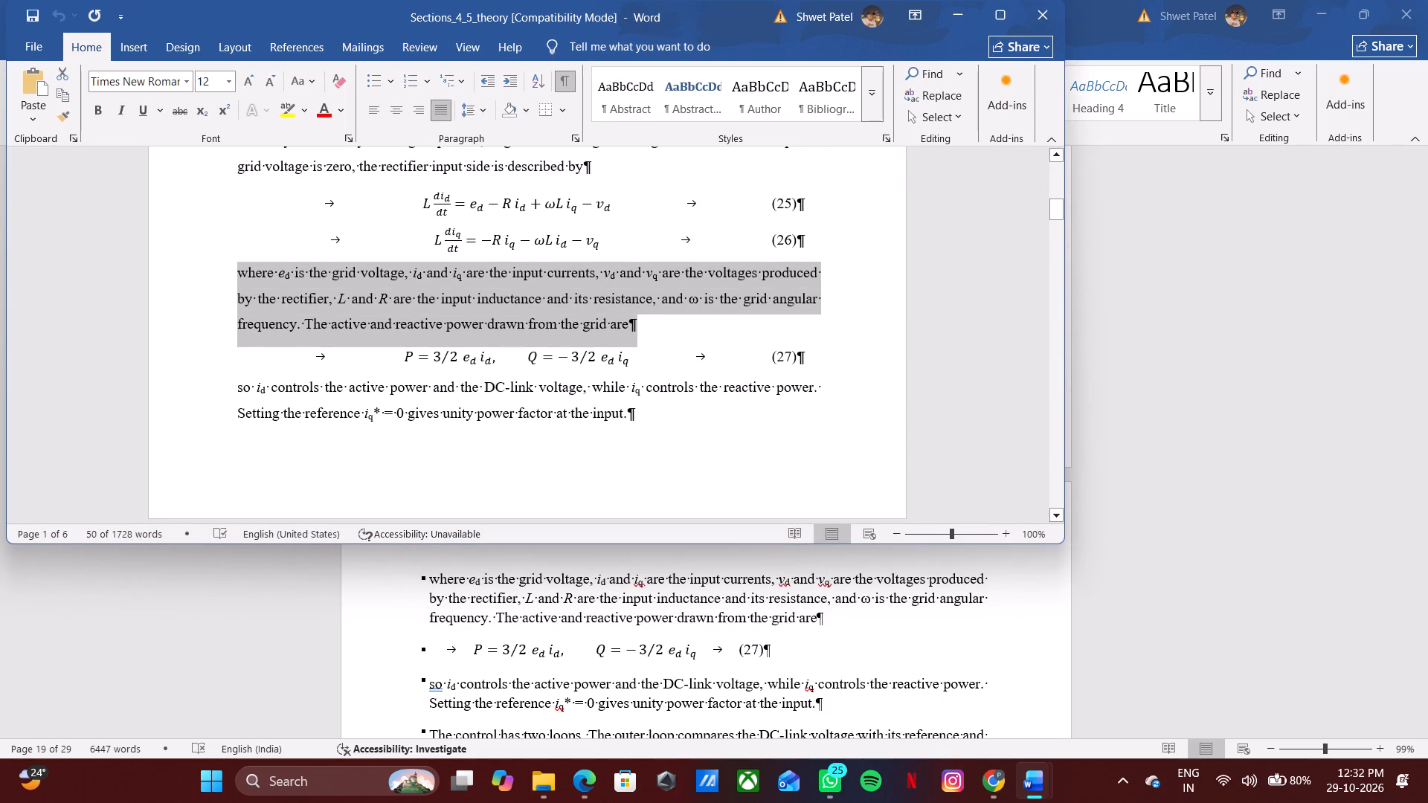
{"action": "left_click", "coordinate": [843, 341]}
{"action": "scroll", "coordinate": [843, 342], "scroll_direction": "down", "scroll_amount": 1}
{"action": "left_click_drag", "start_coordinate": [841, 307], "coordinate": [94, 318]}
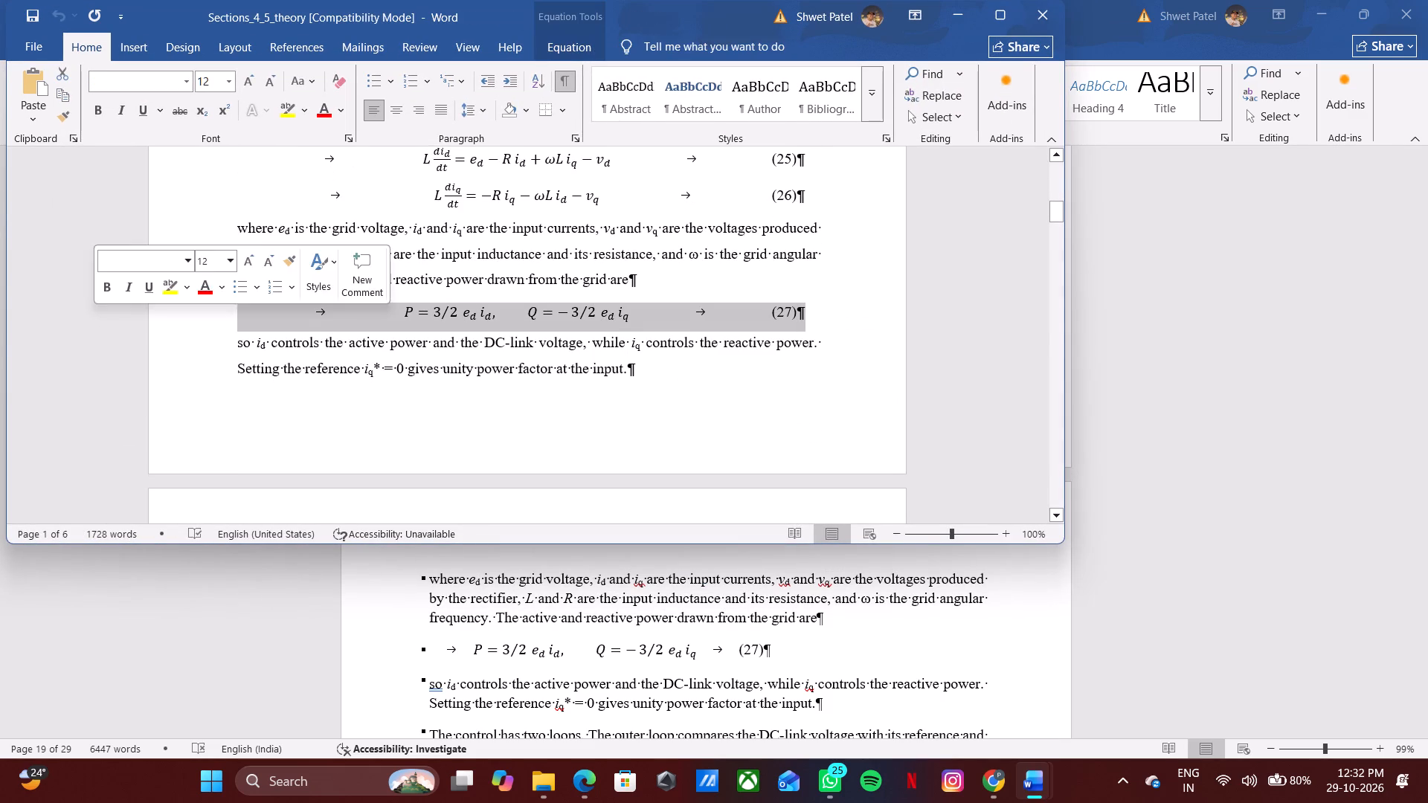
{"action": "key", "text": "ctrl+c"}
{"action": "left_click", "coordinate": [969, 13]}
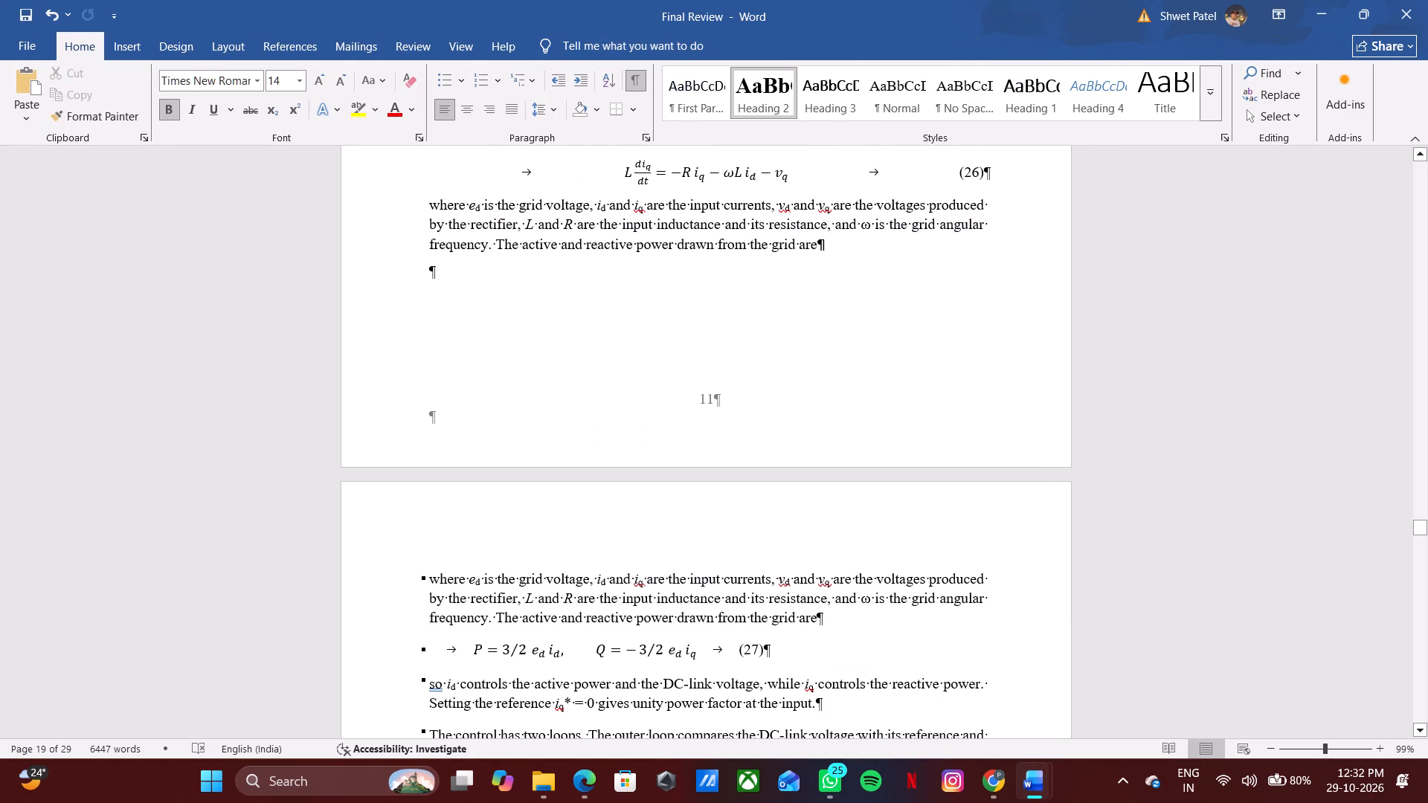
{"action": "left_click", "coordinate": [706, 283]}
{"action": "key", "text": "ctrl+v"}
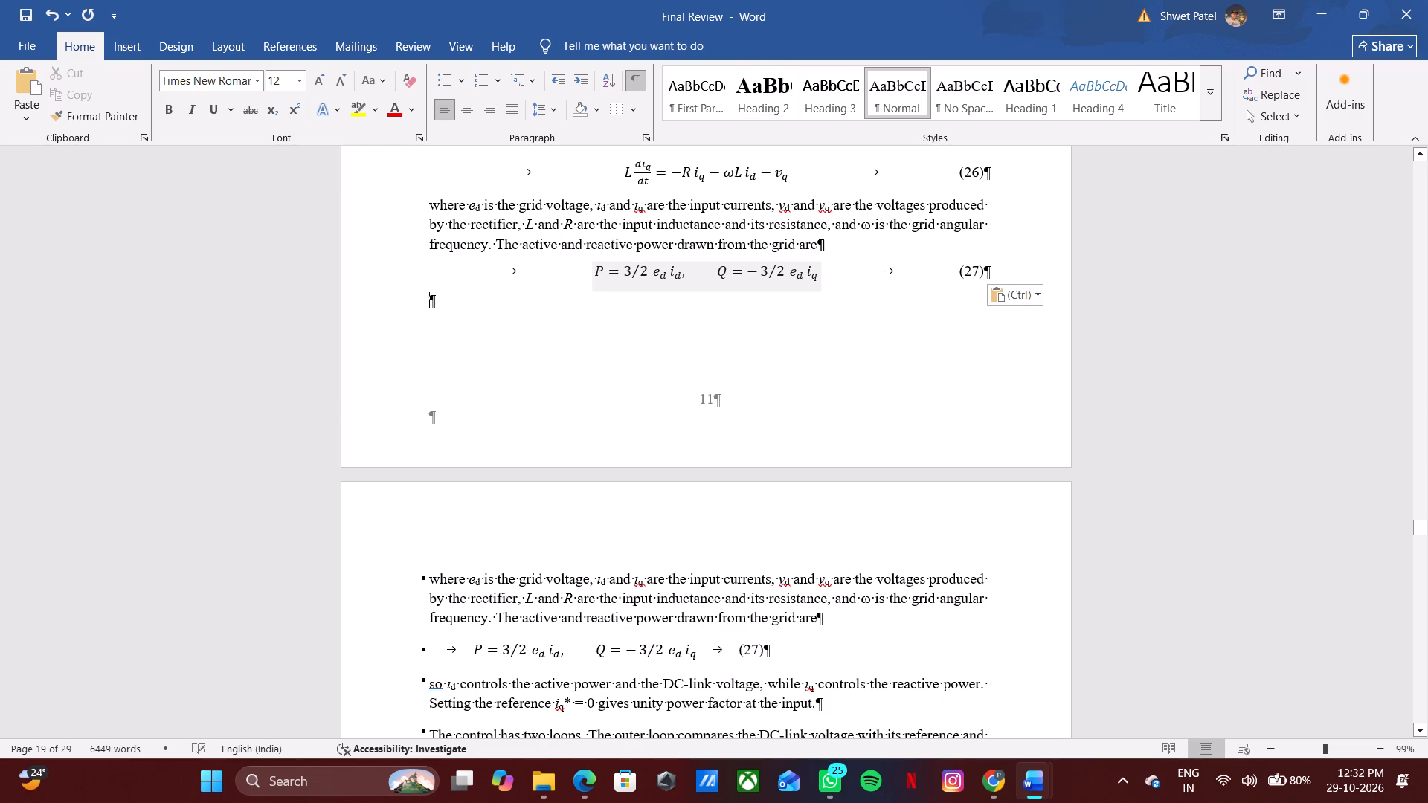
Copy the paragraphs from "so i_d controls the active power" through "grid line-to-line voltage:" from Sections_4_5_theory and paste them below equation (27) in Final Review.
{"action": "key", "text": "alt+Tab"}
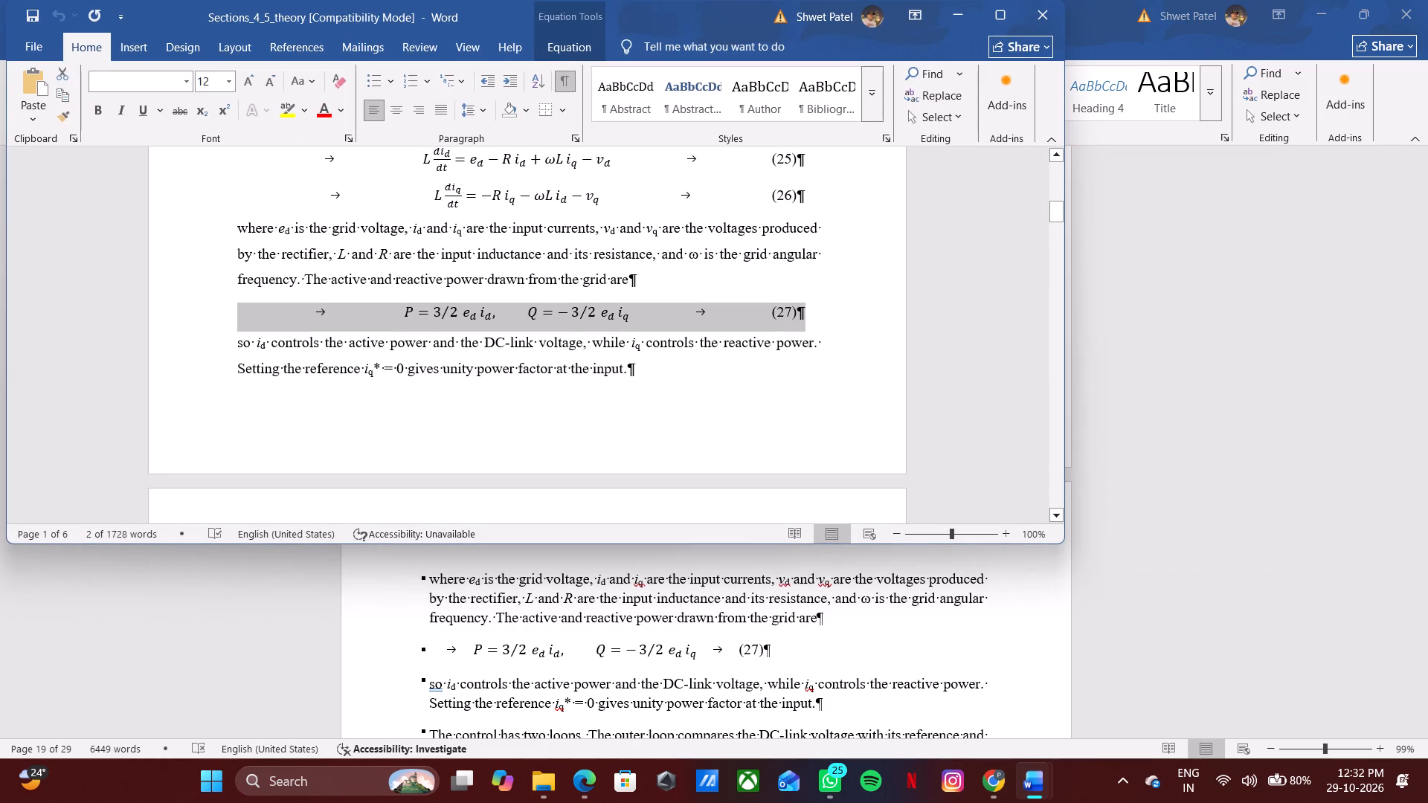
{"action": "scroll", "coordinate": [575, 381], "scroll_direction": "down", "scroll_amount": 6}
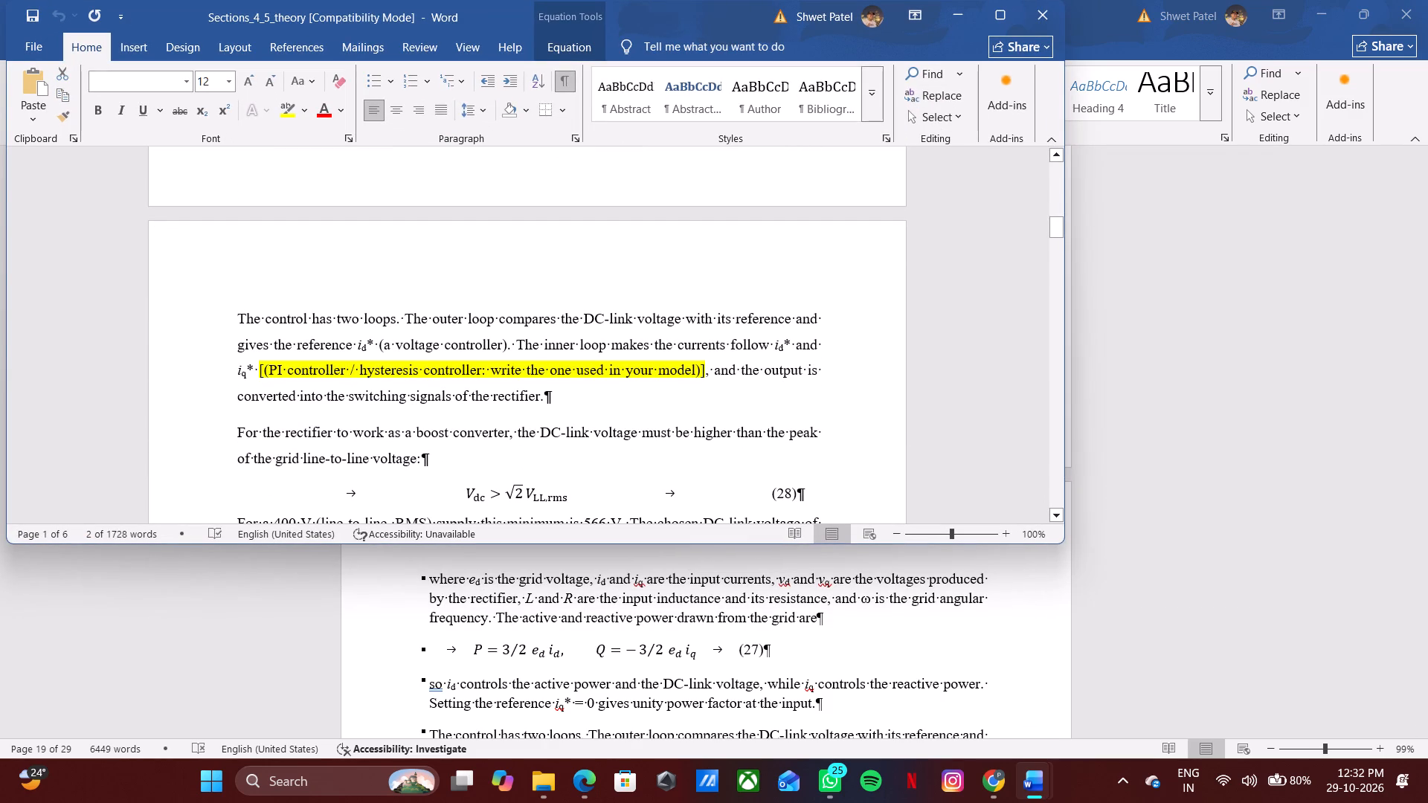
{"action": "left_click_drag", "start_coordinate": [457, 465], "coordinate": [235, 108]}
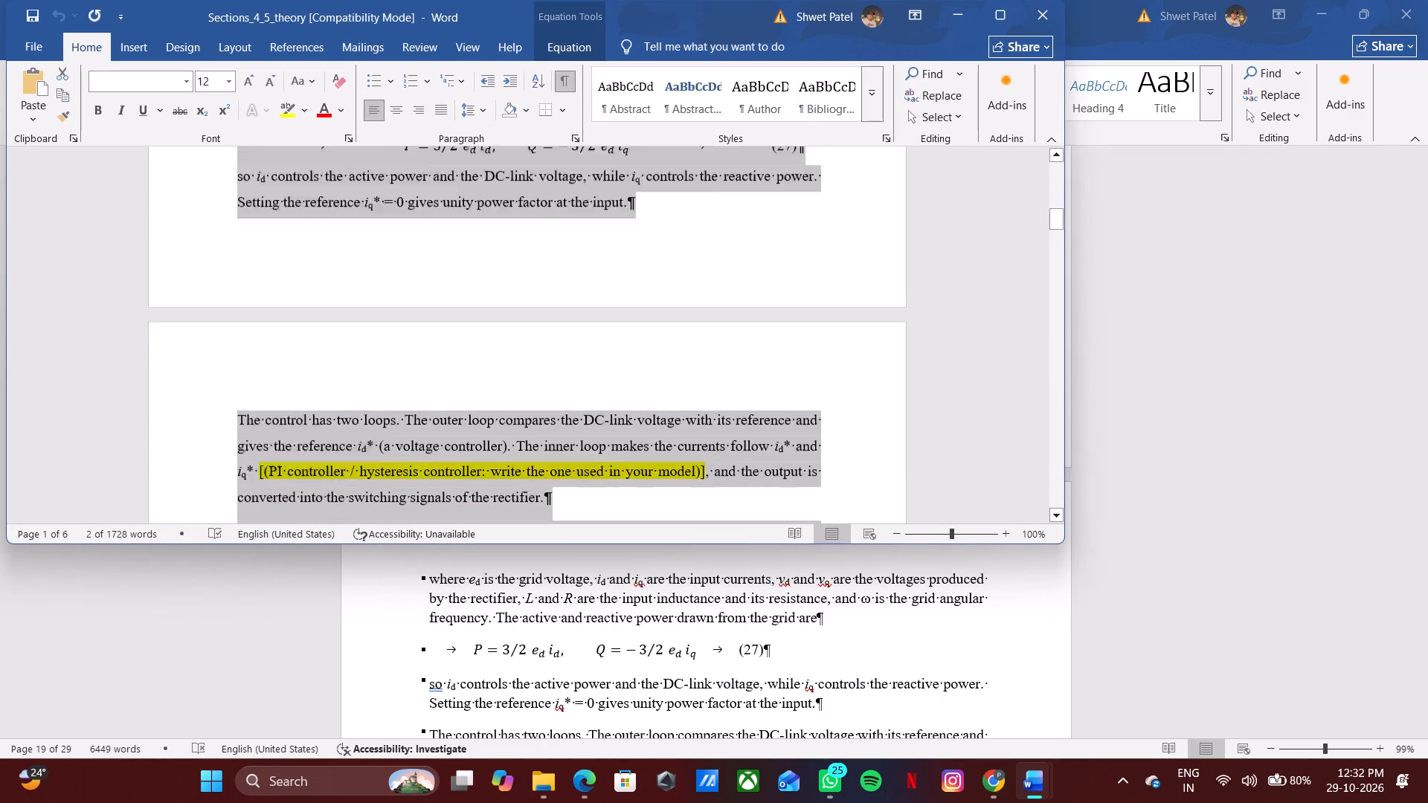
{"action": "left_click_drag", "start_coordinate": [235, 108], "coordinate": [233, 441]}
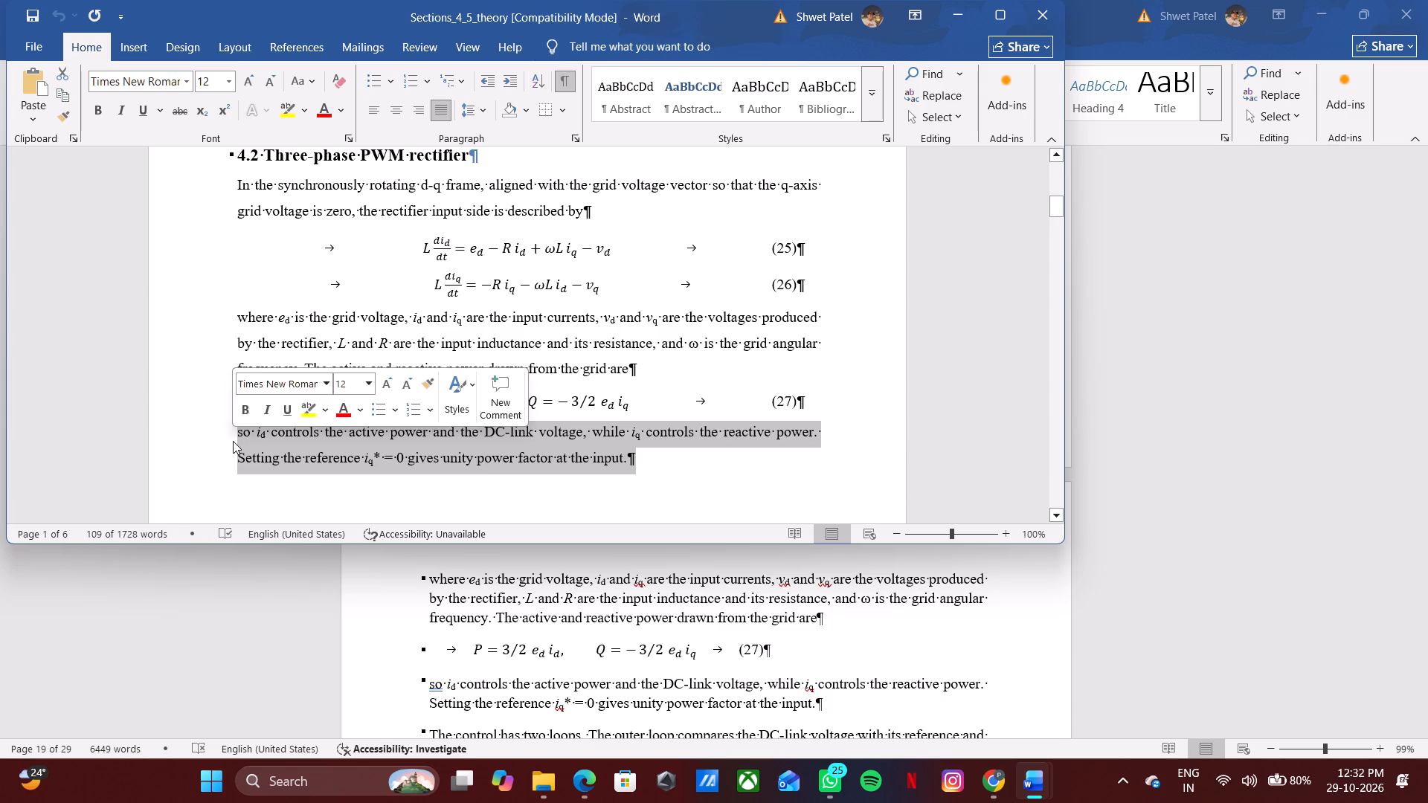
{"action": "key", "text": "ctrl+c"}
{"action": "left_click", "coordinate": [953, 7]}
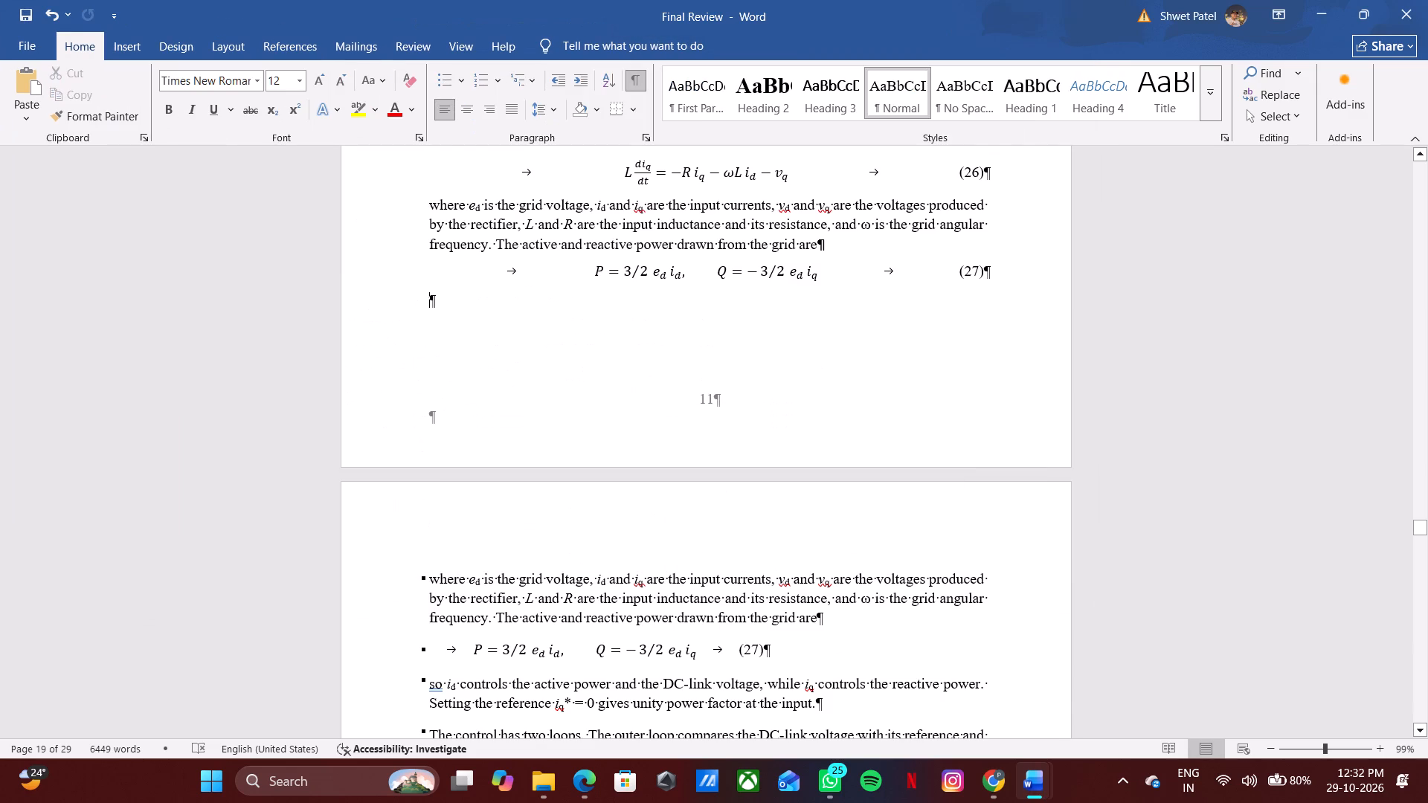
{"action": "key", "text": "ctrl+v"}
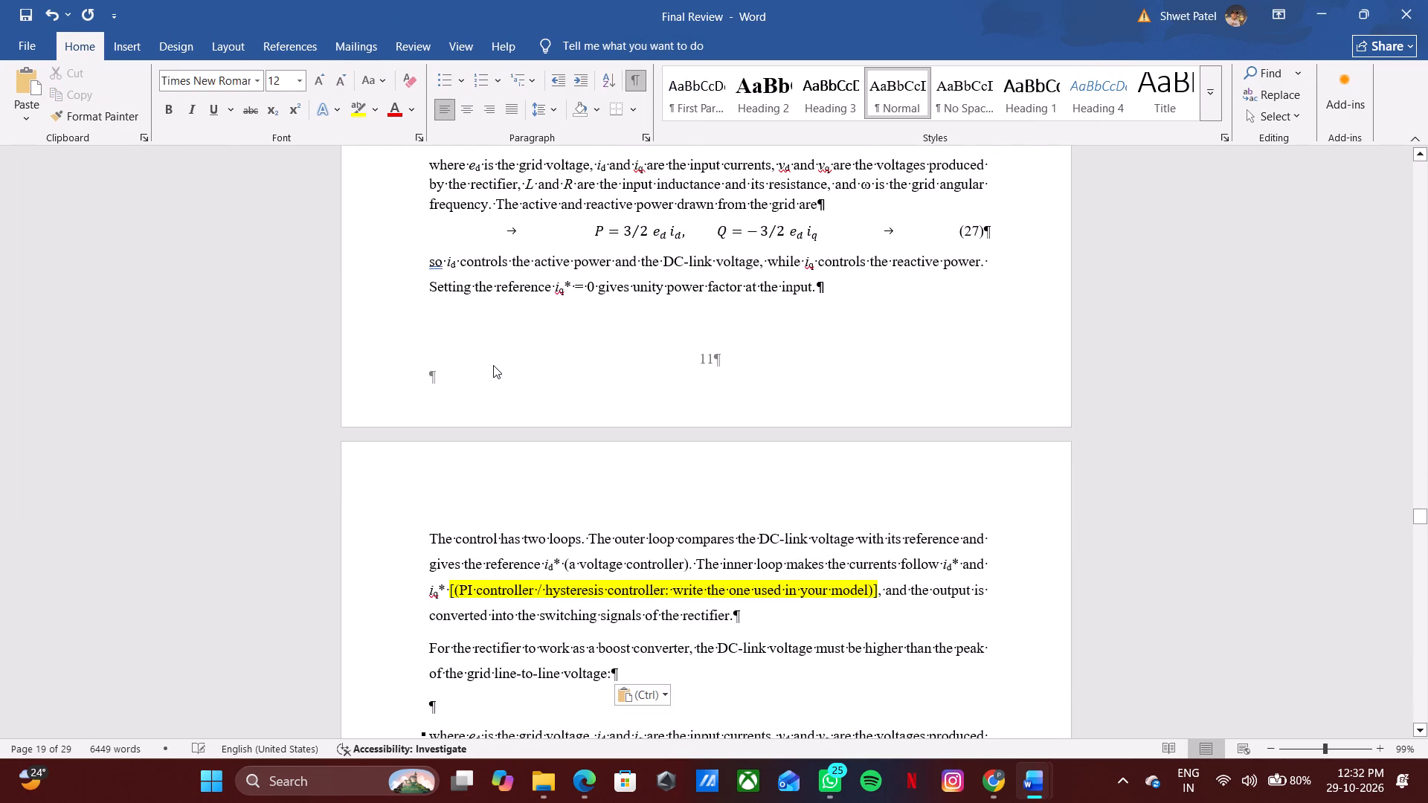
Delete the old section 4 content below the pasted "grid line-to-line voltage:" paragraph, from the repeated "where e_d" text through the parameter table and page break.
{"action": "scroll", "coordinate": [586, 640], "scroll_direction": "down", "scroll_amount": 7}
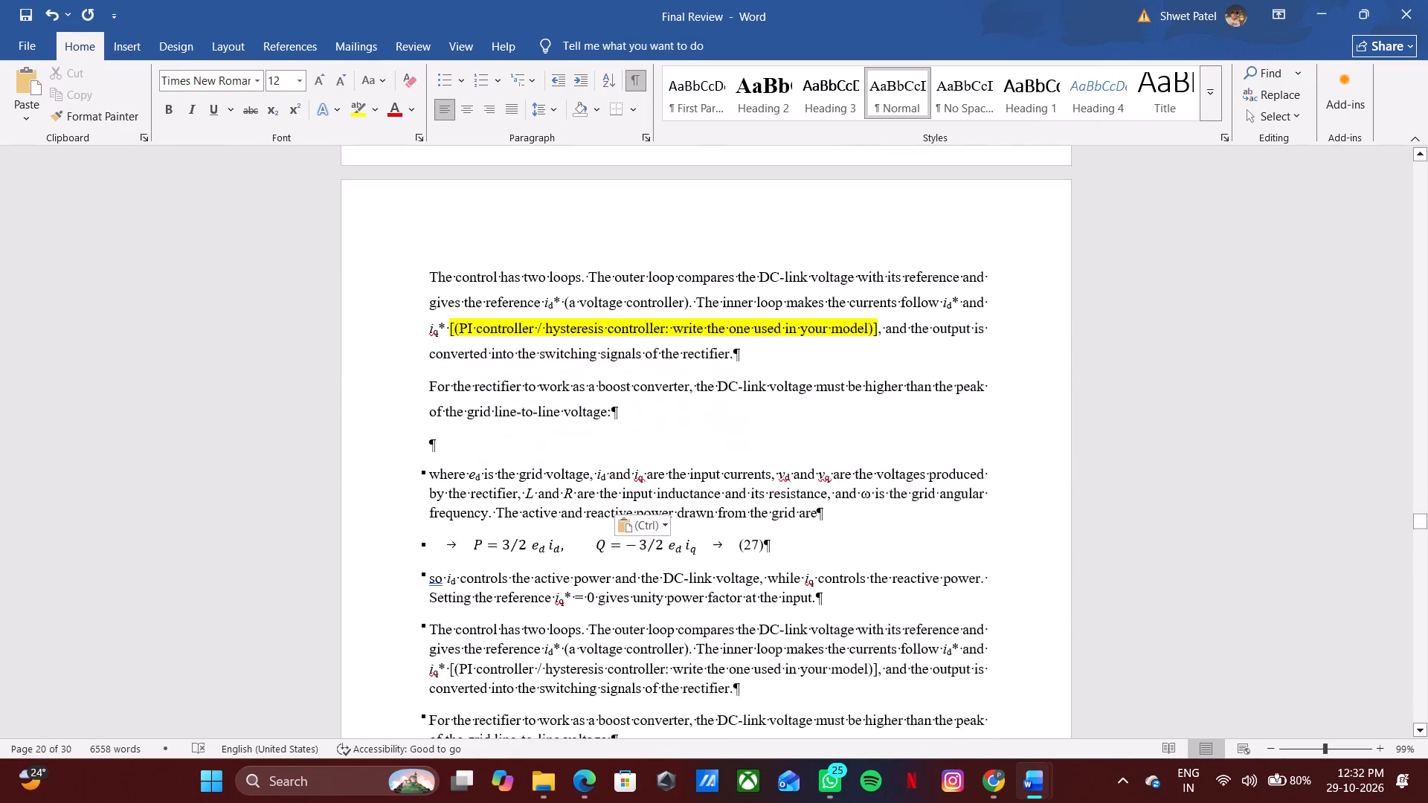
{"action": "left_click_drag", "start_coordinate": [423, 418], "coordinate": [483, 802]}
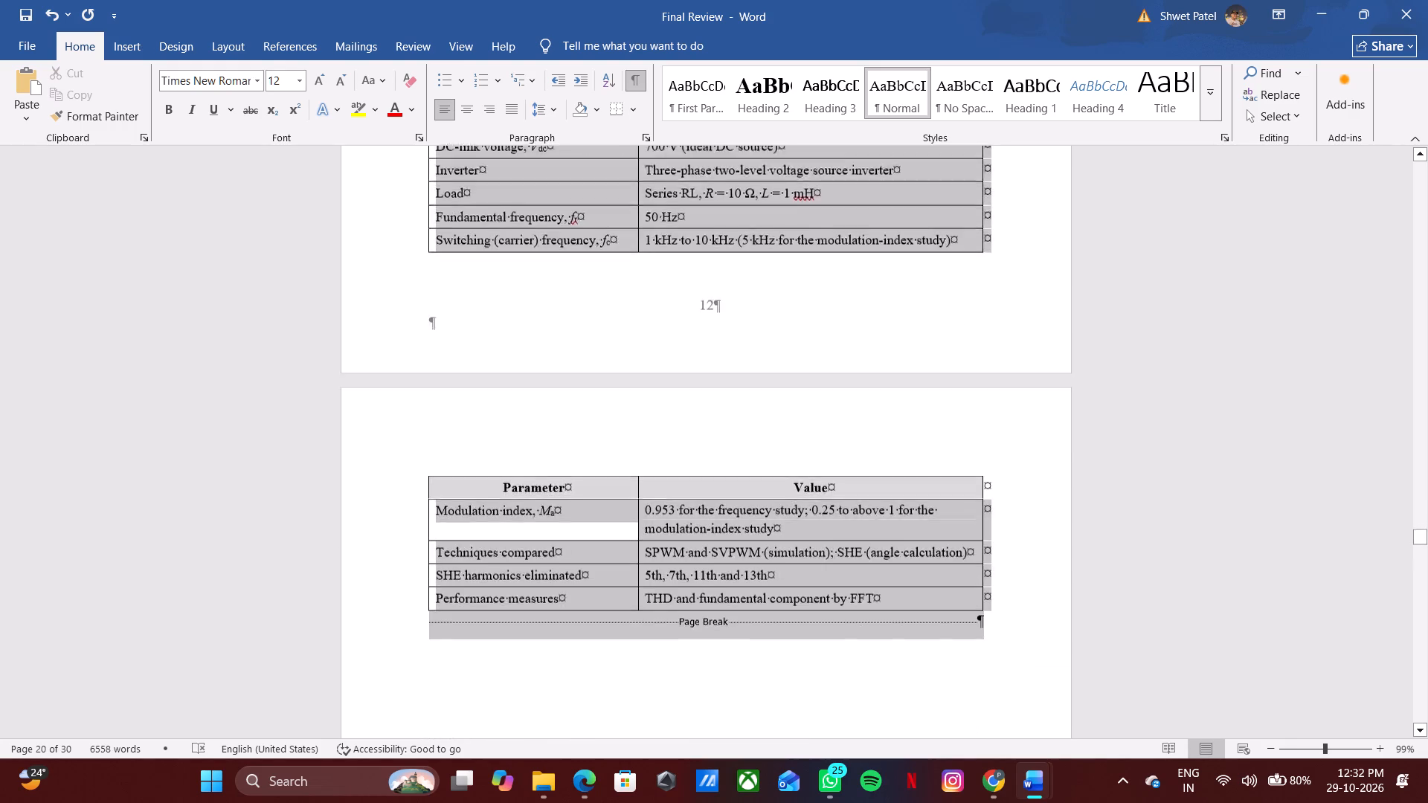
{"action": "left_click_drag", "start_coordinate": [483, 802], "coordinate": [602, 361]}
{"action": "key", "text": "BackSpace"}
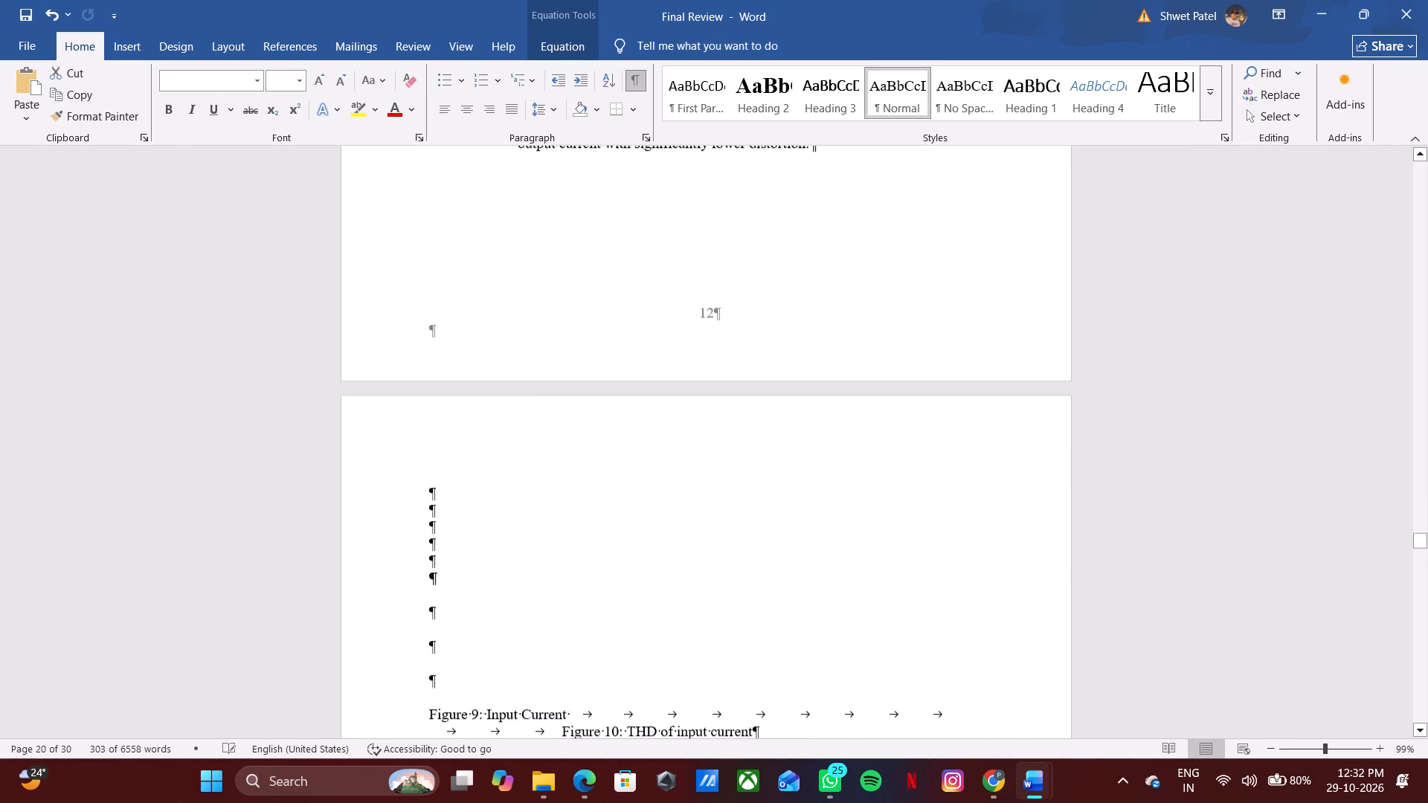
Insert a page break before the "Comprehensive Waveforms & Transient Analysis" heading.
{"action": "scroll", "coordinate": [579, 344], "scroll_direction": "up", "scroll_amount": 4}
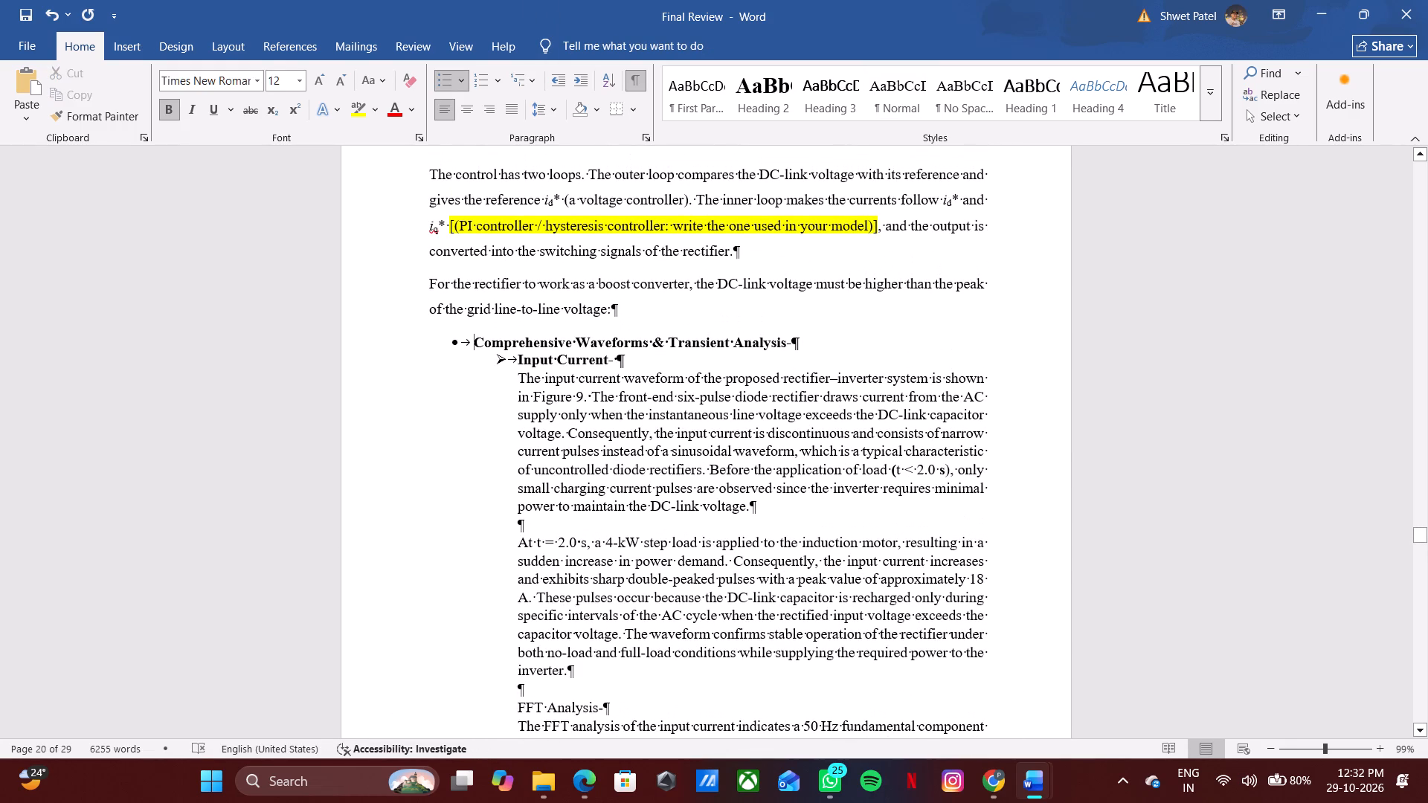
{"action": "left_click", "coordinate": [146, 47]}
{"action": "left_click", "coordinate": [100, 88]}
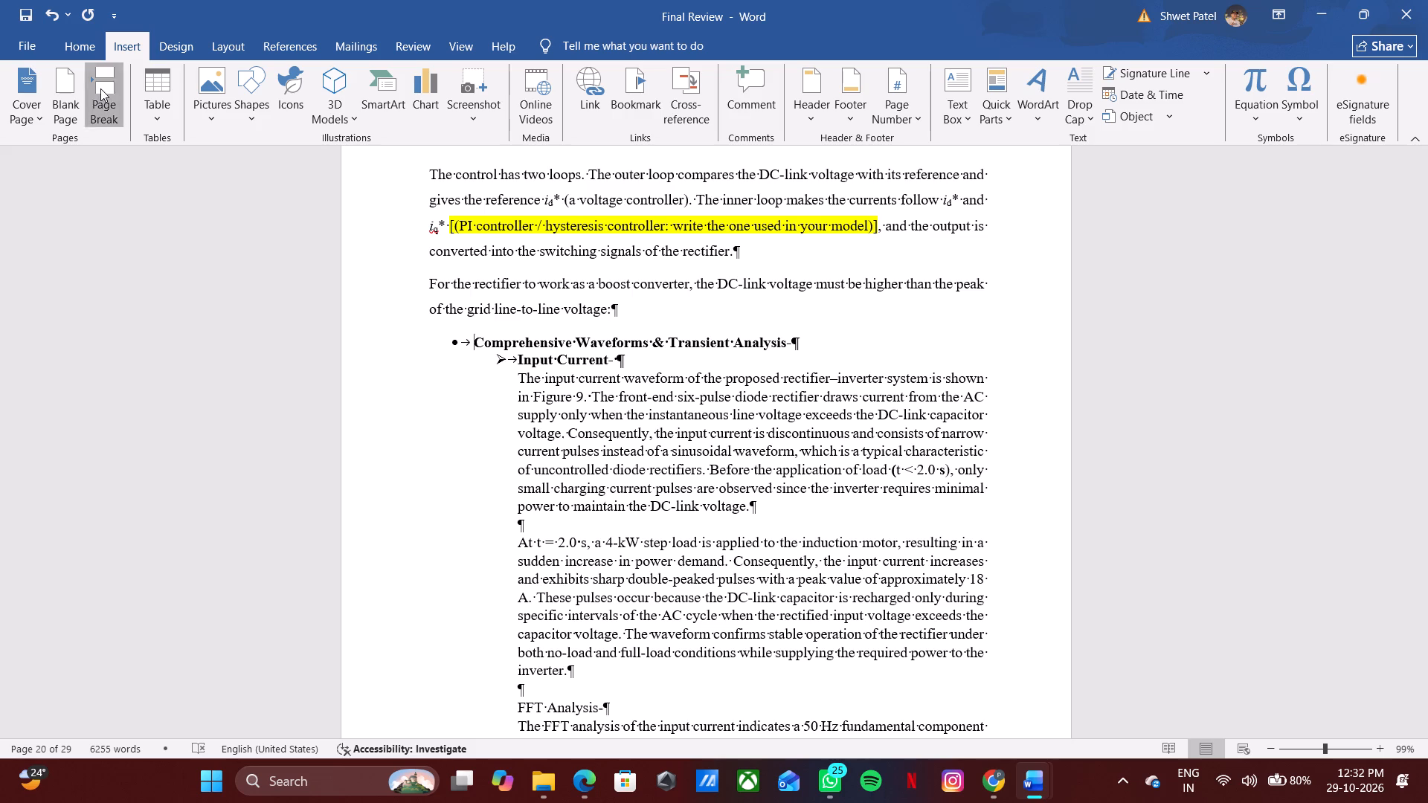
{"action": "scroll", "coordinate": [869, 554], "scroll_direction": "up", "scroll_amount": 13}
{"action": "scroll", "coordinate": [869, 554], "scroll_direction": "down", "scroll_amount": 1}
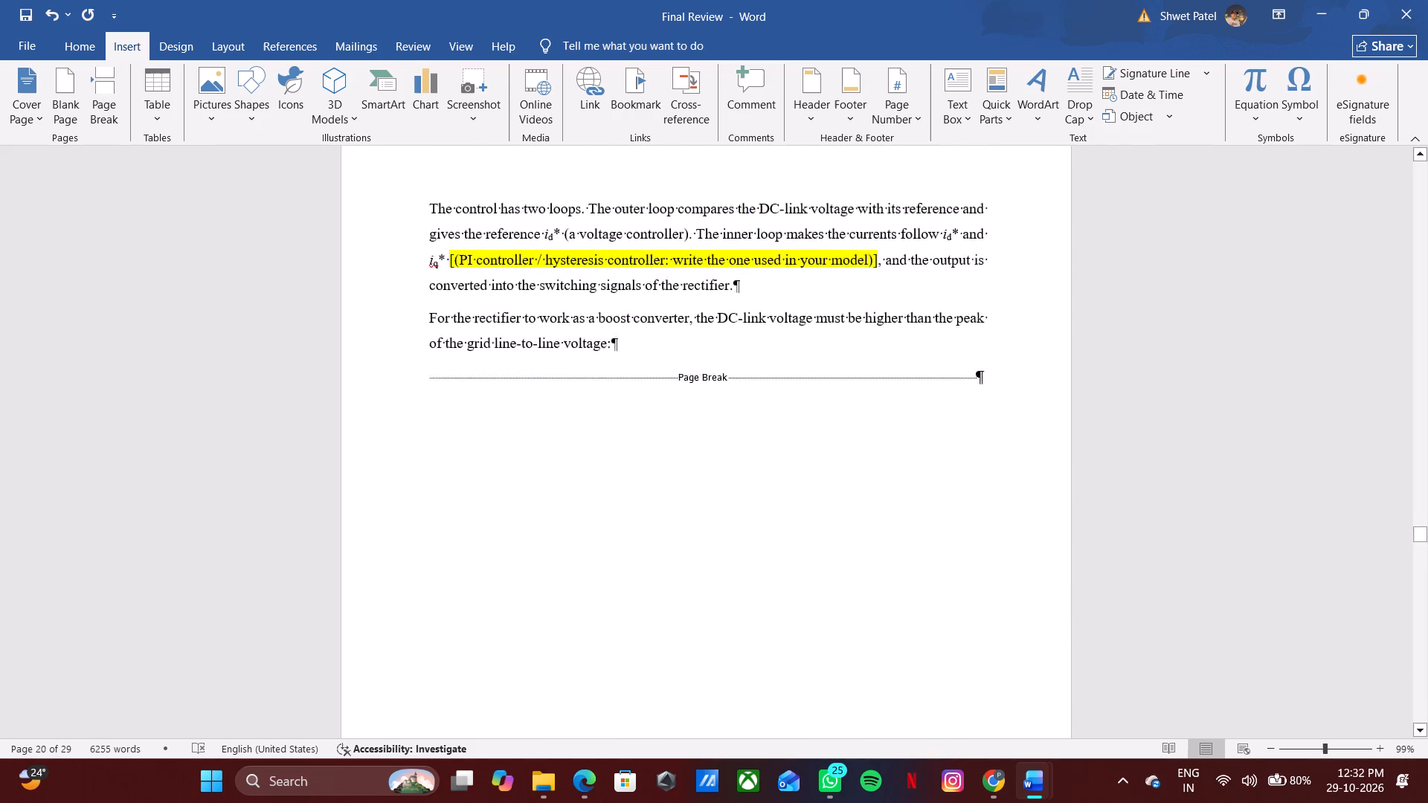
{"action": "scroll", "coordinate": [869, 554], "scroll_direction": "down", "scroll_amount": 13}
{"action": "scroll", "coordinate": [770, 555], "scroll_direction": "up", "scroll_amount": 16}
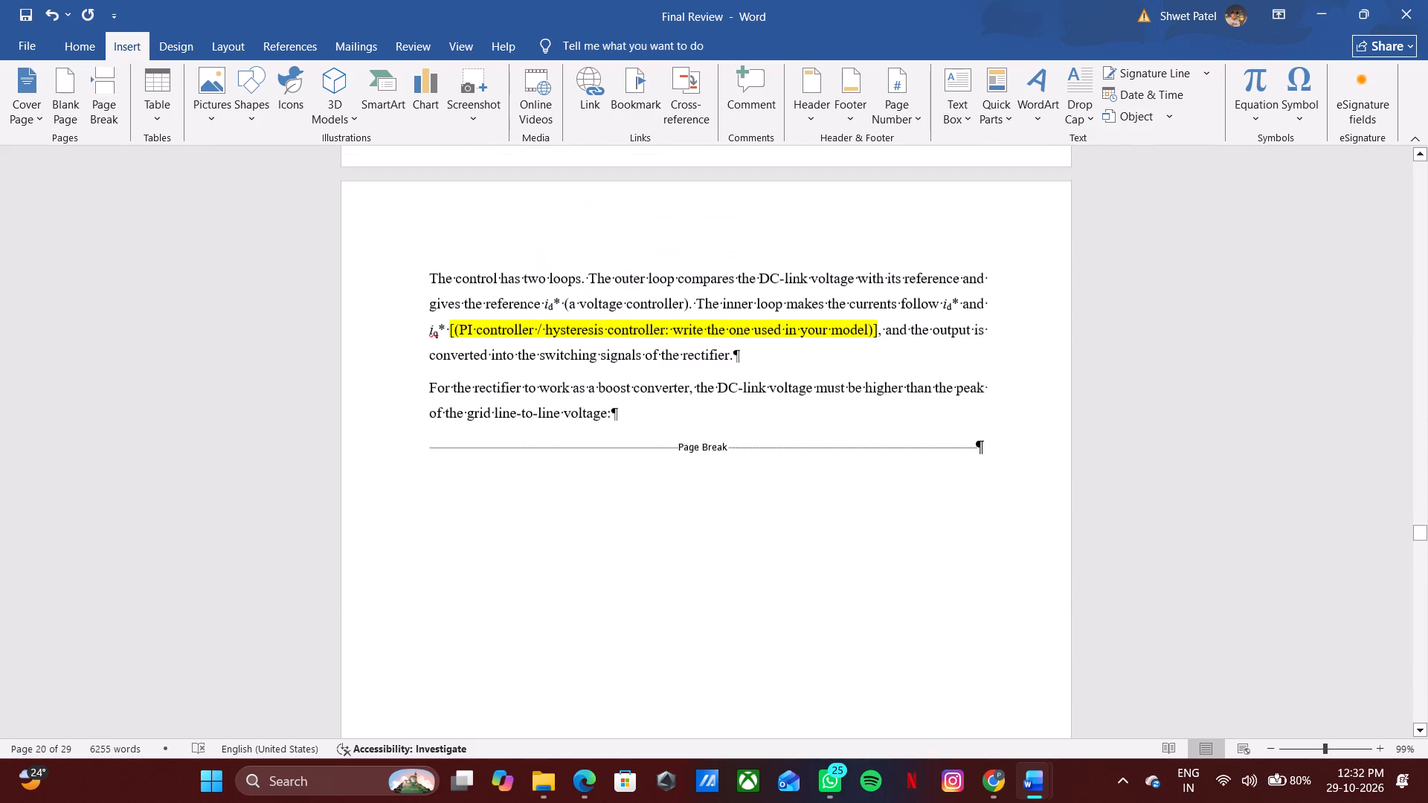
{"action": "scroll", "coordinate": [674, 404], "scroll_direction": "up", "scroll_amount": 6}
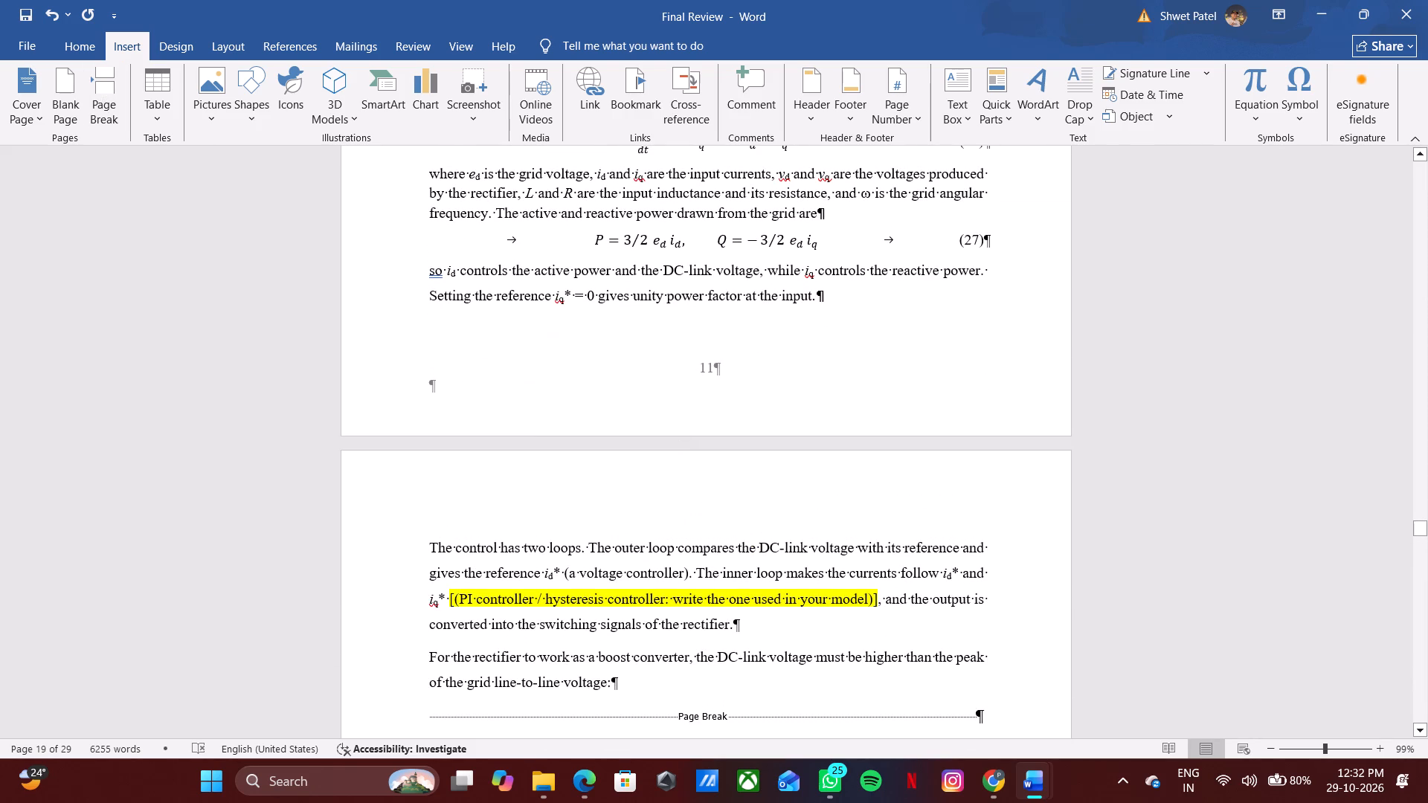
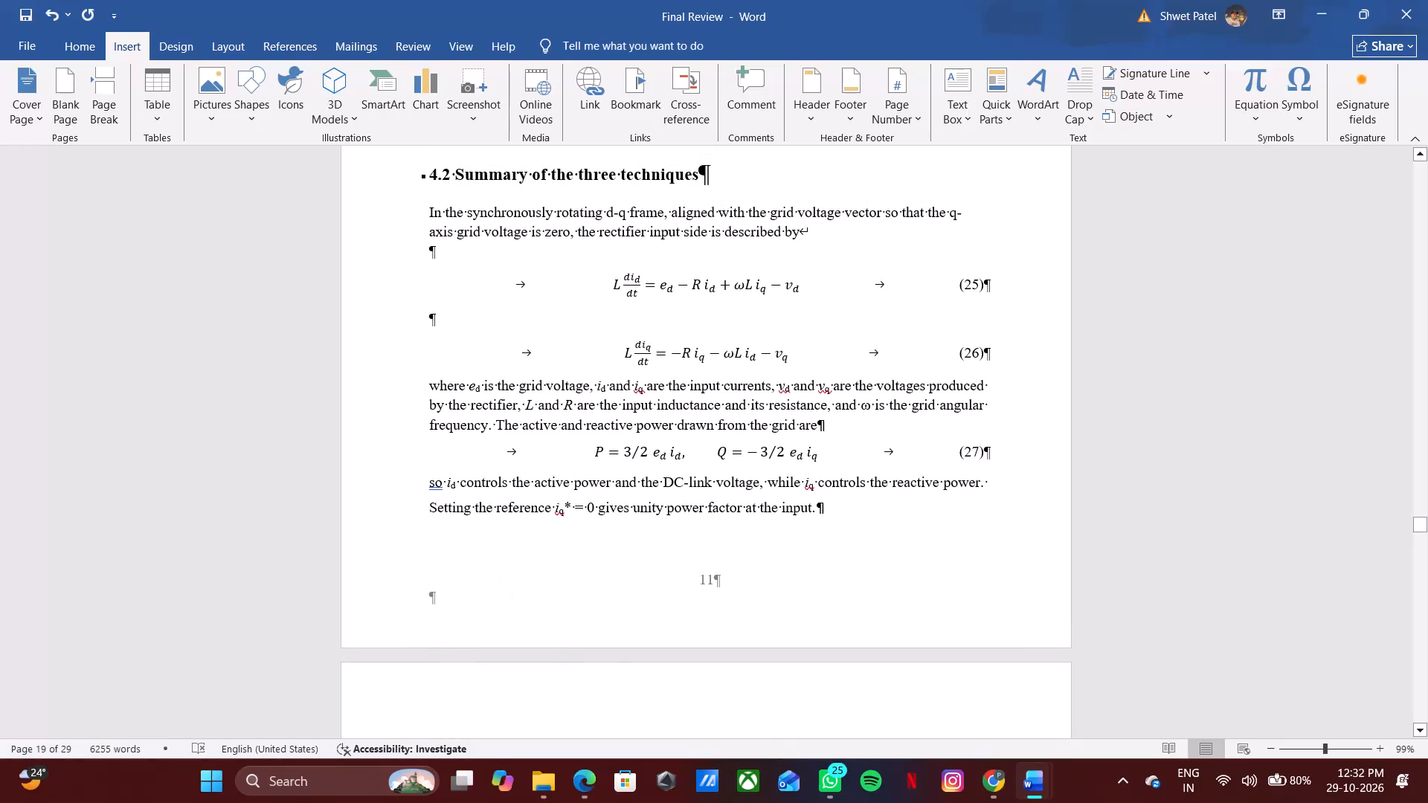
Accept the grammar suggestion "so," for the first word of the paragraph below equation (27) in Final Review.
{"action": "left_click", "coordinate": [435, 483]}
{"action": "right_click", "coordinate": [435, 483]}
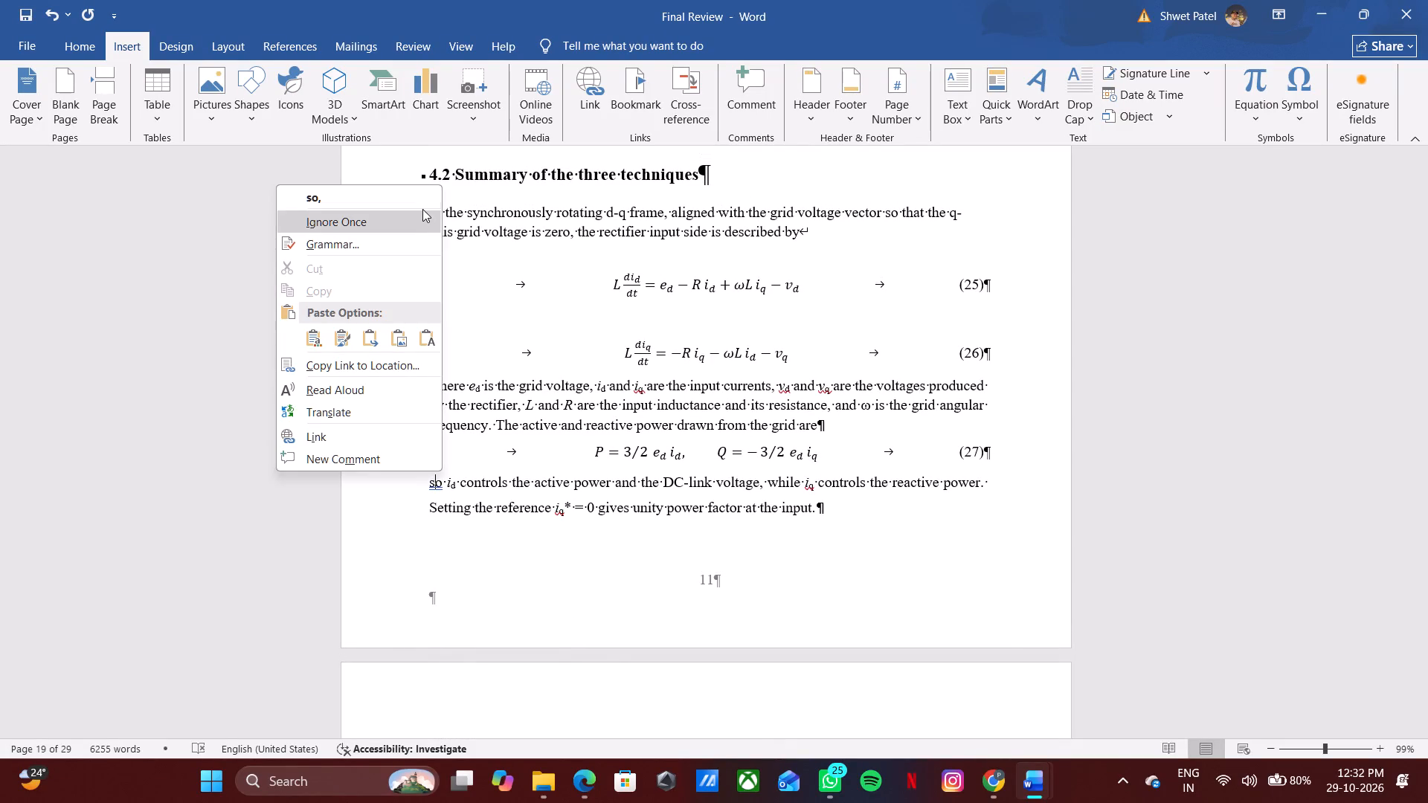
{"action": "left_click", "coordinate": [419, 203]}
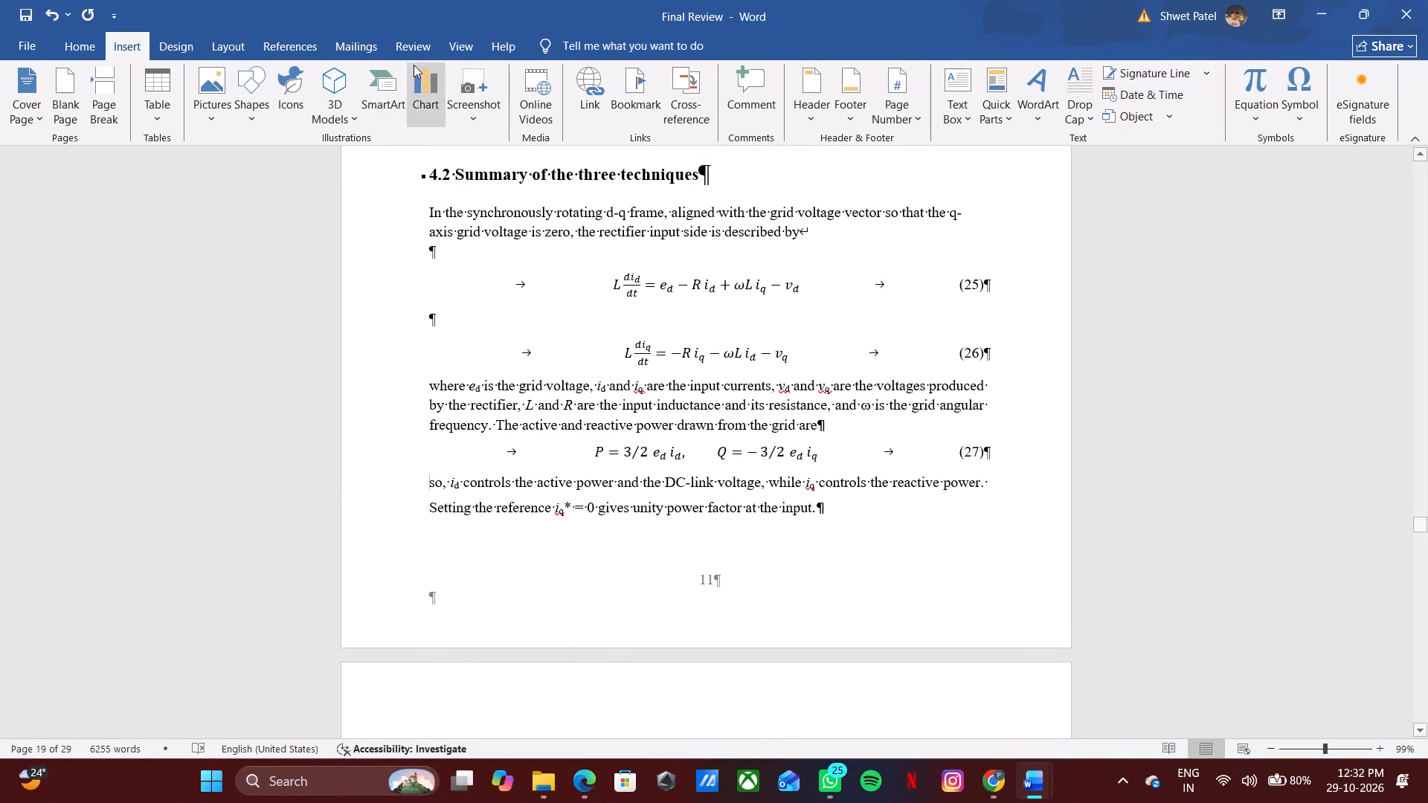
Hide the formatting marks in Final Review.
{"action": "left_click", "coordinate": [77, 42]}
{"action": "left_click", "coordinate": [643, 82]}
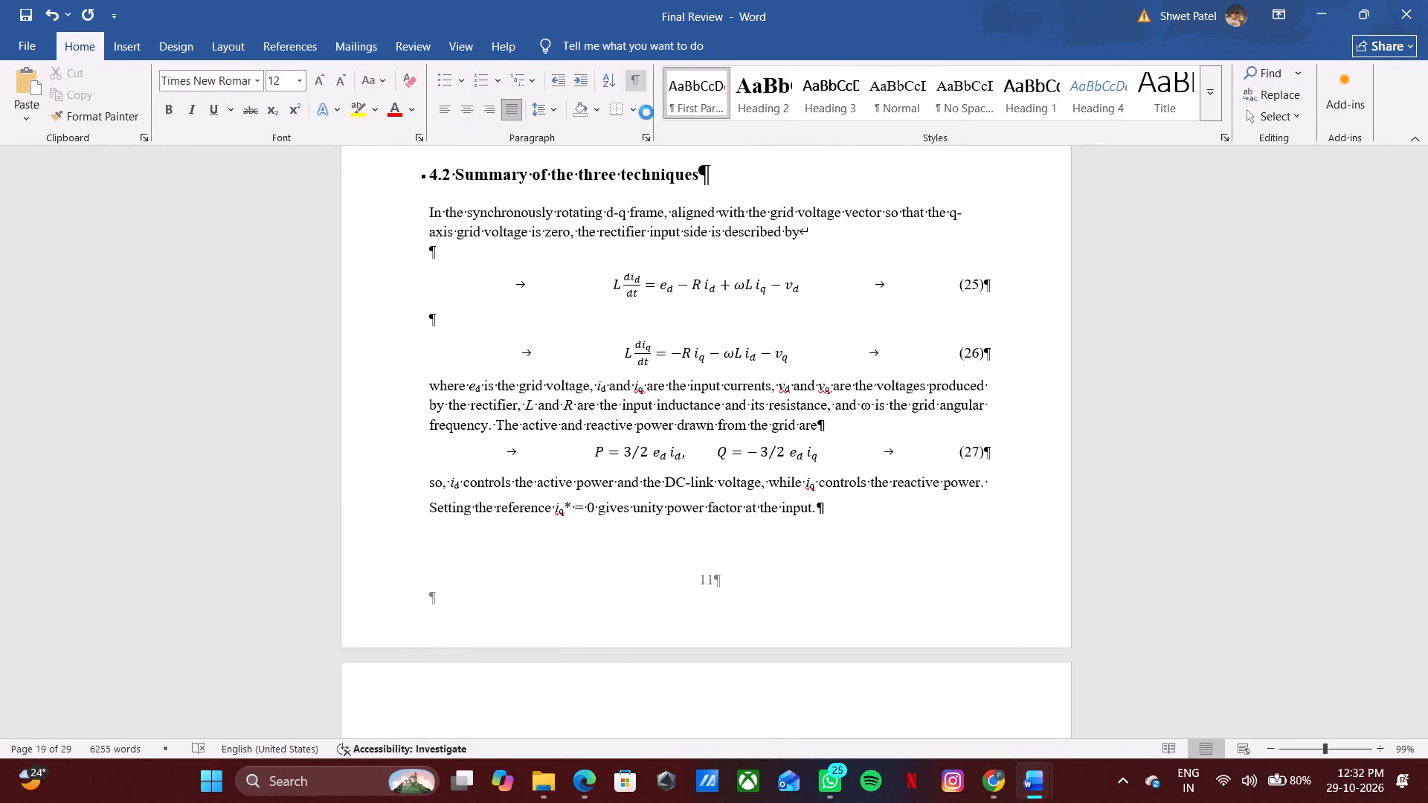
Copy the tabbed equation (28) line from Sections_4_5_theory.
{"action": "scroll", "coordinate": [864, 530], "scroll_direction": "down", "scroll_amount": 1}
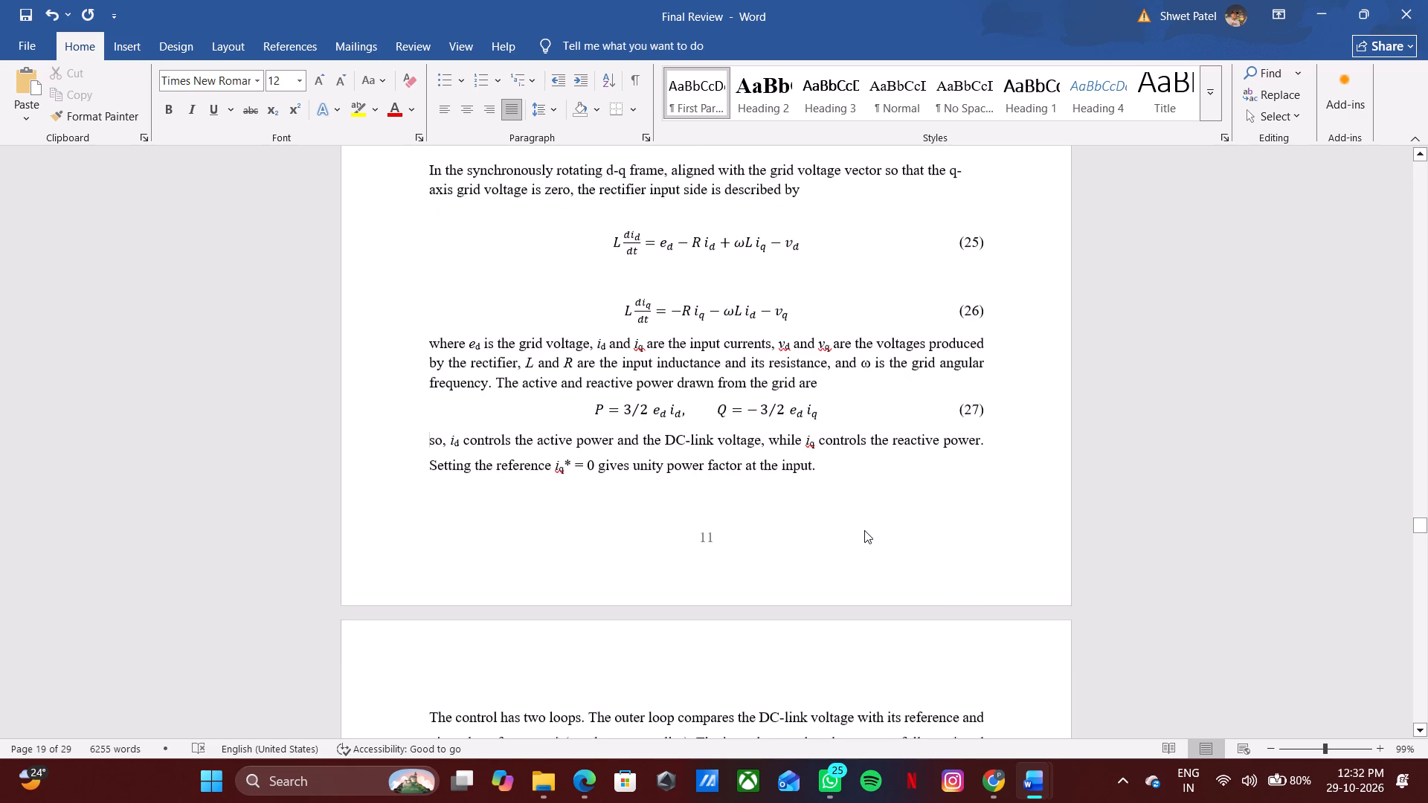
{"action": "scroll", "coordinate": [864, 530], "scroll_direction": "down", "scroll_amount": 8}
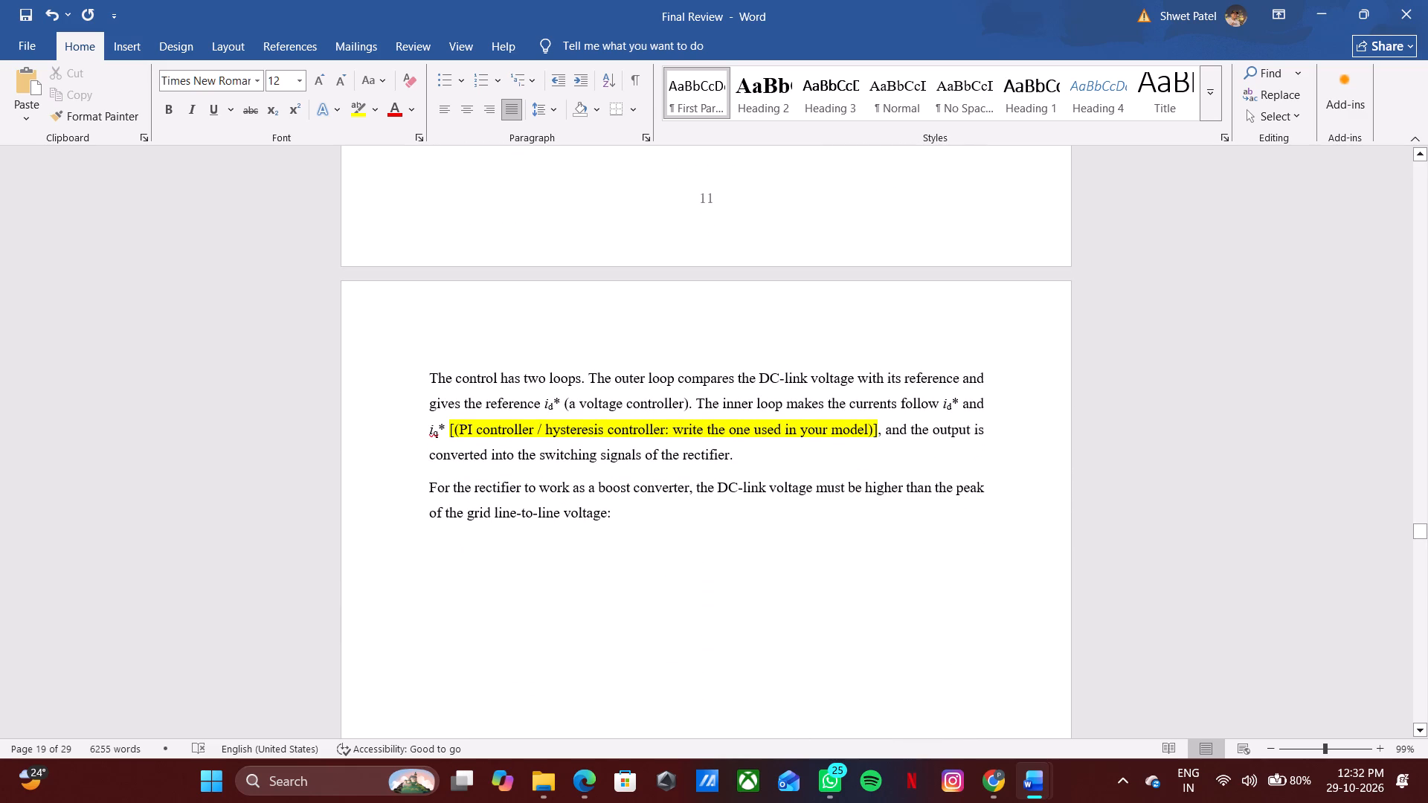
{"action": "key", "text": "alt+Tab"}
{"action": "scroll", "coordinate": [617, 451], "scroll_direction": "down", "scroll_amount": 2}
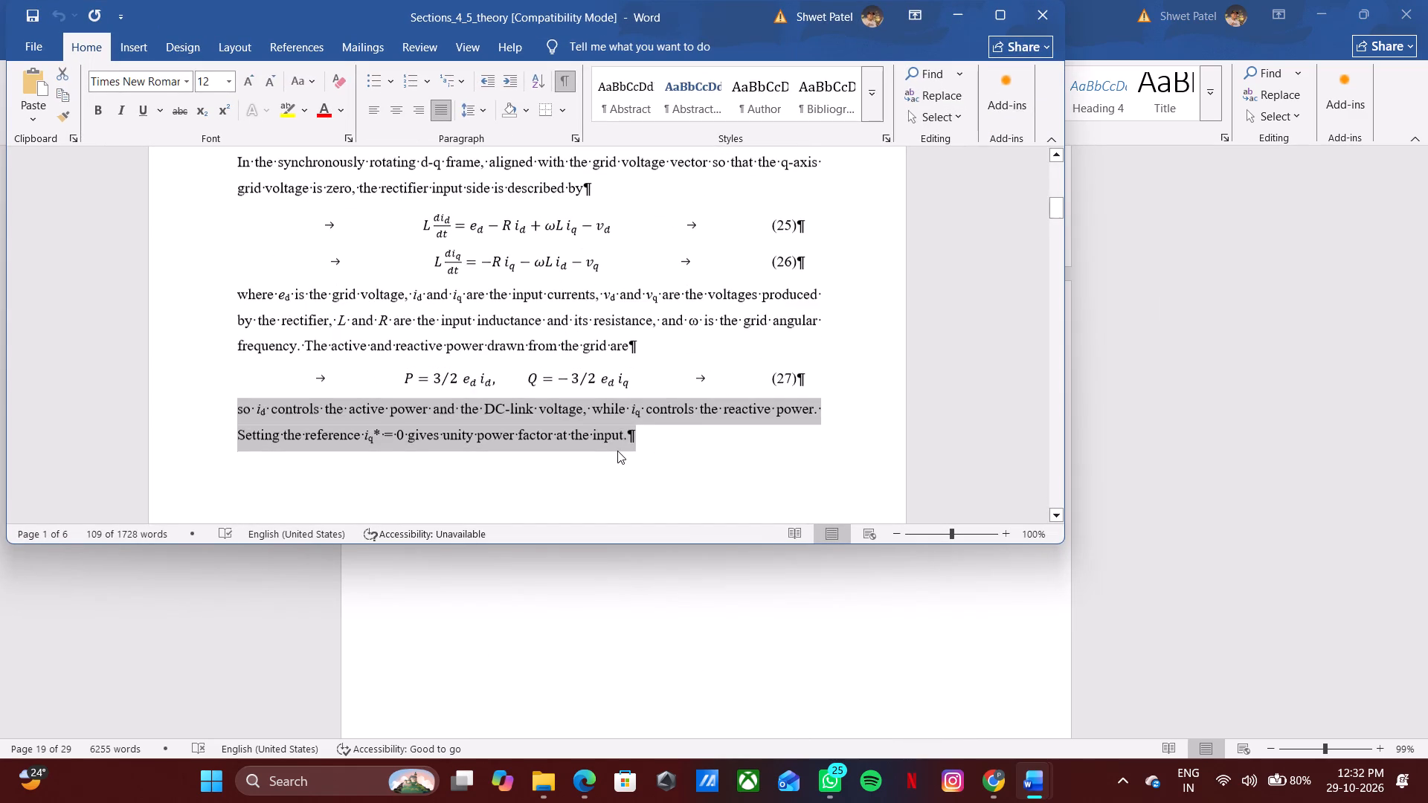
{"action": "scroll", "coordinate": [617, 451], "scroll_direction": "down", "scroll_amount": 9}
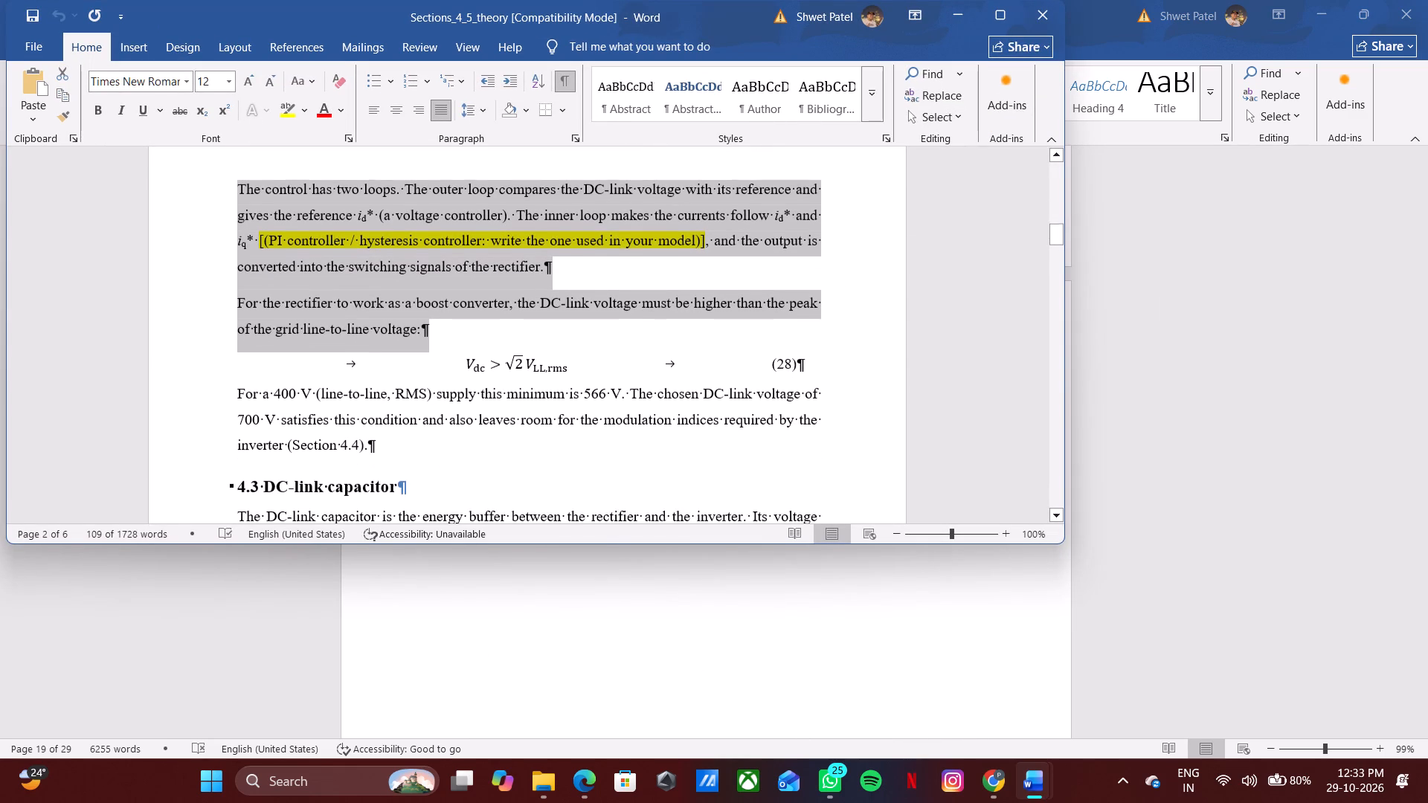
{"action": "left_click", "coordinate": [855, 361]}
{"action": "left_click_drag", "start_coordinate": [845, 364], "coordinate": [373, 346]}
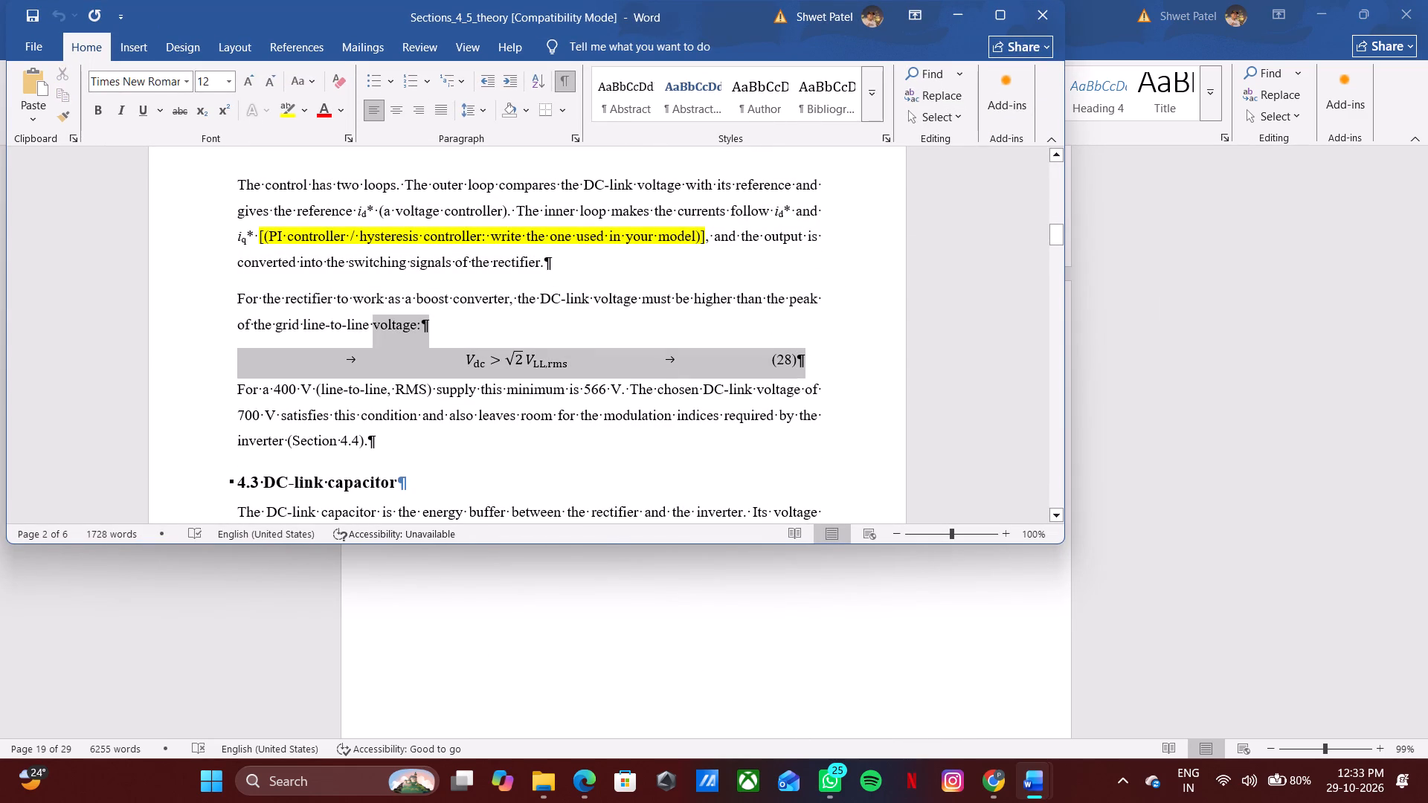
{"action": "left_click_drag", "start_coordinate": [373, 346], "coordinate": [332, 372]}
{"action": "key", "text": "ctrl+c"}
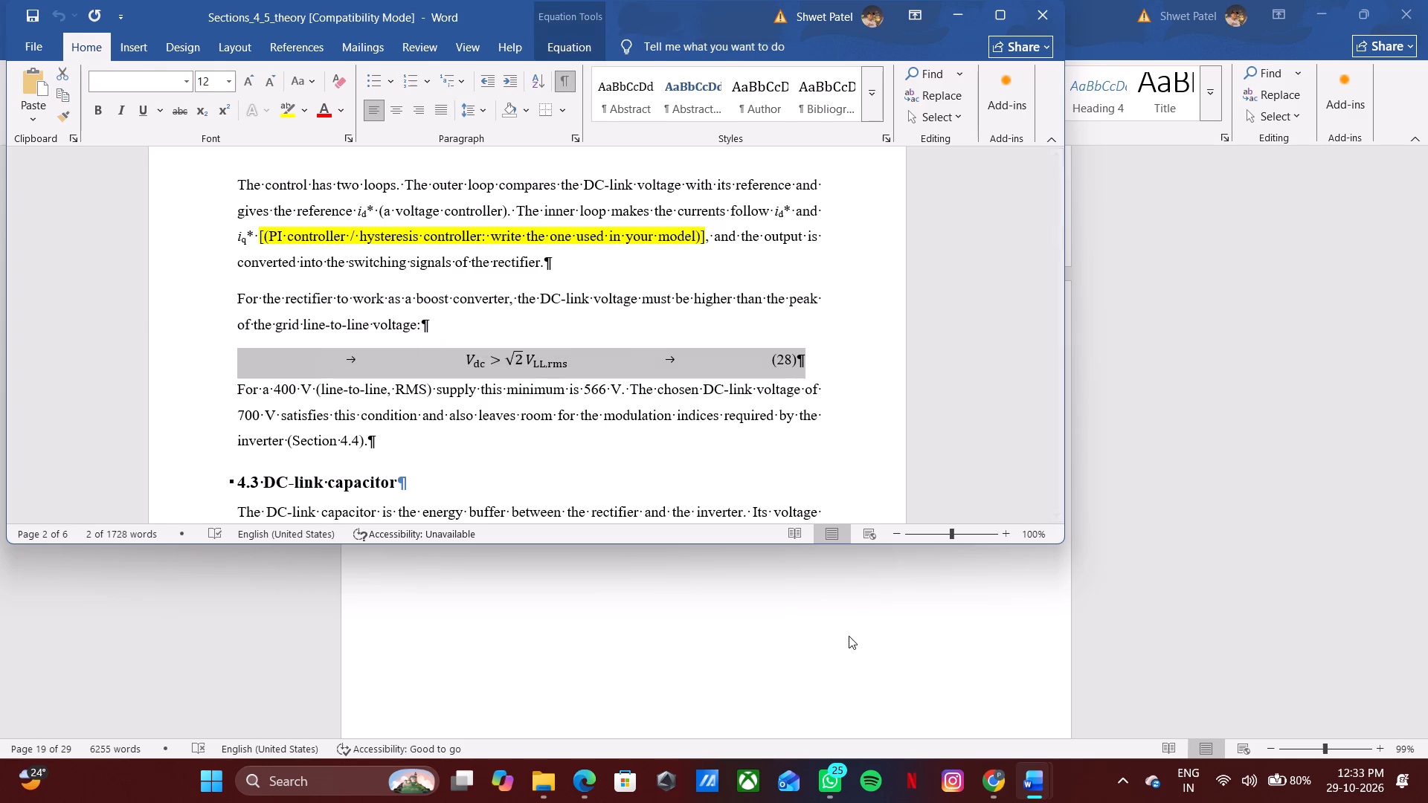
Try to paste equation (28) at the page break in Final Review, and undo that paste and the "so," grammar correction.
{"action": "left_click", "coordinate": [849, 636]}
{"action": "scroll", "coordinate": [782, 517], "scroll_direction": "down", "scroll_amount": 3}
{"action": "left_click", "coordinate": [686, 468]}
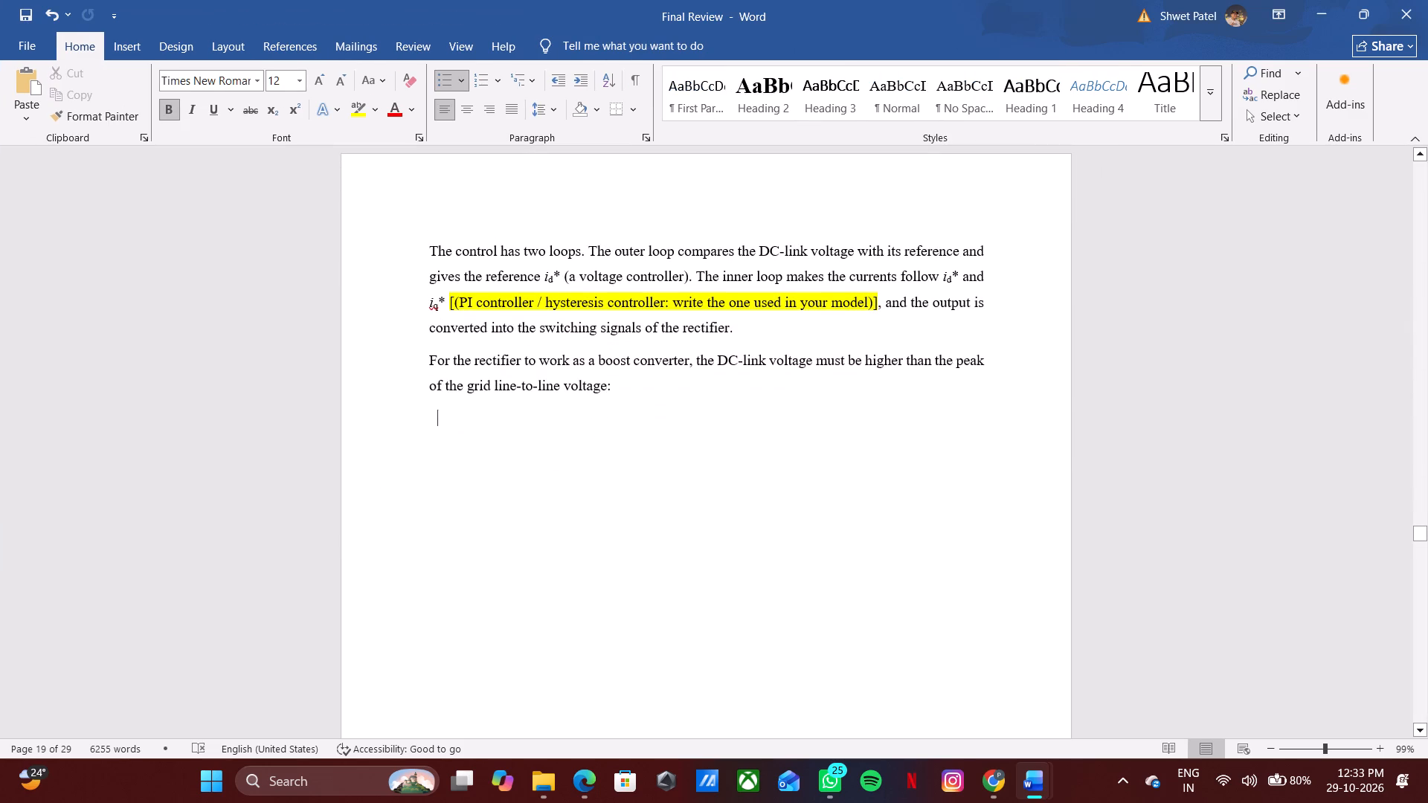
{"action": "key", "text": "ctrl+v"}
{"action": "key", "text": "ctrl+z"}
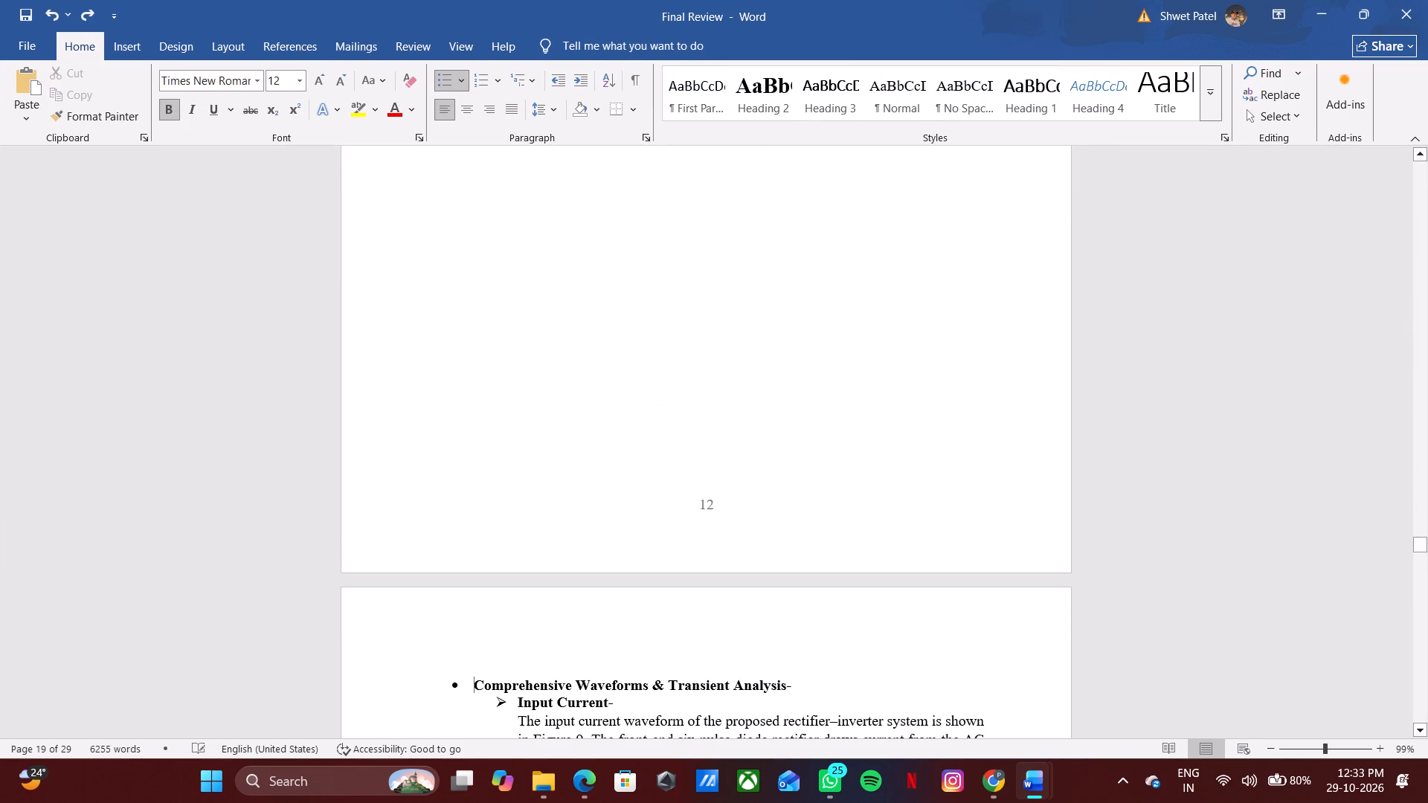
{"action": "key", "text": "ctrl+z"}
Show the formatting marks and paste equation (28) on a new line directly below the "grid line-to-line voltage:" paragraph.
{"action": "left_click", "coordinate": [654, 84]}
{"action": "left_click", "coordinate": [628, 75]}
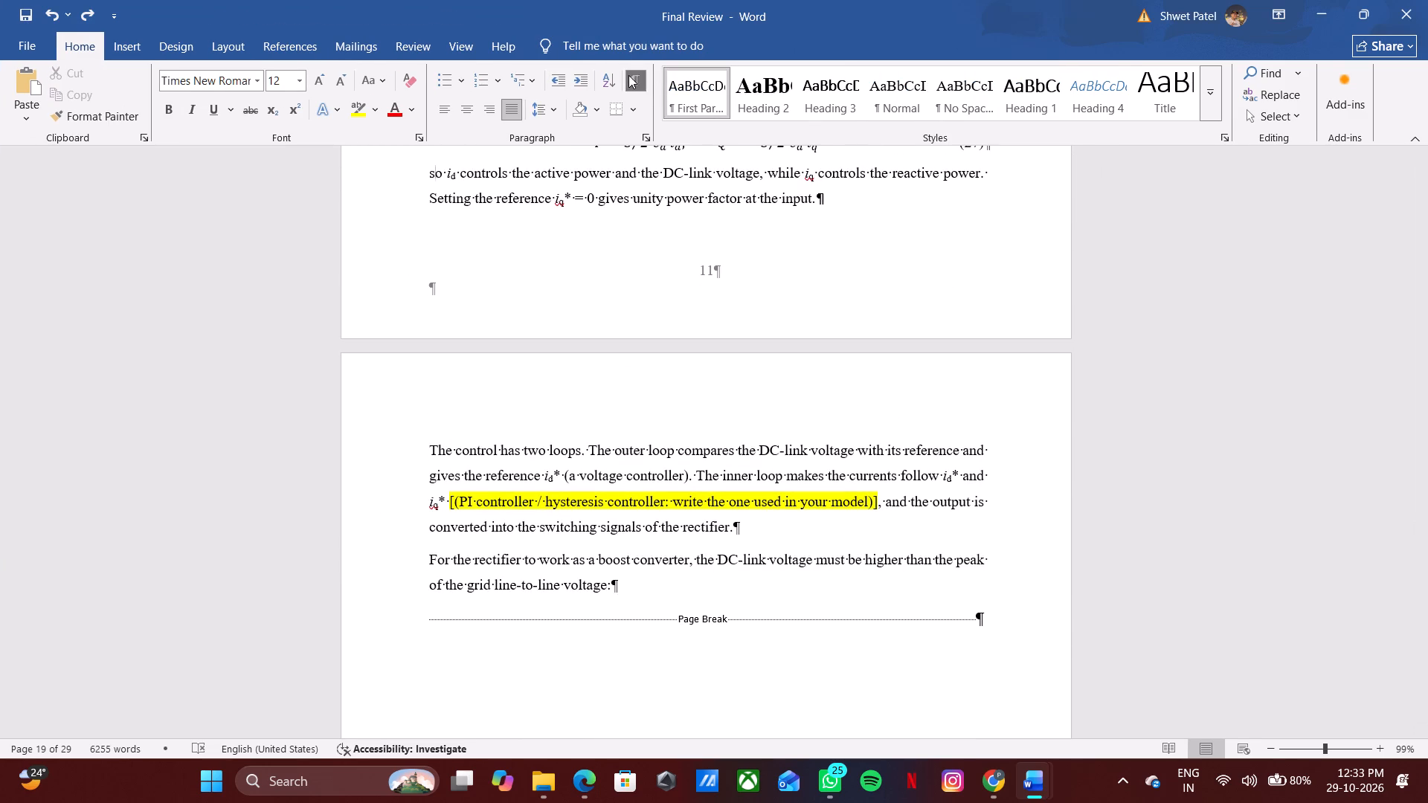
{"action": "left_click", "coordinate": [622, 574]}
{"action": "left_click", "coordinate": [620, 589]}
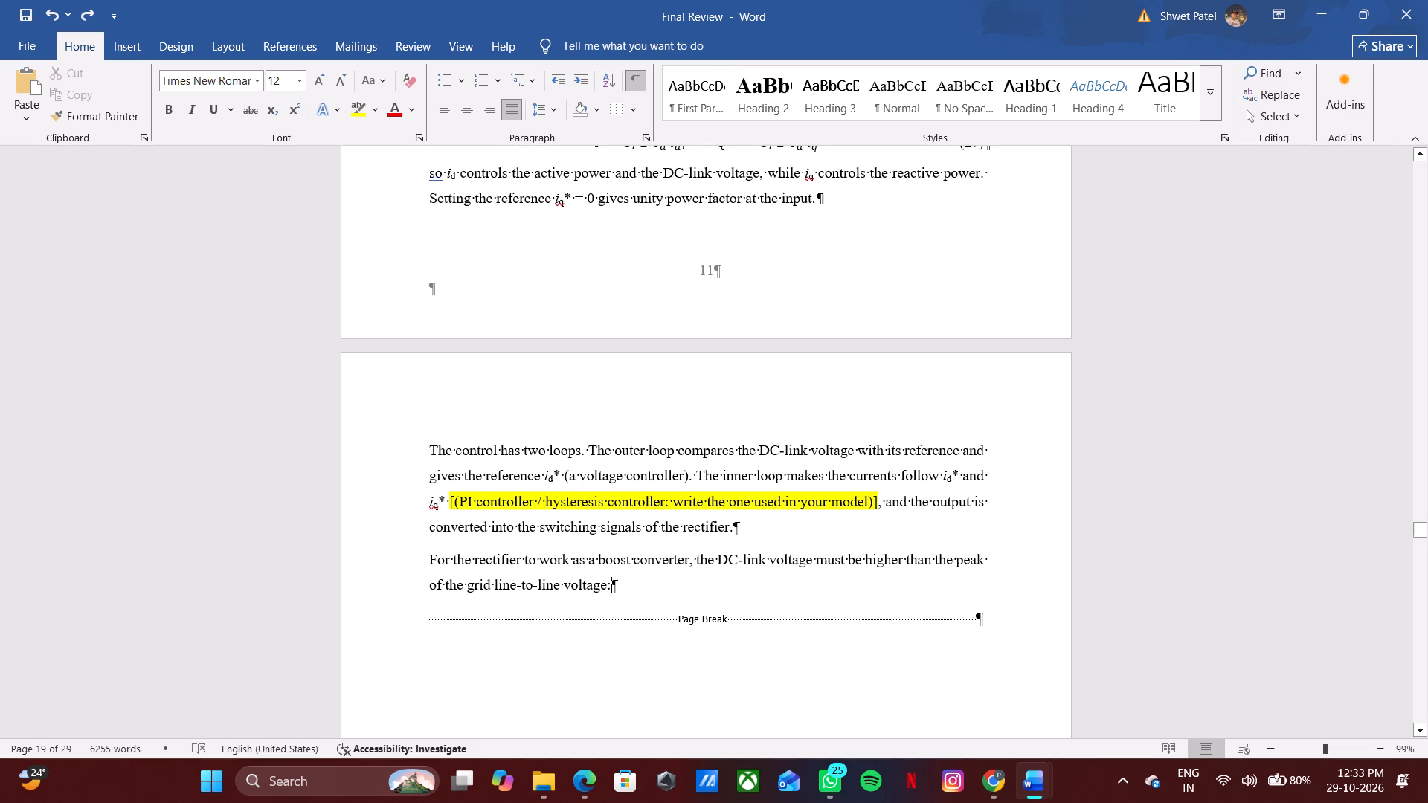
{"action": "key", "text": "Return"}
{"action": "key", "text": "ctrl+v"}
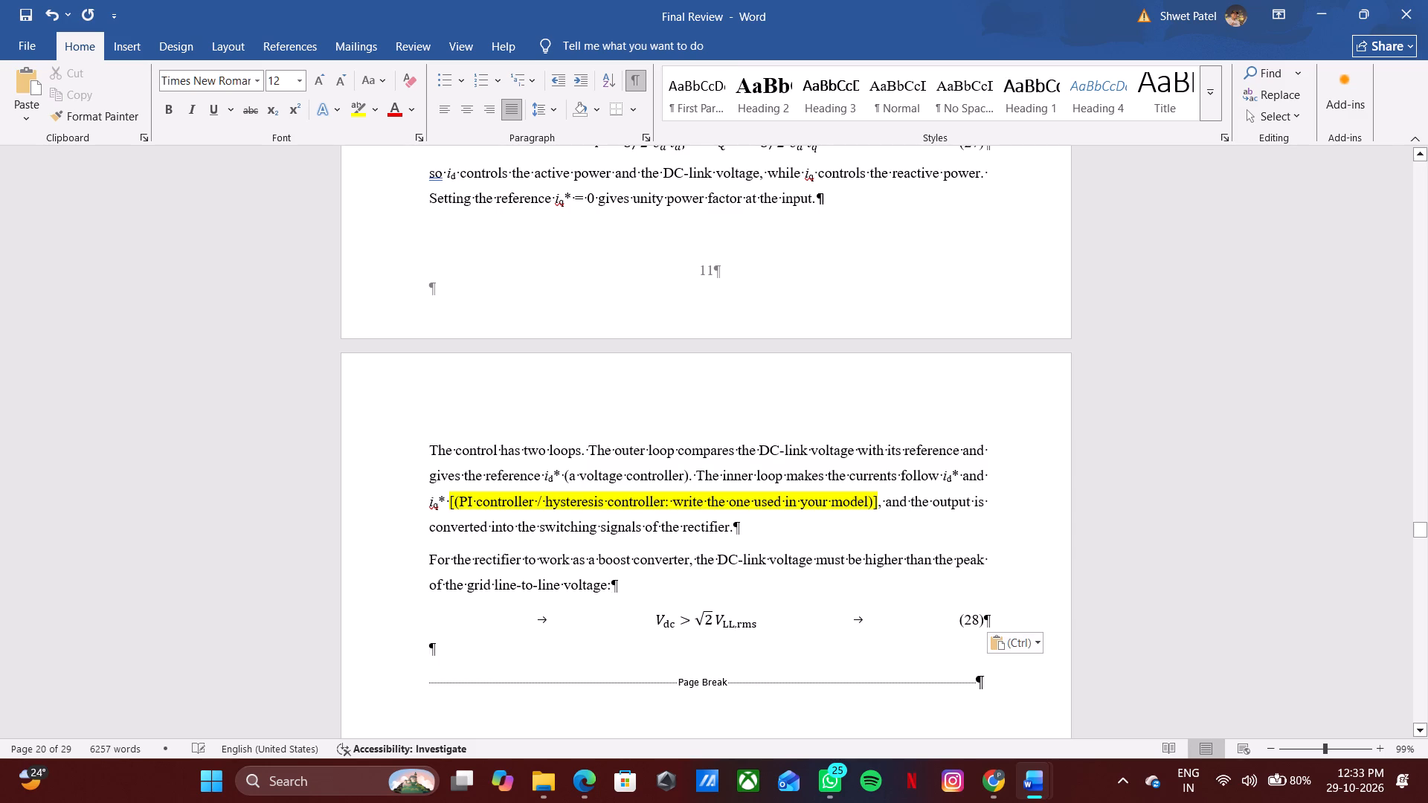
Select the "For a 400 V (line-to-line, RMS) supply" paragraph below equation (28) in Sections_4_5_theory for copying into Final Review.
{"action": "scroll", "coordinate": [597, 706], "scroll_direction": "down", "scroll_amount": 3}
{"action": "key", "text": "alt+Tab"}
{"action": "scroll", "coordinate": [494, 506], "scroll_direction": "down", "scroll_amount": 2}
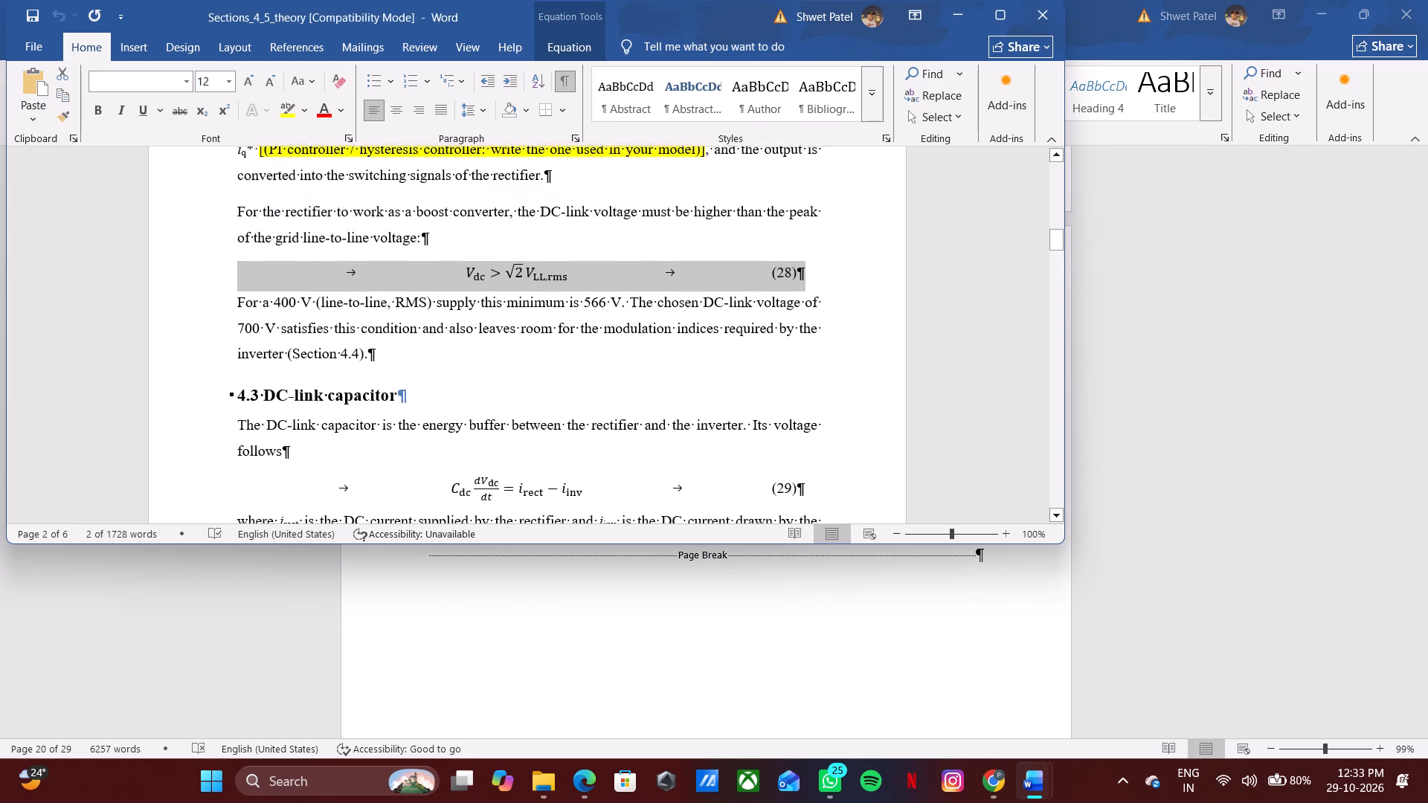
{"action": "left_click_drag", "start_coordinate": [426, 359], "coordinate": [238, 293]}
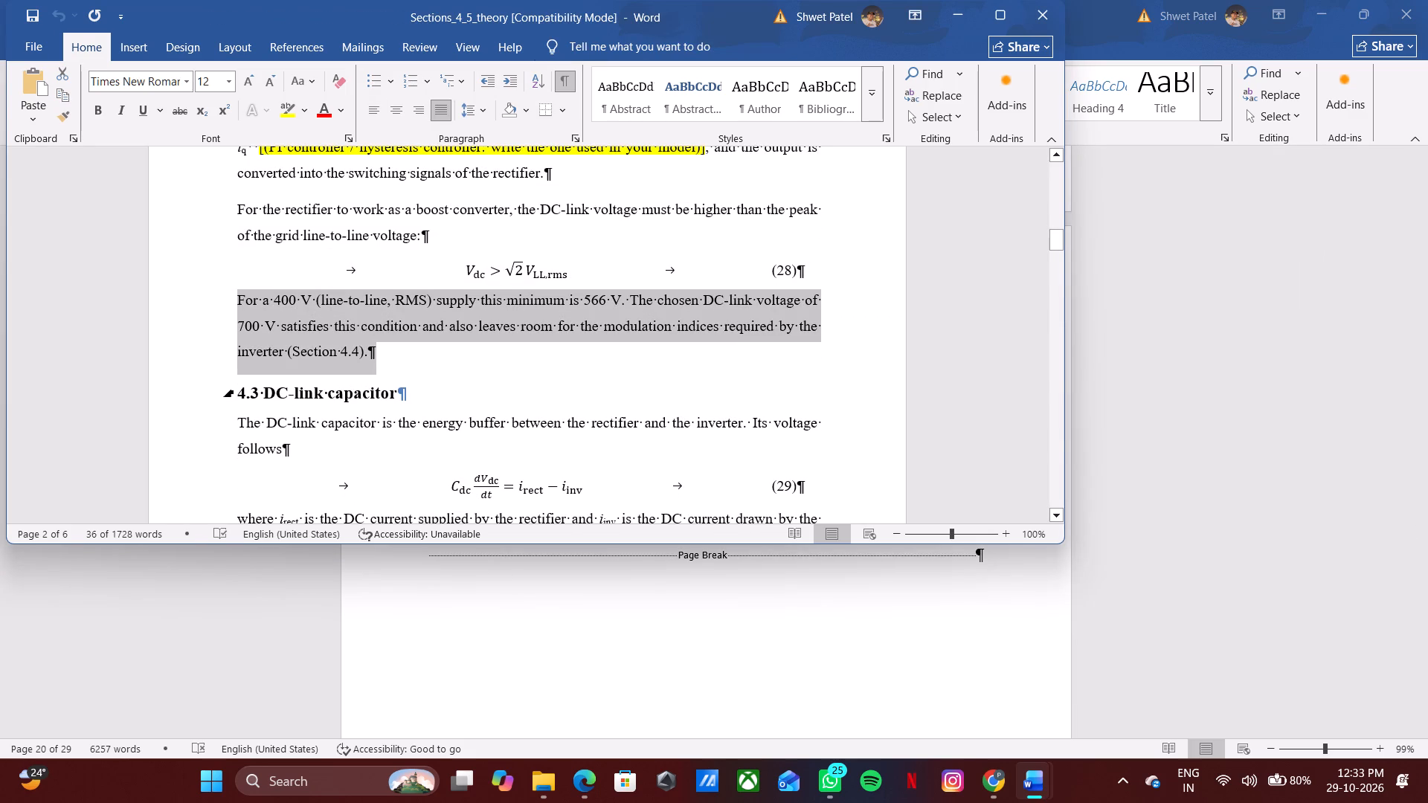
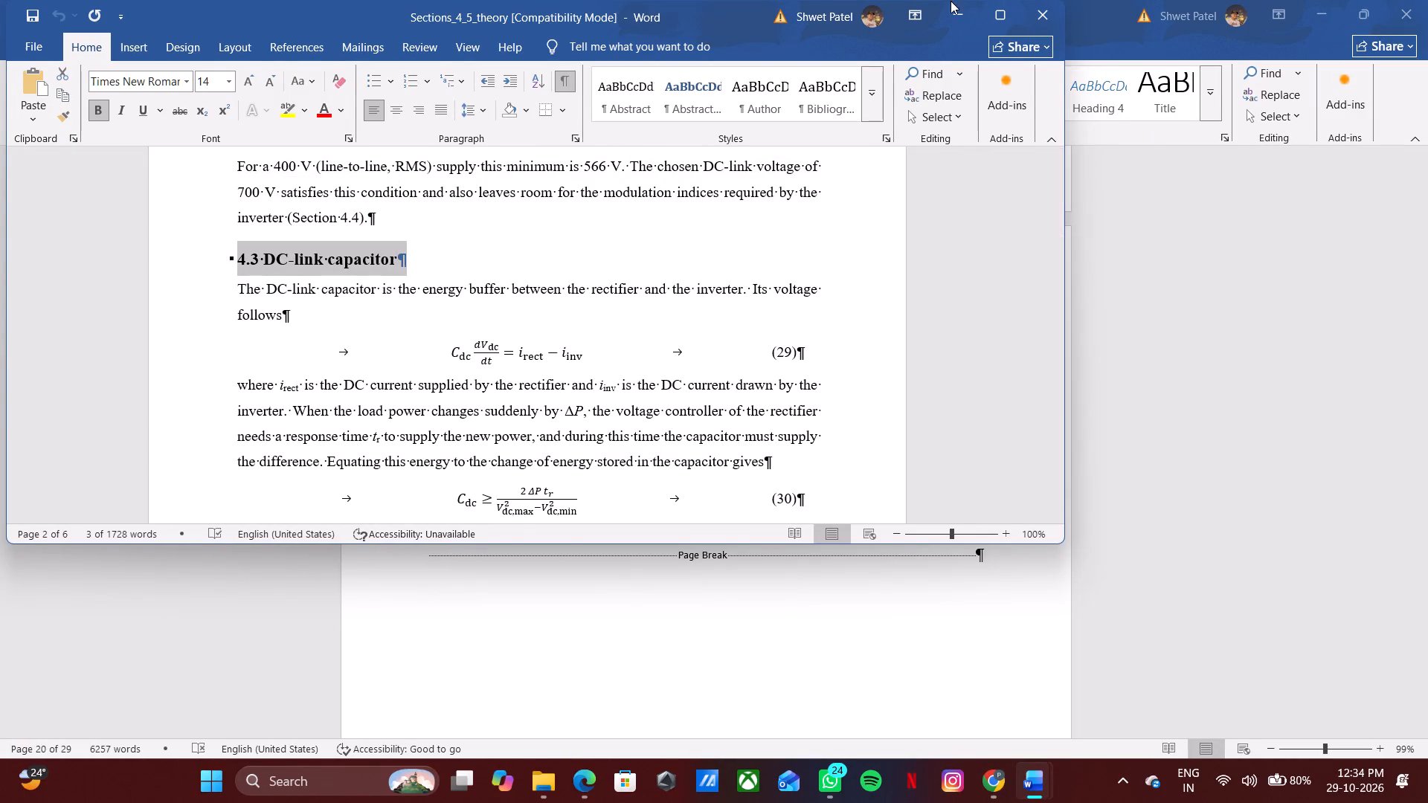
Paste the copied "4.3 DC-link capacitor" heading below equation (28) in Final Review.
{"action": "left_click", "coordinate": [950, 2]}
{"action": "scroll", "coordinate": [519, 545], "scroll_direction": "down", "scroll_amount": 1}
{"action": "left_click", "coordinate": [501, 491]}
{"action": "key", "text": "ctrl+v"}
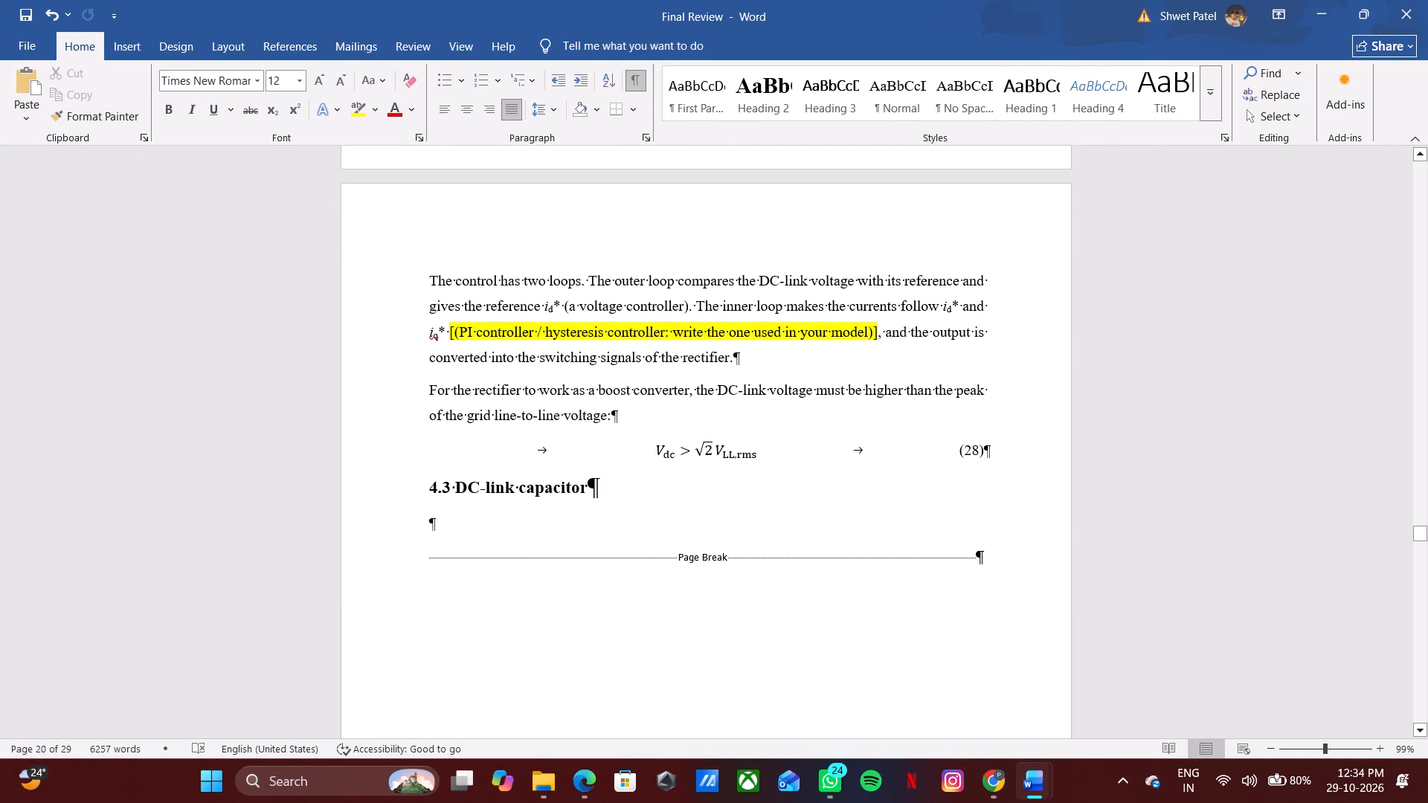
{"action": "scroll", "coordinate": [502, 512], "scroll_direction": "up", "scroll_amount": 18}
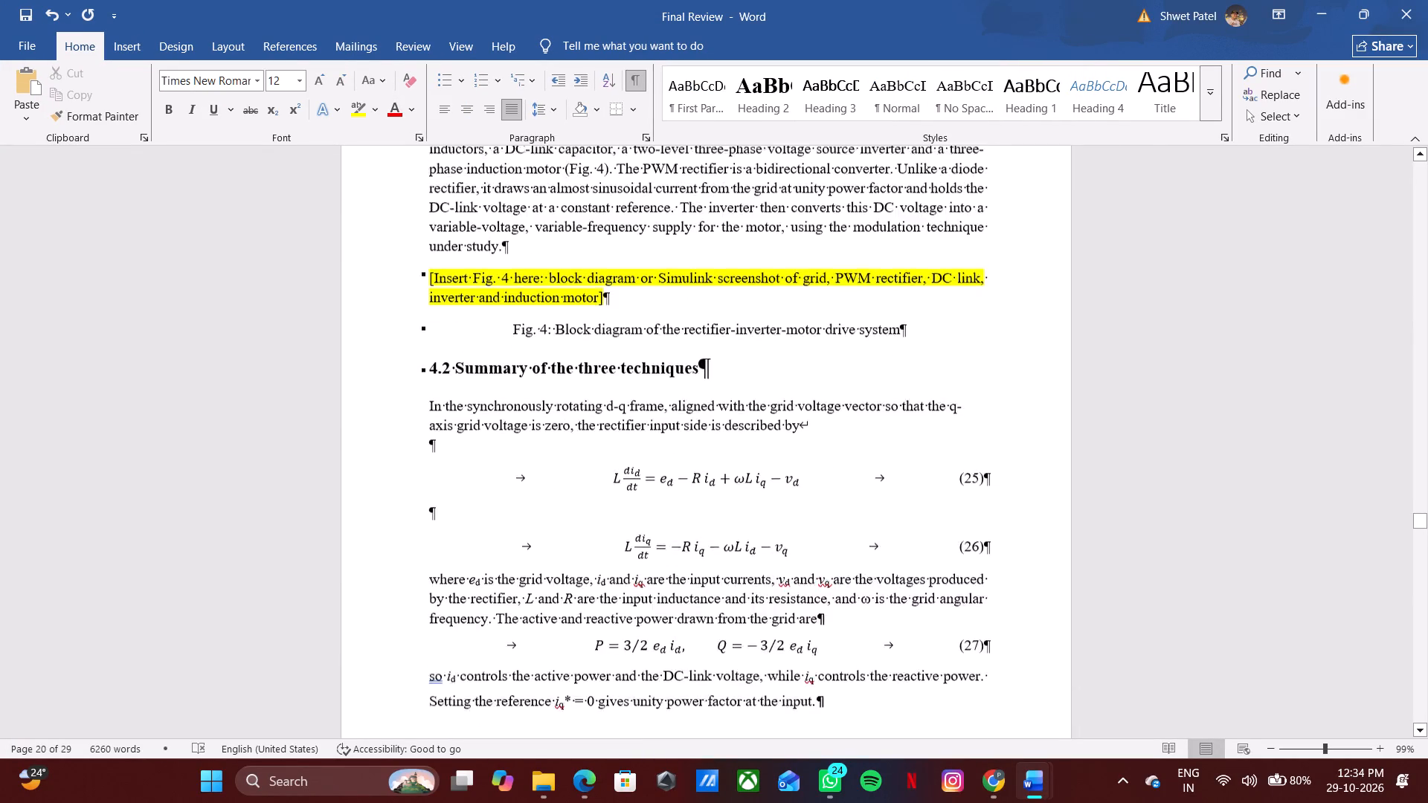
{"action": "scroll", "coordinate": [501, 512], "scroll_direction": "up", "scroll_amount": 2}
{"action": "scroll", "coordinate": [501, 512], "scroll_direction": "down", "scroll_amount": 20}
{"action": "scroll", "coordinate": [501, 512], "scroll_direction": "down", "scroll_amount": 1}
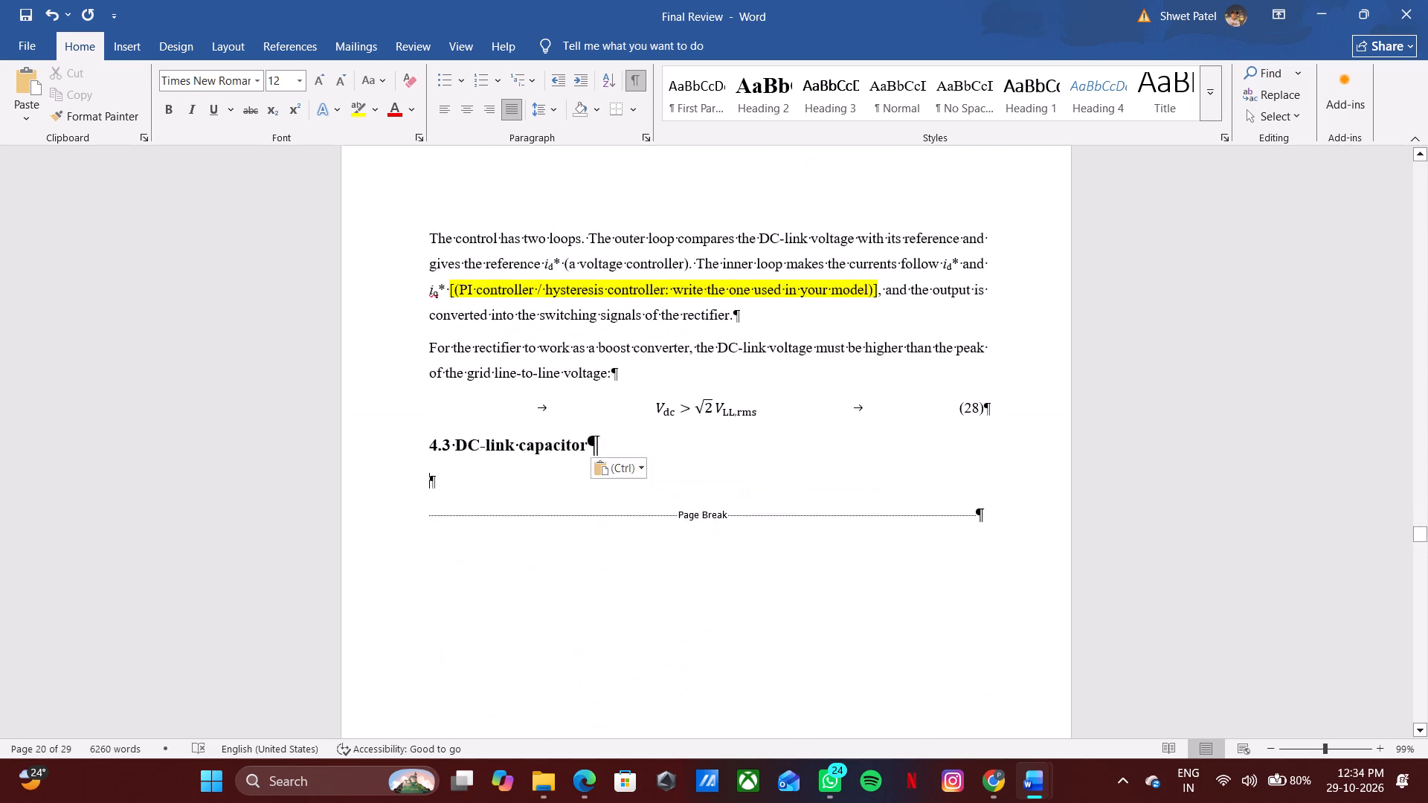
Copy the whole section 4.3 body with equations (29) and (30) from Sections_4_5_theory and paste it under the 4.3 heading in Final Review.
{"action": "key", "text": "alt+Tab"}
{"action": "scroll", "coordinate": [426, 414], "scroll_direction": "down", "scroll_amount": 2}
{"action": "left_click", "coordinate": [201, 181]}
{"action": "left_click", "coordinate": [222, 193]}
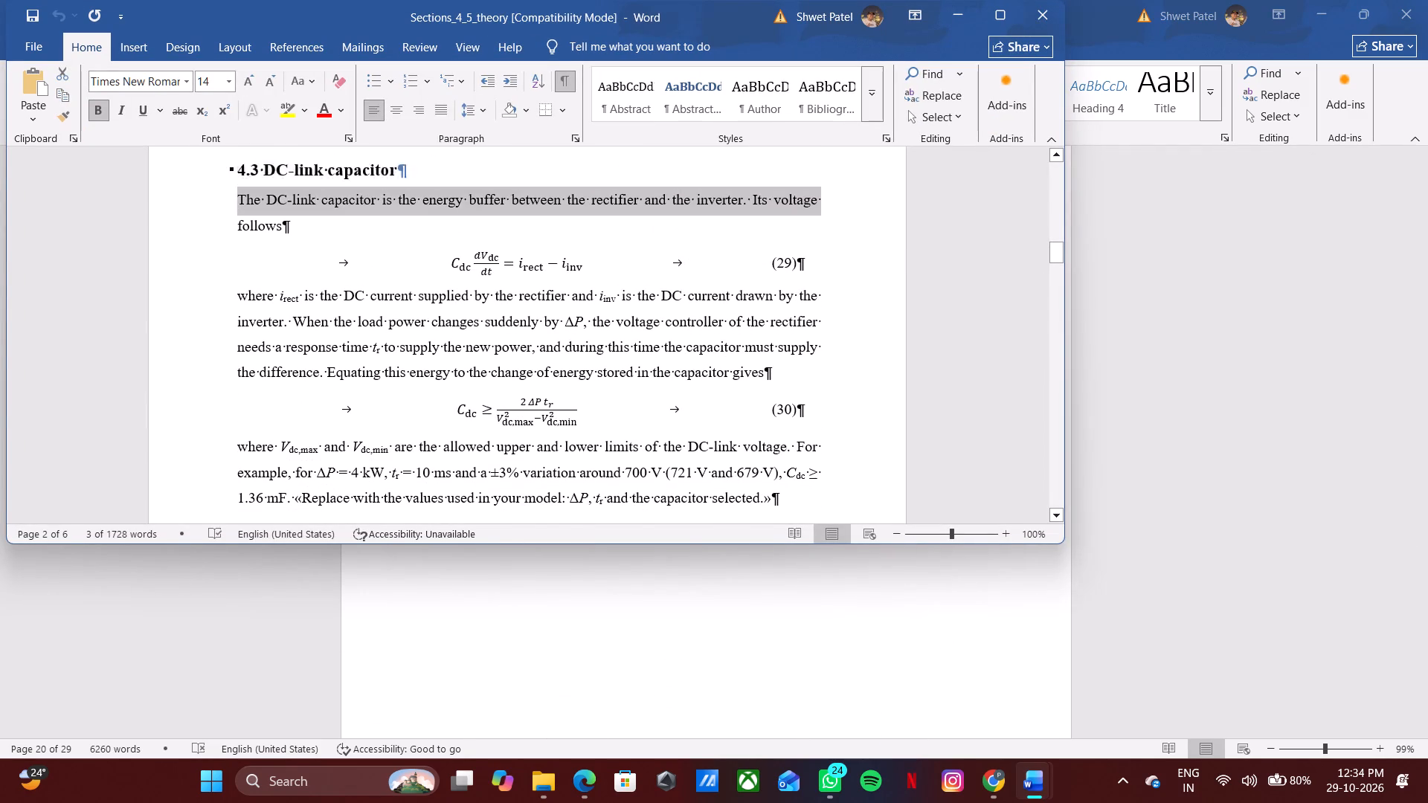
{"action": "left_click", "coordinate": [234, 199]}
{"action": "left_click_drag", "start_coordinate": [238, 198], "coordinate": [306, 522]}
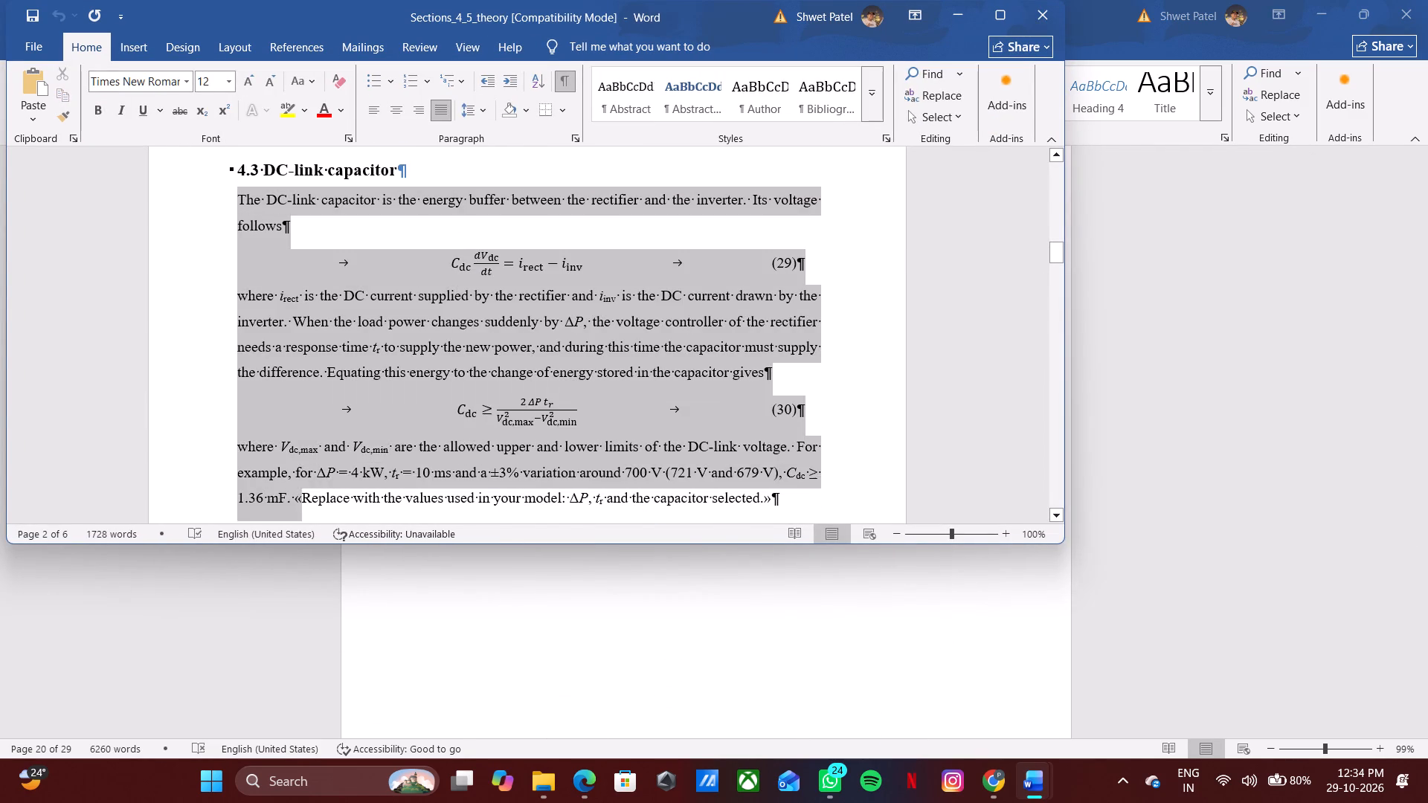
{"action": "left_click_drag", "start_coordinate": [306, 522], "coordinate": [461, 294]}
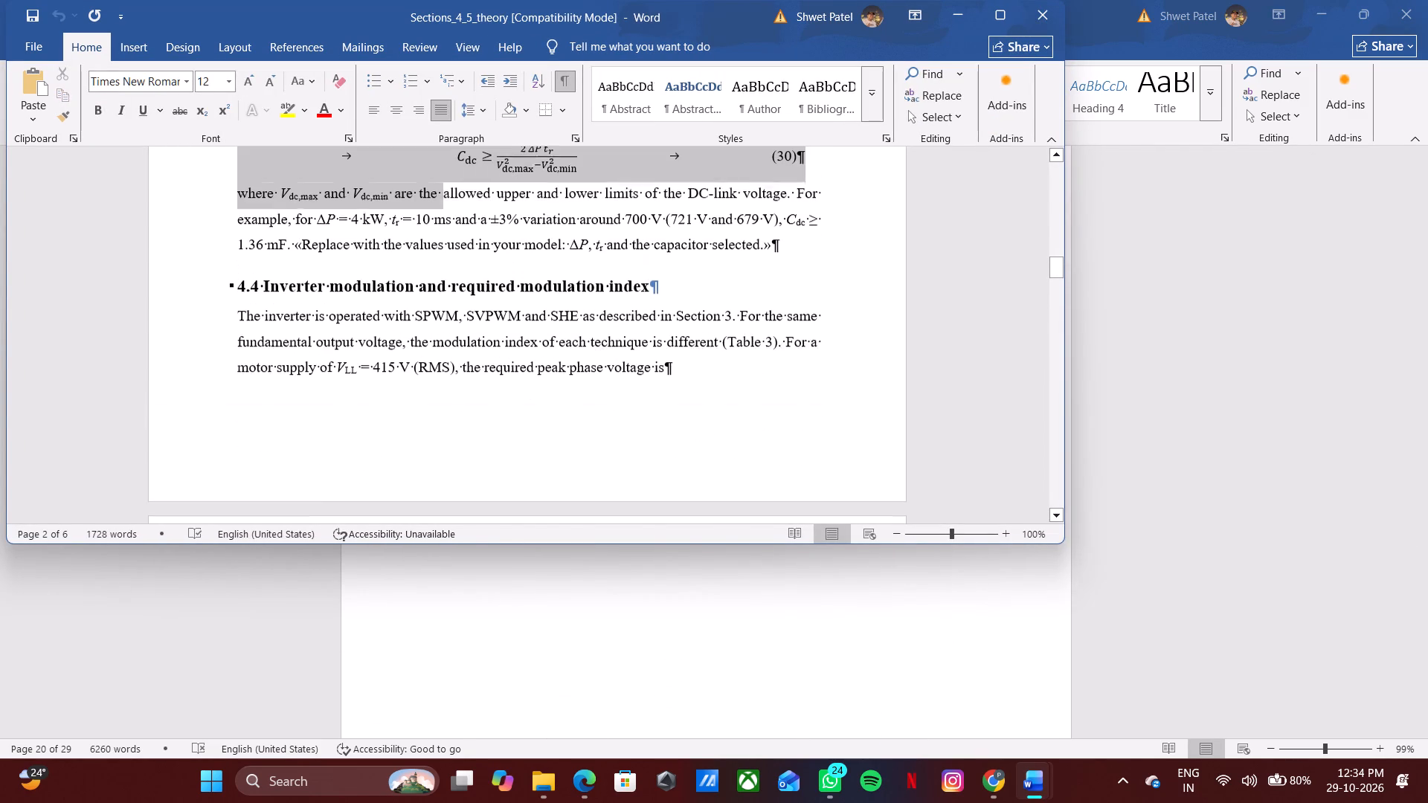
{"action": "left_click_drag", "start_coordinate": [461, 294], "coordinate": [808, 249]}
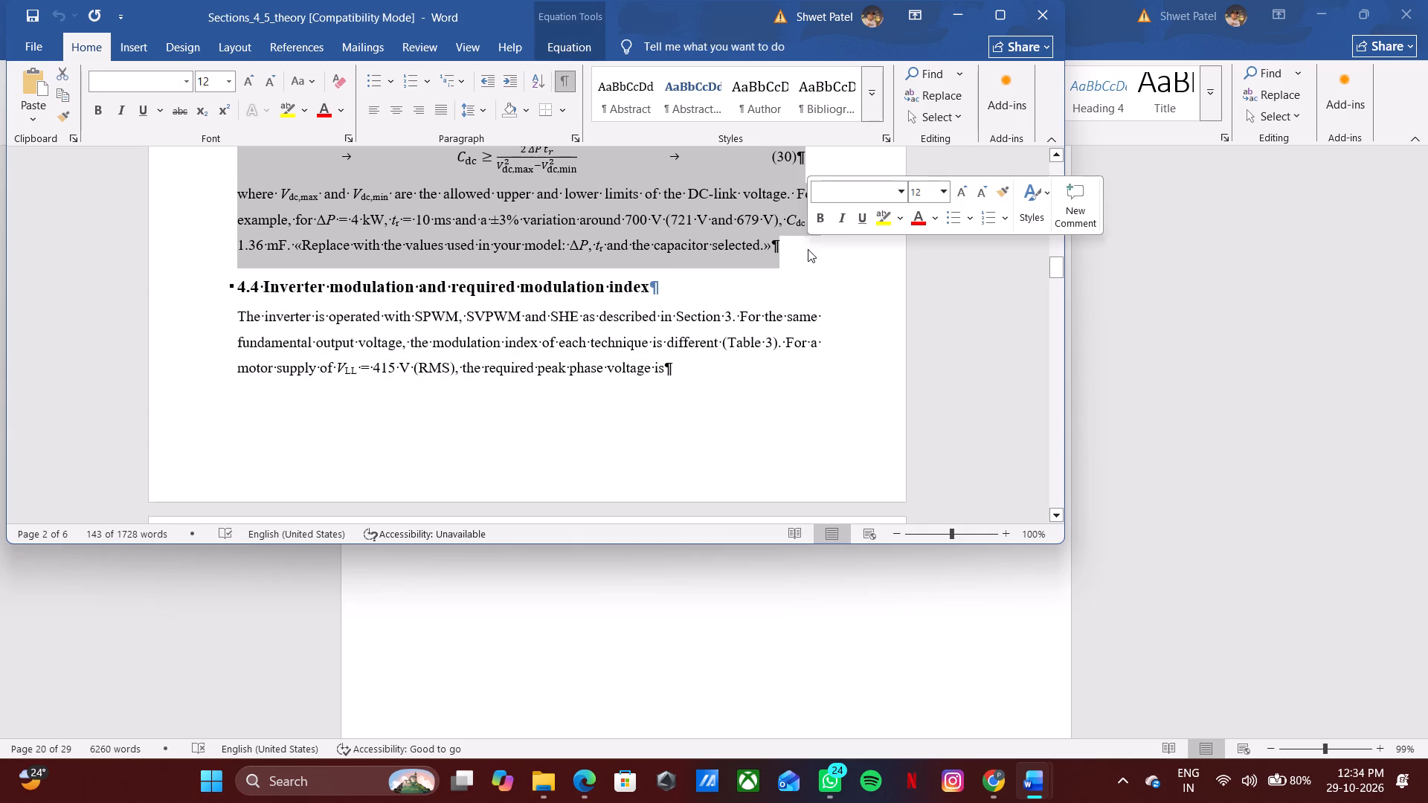
{"action": "key", "text": "ctrl+c"}
{"action": "left_click", "coordinate": [945, 16]}
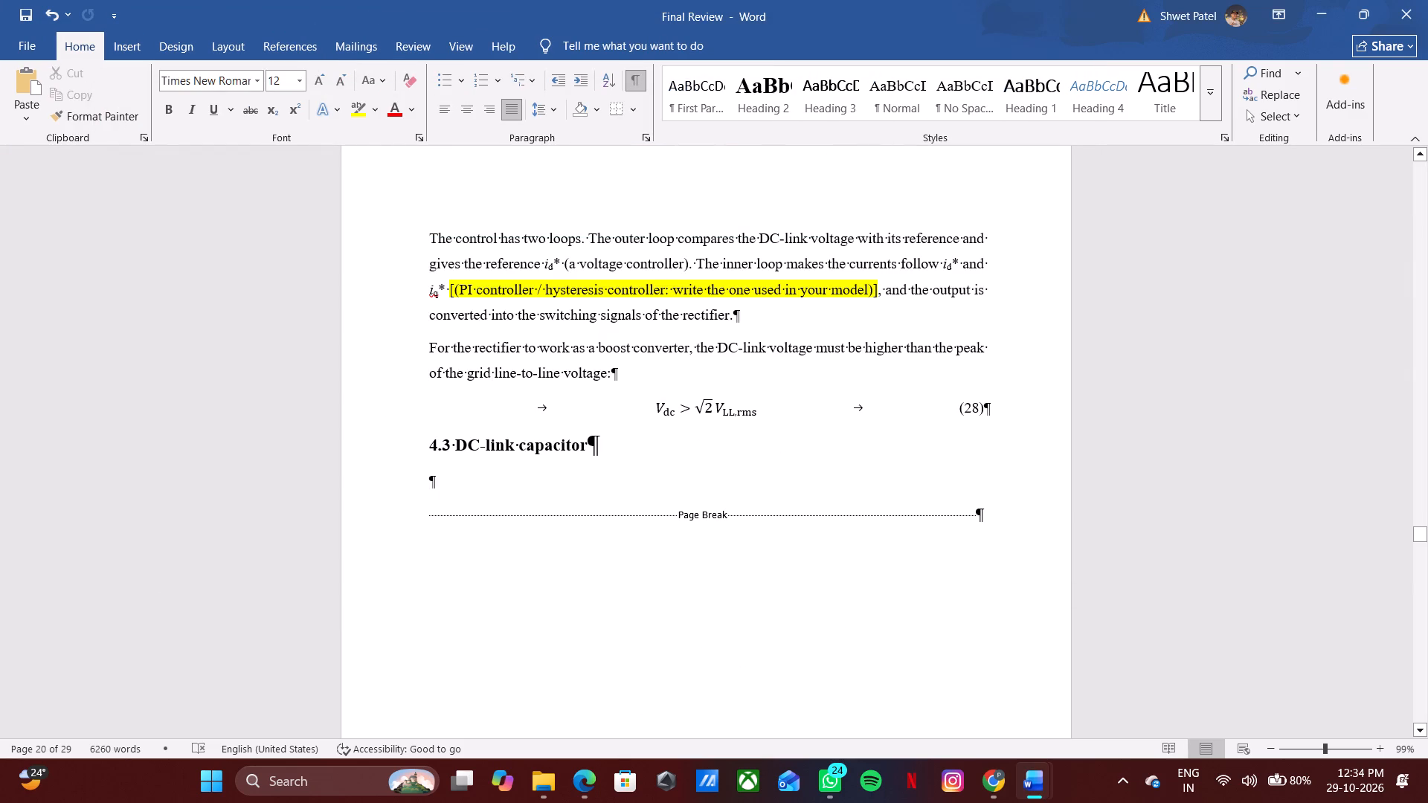
{"action": "key", "text": "ctrl+v"}
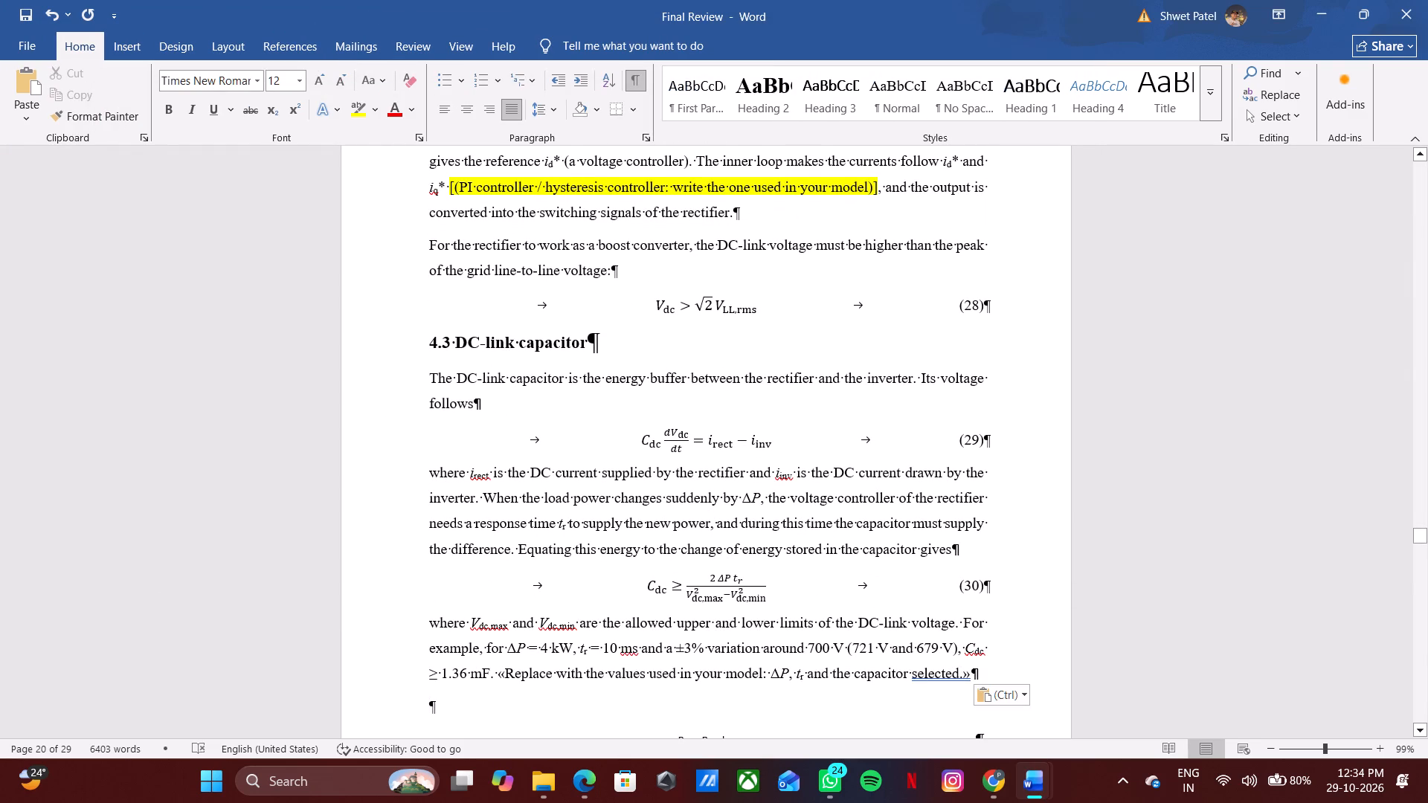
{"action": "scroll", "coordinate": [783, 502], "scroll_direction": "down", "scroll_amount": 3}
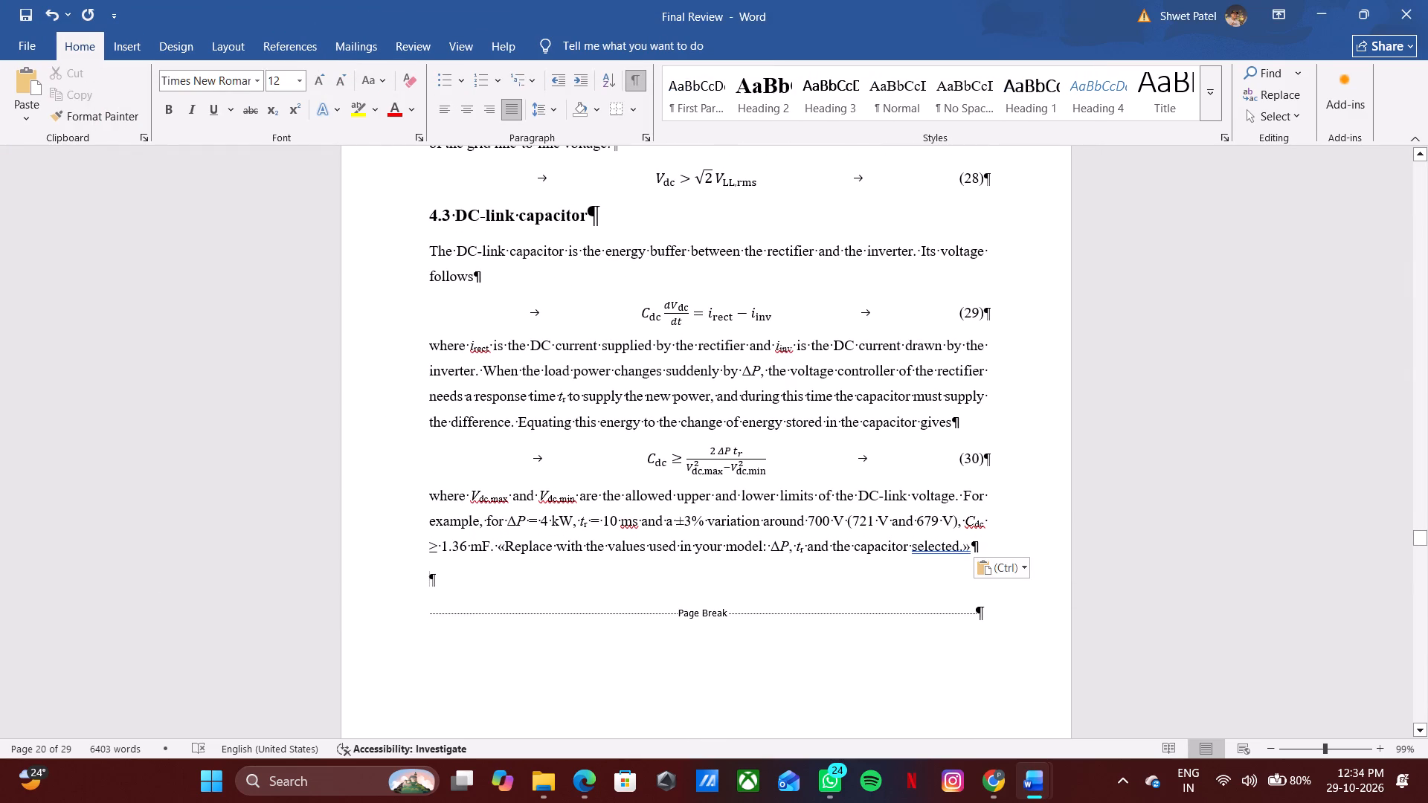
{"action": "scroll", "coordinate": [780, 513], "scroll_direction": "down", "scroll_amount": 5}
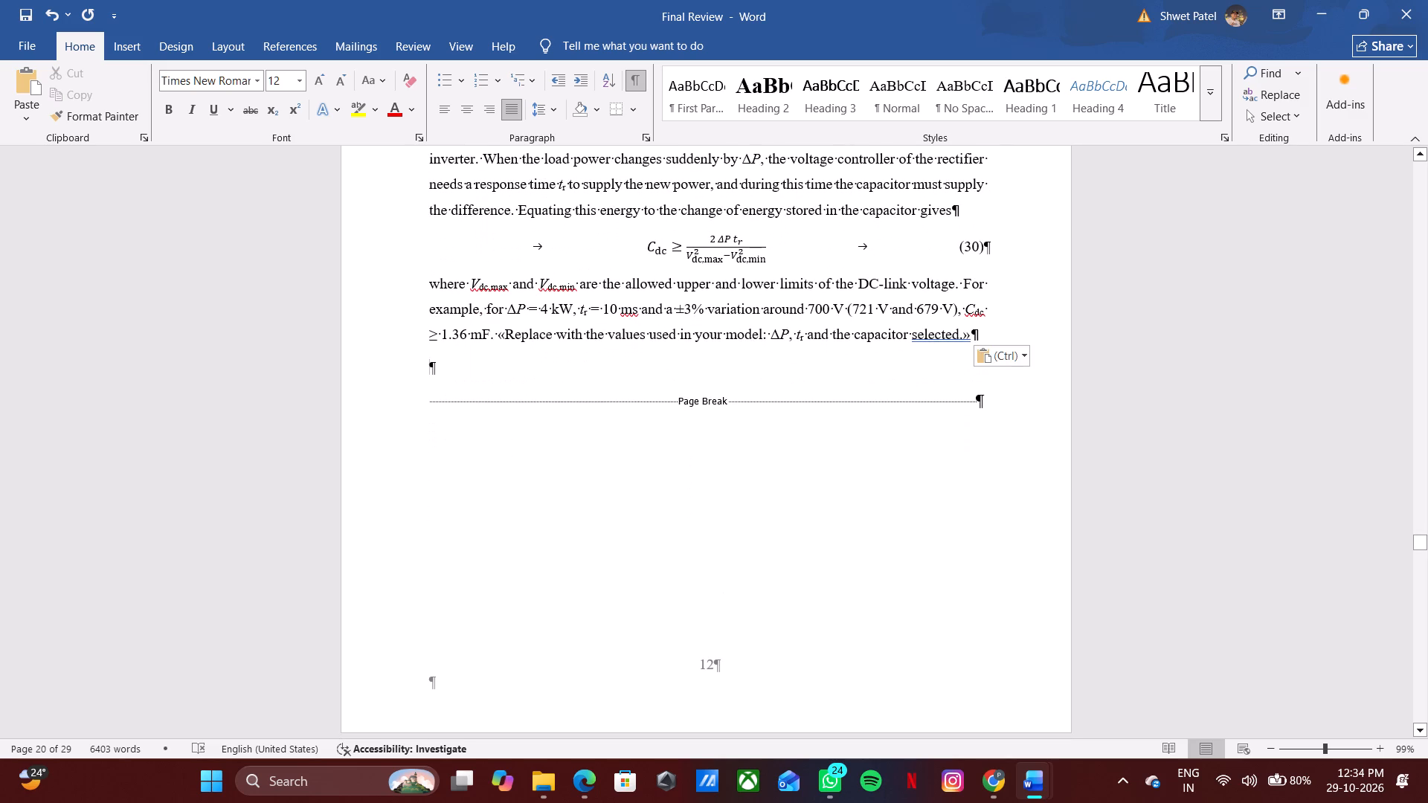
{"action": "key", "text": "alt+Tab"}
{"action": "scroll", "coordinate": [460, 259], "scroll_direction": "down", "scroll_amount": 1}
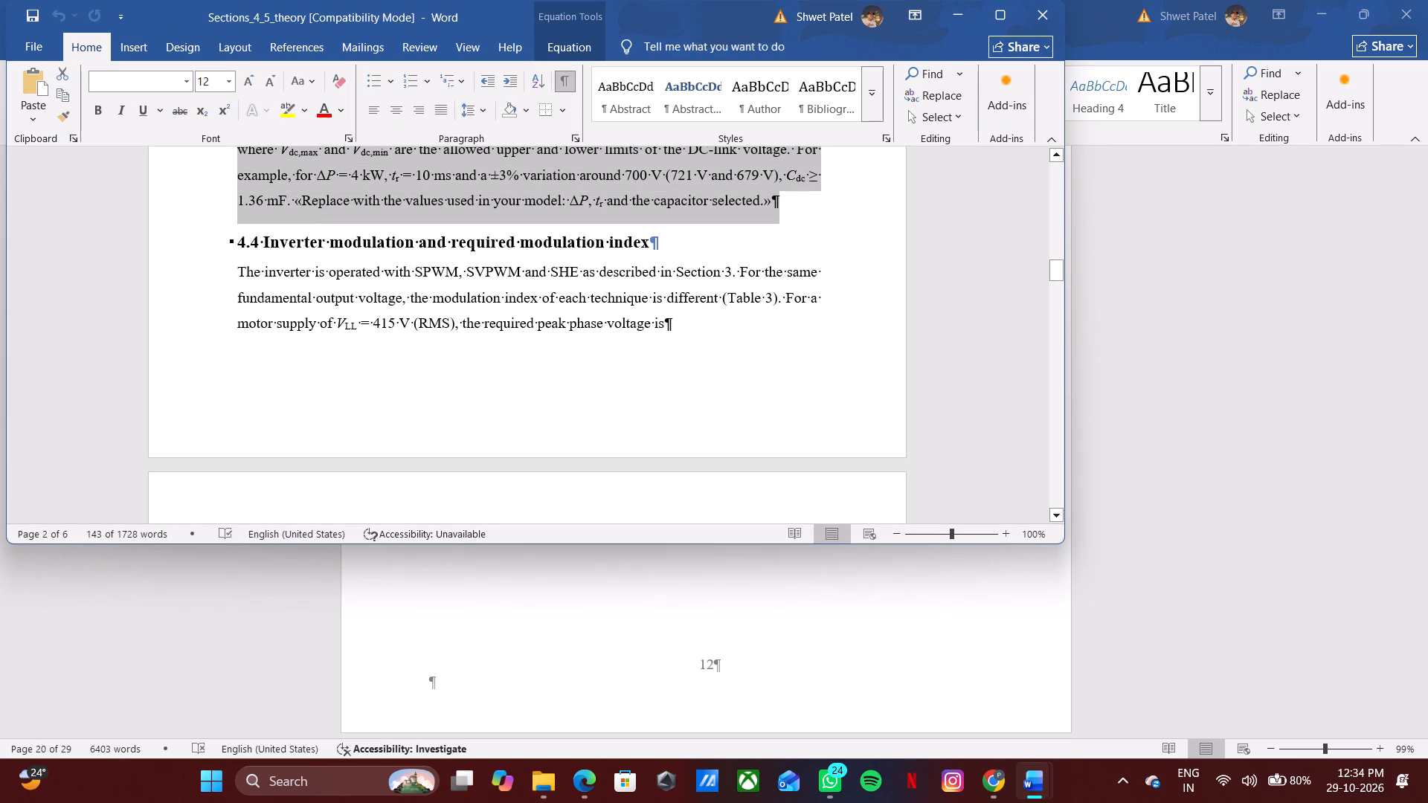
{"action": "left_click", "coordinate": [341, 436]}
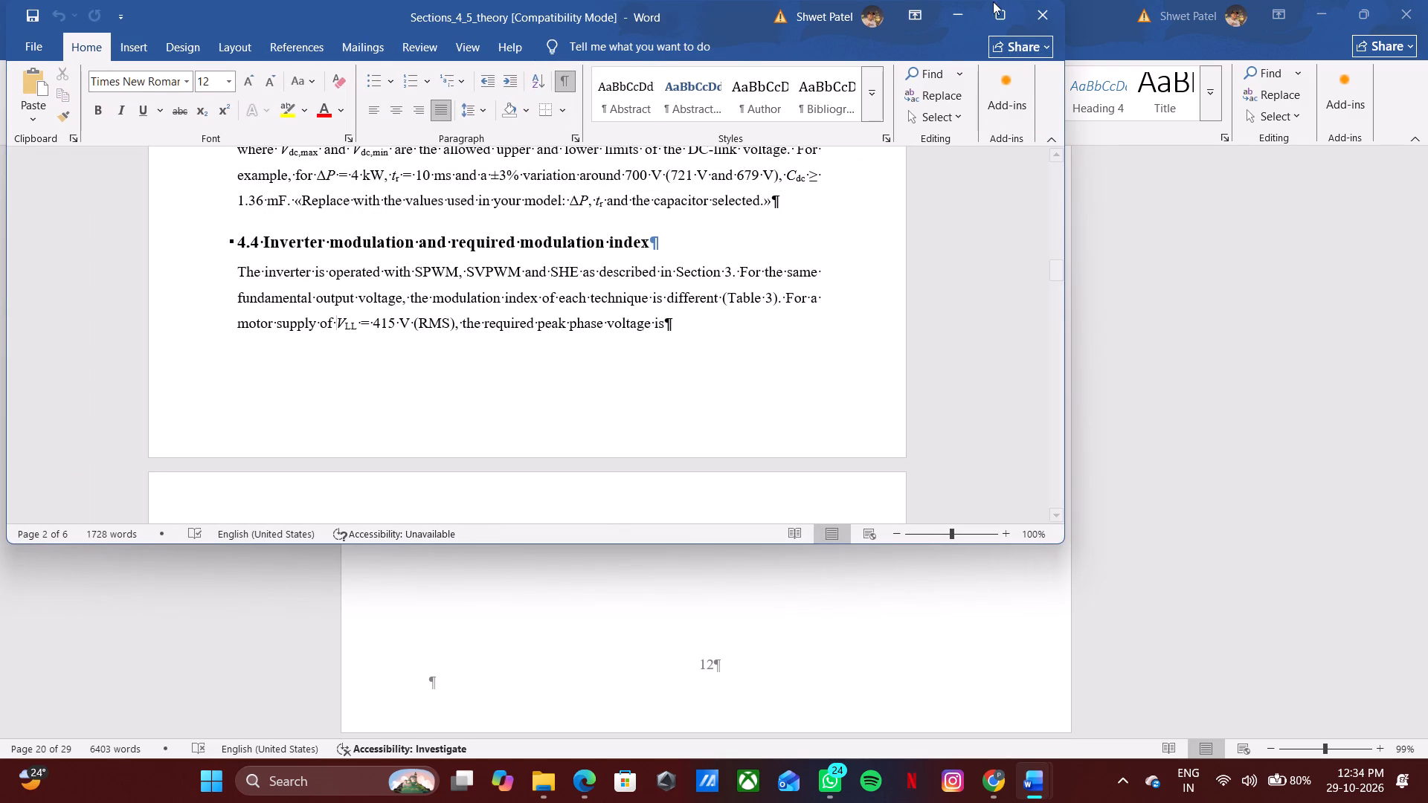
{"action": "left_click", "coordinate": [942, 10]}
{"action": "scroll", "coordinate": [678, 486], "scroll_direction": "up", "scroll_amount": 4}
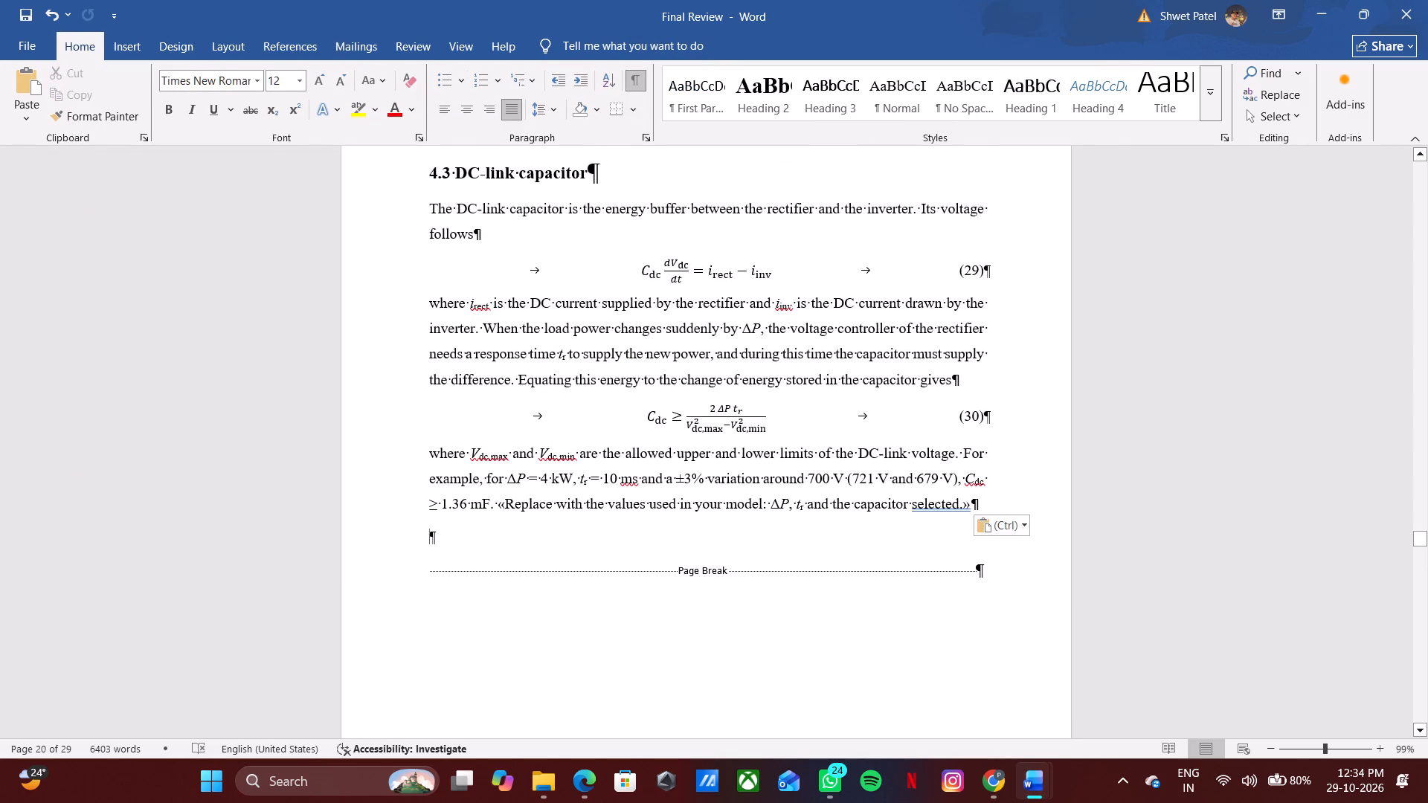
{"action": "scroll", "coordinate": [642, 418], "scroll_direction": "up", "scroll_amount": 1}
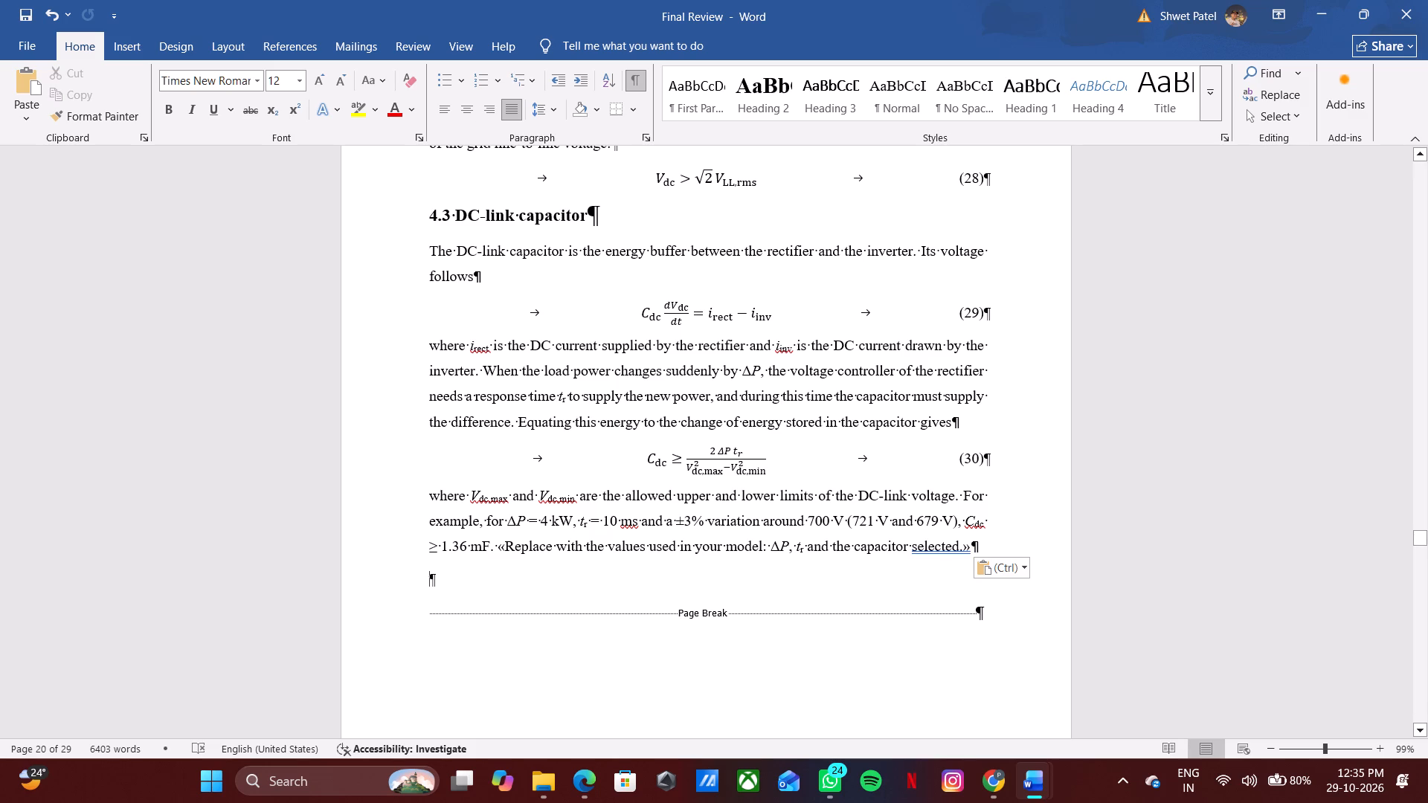
Delete the C term with its "dc" subscript in front of the fraction in equation (29).
{"action": "left_click", "coordinate": [476, 247]}
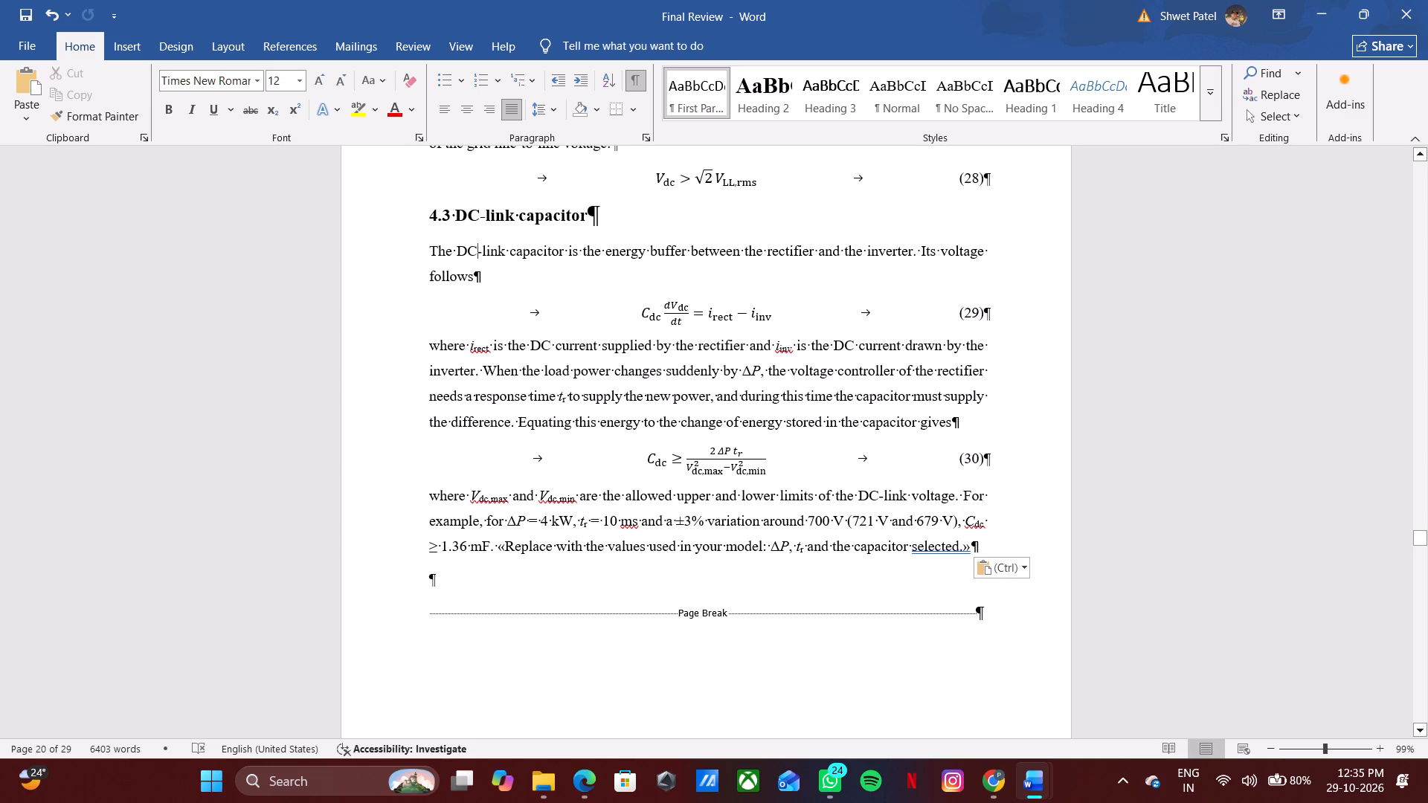
{"action": "left_click", "coordinate": [660, 318]}
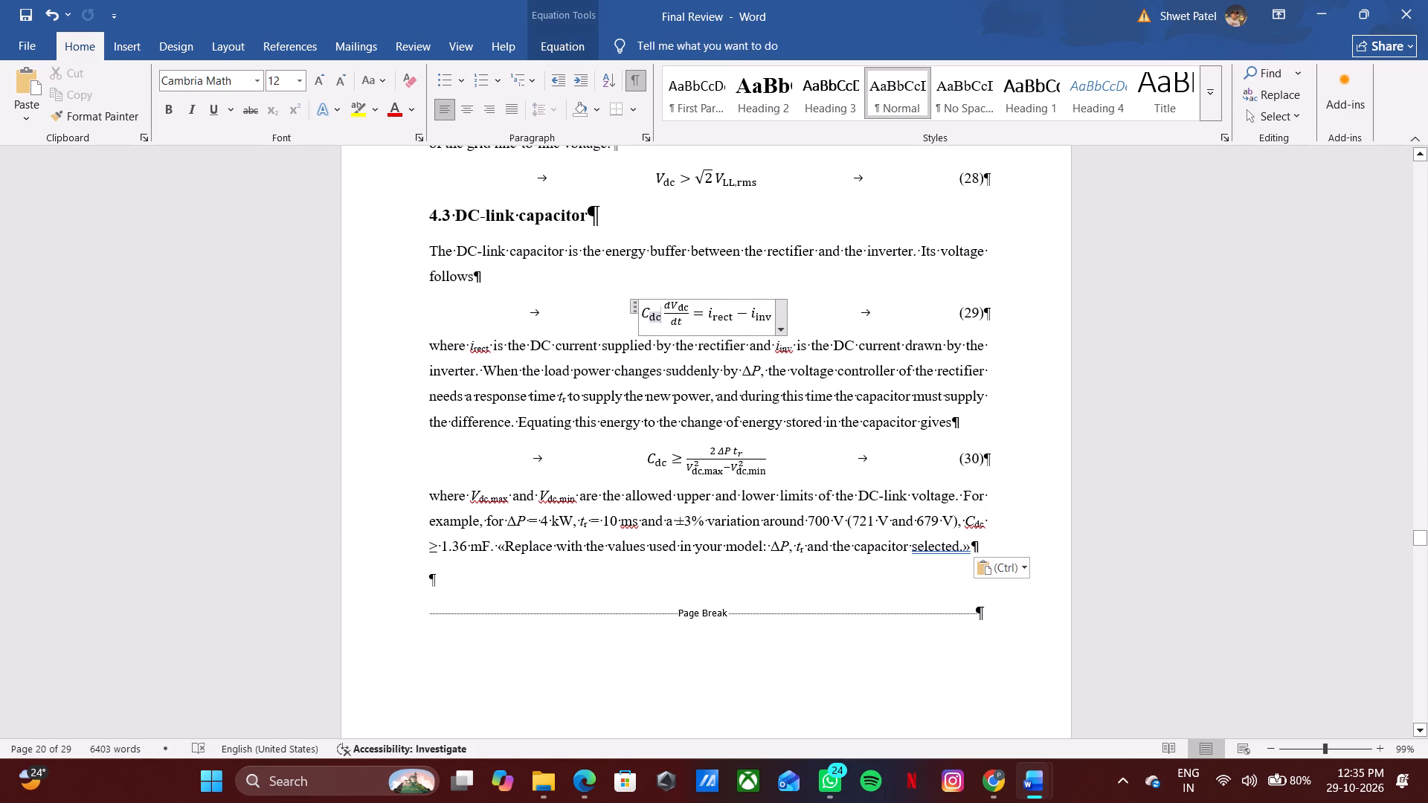
{"action": "key", "text": "BackSpace"}
{"action": "key", "text": "BackSpace"}
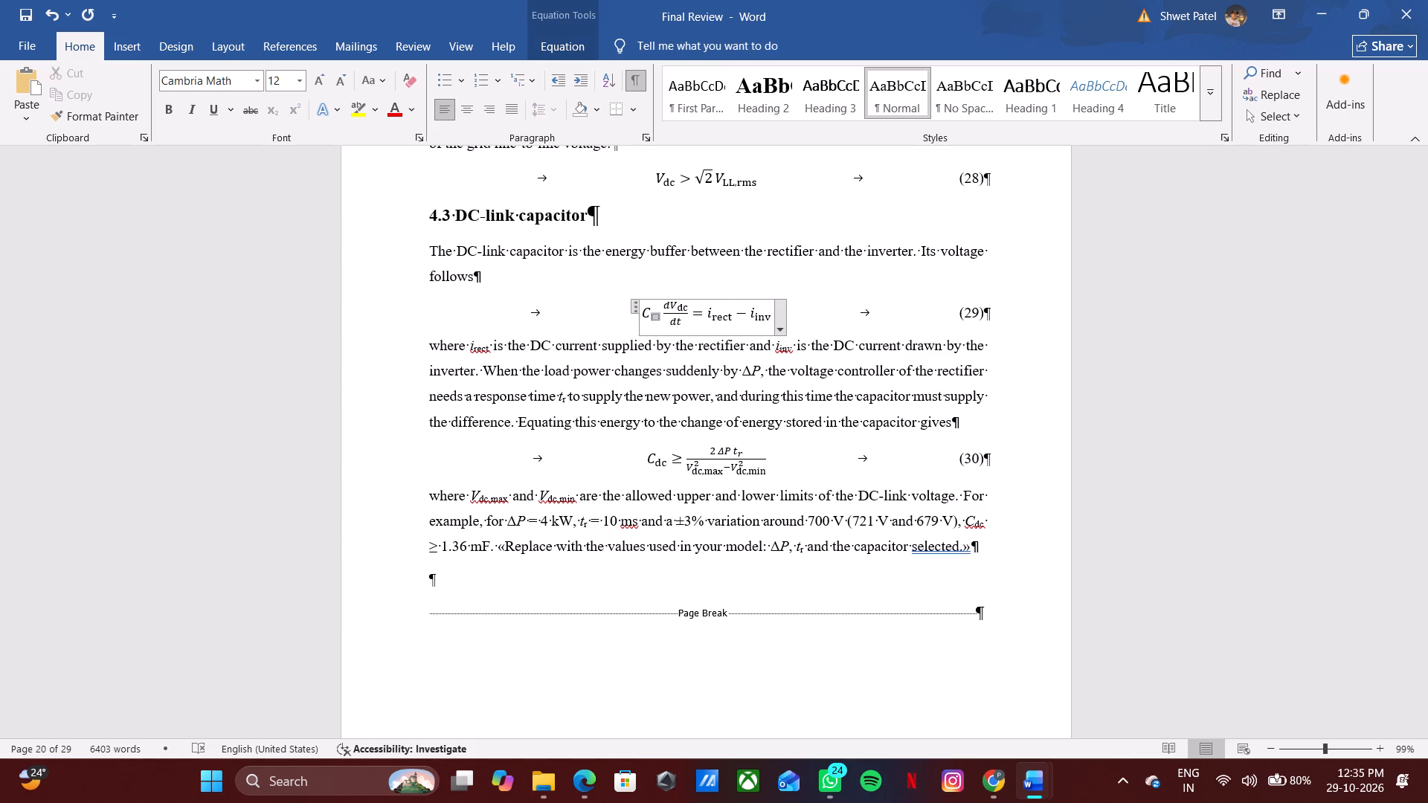
{"action": "key", "text": "BackSpace"}
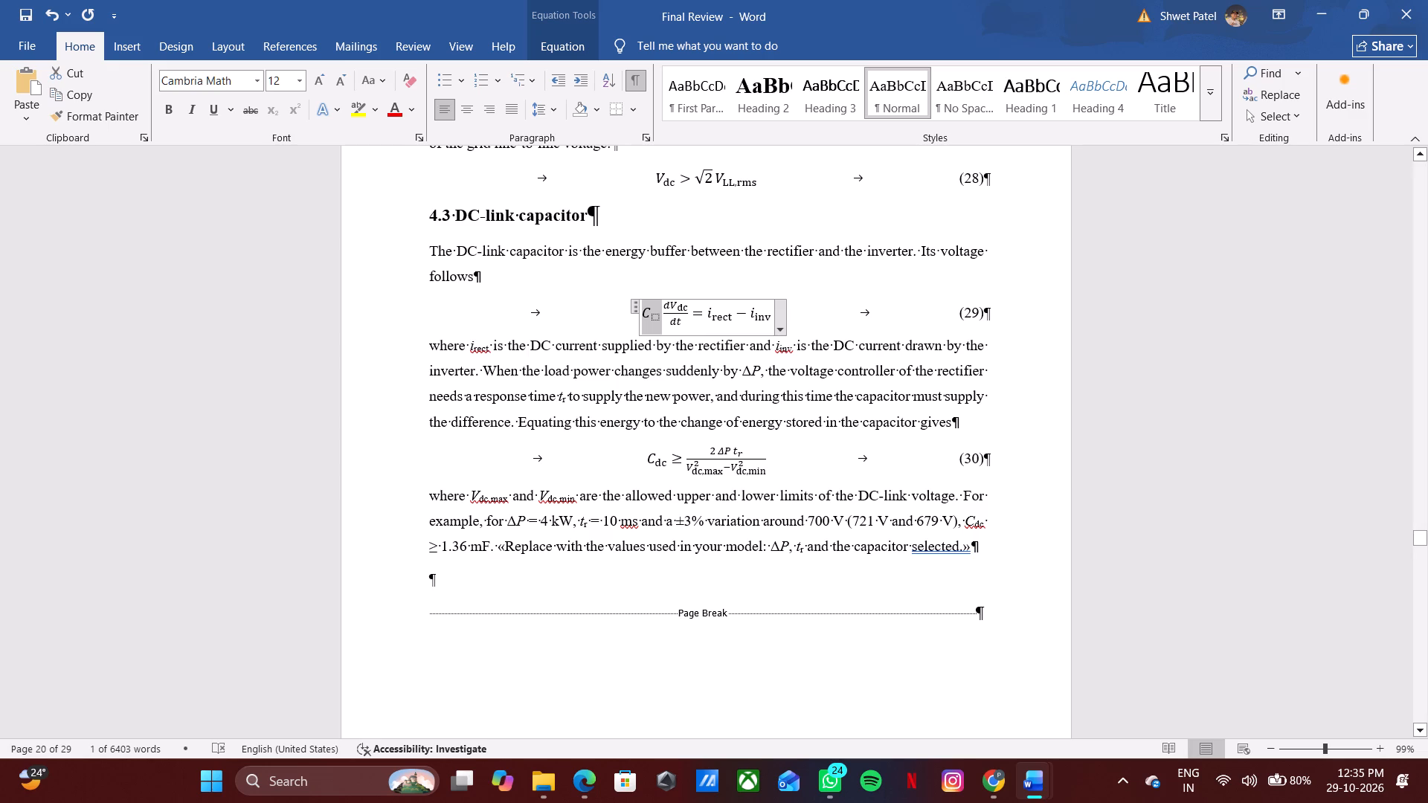
{"action": "left_click", "coordinate": [662, 319]}
{"action": "left_click", "coordinate": [654, 317]}
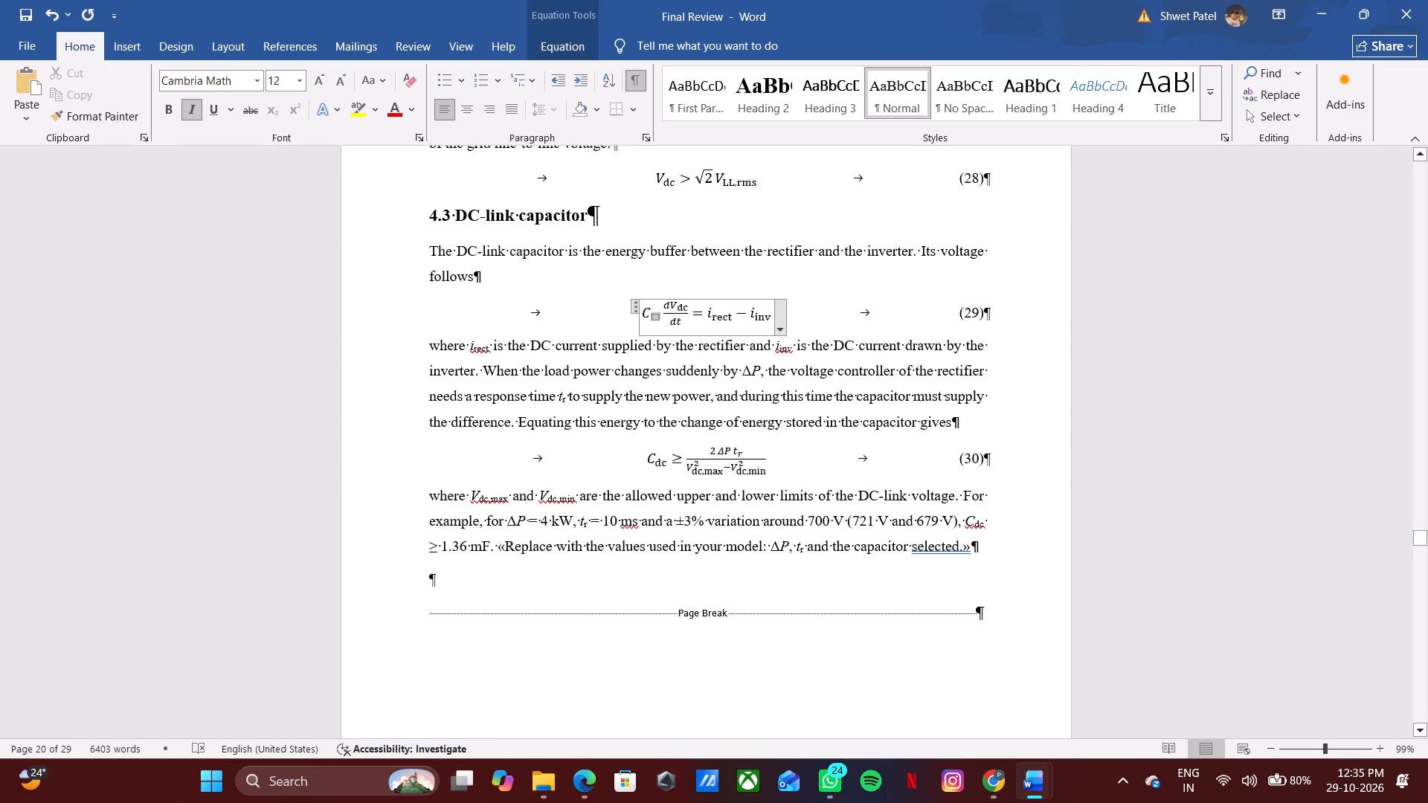
{"action": "key", "text": "BackSpace"}
{"action": "double_click", "coordinate": [654, 317]}
{"action": "left_click", "coordinate": [654, 317]}
{"action": "left_click", "coordinate": [654, 317]}
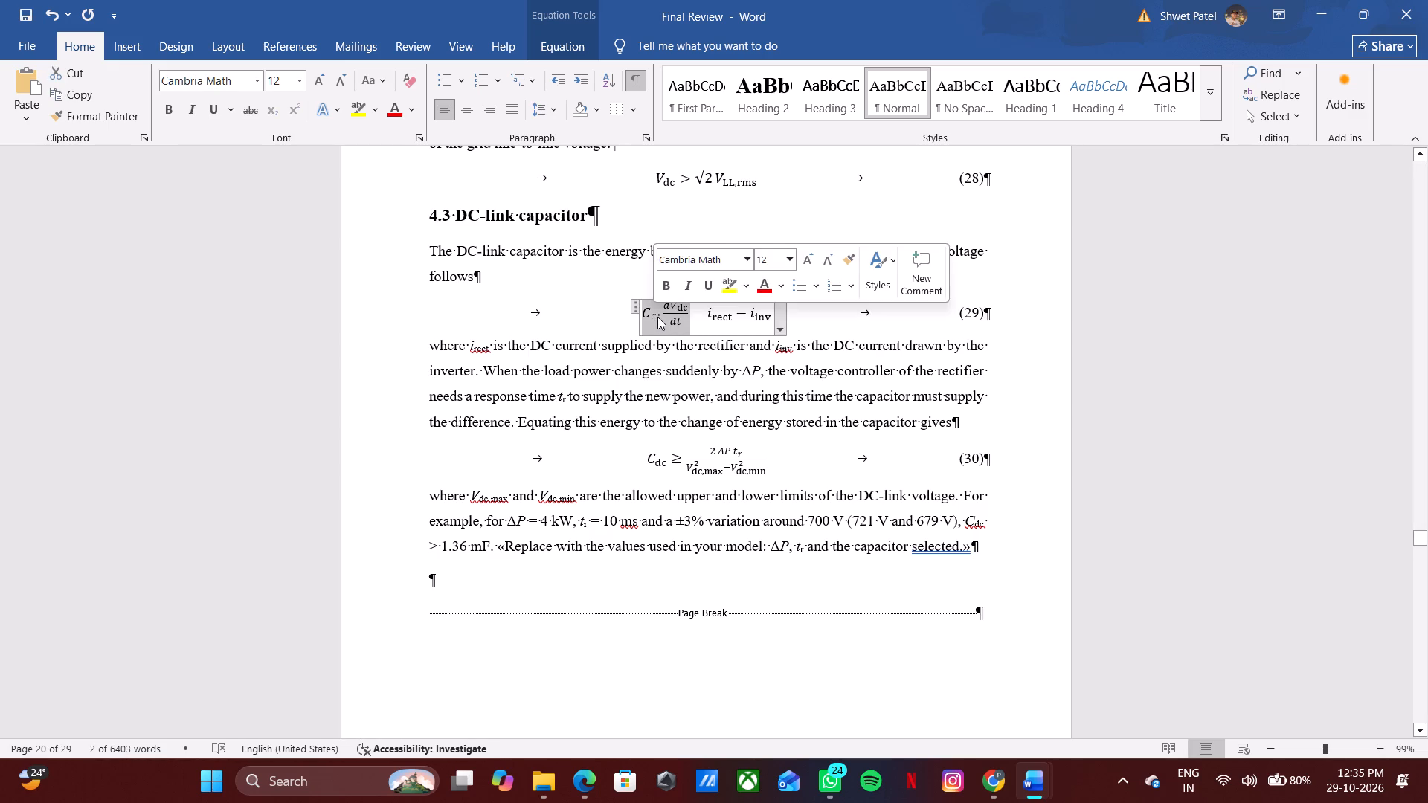
{"action": "left_click", "coordinate": [657, 317]}
{"action": "left_click", "coordinate": [657, 317]}
{"action": "left_click", "coordinate": [657, 317]}
{"action": "left_click", "coordinate": [663, 321]}
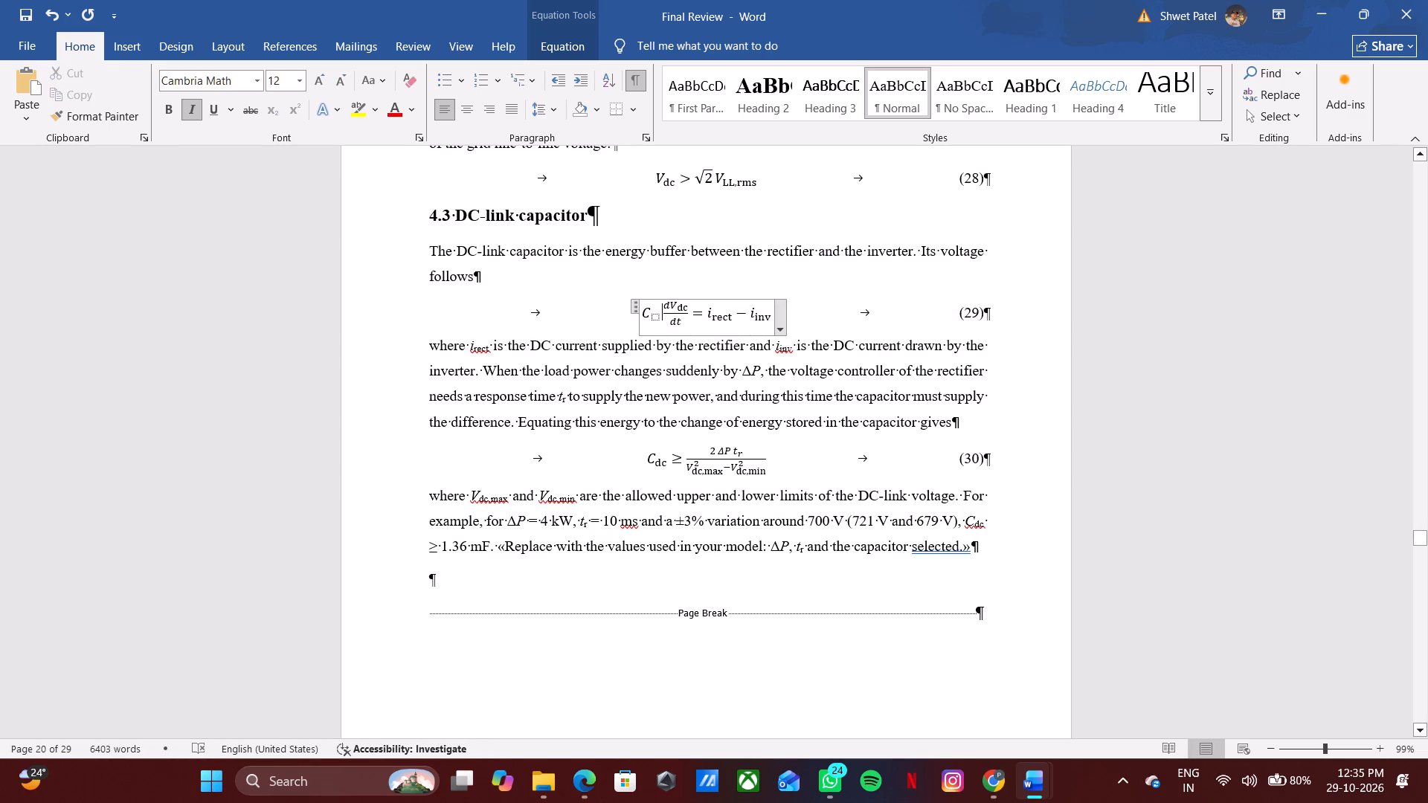
{"action": "left_click_drag", "start_coordinate": [659, 317], "coordinate": [652, 317]}
{"action": "key", "text": "Delete"}
{"action": "key", "text": "Delete"}
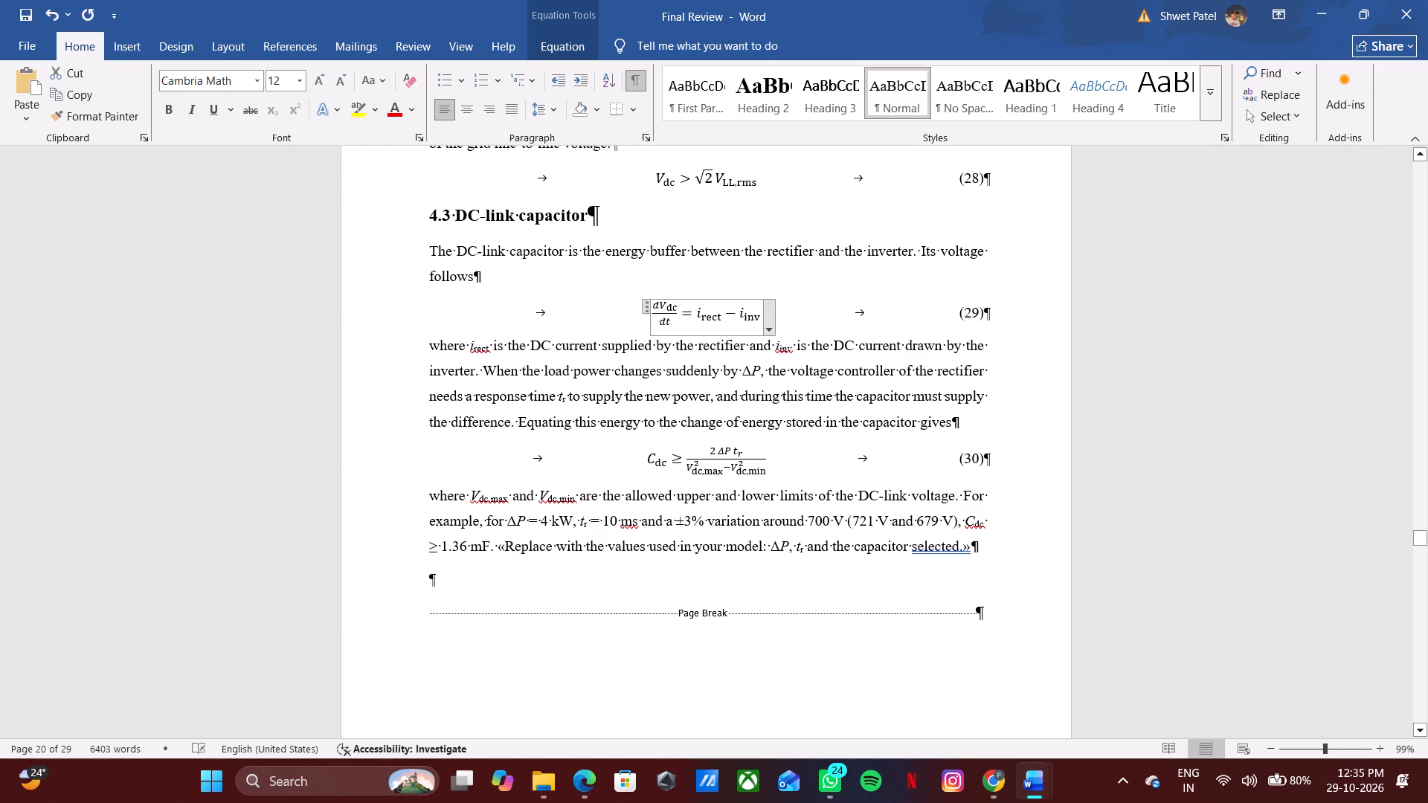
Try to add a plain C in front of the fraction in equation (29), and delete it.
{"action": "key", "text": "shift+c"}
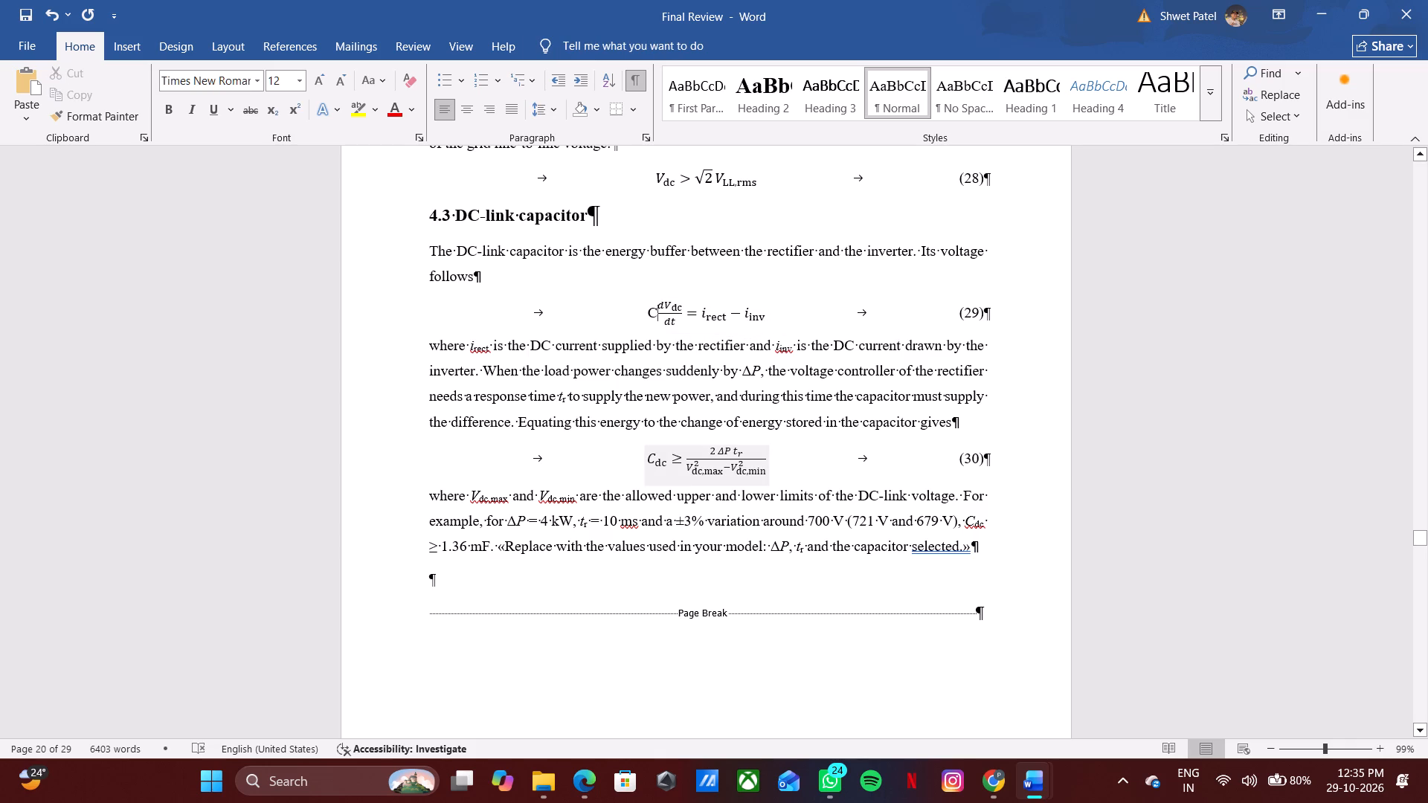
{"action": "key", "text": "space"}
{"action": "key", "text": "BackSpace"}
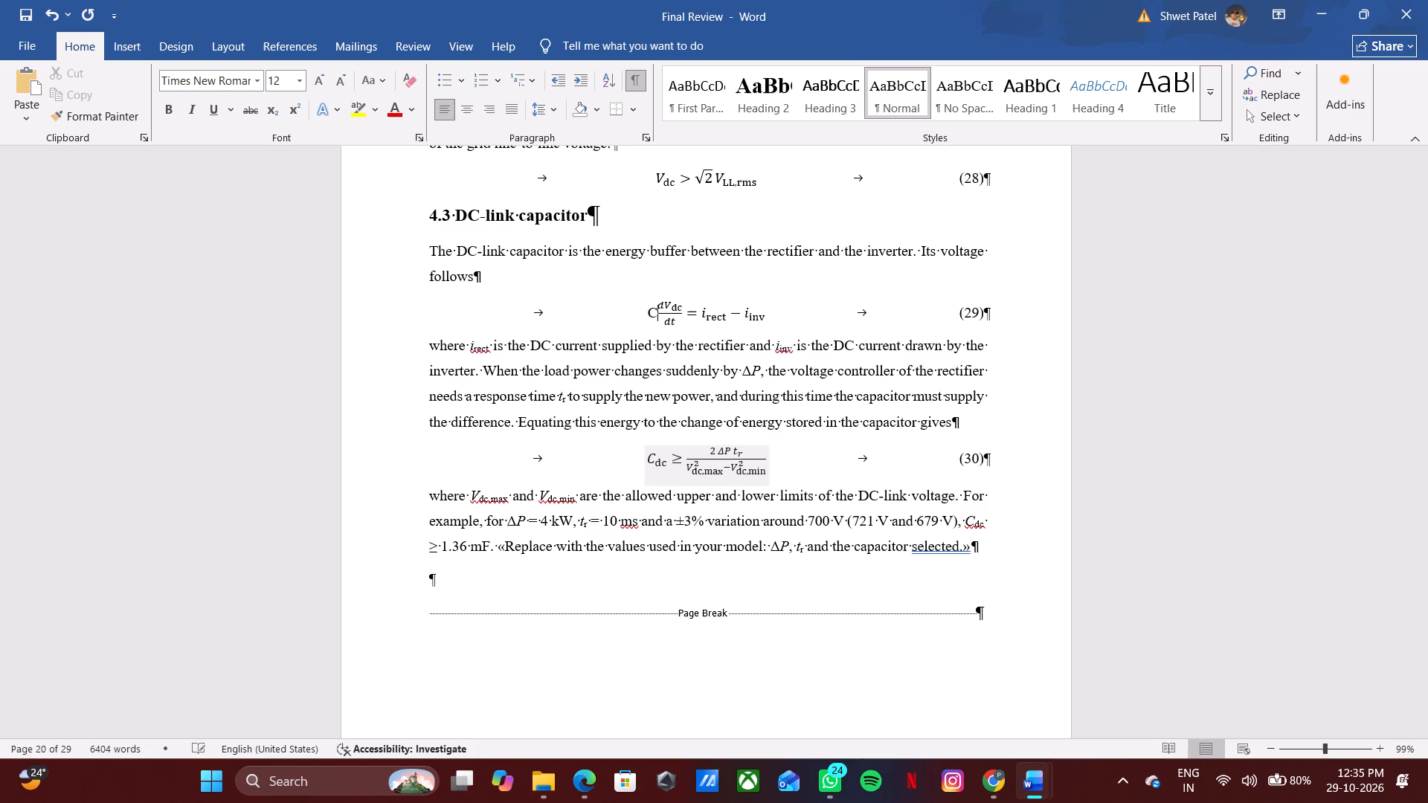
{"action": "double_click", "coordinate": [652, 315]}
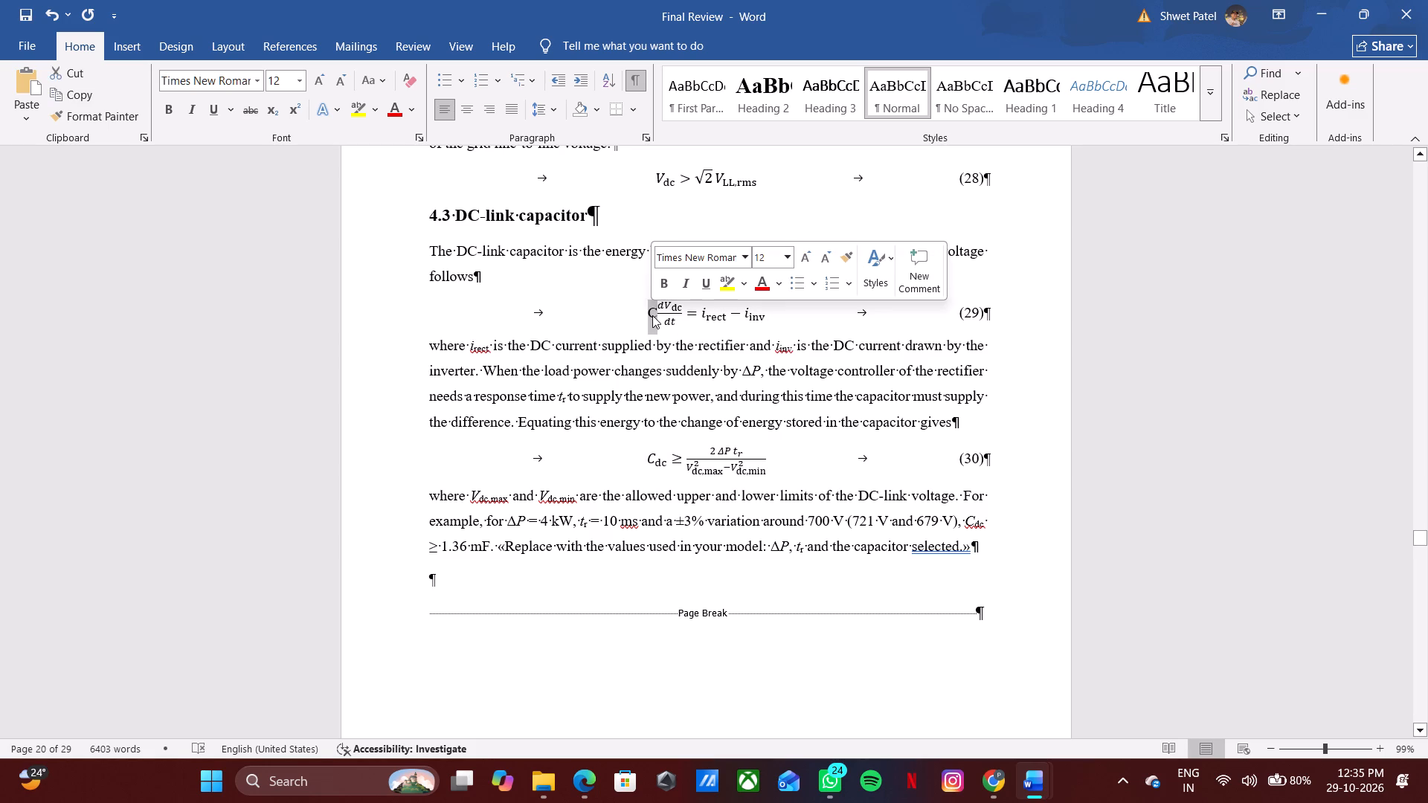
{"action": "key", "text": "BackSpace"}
Insert an italic C followed by a space before the fraction, inside equation (29).
{"action": "double_click", "coordinate": [683, 315]}
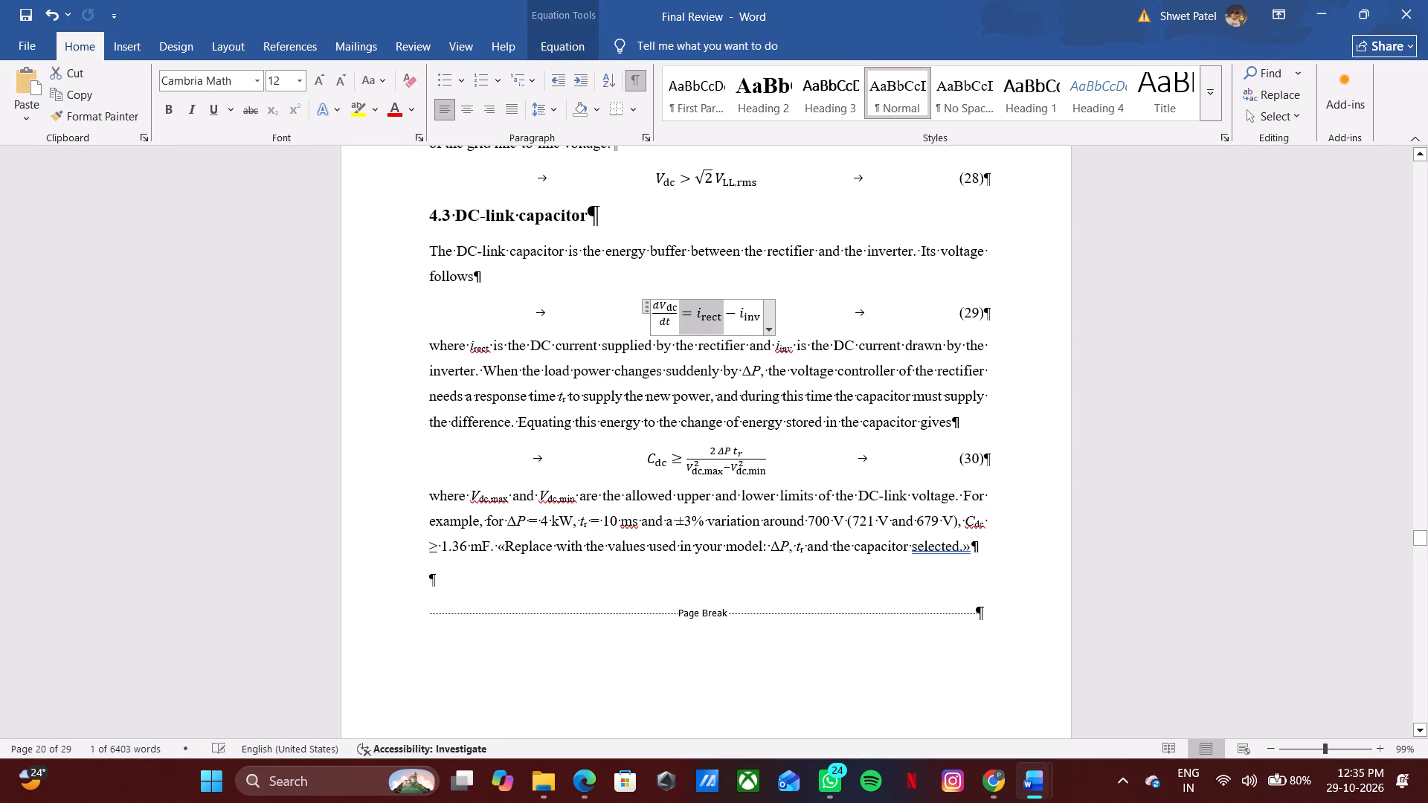
{"action": "left_click", "coordinate": [655, 312]}
{"action": "left_click", "coordinate": [653, 314]}
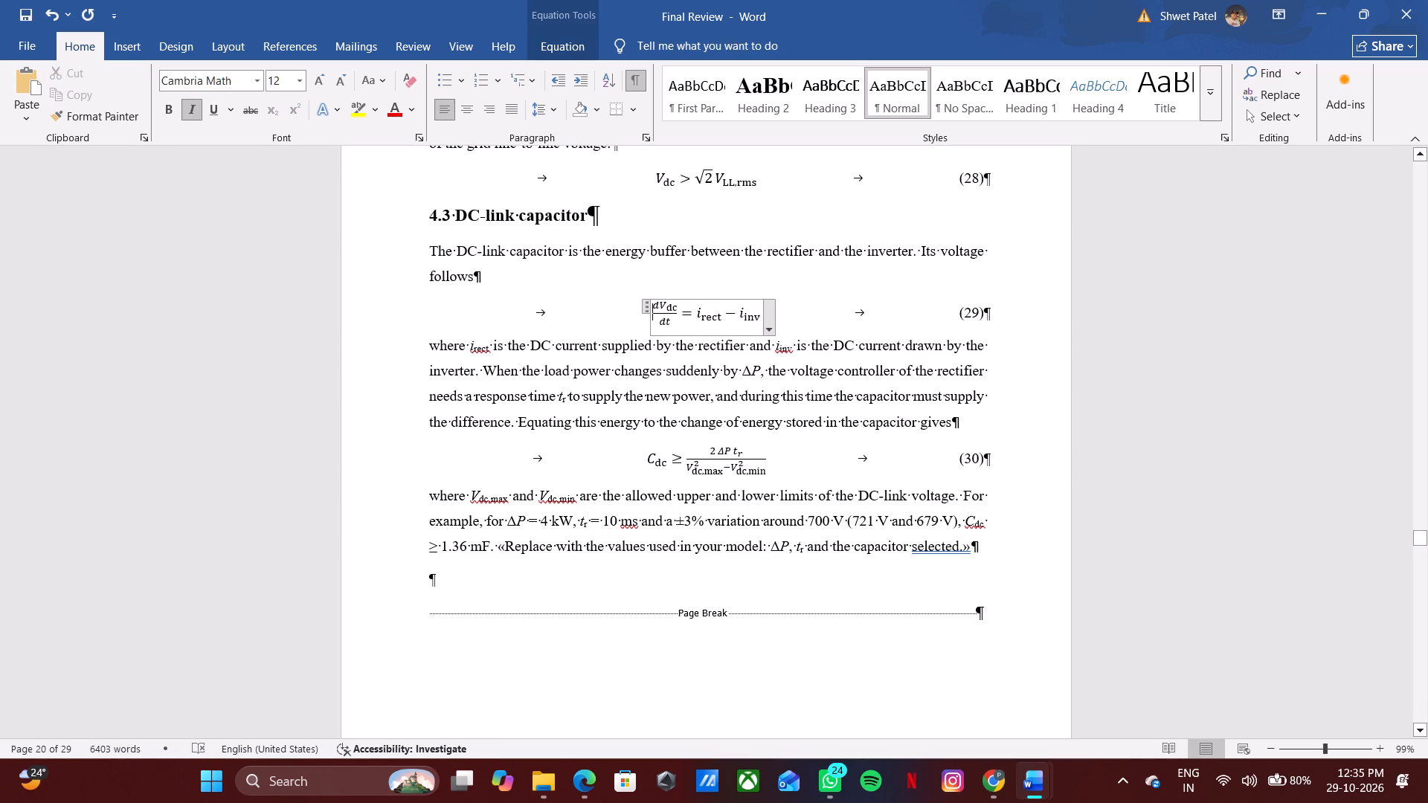
{"action": "key", "text": "shift+c"}
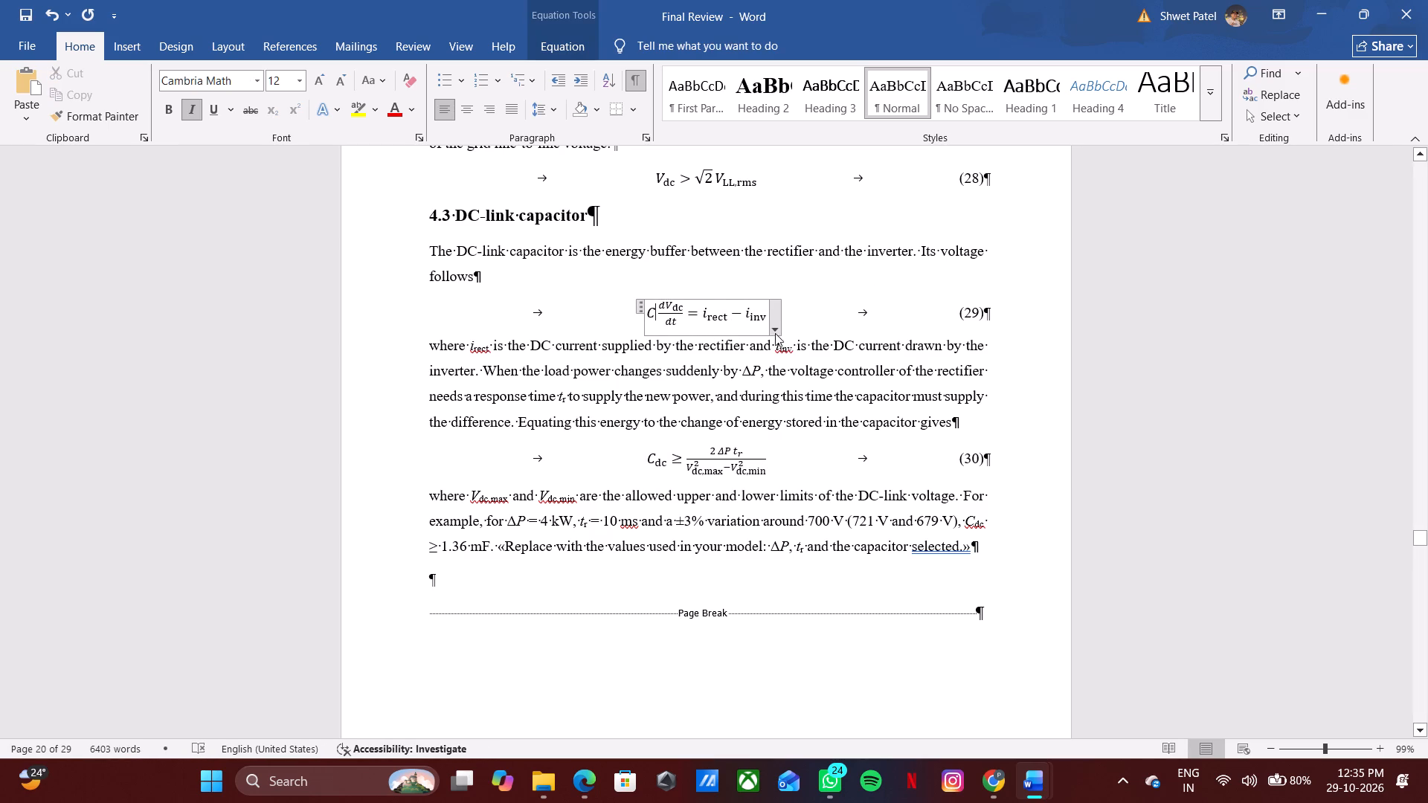
{"action": "key", "text": "space"}
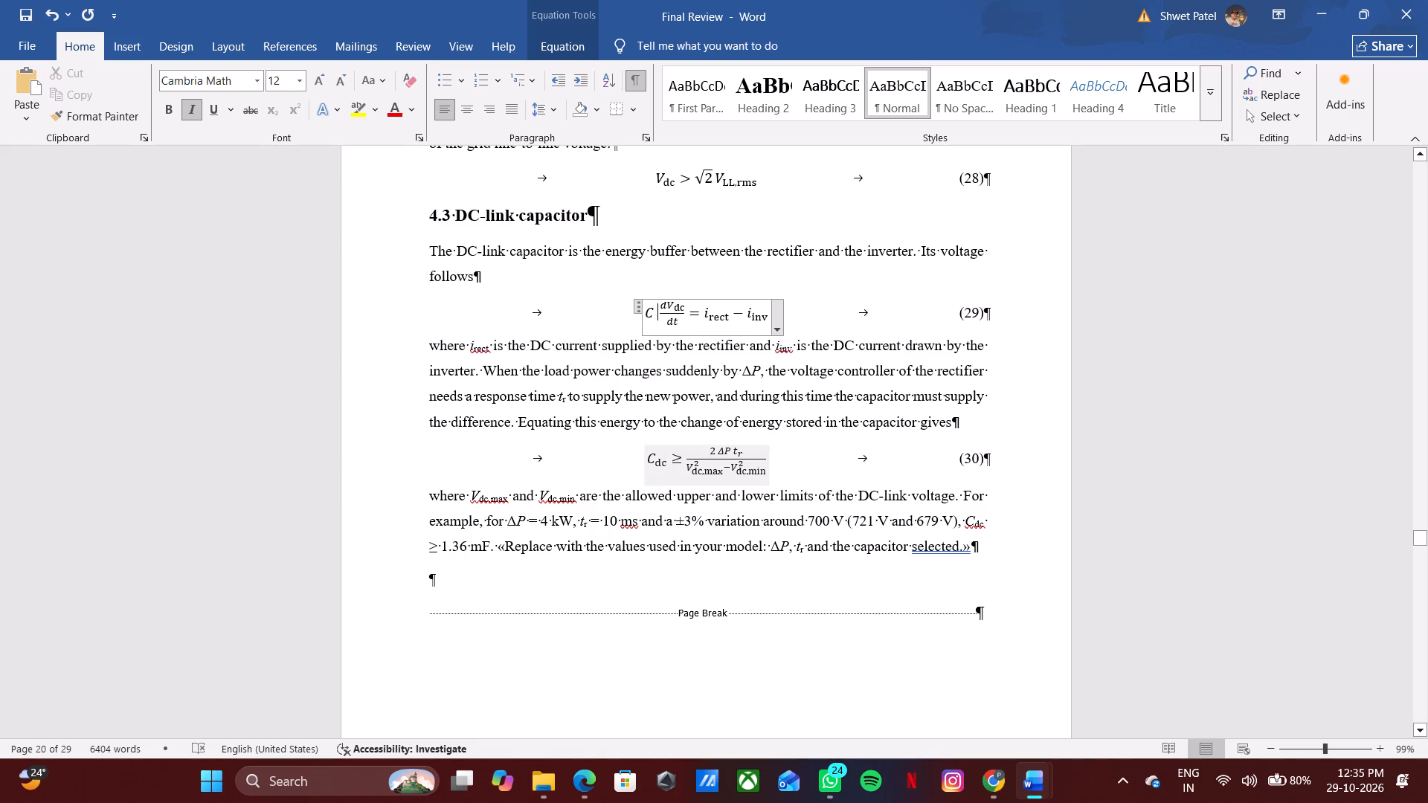
Replace the C term and its "dc" subscript in equation (30) with a plain italic C.
{"action": "double_click", "coordinate": [668, 462]}
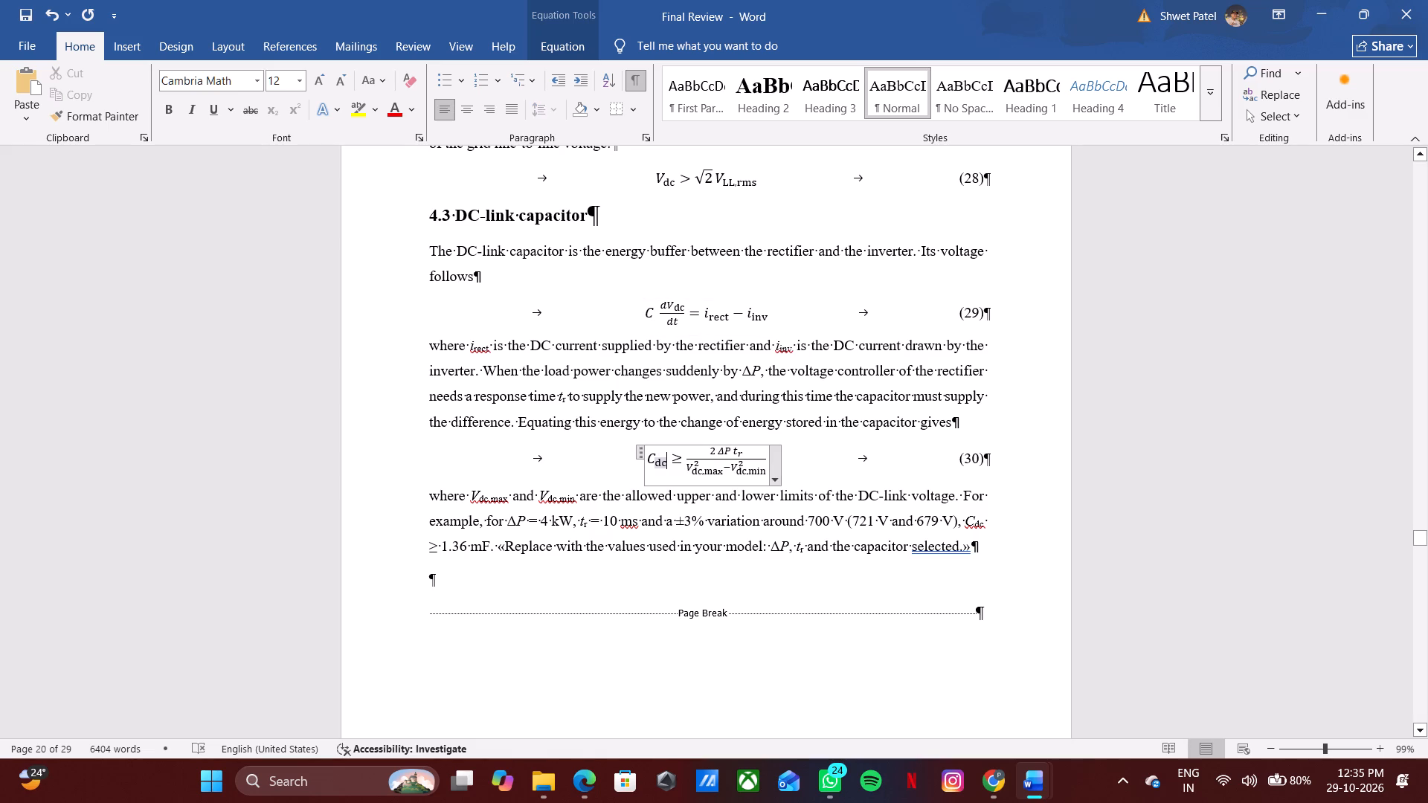
{"action": "left_click_drag", "start_coordinate": [666, 462], "coordinate": [656, 463]}
{"action": "key", "text": "Delete"}
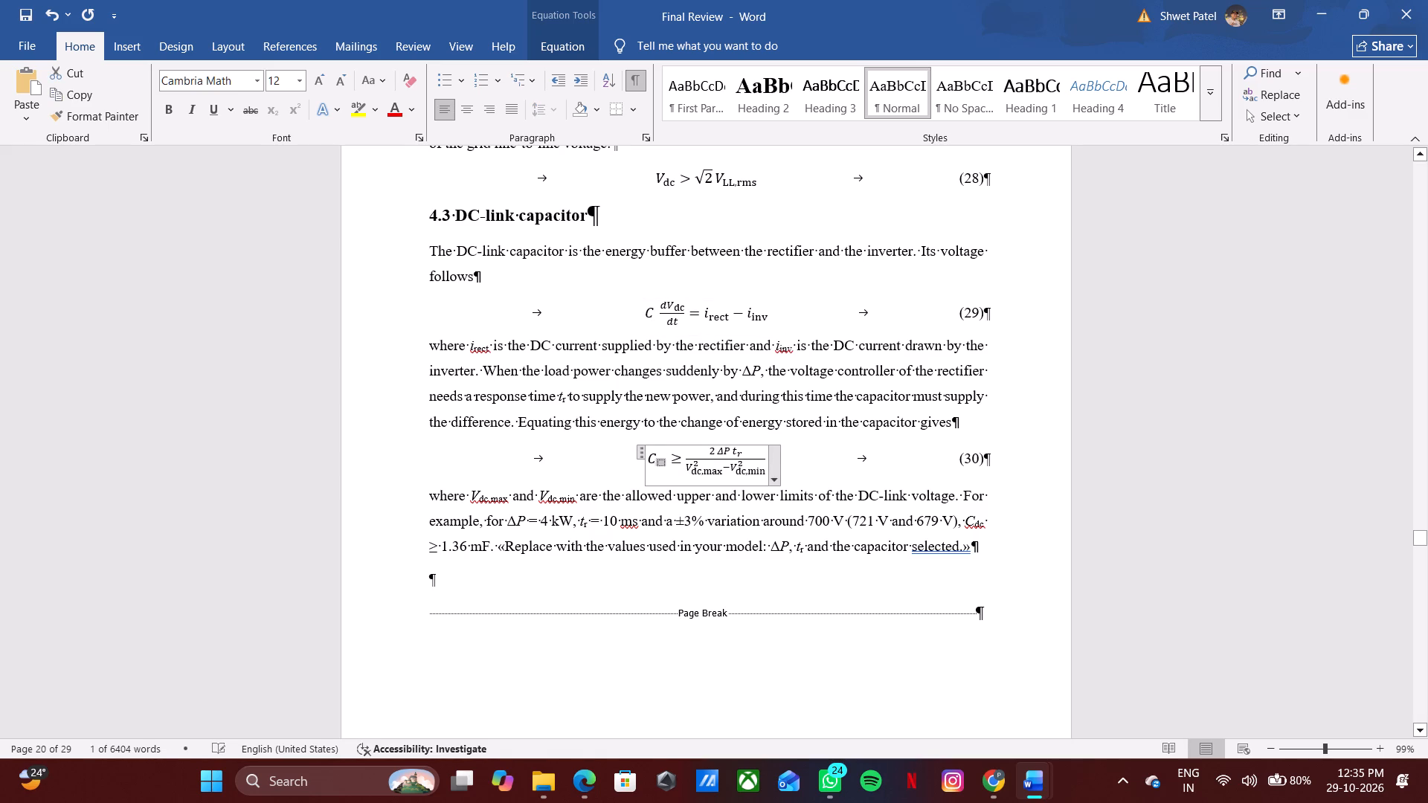
{"action": "left_click", "coordinate": [853, 473]}
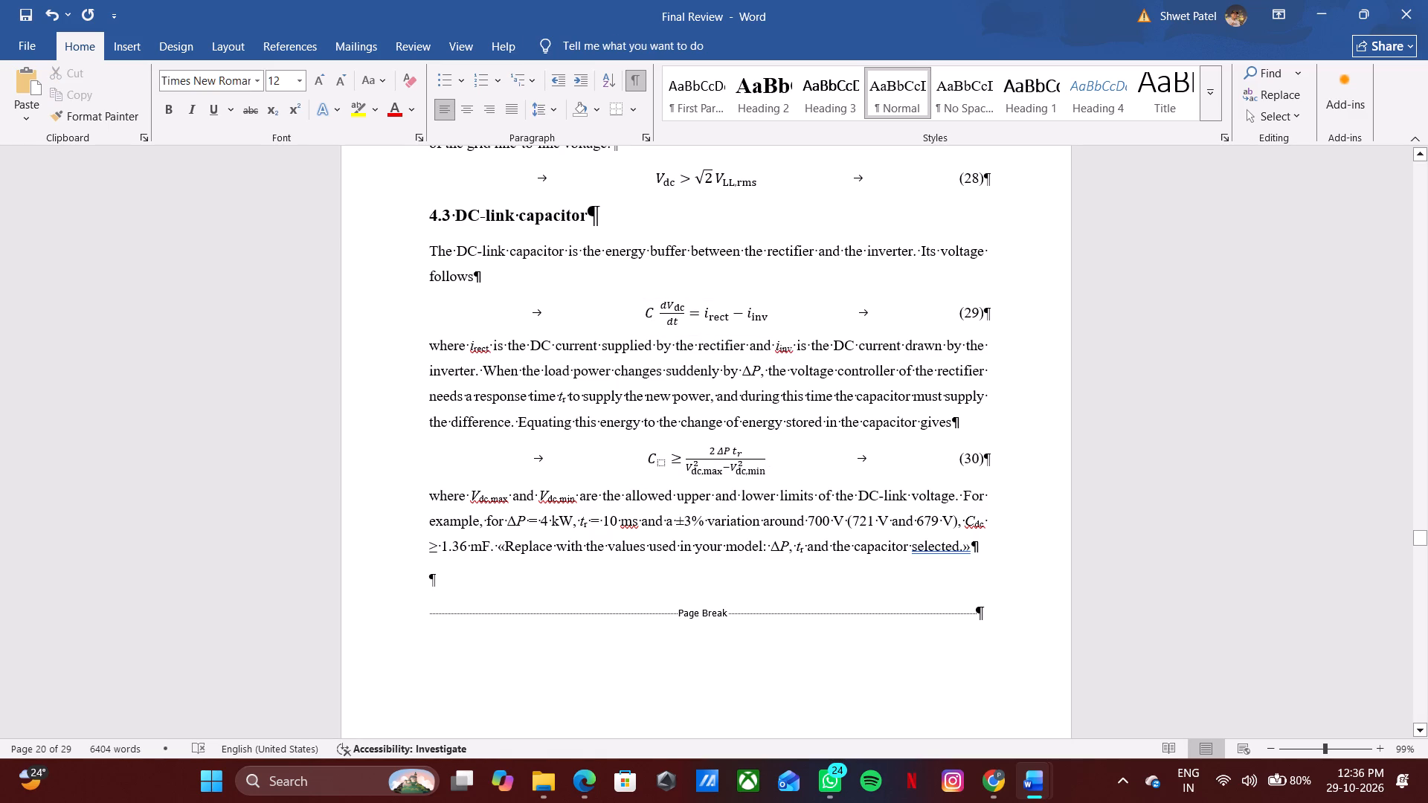
{"action": "double_click", "coordinate": [663, 468]}
{"action": "left_click", "coordinate": [660, 461]}
{"action": "left_click", "coordinate": [663, 462]}
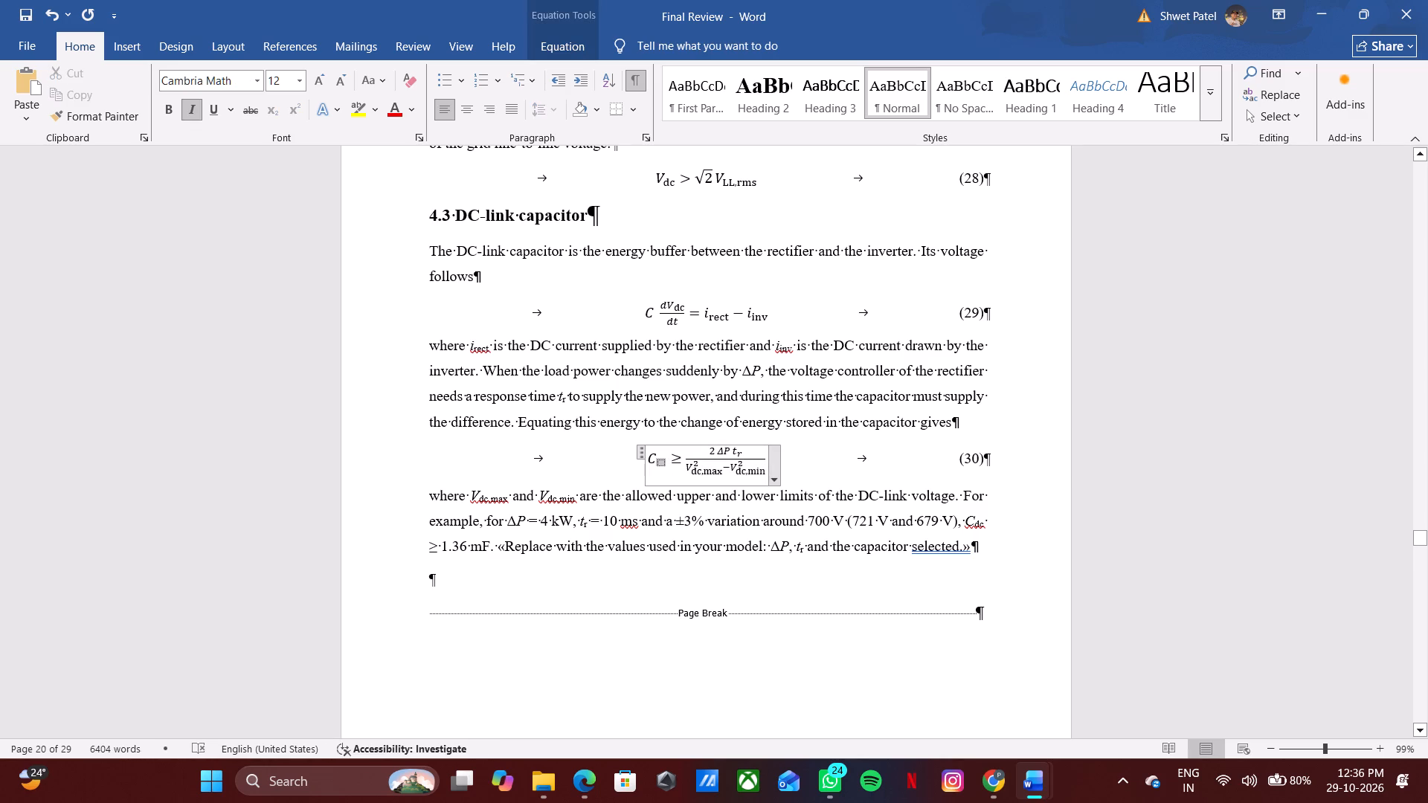
{"action": "left_click", "coordinate": [669, 467]}
{"action": "key", "text": "BackSpace"}
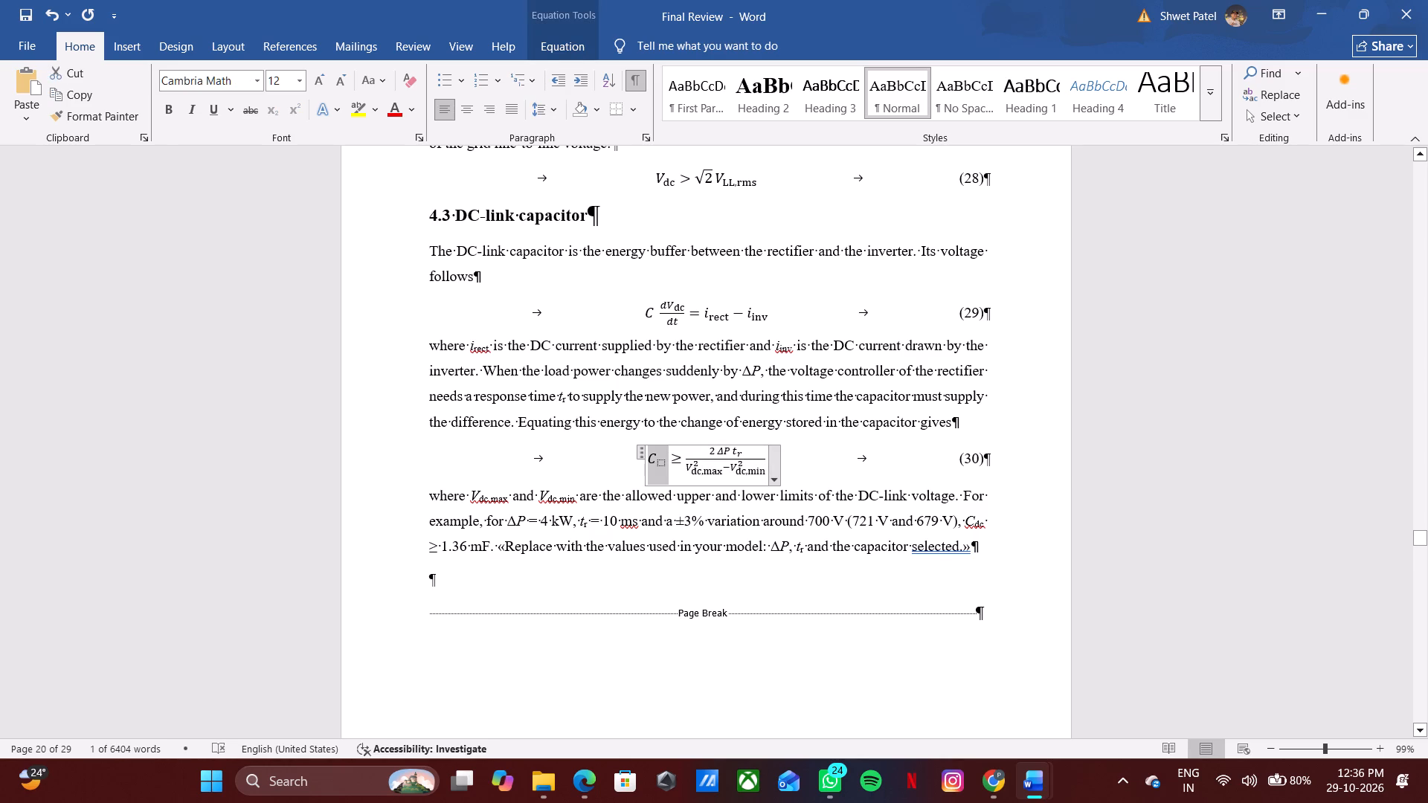
{"action": "key", "text": "BackSpace"}
{"action": "key", "text": "shift+c"}
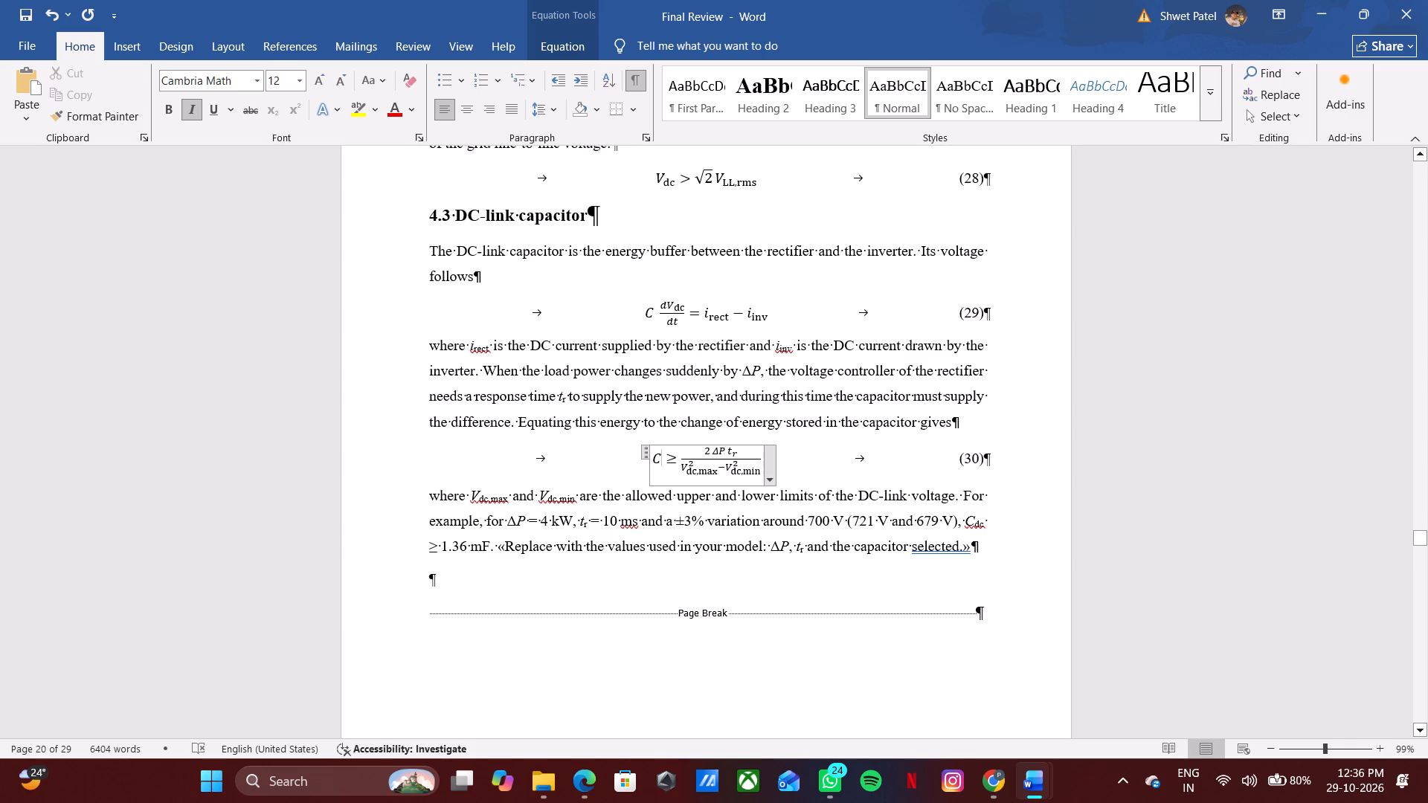
Shorten the "dc,max" subscript of V to "max" in the paragraph below equation (30).
{"action": "left_click", "coordinate": [489, 498]}
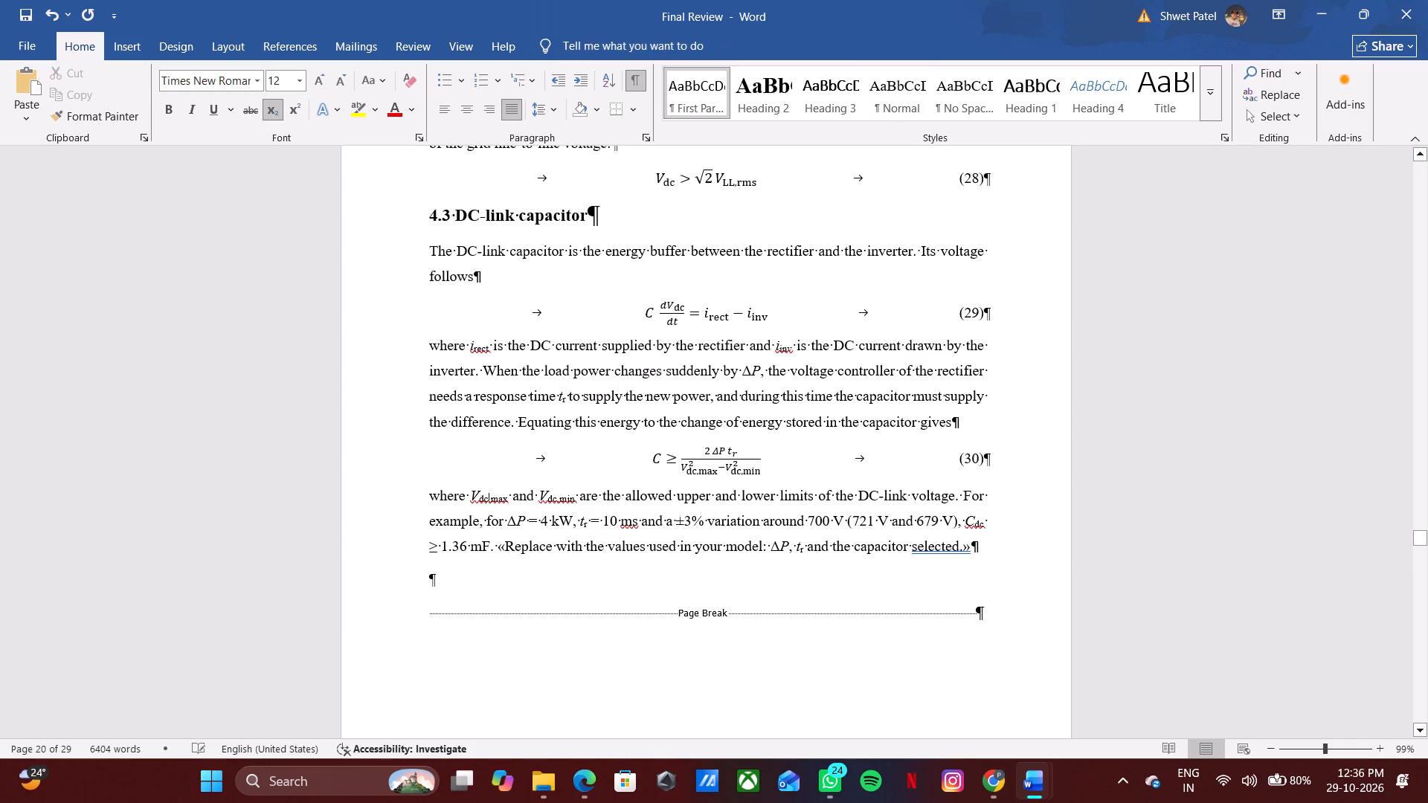
{"action": "key", "text": "BackSpace"}
{"action": "key", "text": "BackSpace"}
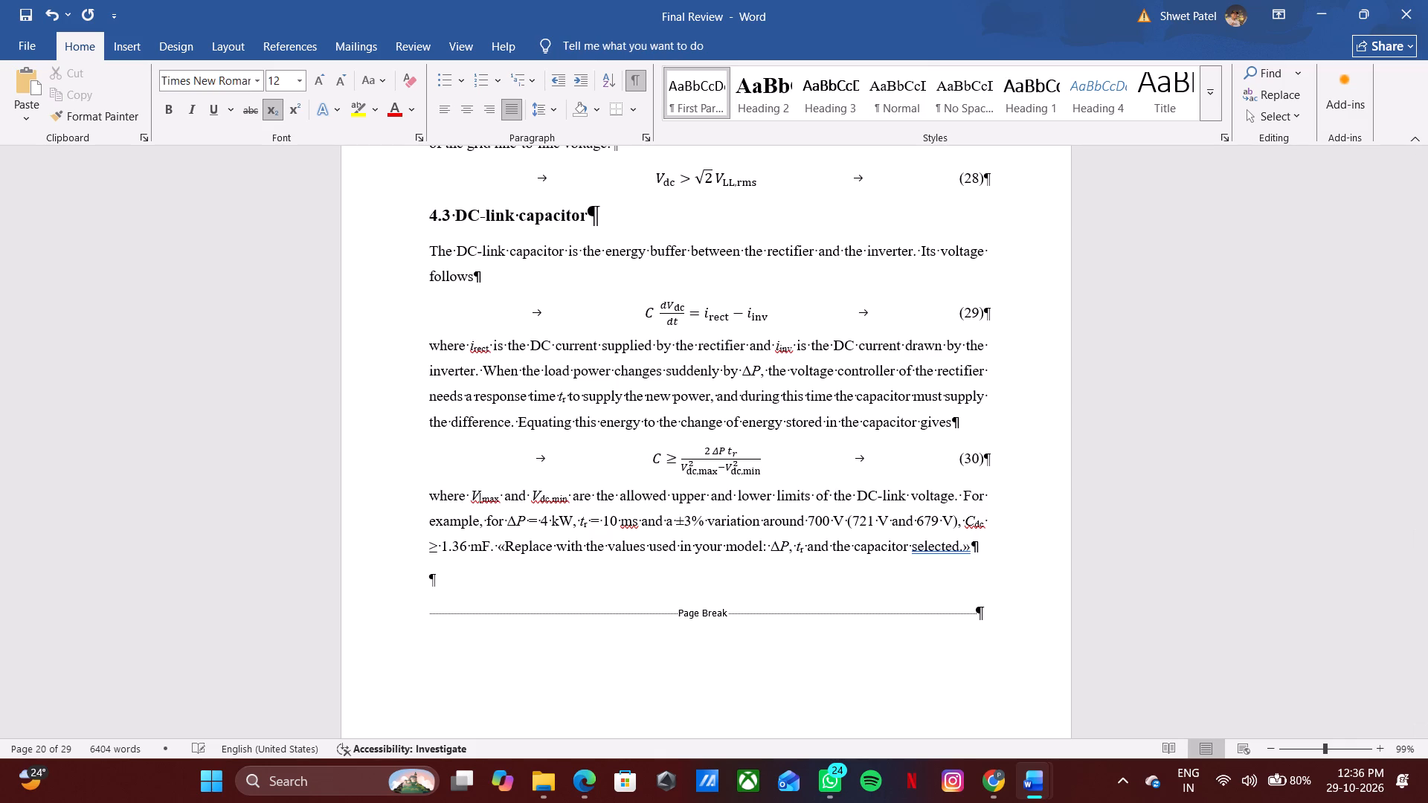
{"action": "key", "text": "Right"}
{"action": "key", "text": "BackSpace"}
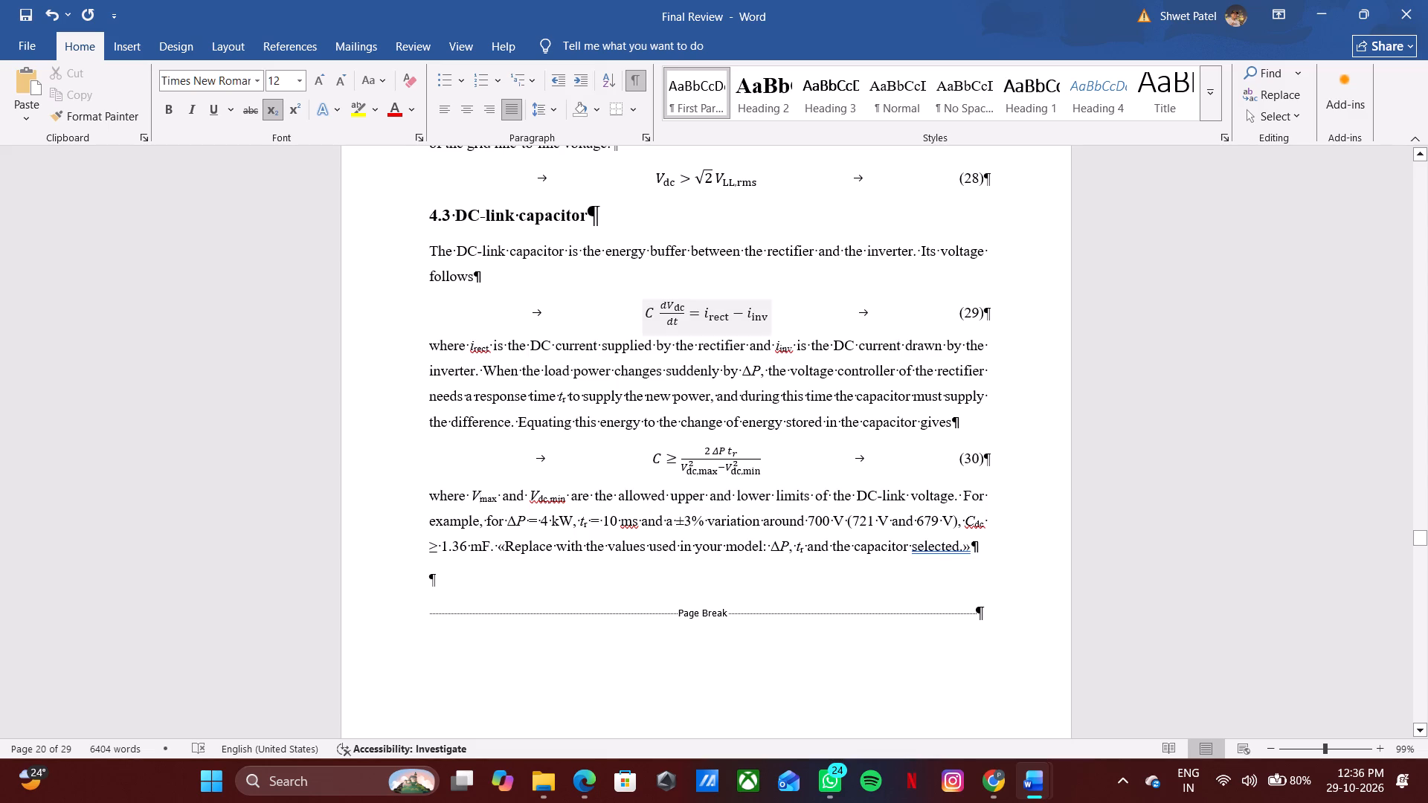
Remove "dc," from both V subscripts in the denominator of equation (30), leaving "max" and "min".
{"action": "double_click", "coordinate": [689, 468]}
{"action": "left_click", "coordinate": [695, 471]}
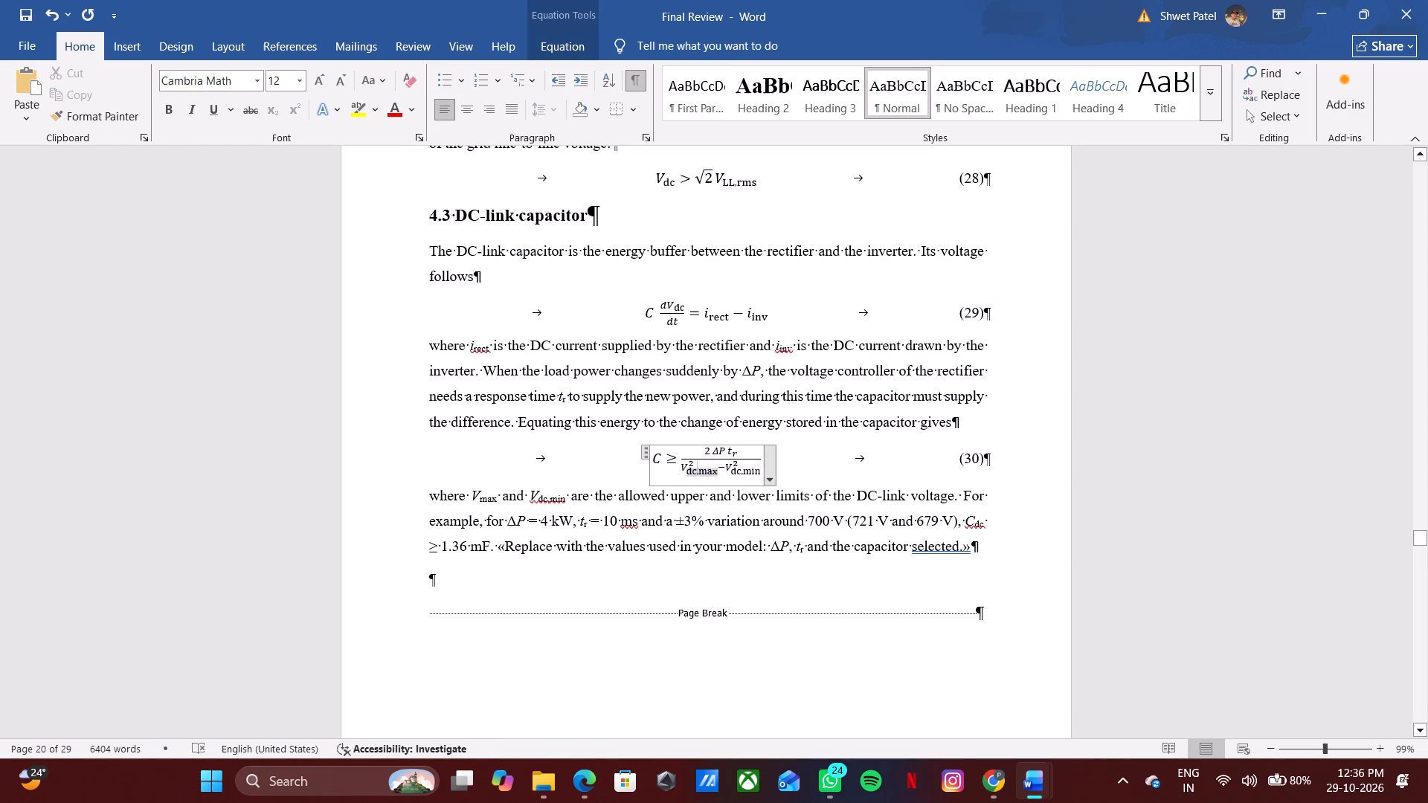
{"action": "key", "text": "Right"}
{"action": "key", "text": "BackSpace"}
{"action": "key", "text": "BackSpace"}
{"action": "key", "text": "BackSpace"}
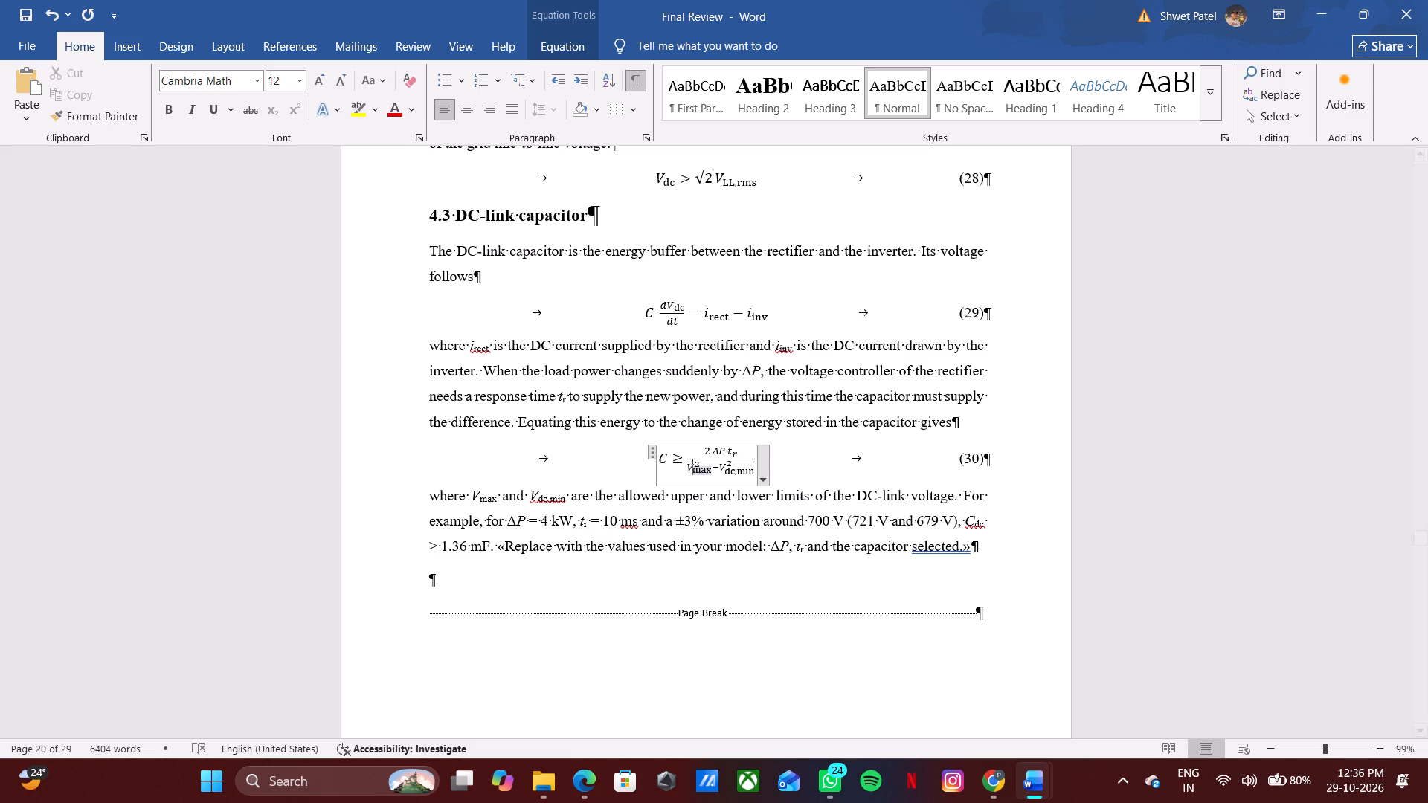
{"action": "left_click", "coordinate": [734, 470]}
{"action": "left_click", "coordinate": [739, 468]}
{"action": "key", "text": "BackSpace"}
{"action": "key", "text": "BackSpace"}
{"action": "key", "text": "BackSpace"}
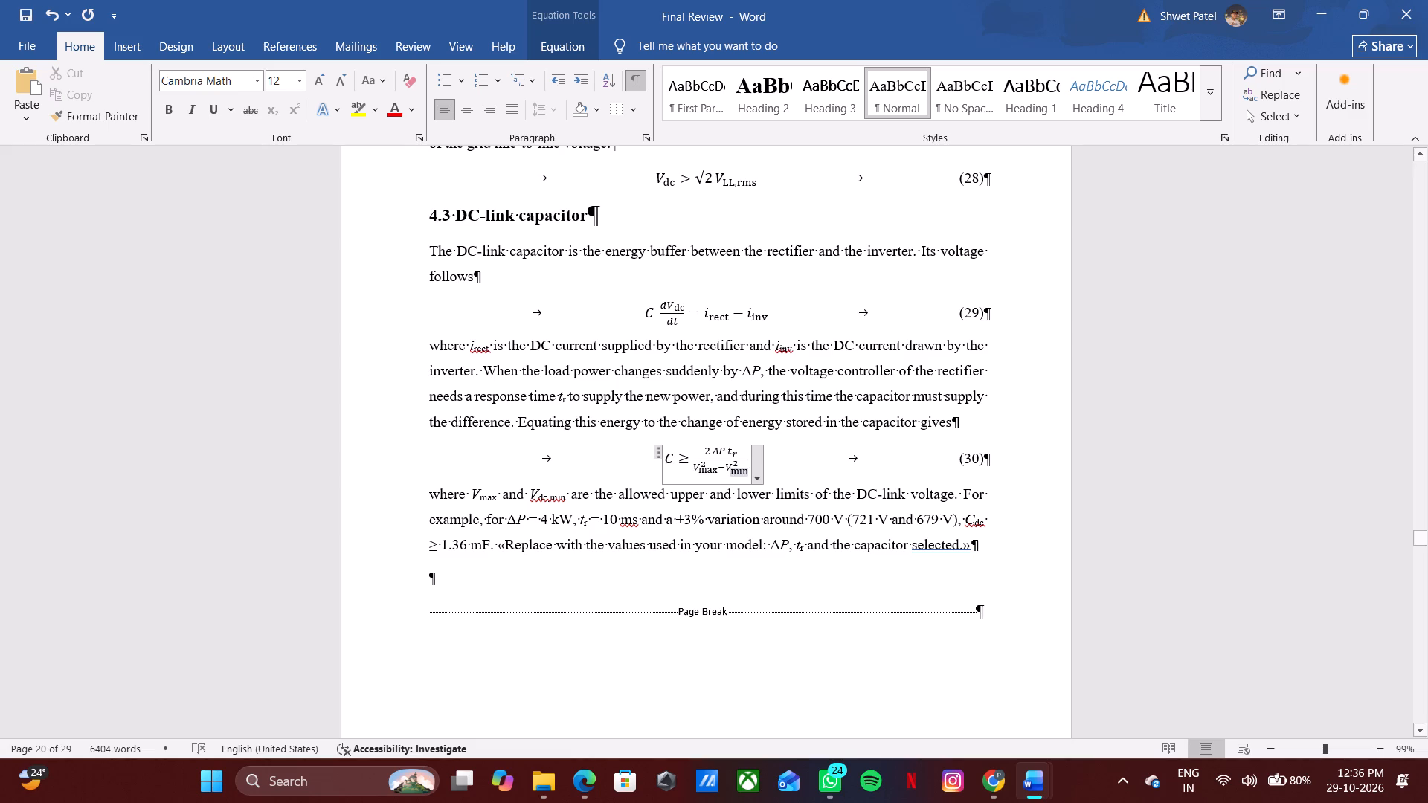
Replace the C with its "dc" subscript by a plain italic C in the example sentence below equation (30).
{"action": "left_click", "coordinate": [979, 522]}
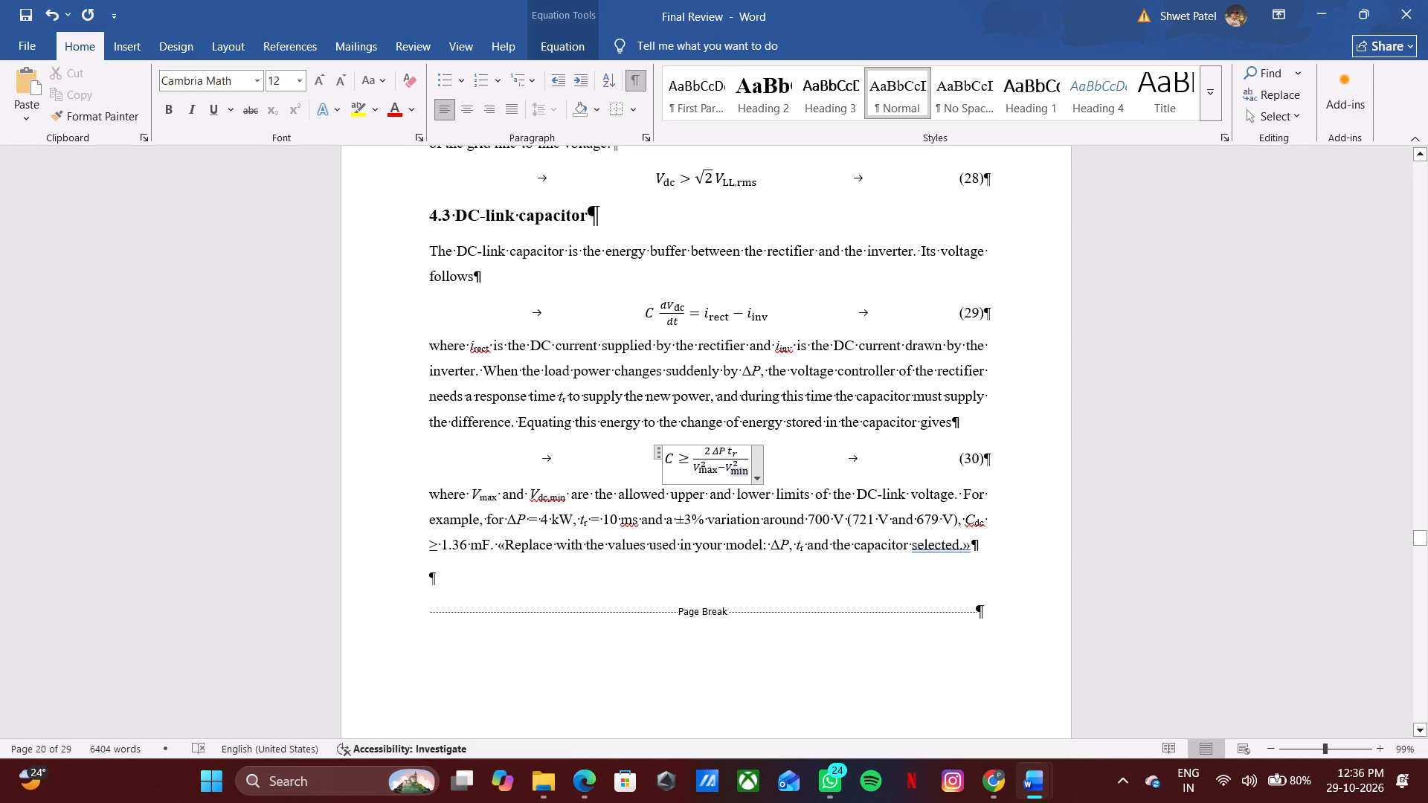
{"action": "left_click", "coordinate": [984, 523]}
{"action": "key", "text": "BackSpace"}
{"action": "key", "text": "BackSpace"}
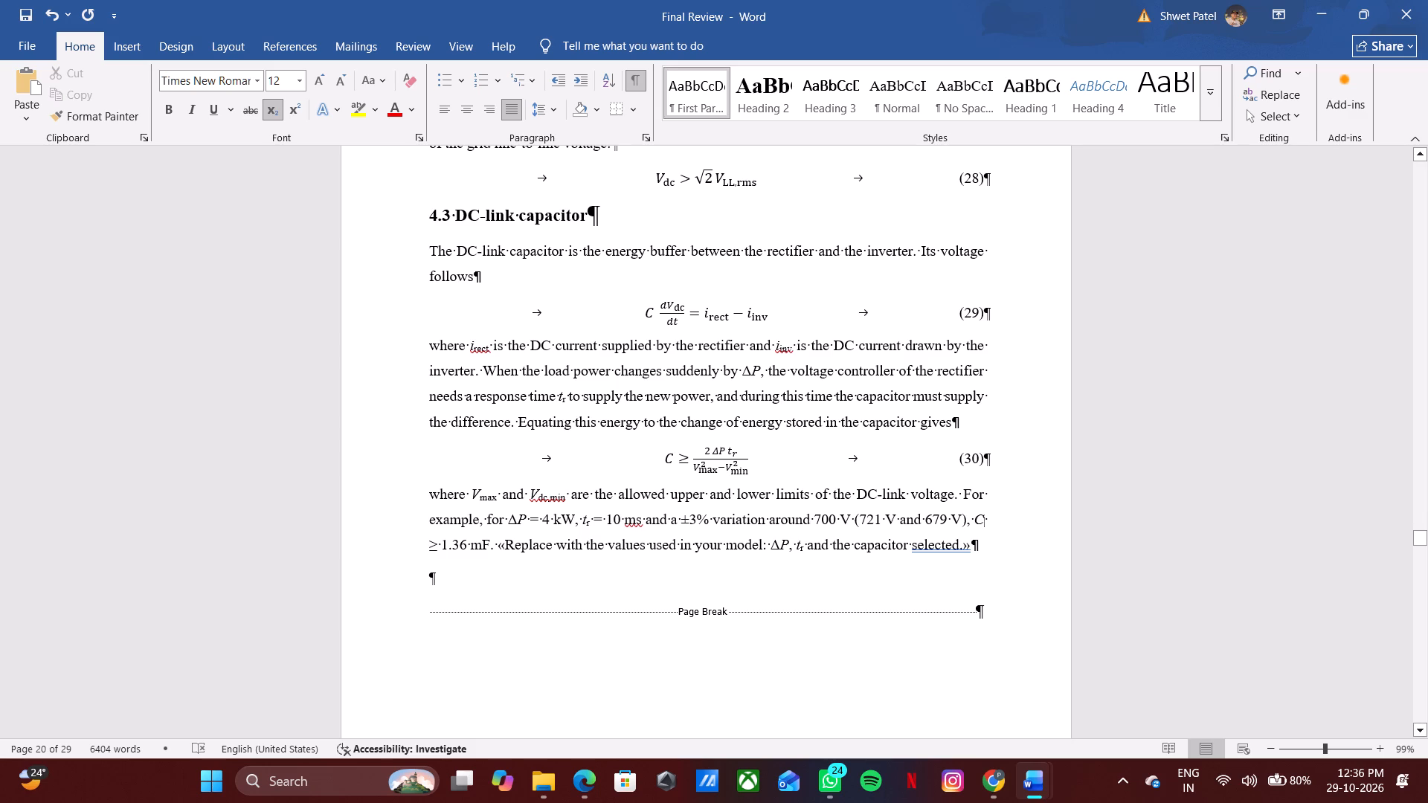
{"action": "key", "text": "BackSpace"}
{"action": "key", "text": "ctrl+c"}
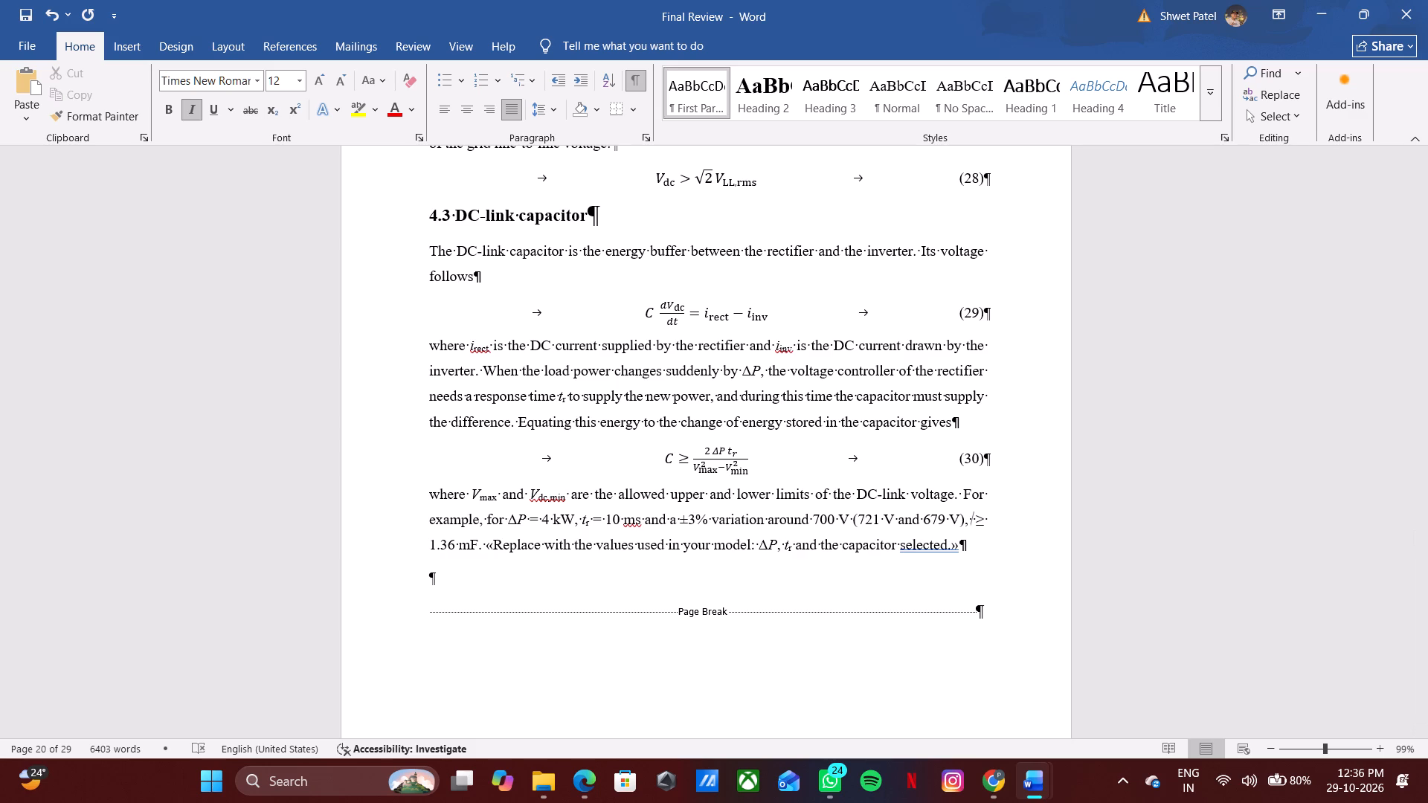
{"action": "key", "text": "shift+c"}
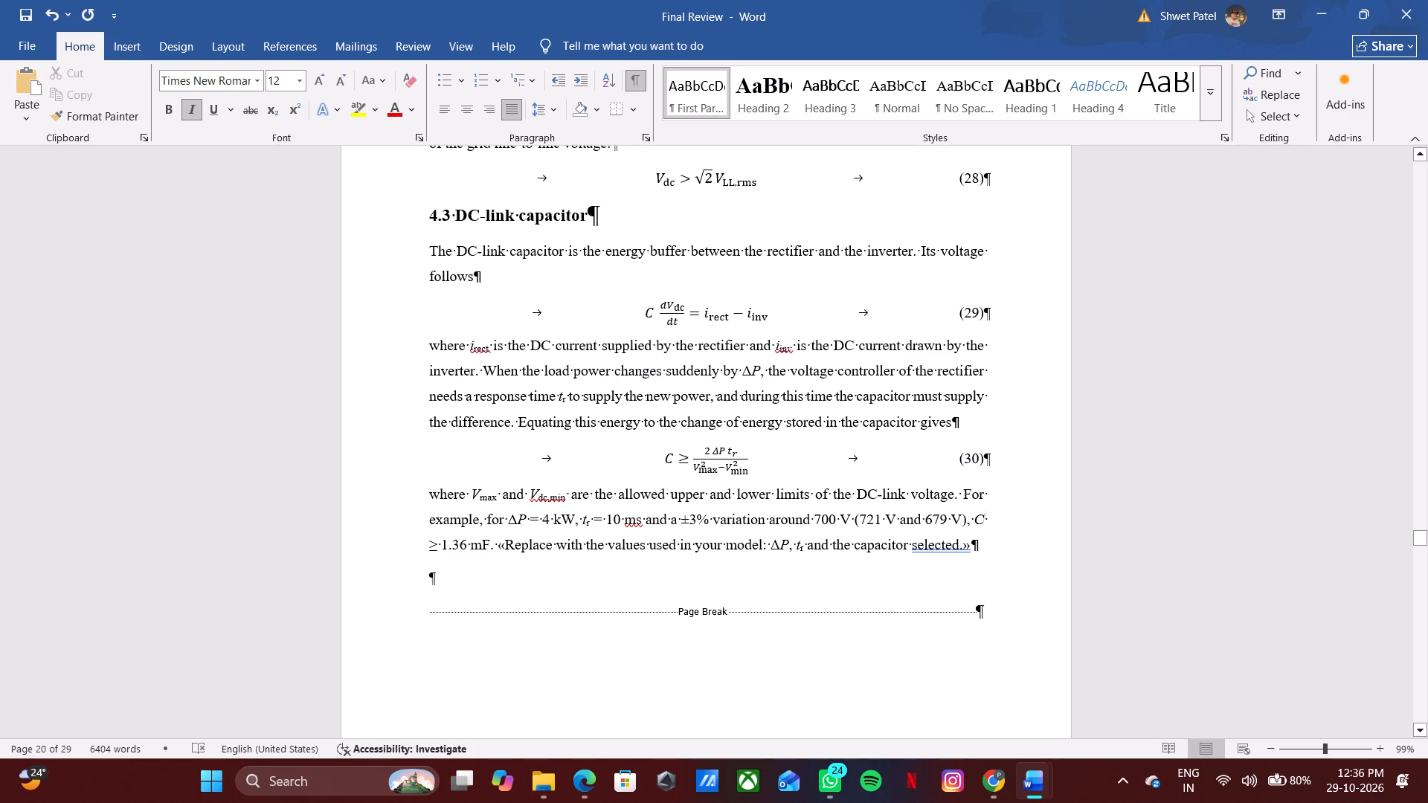
Hide the formatting marks.
{"action": "left_click", "coordinate": [630, 85]}
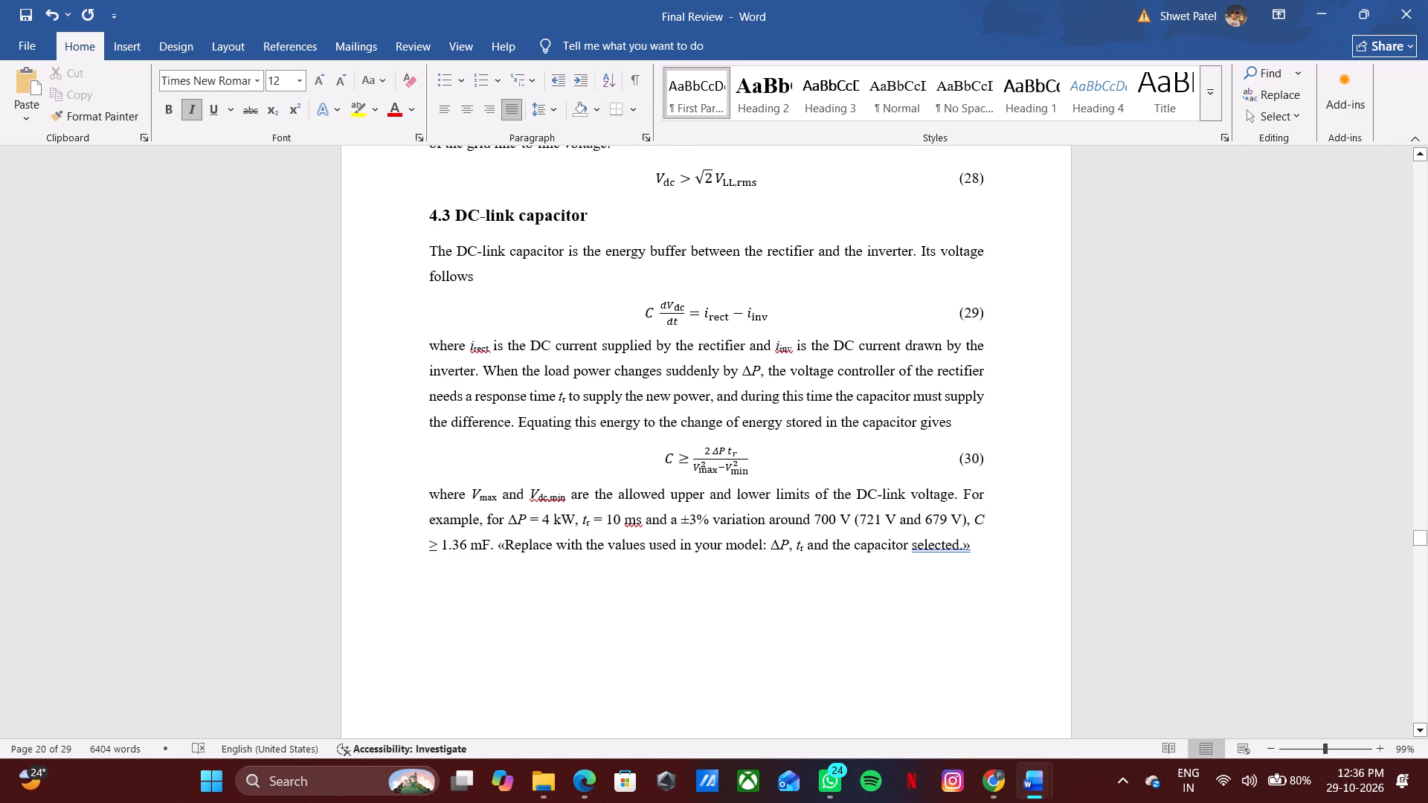
Delete the "Replace with the values used in your model" note after 1.36 mF and end the sentence with a period.
{"action": "left_click_drag", "start_coordinate": [495, 542], "coordinate": [965, 552]}
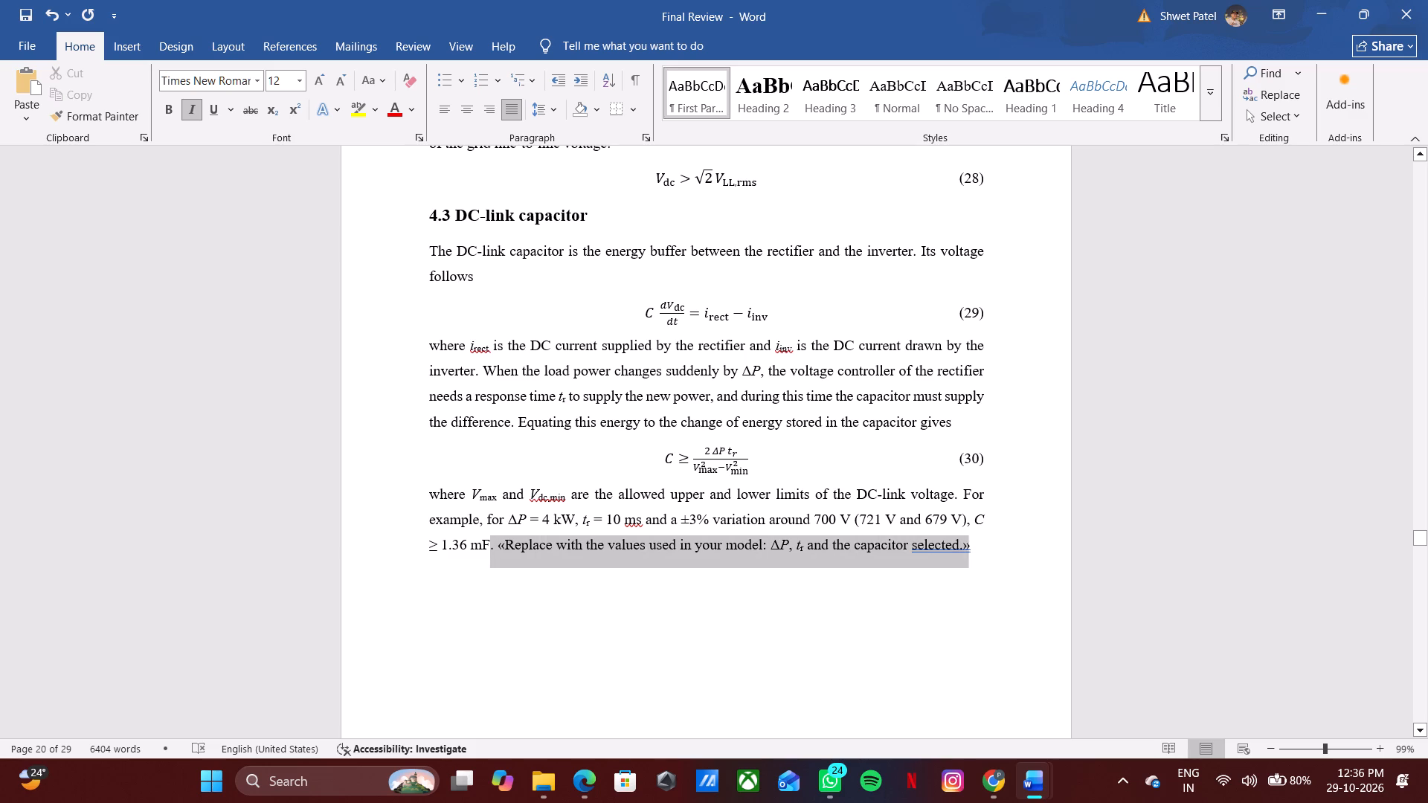
{"action": "left_click_drag", "start_coordinate": [965, 552], "coordinate": [980, 552]}
{"action": "key", "text": "BackSpace"}
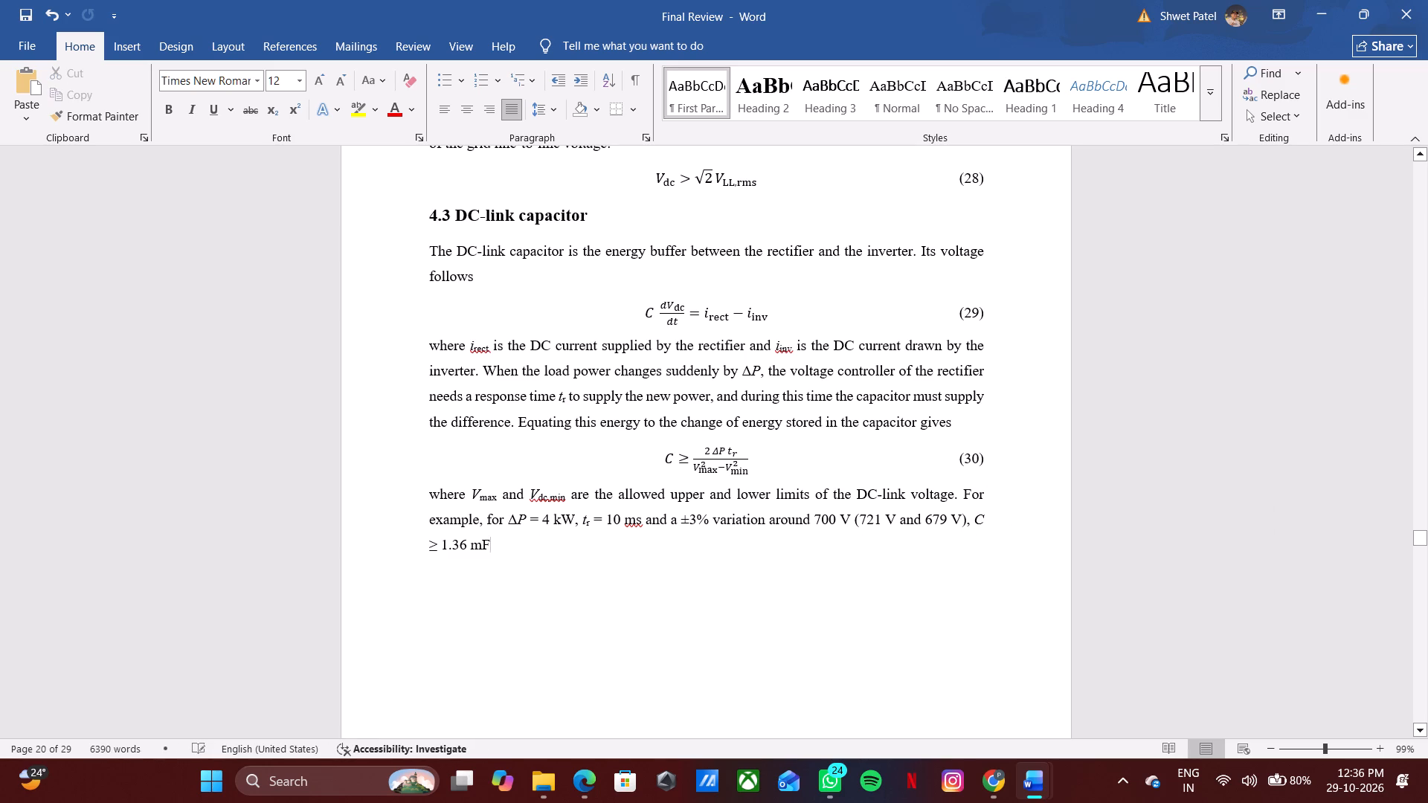
{"action": "key", "text": "period"}
Remove the space before the italic C in the example sentence, leaving no line break there.
{"action": "left_click", "coordinate": [973, 514]}
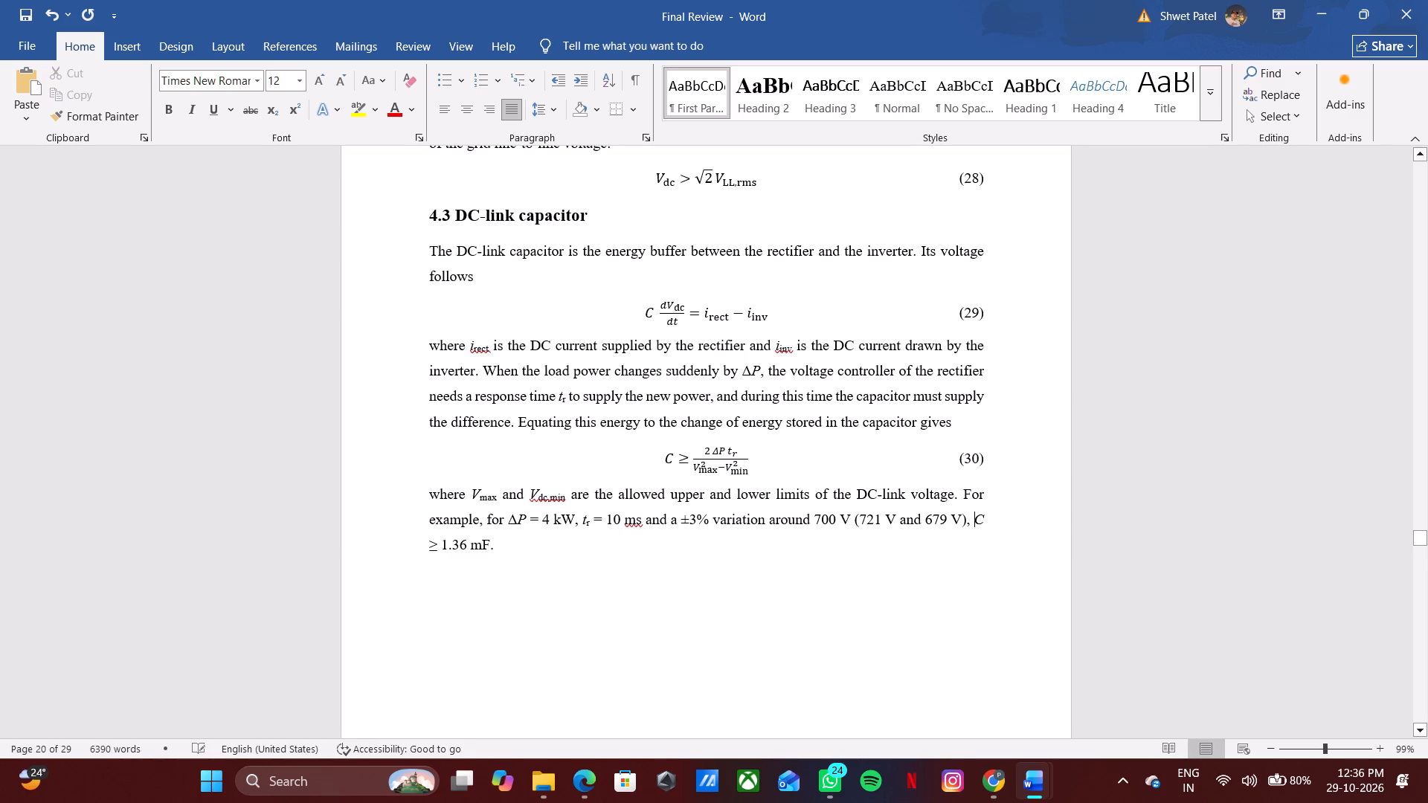
{"action": "key", "text": "Return"}
{"action": "key", "text": "BackSpace"}
{"action": "key", "text": "BackSpace"}
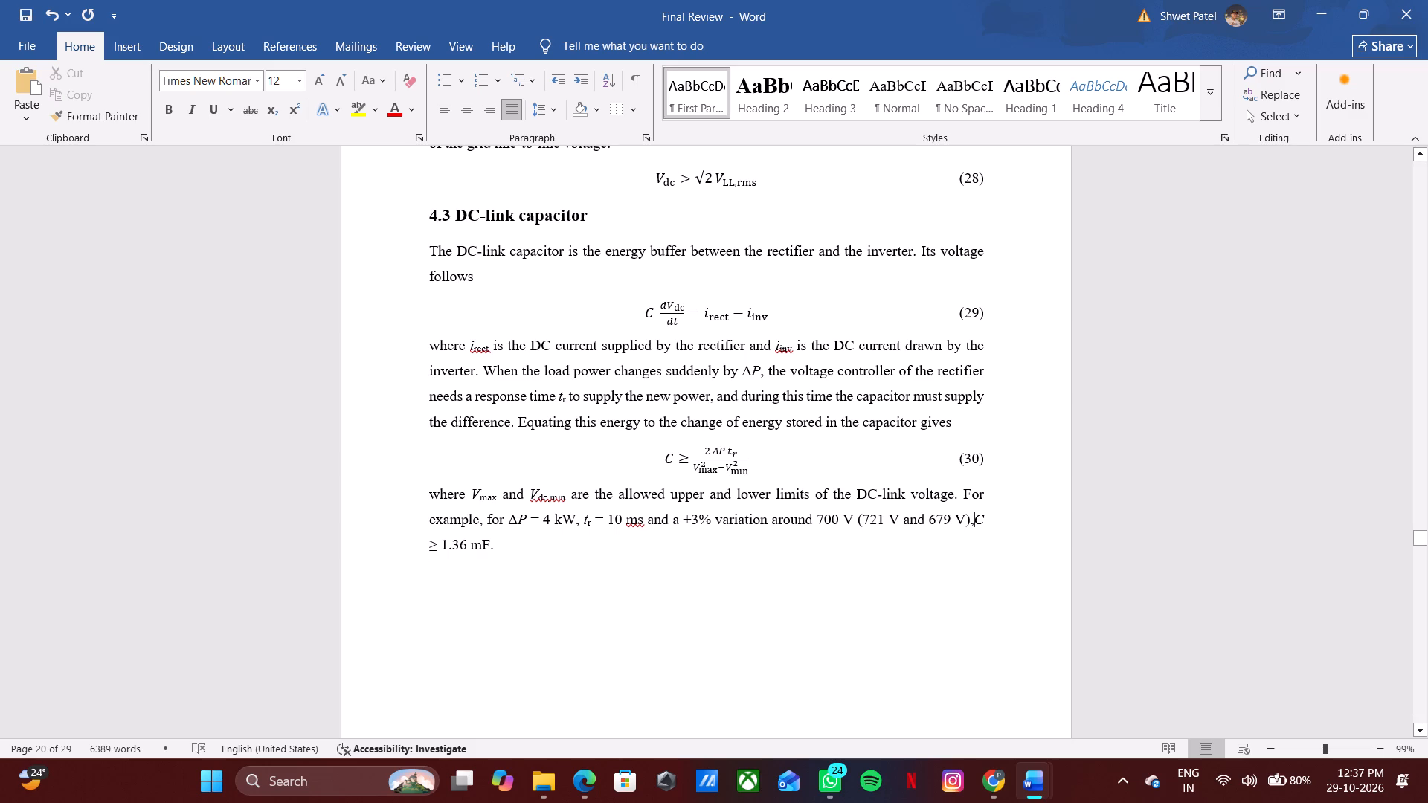
Change V with subscript "dc,min" to an italic V with subscript "min" in the paragraph below equation (30).
{"action": "left_click", "coordinate": [548, 500]}
{"action": "key", "text": "Right"}
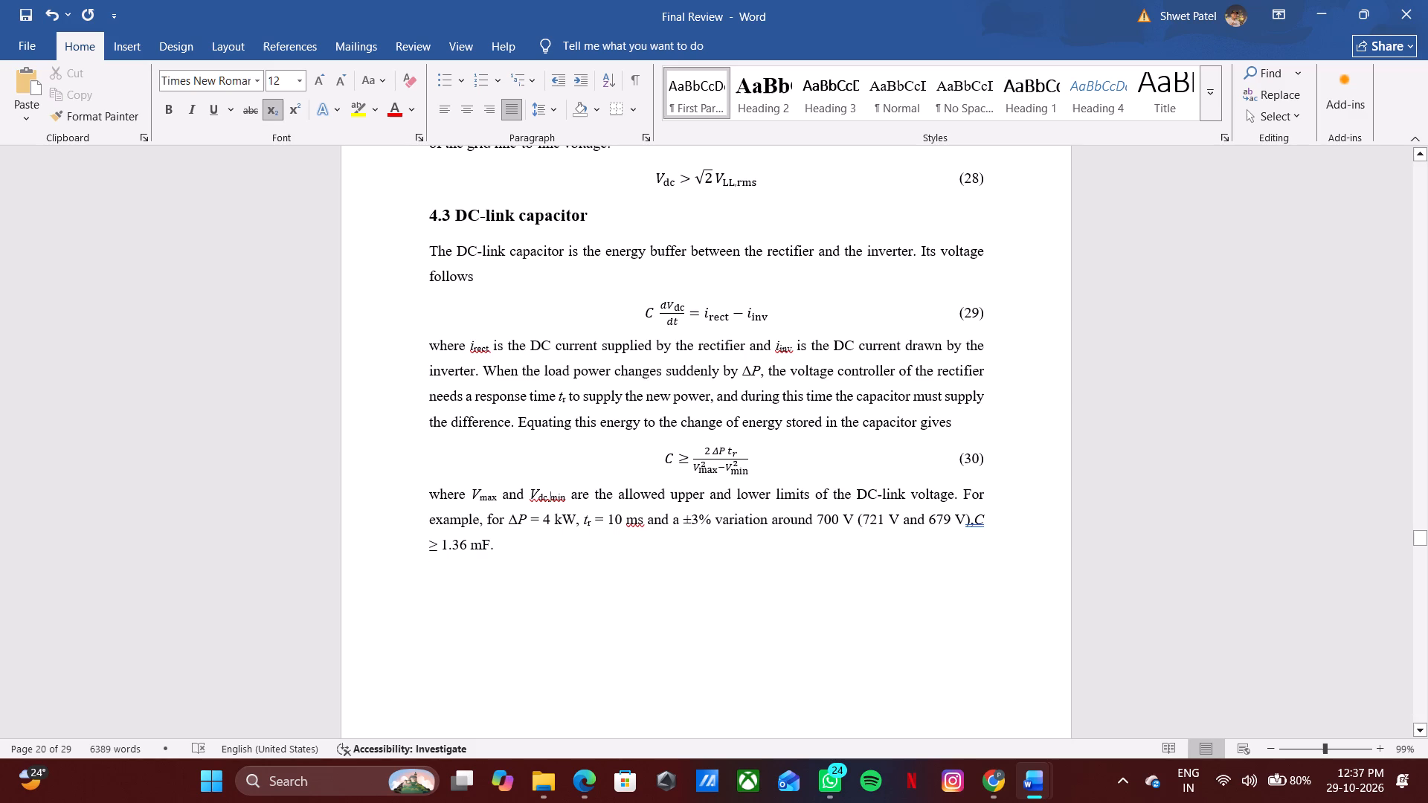
{"action": "key", "text": "BackSpace"}
{"action": "key", "text": "BackSpace"}
{"action": "key", "text": "BackSpace"}
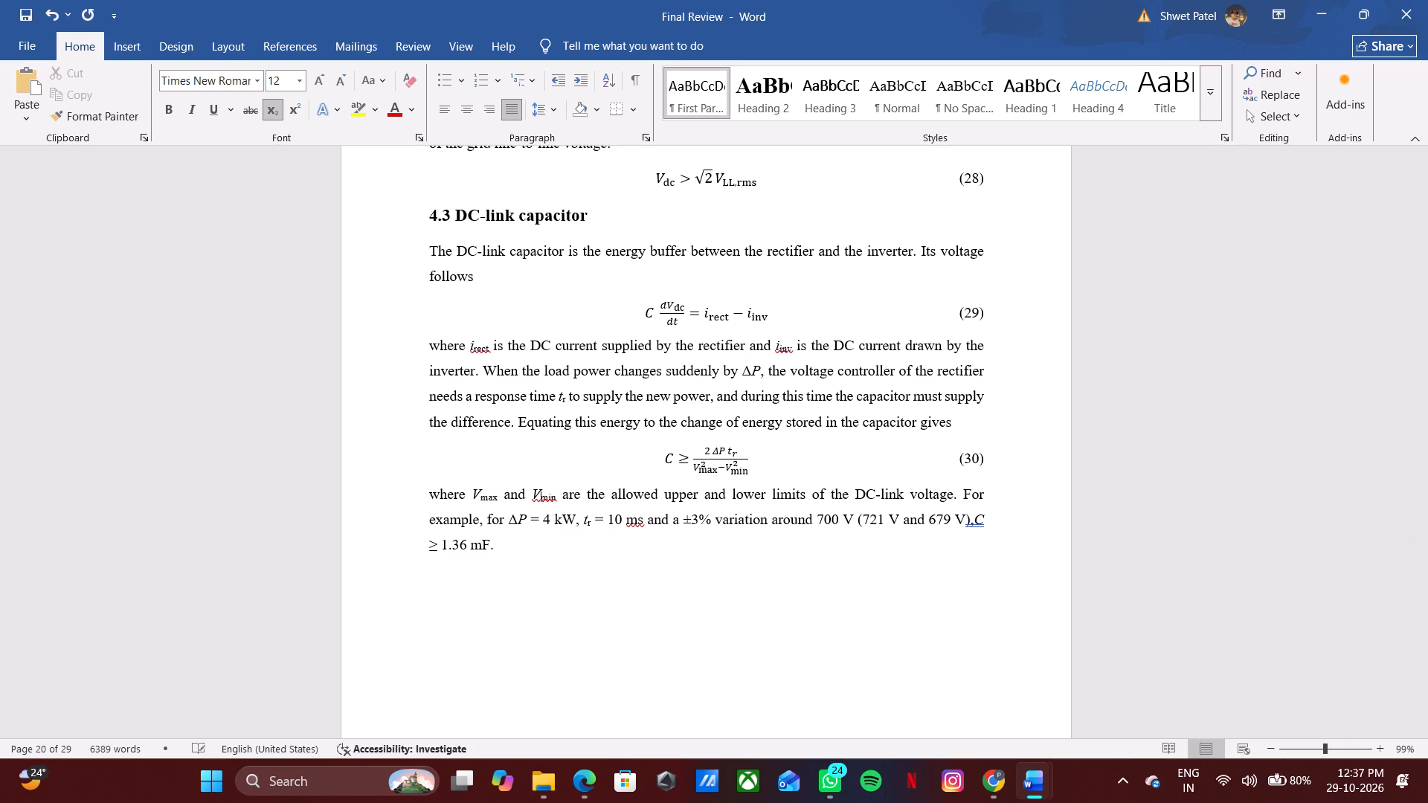
{"action": "key", "text": "BackSpace"}
{"action": "key", "text": "shift+v"}
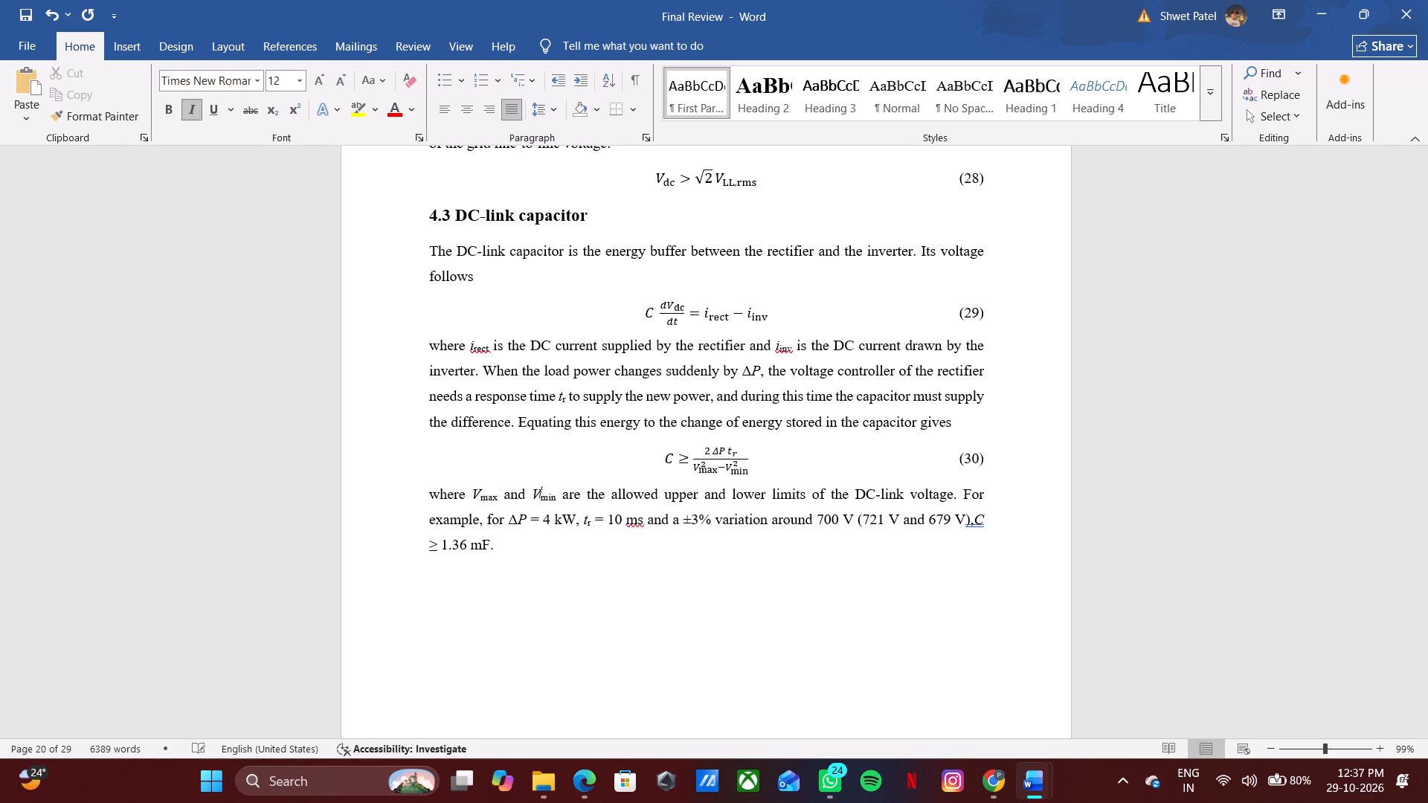
{"action": "left_click", "coordinate": [634, 548]}
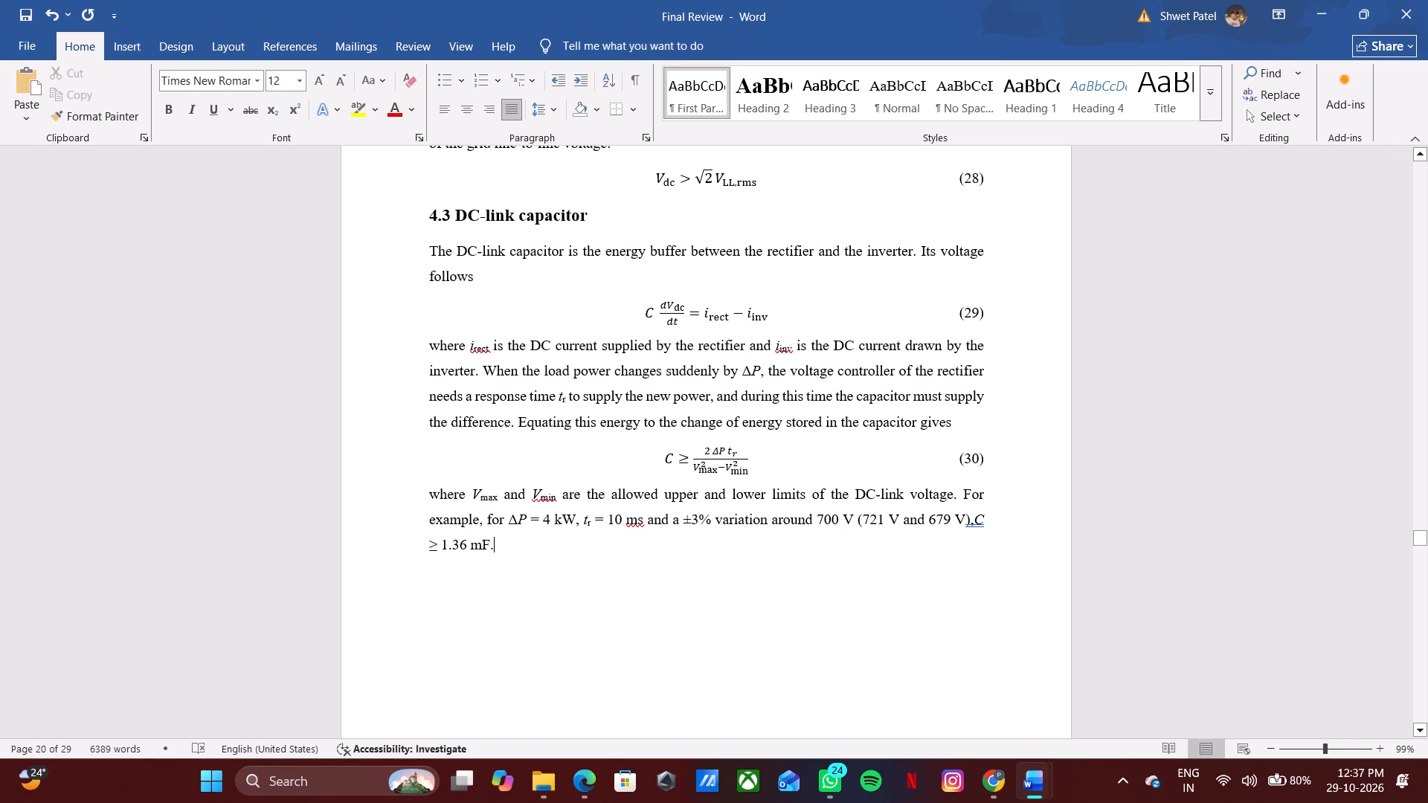
Review the pasted text and equations (25) to (30) of section 4, and the start of the page that follows.
{"action": "scroll", "coordinate": [558, 503], "scroll_direction": "up", "scroll_amount": 1}
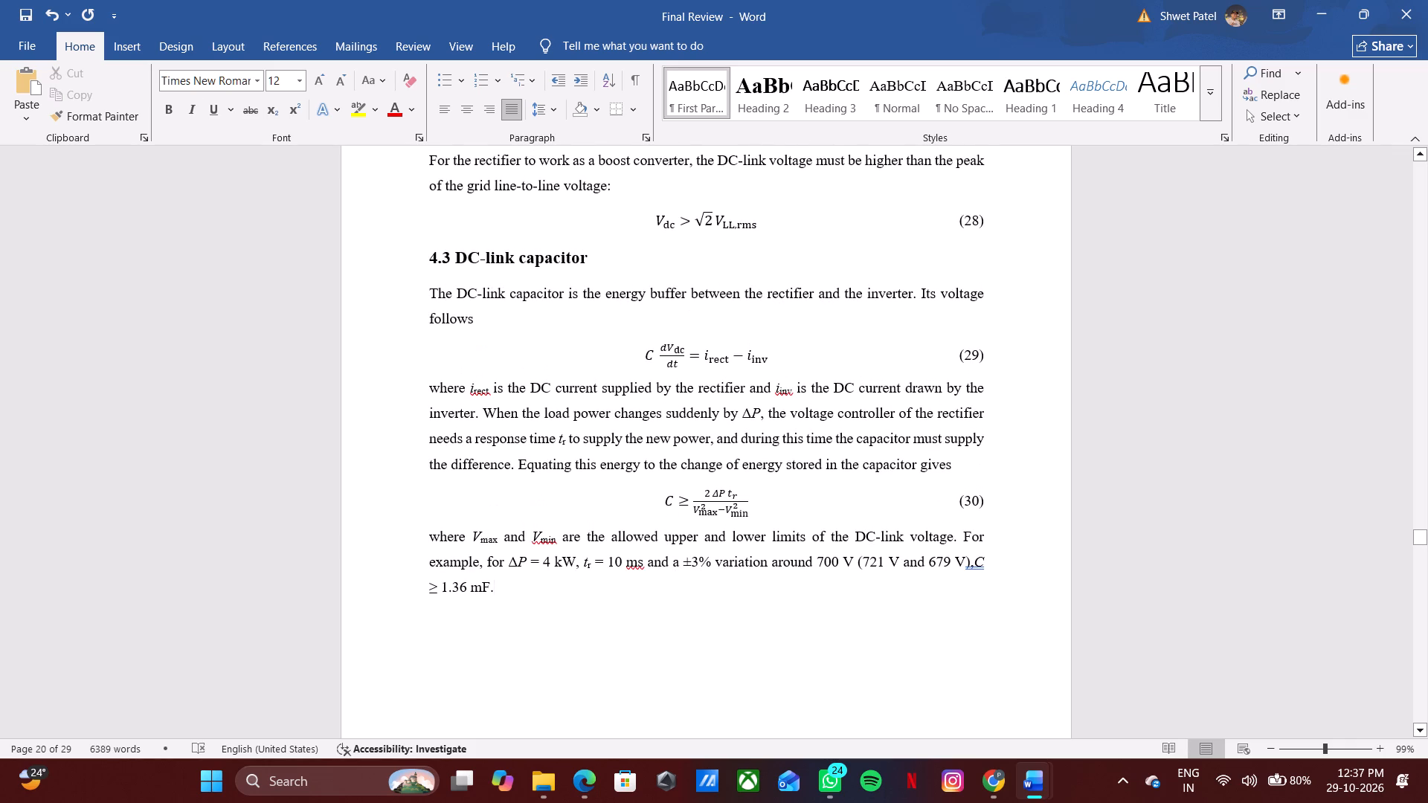
{"action": "scroll", "coordinate": [602, 497], "scroll_direction": "up", "scroll_amount": 2}
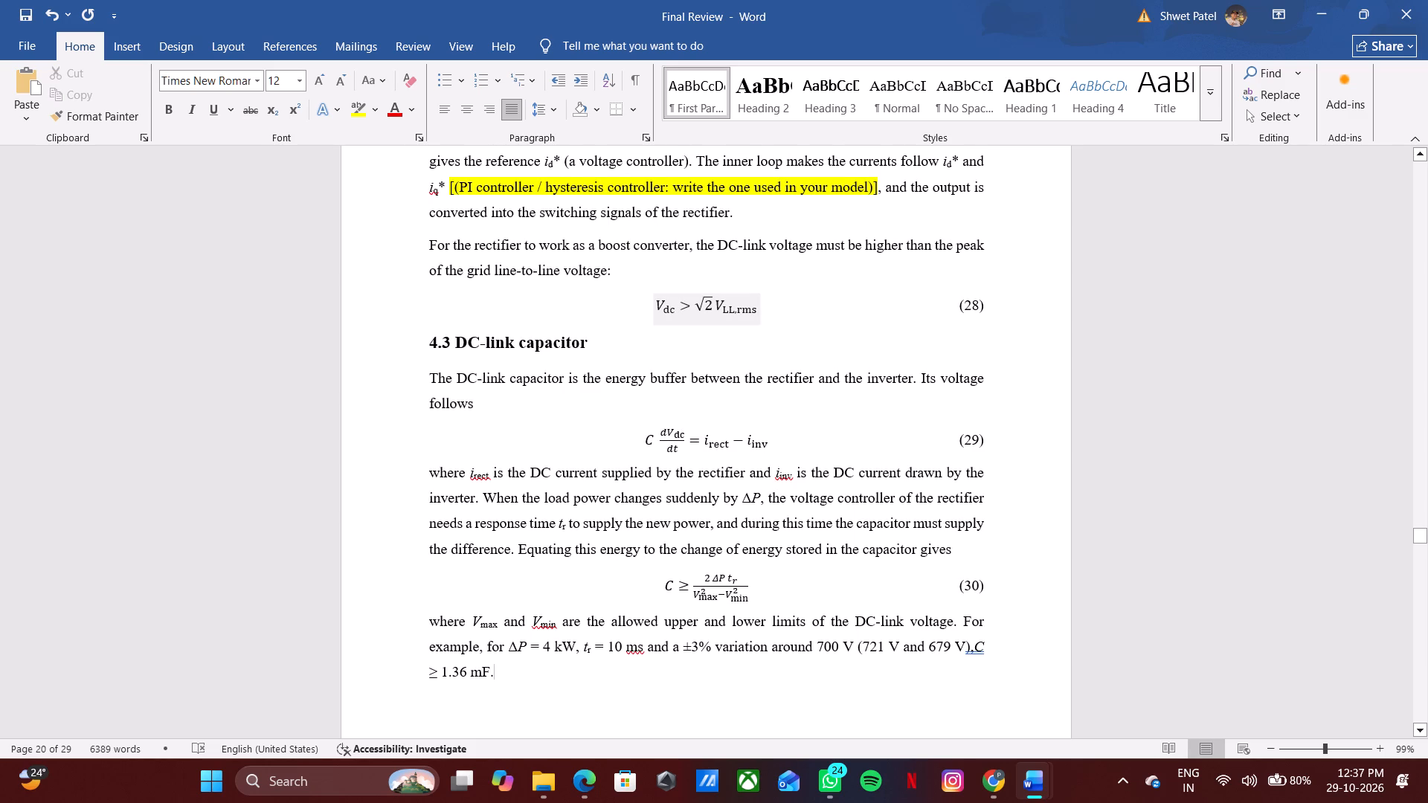
{"action": "scroll", "coordinate": [675, 310], "scroll_direction": "up", "scroll_amount": 3}
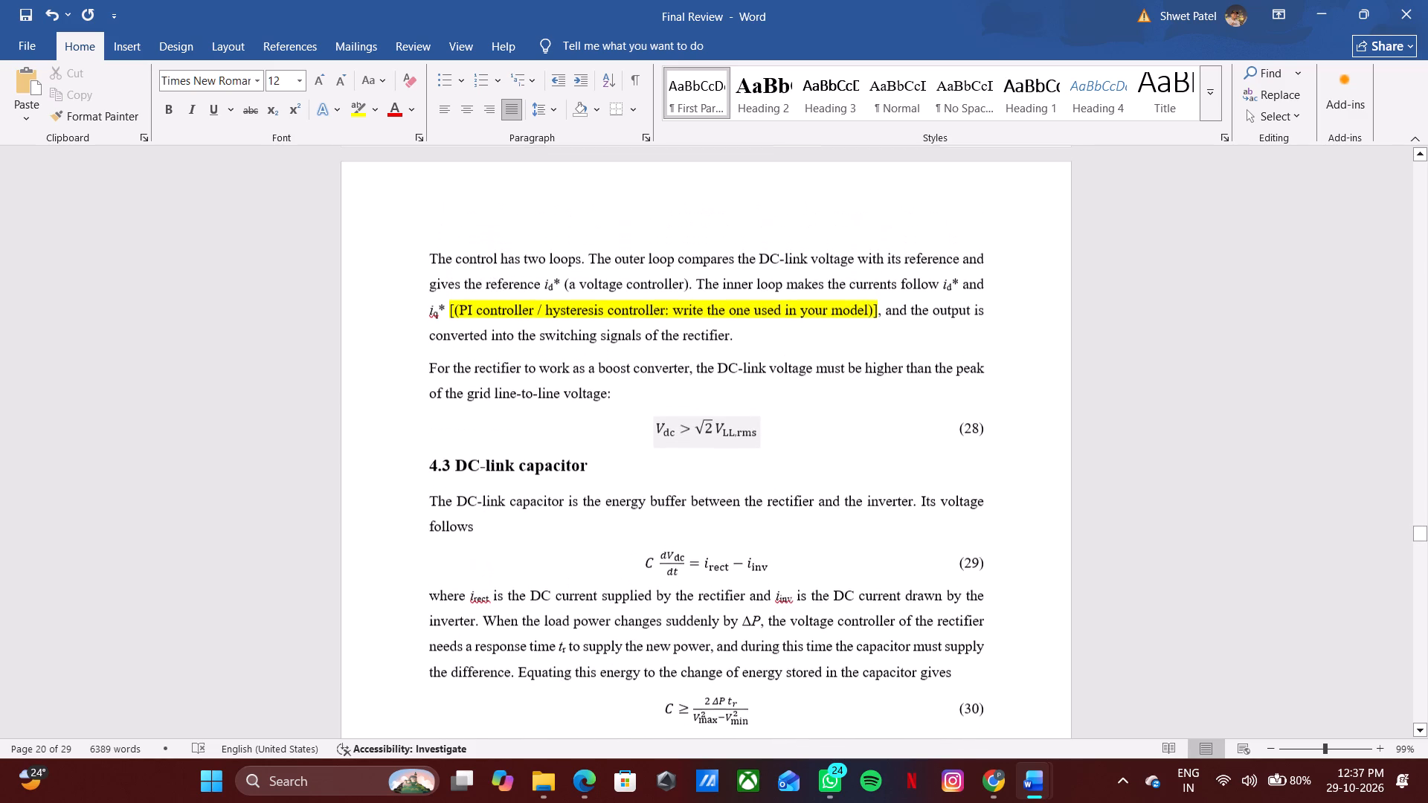
{"action": "scroll", "coordinate": [675, 310], "scroll_direction": "up", "scroll_amount": 1}
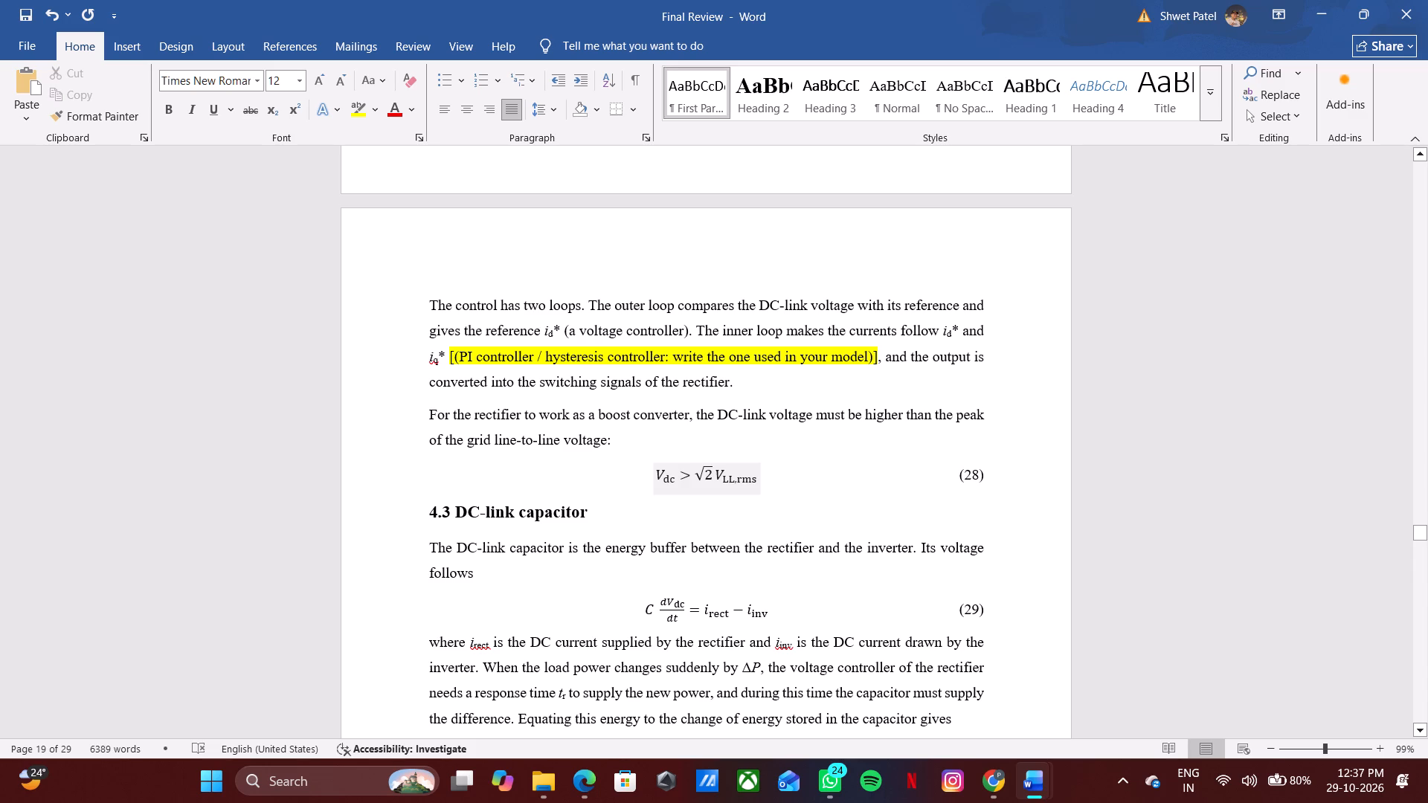
{"action": "scroll", "coordinate": [816, 371], "scroll_direction": "up", "scroll_amount": 12}
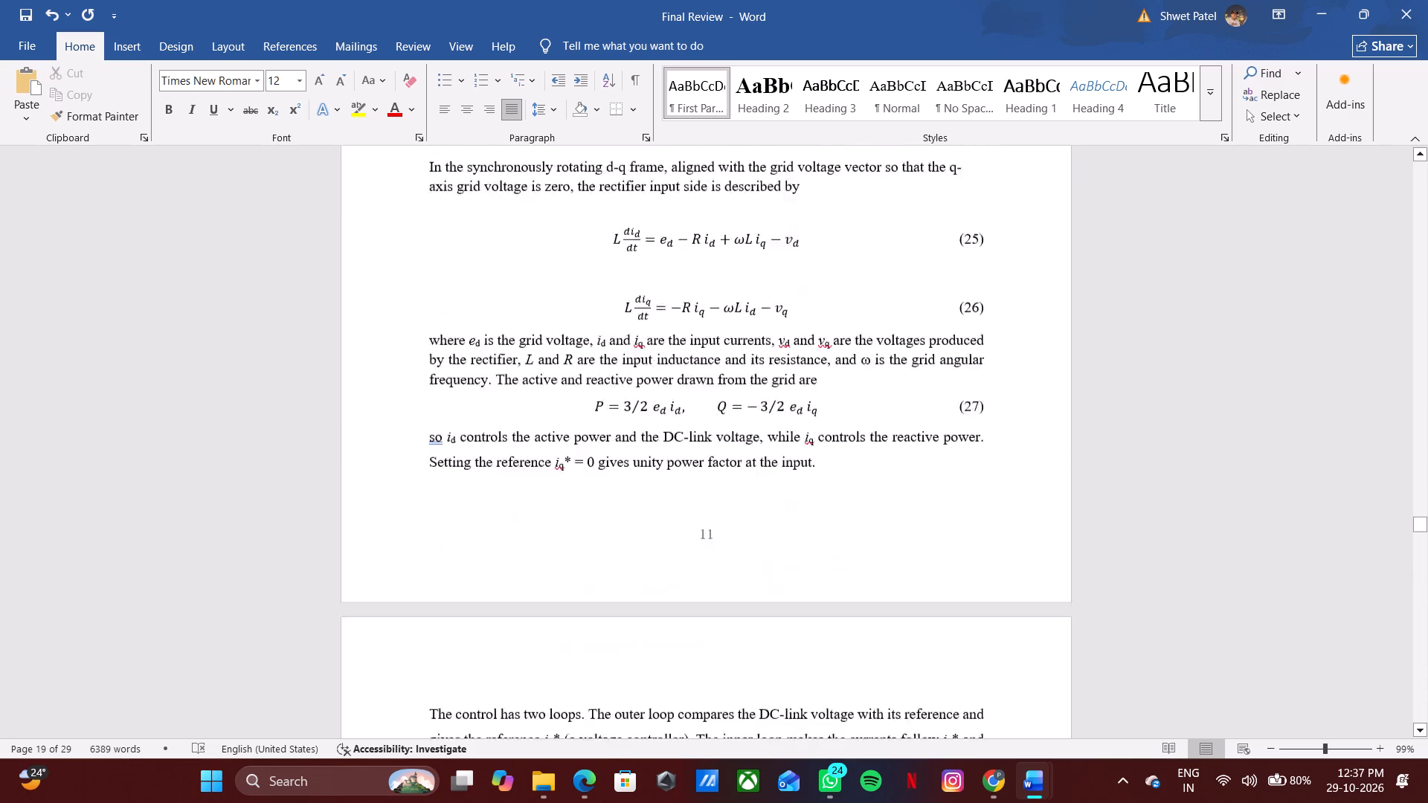
{"action": "scroll", "coordinate": [823, 364], "scroll_direction": "down", "scroll_amount": 20}
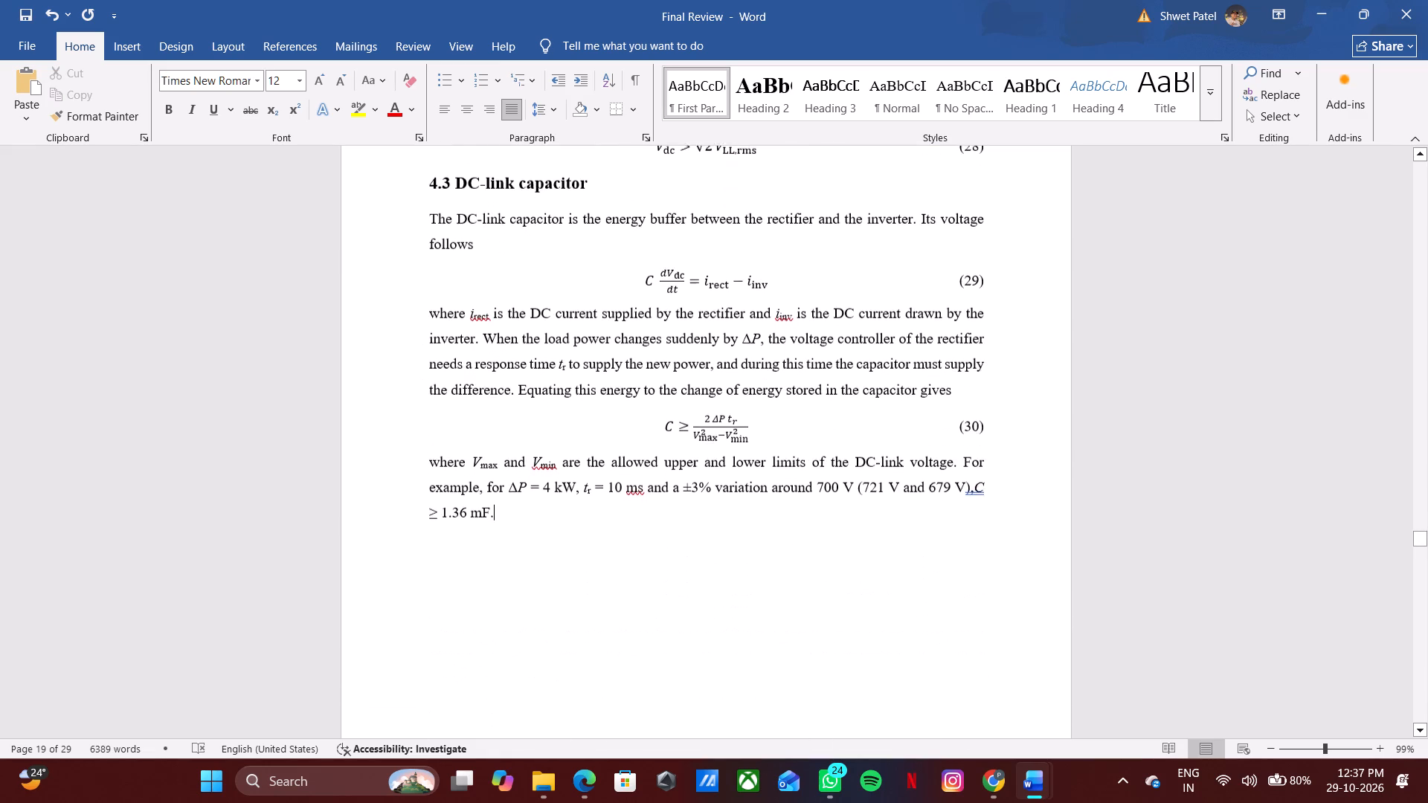
{"action": "scroll", "coordinate": [826, 249], "scroll_direction": "down", "scroll_amount": 5}
{"action": "scroll", "coordinate": [878, 291], "scroll_direction": "down", "scroll_amount": 5}
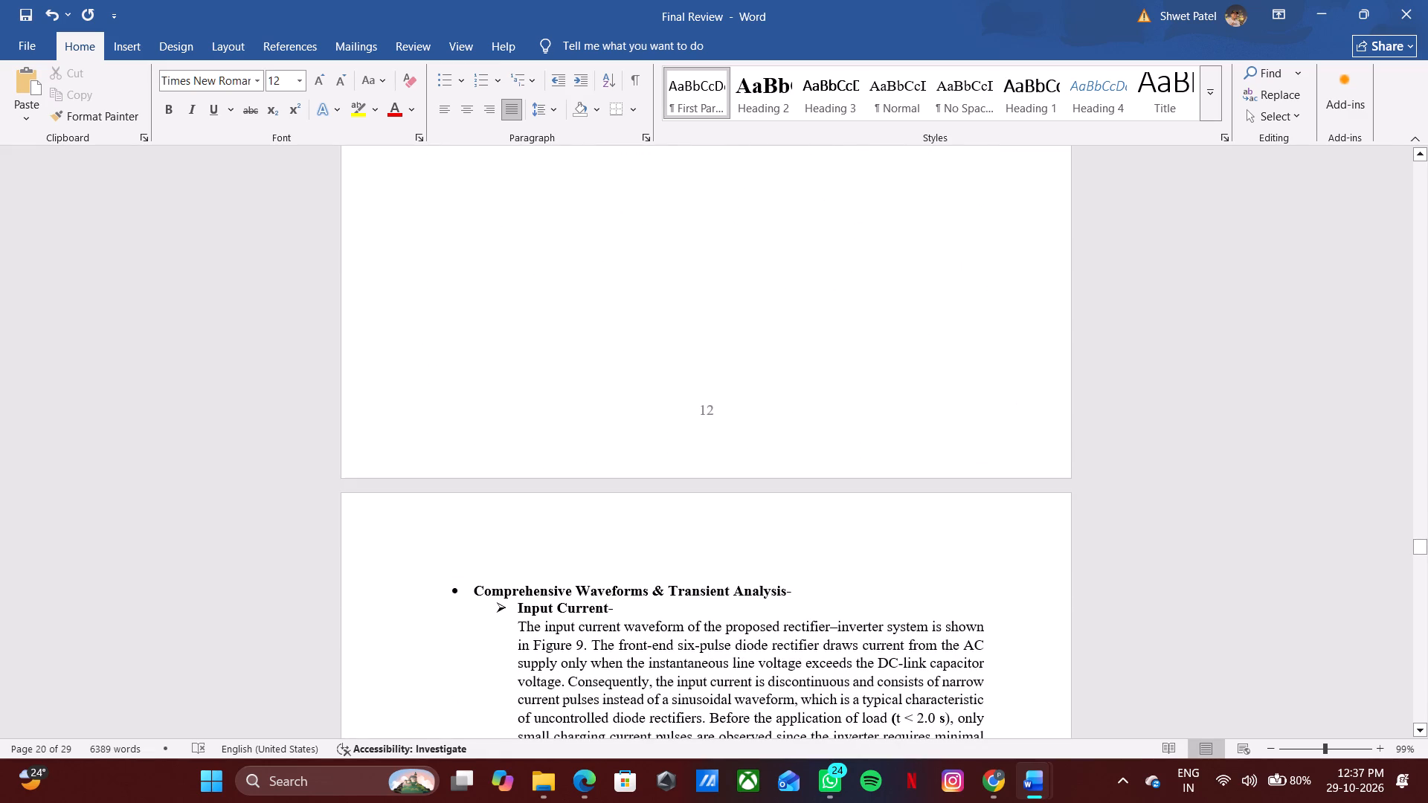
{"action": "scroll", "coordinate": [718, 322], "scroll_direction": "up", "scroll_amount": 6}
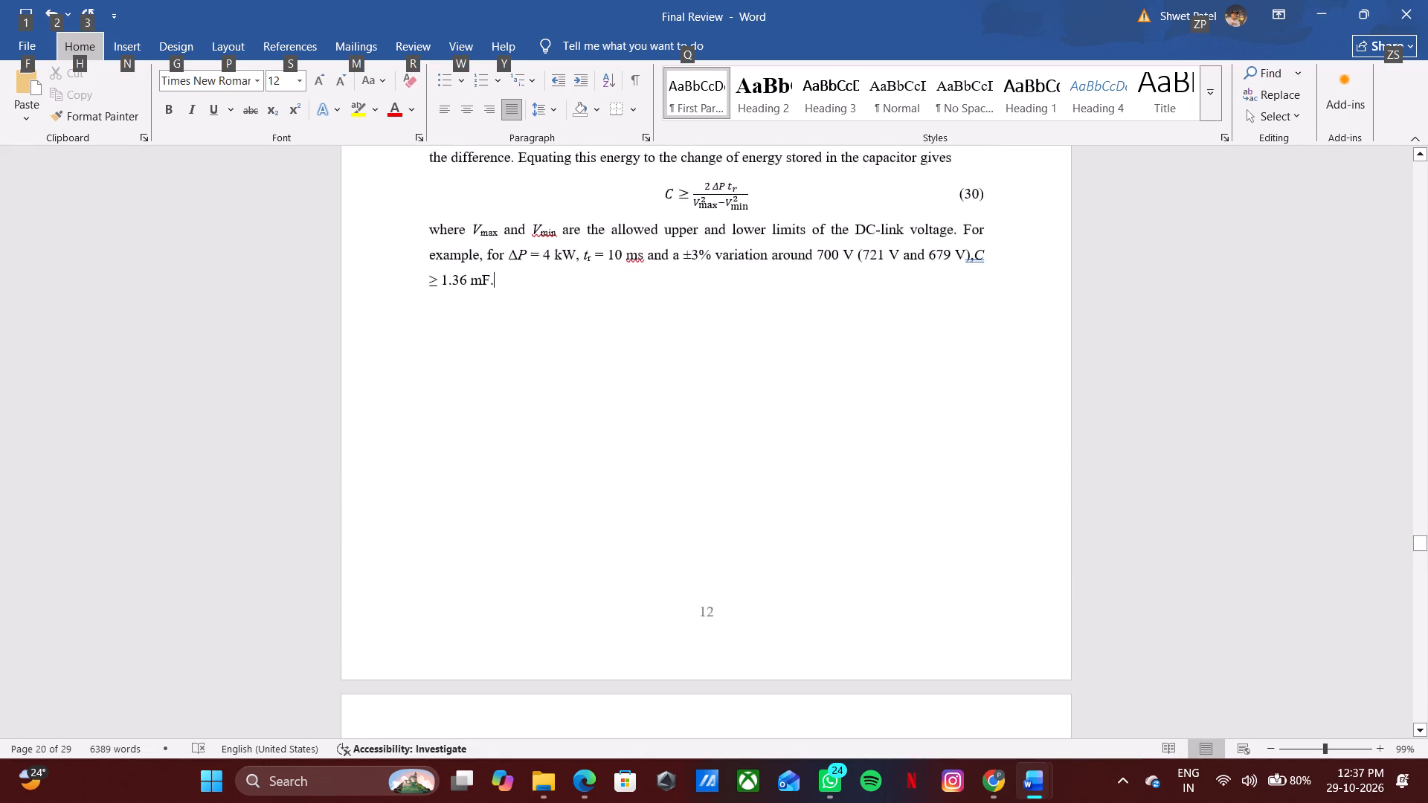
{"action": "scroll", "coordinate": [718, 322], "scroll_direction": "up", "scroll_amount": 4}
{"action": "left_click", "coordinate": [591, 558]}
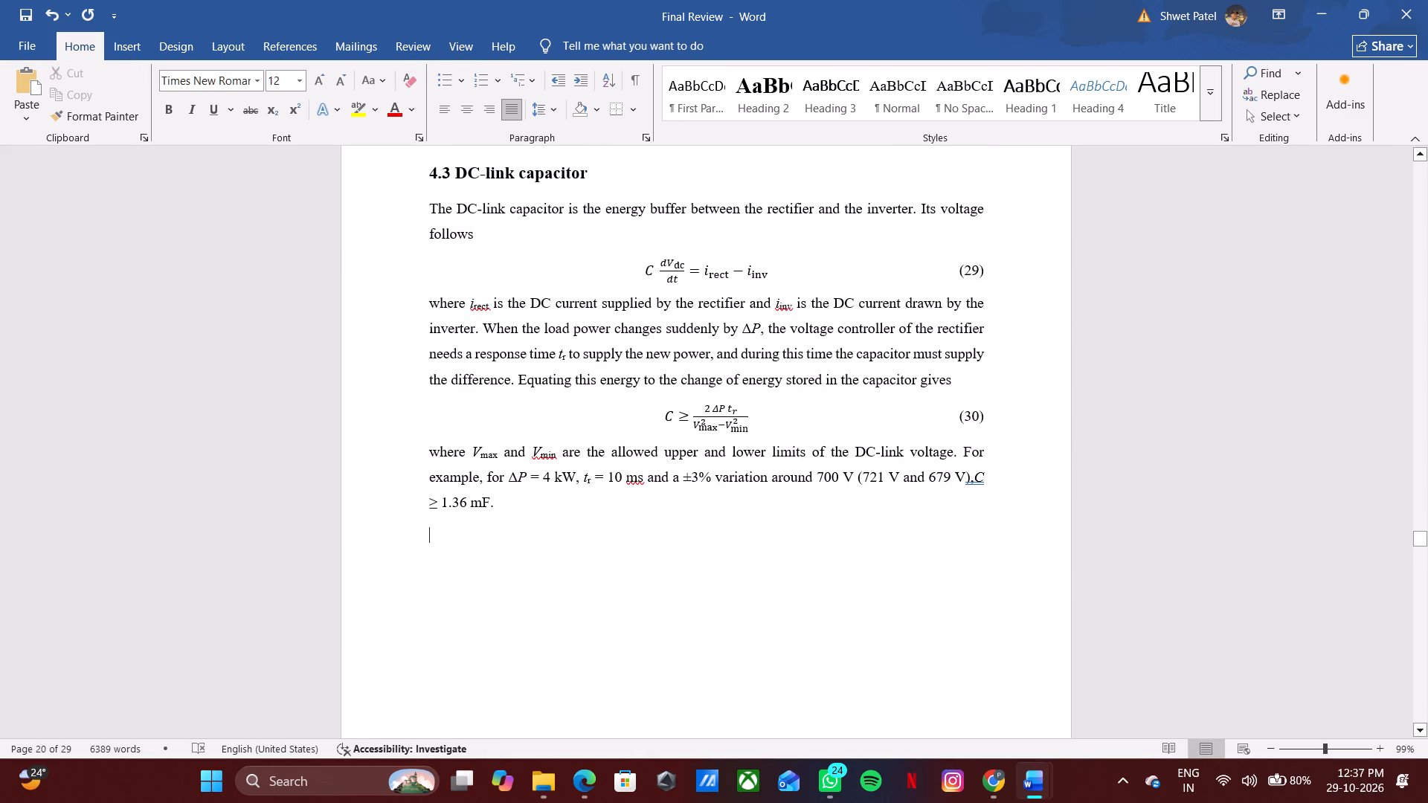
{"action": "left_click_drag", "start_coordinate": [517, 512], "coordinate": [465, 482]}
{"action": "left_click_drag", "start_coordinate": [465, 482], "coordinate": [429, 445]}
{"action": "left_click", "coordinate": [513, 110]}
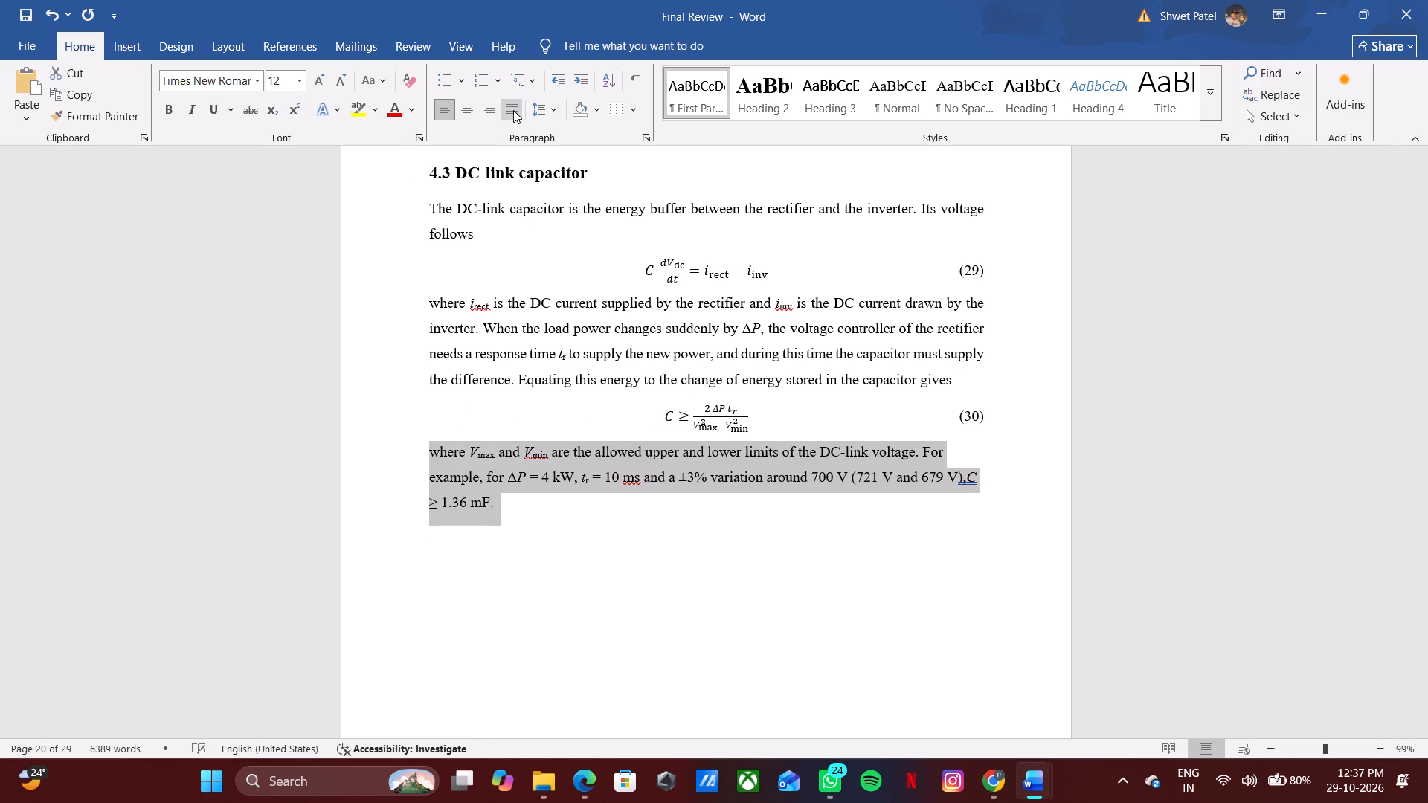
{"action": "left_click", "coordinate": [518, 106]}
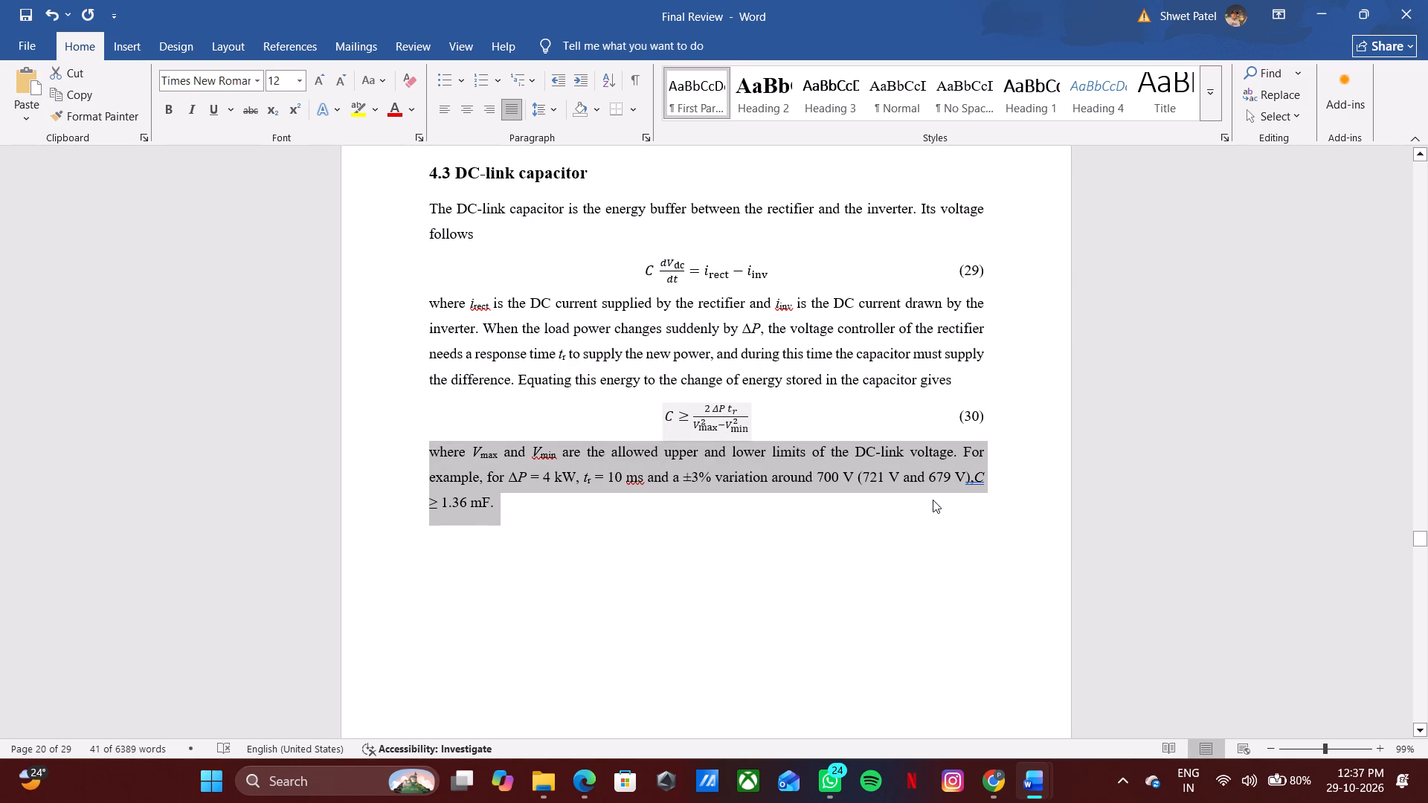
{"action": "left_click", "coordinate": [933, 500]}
Remove the spaces before the units in the example sentence's parentheses so they read 721V and 679V.
{"action": "left_click", "coordinate": [887, 478]}
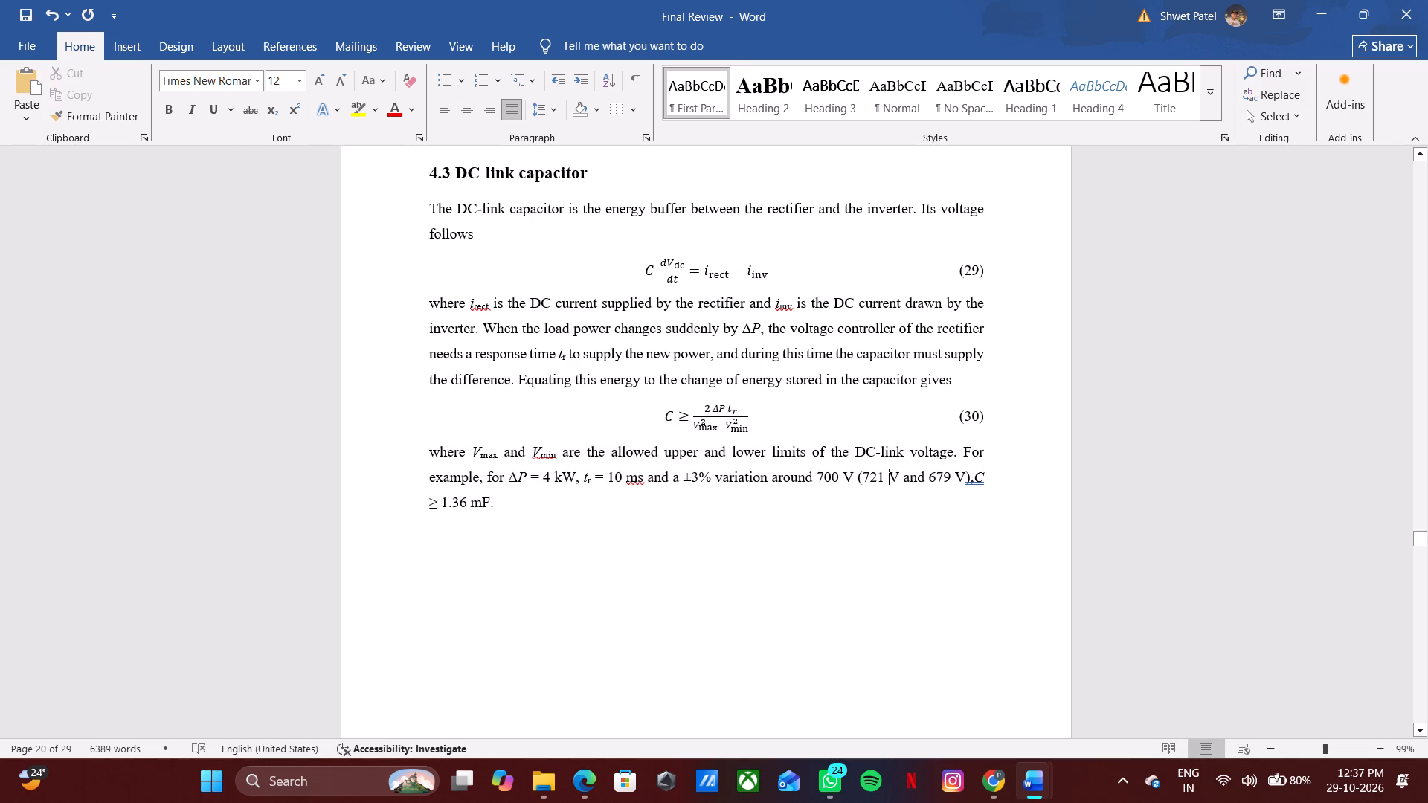
{"action": "key", "text": "BackSpace"}
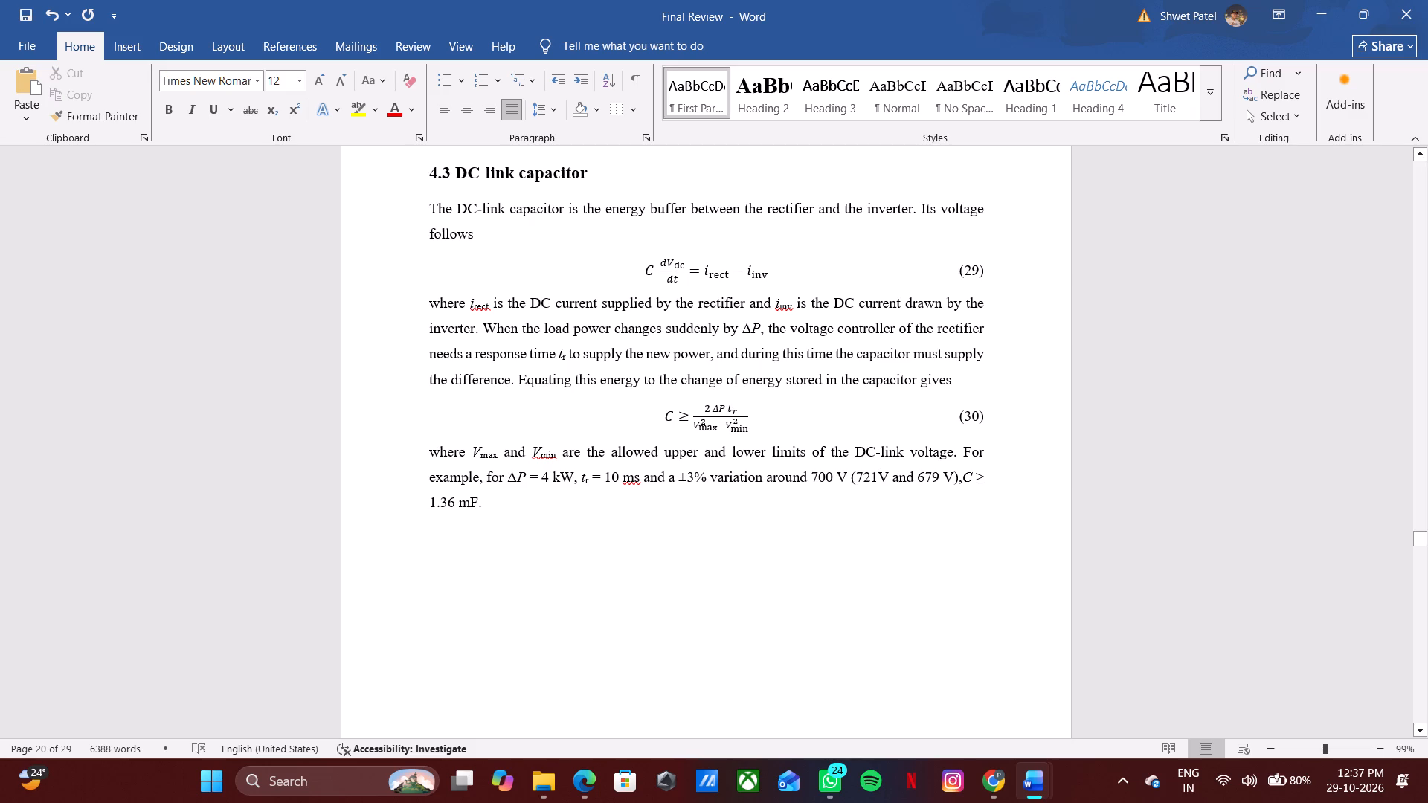
{"action": "left_click", "coordinate": [941, 480]}
{"action": "key", "text": "Right"}
{"action": "key", "text": "BackSpace"}
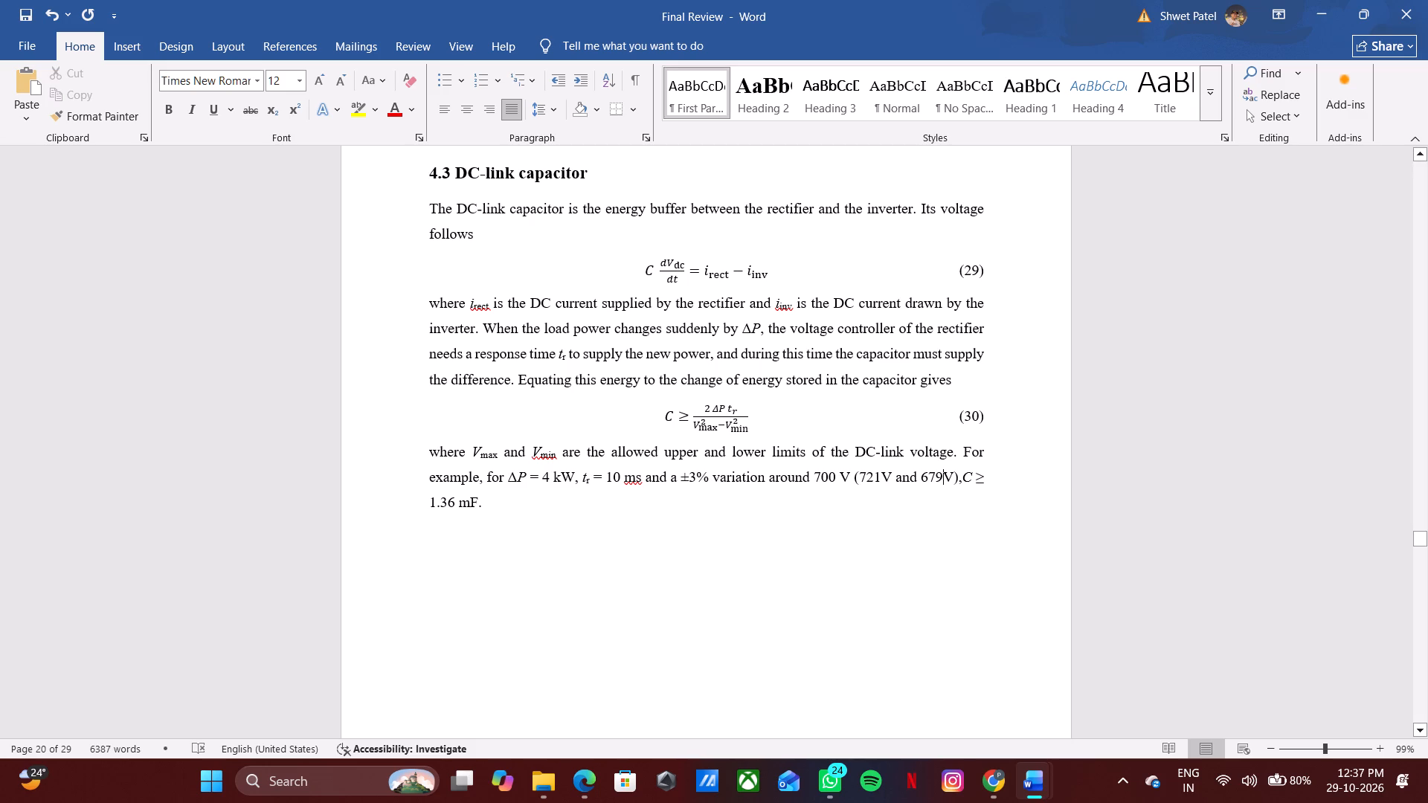
Set the line spacing of the paragraph below equation (30) to 1.15.
{"action": "left_click_drag", "start_coordinate": [492, 509], "coordinate": [422, 451]}
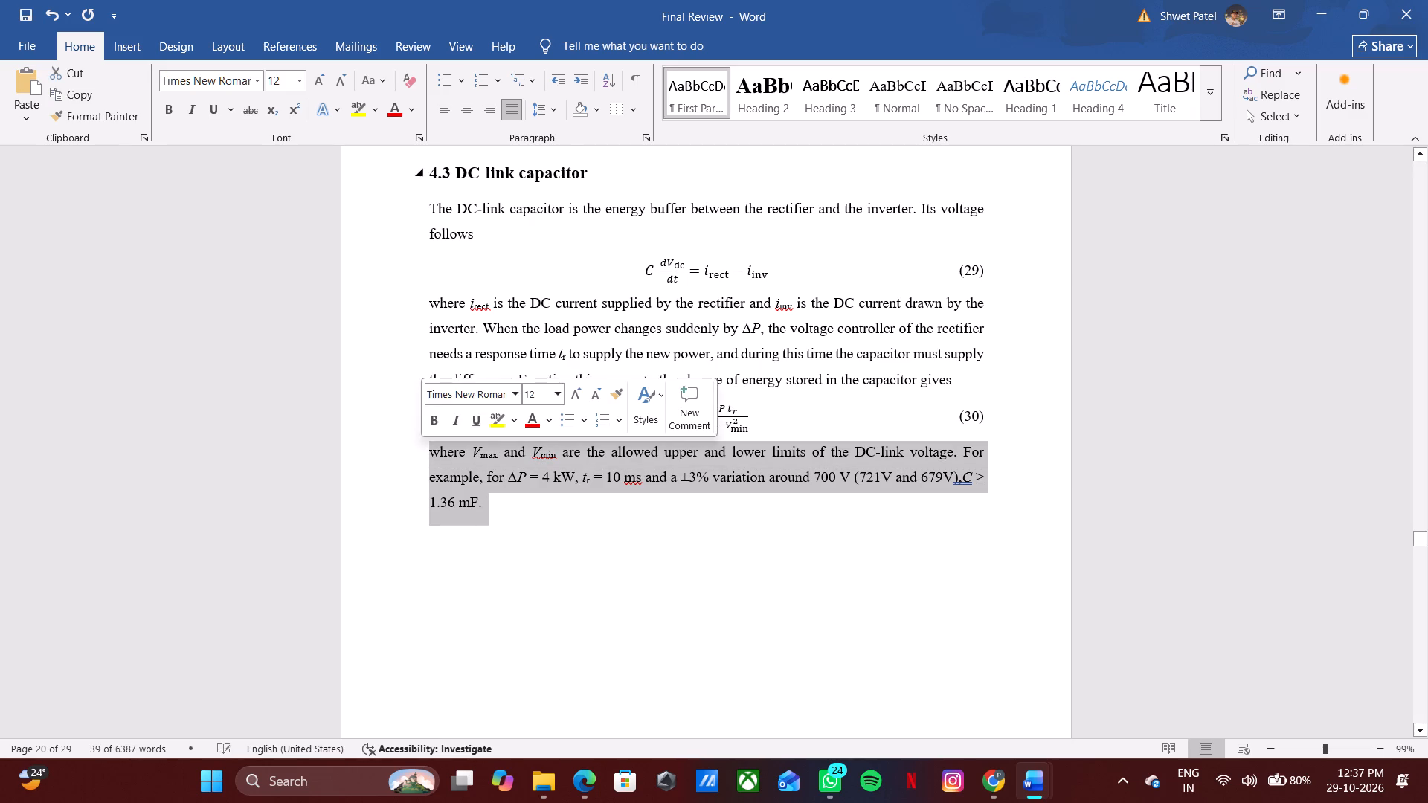
{"action": "left_click", "coordinate": [557, 107]}
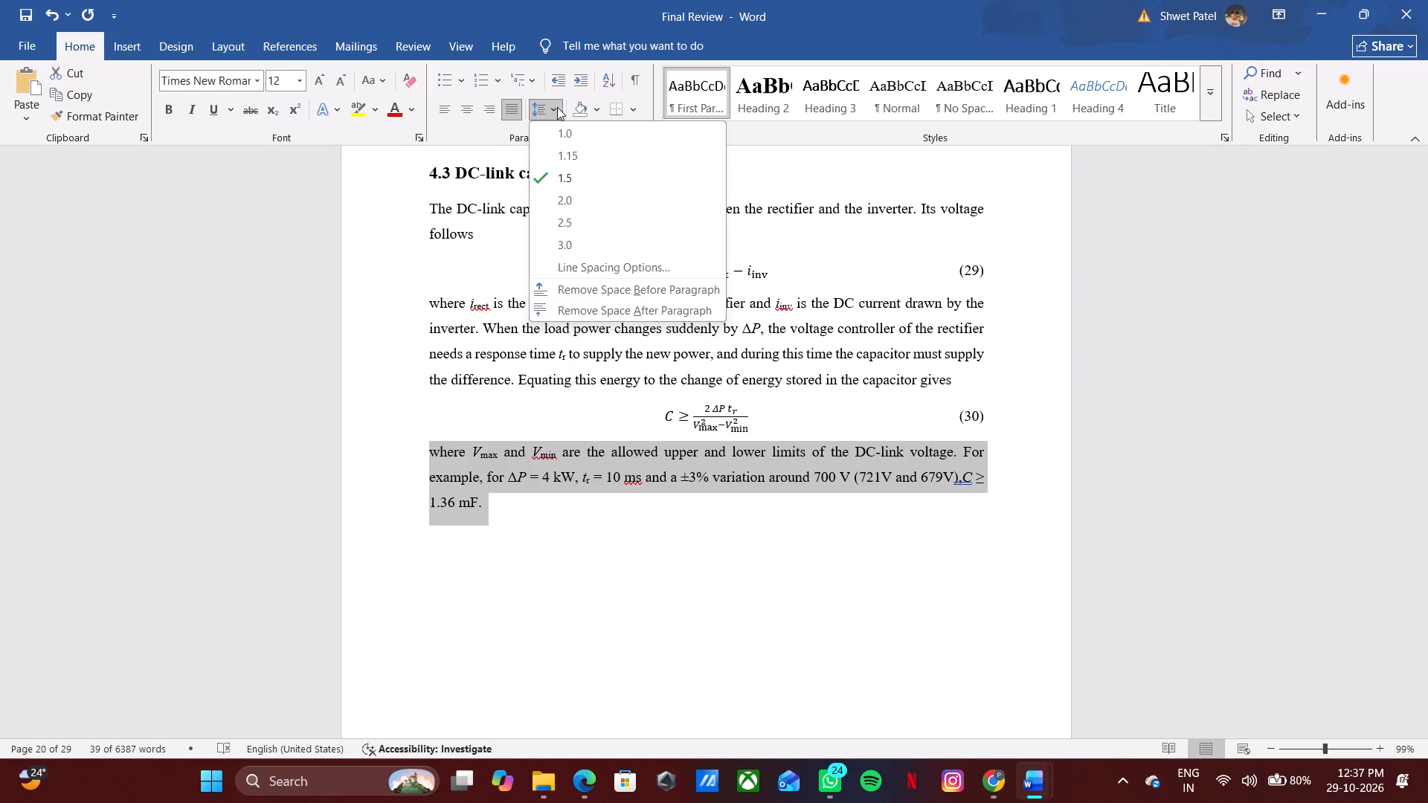
{"action": "left_click", "coordinate": [553, 159]}
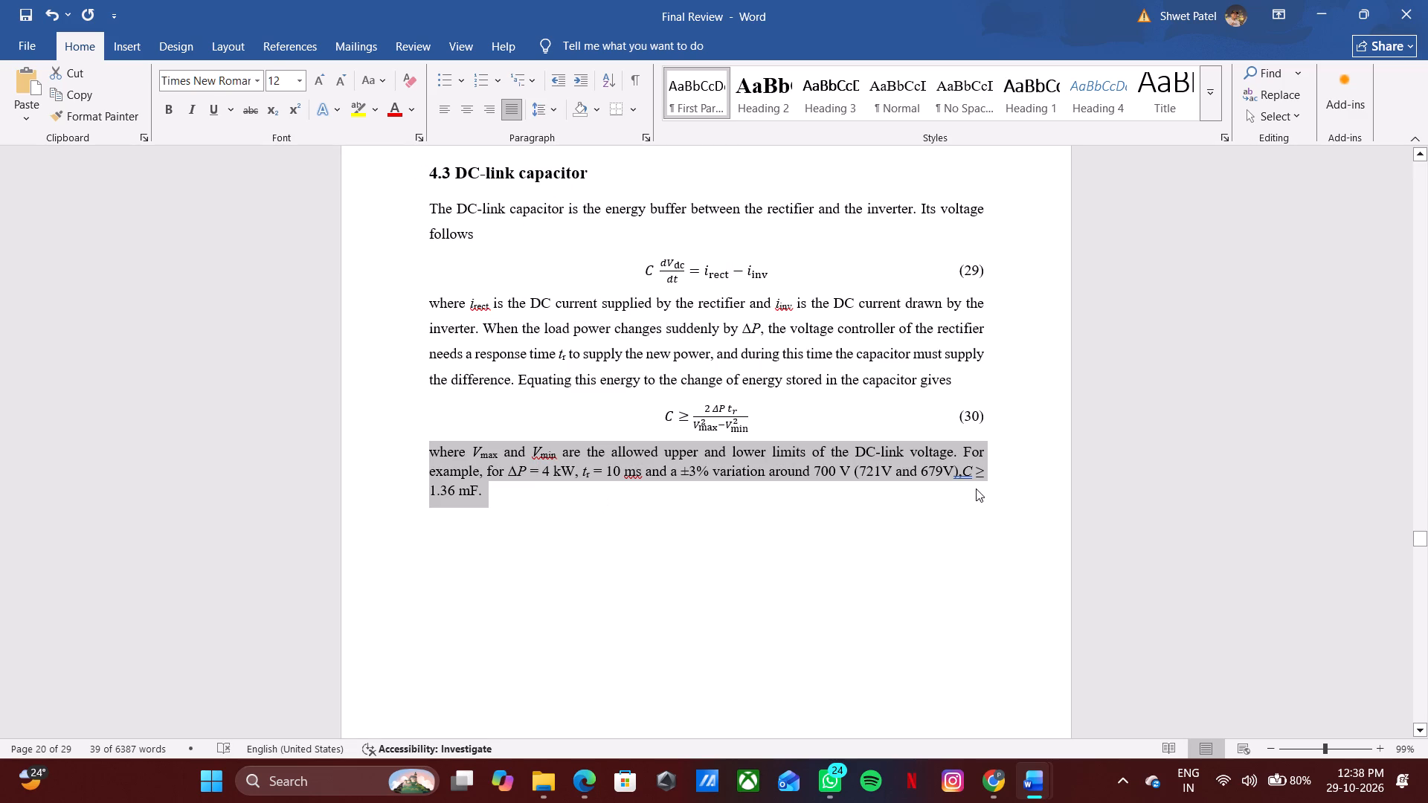
Insert spaces before the italic C in the example sentence to push C ≥ 1.36 mF onto its own line.
{"action": "left_click", "coordinate": [963, 463]}
{"action": "key", "text": "space"}
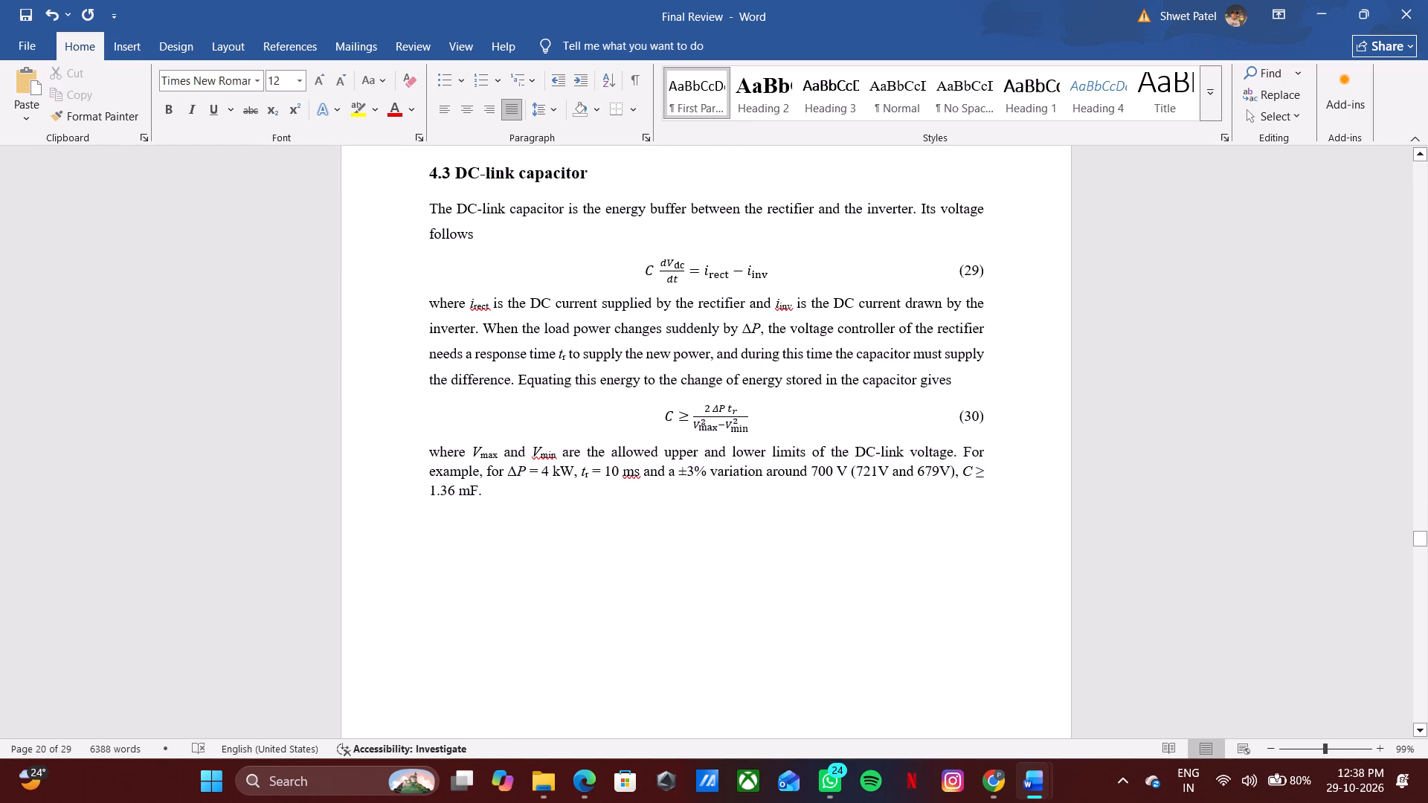
{"action": "key", "text": "space"}
{"action": "key", "text": "space"}
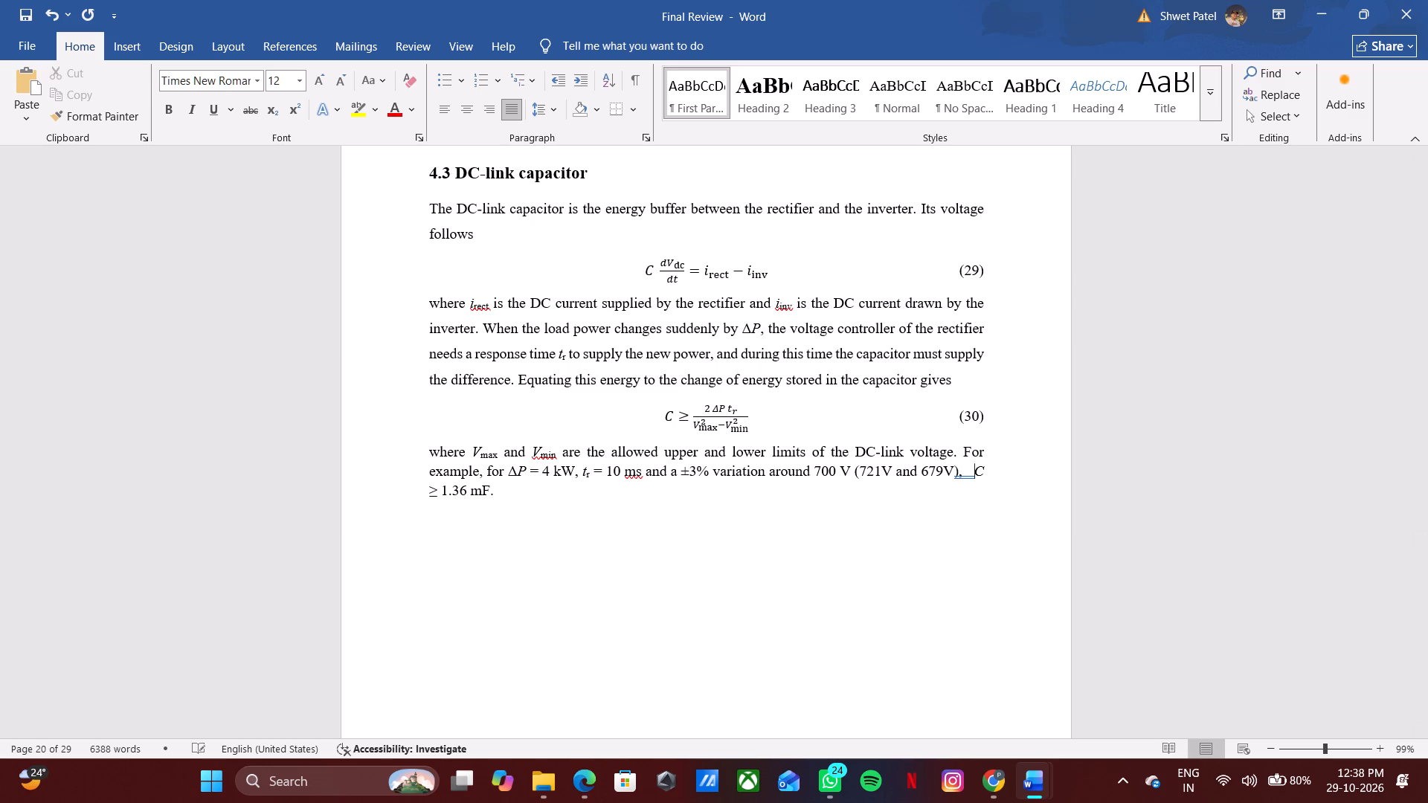
{"action": "key", "text": "space"}
{"action": "key", "text": "space"}
{"action": "key", "text": "space"}
{"action": "key", "text": "space"}
{"action": "key", "text": "space"}
{"action": "key", "text": "space"}
{"action": "key", "text": "space"}
{"action": "key", "text": "space"}
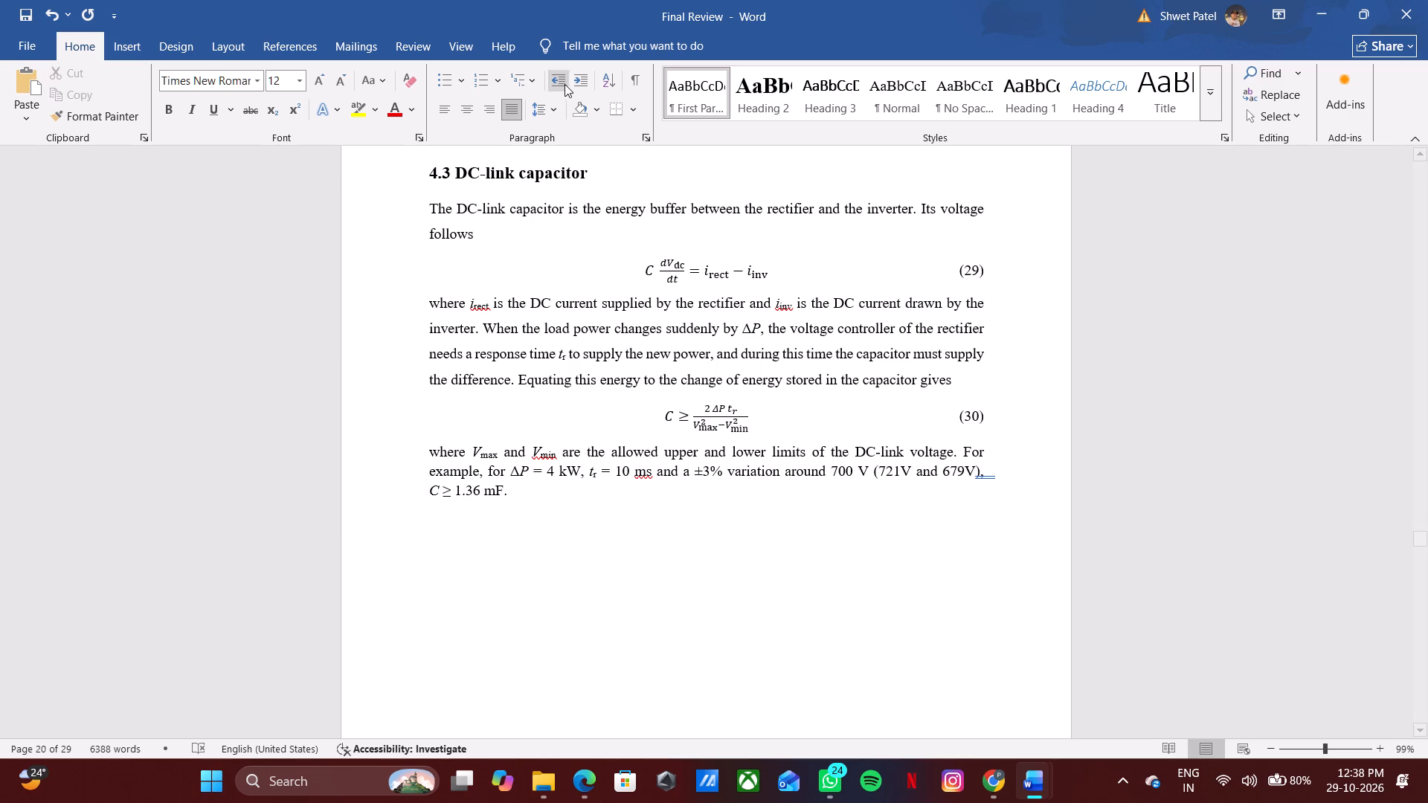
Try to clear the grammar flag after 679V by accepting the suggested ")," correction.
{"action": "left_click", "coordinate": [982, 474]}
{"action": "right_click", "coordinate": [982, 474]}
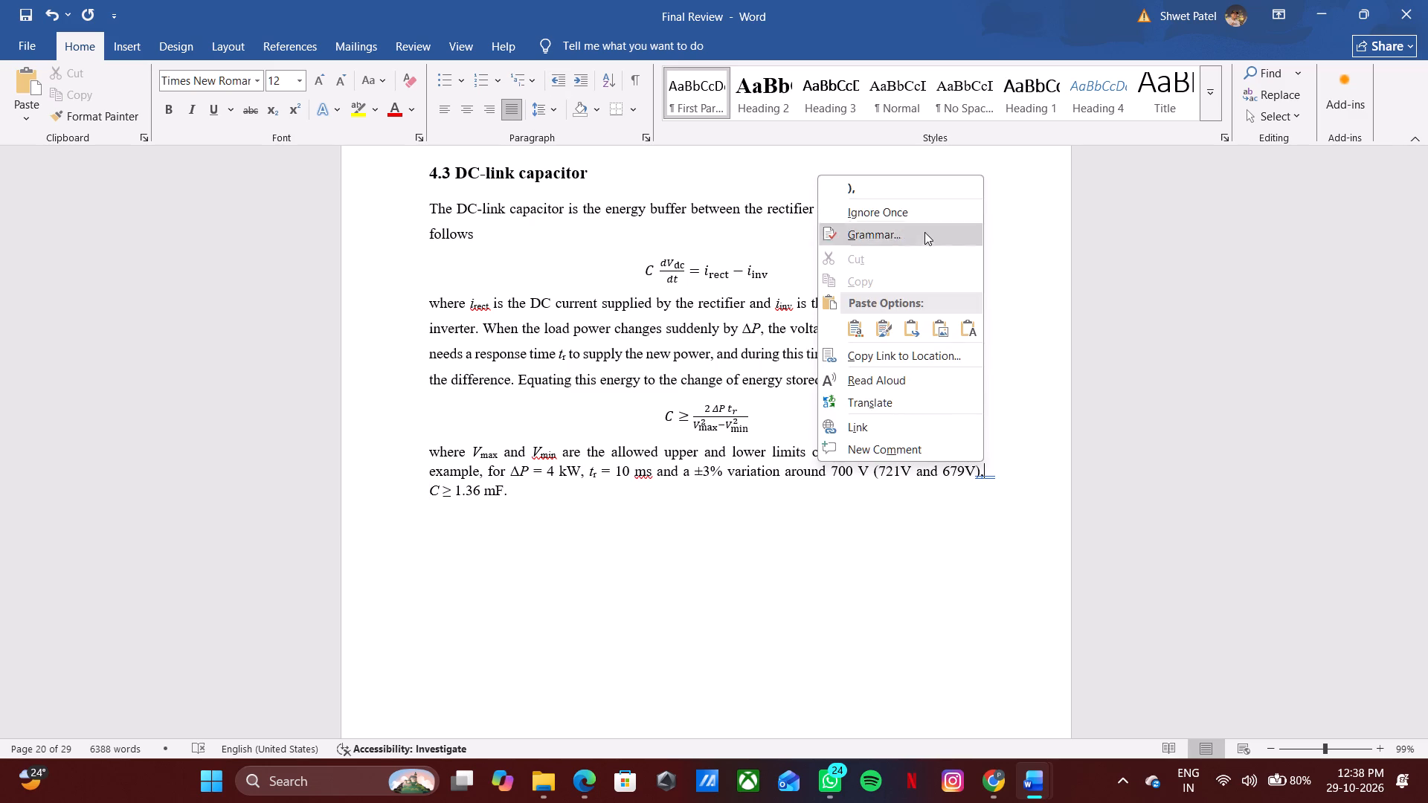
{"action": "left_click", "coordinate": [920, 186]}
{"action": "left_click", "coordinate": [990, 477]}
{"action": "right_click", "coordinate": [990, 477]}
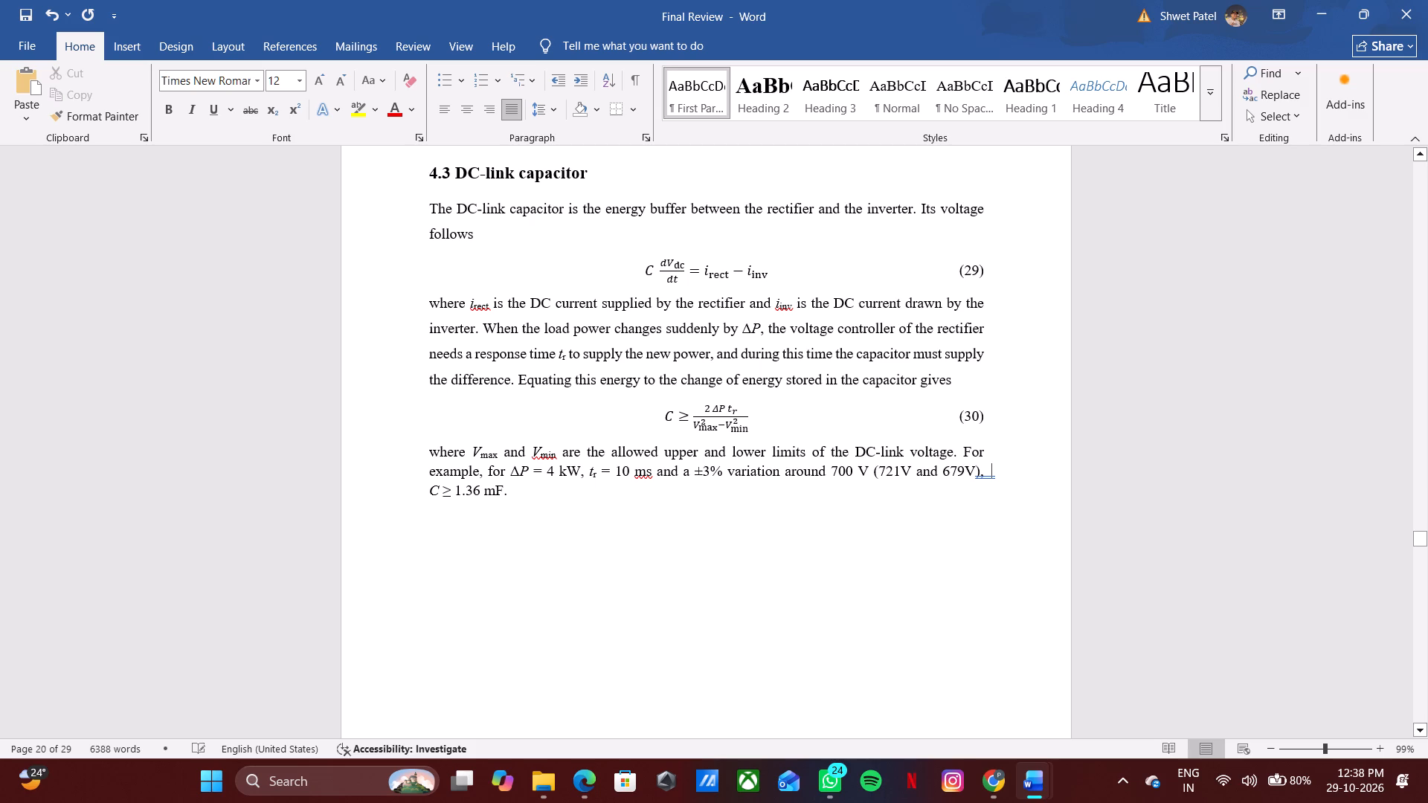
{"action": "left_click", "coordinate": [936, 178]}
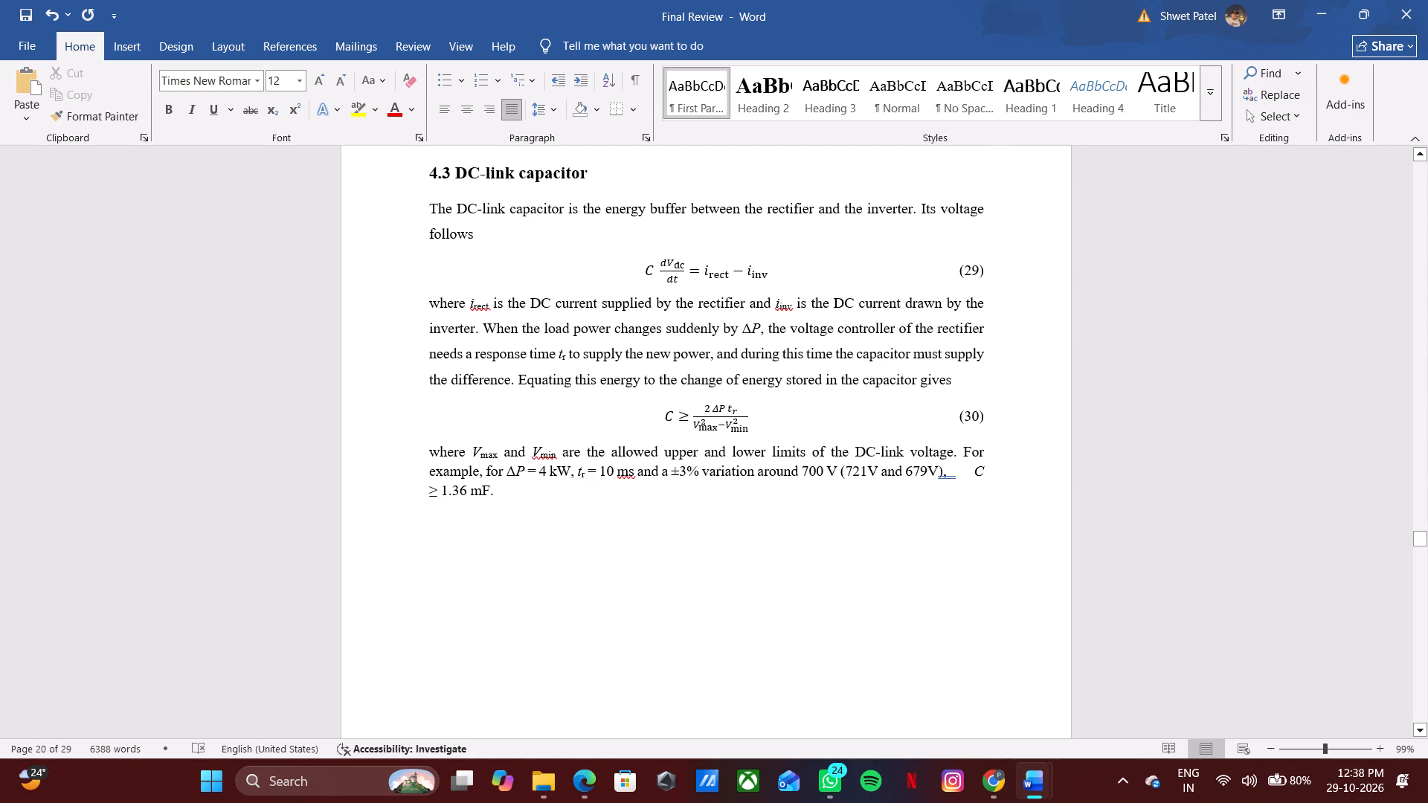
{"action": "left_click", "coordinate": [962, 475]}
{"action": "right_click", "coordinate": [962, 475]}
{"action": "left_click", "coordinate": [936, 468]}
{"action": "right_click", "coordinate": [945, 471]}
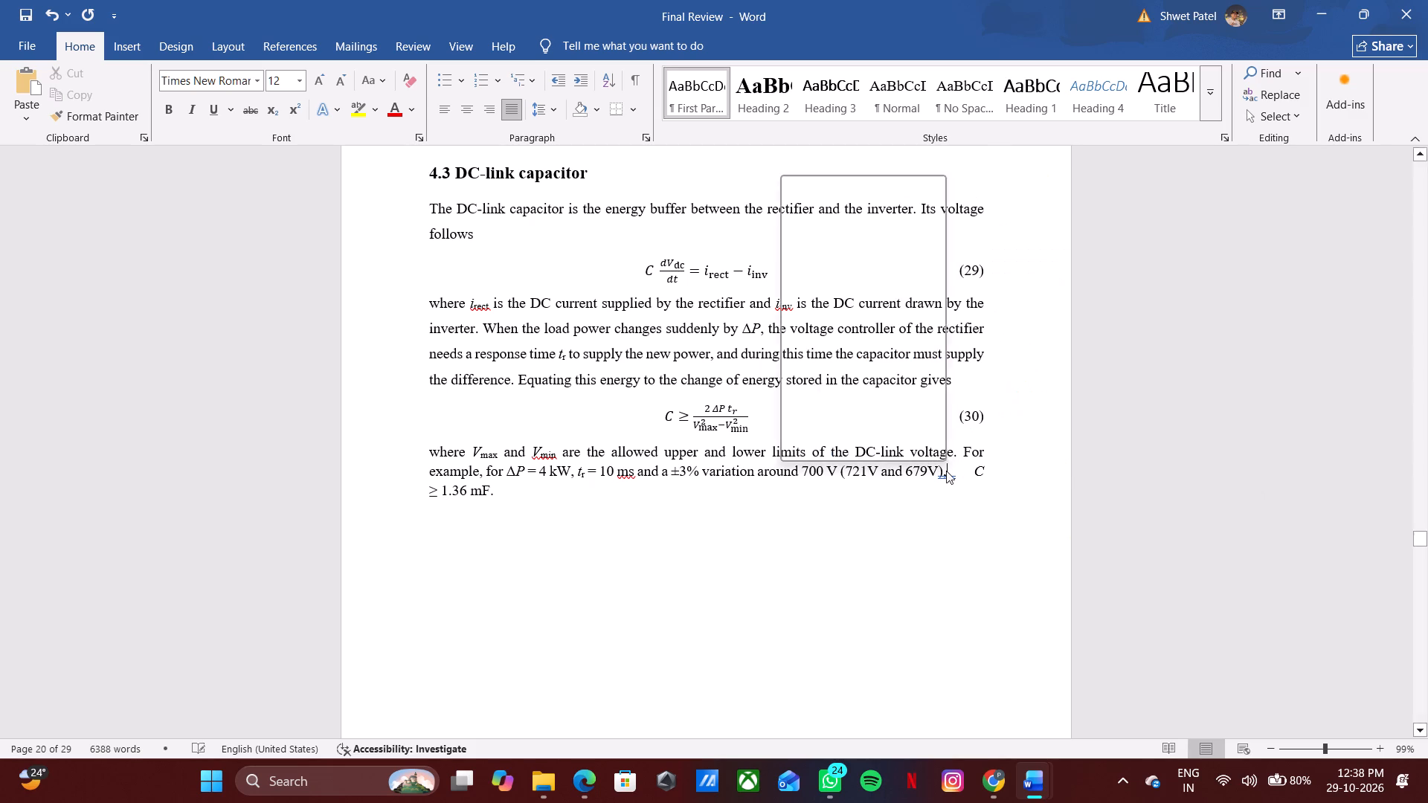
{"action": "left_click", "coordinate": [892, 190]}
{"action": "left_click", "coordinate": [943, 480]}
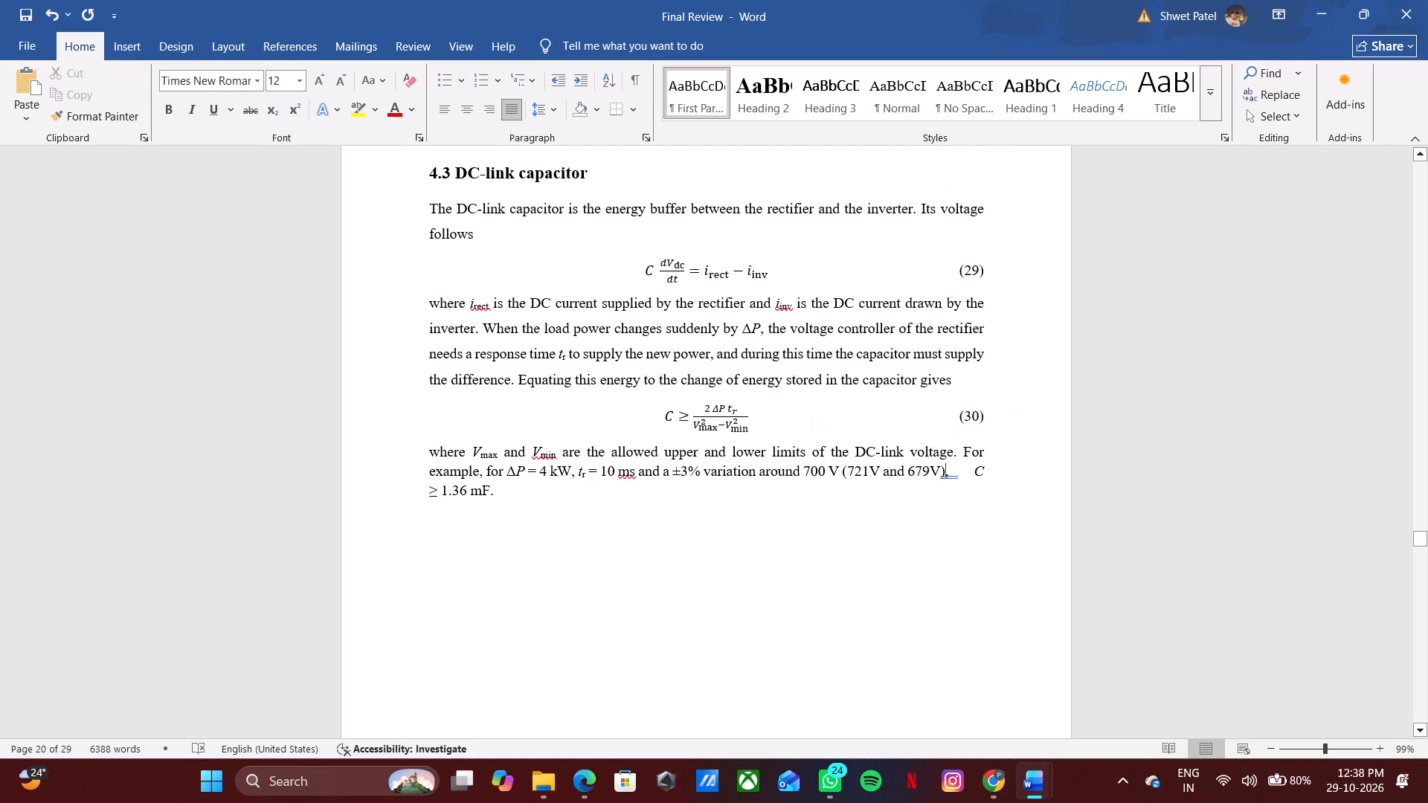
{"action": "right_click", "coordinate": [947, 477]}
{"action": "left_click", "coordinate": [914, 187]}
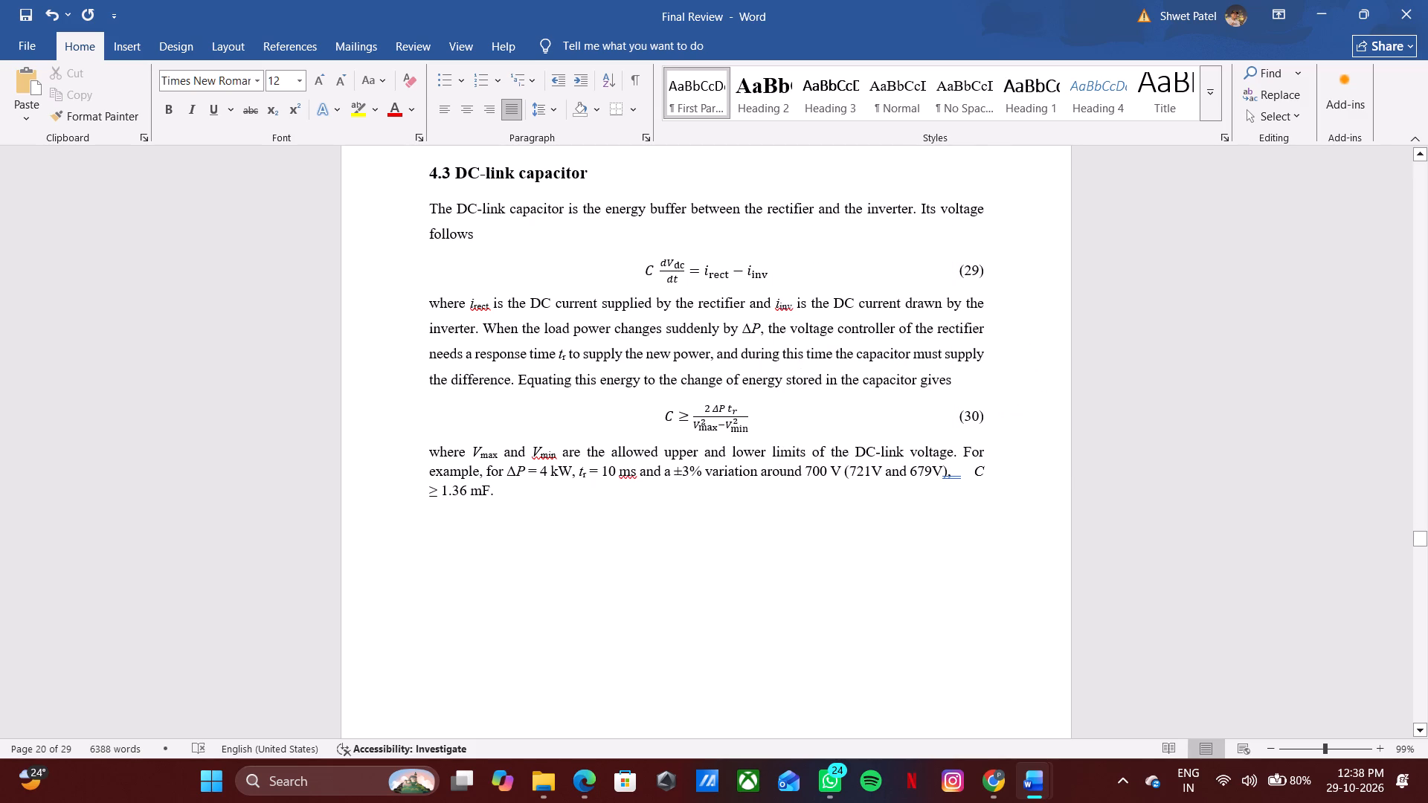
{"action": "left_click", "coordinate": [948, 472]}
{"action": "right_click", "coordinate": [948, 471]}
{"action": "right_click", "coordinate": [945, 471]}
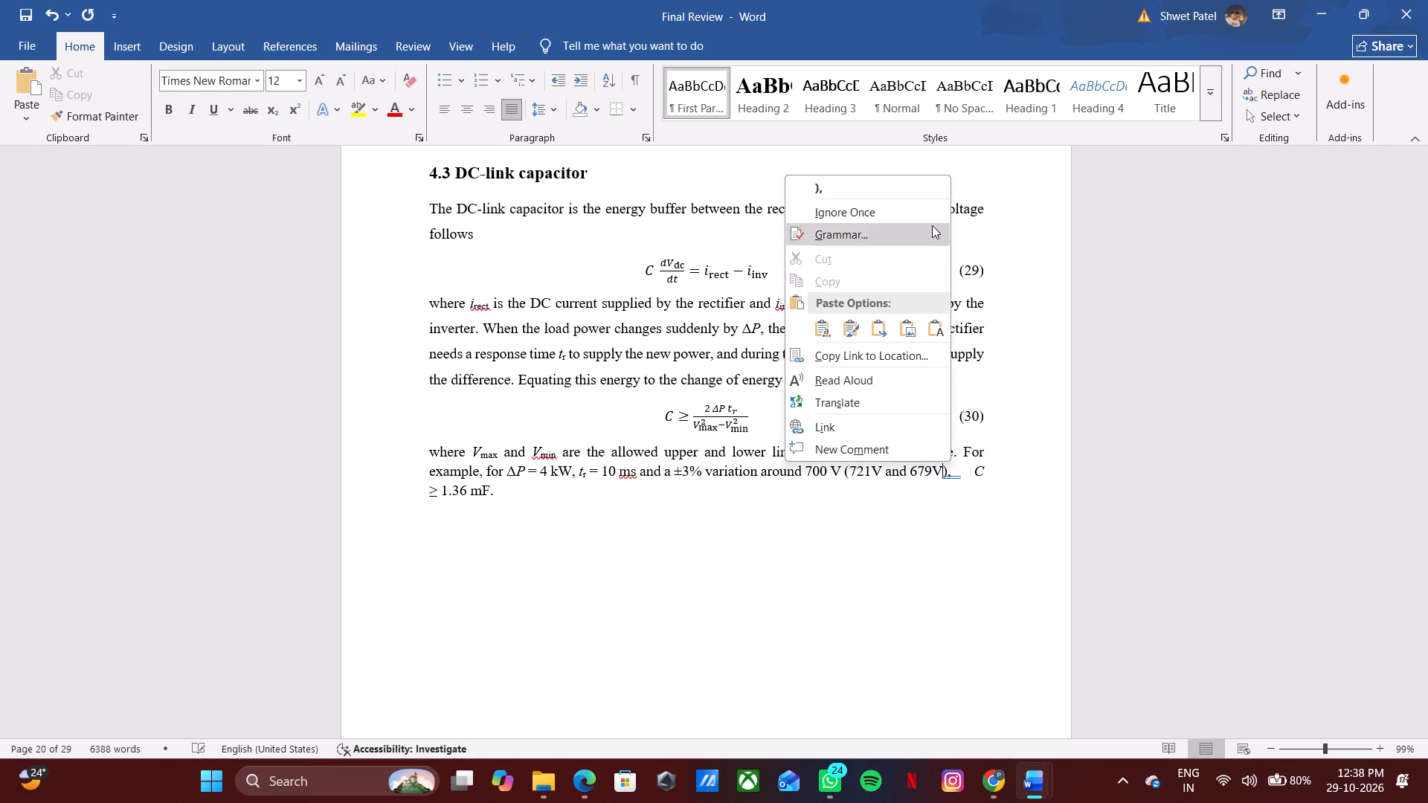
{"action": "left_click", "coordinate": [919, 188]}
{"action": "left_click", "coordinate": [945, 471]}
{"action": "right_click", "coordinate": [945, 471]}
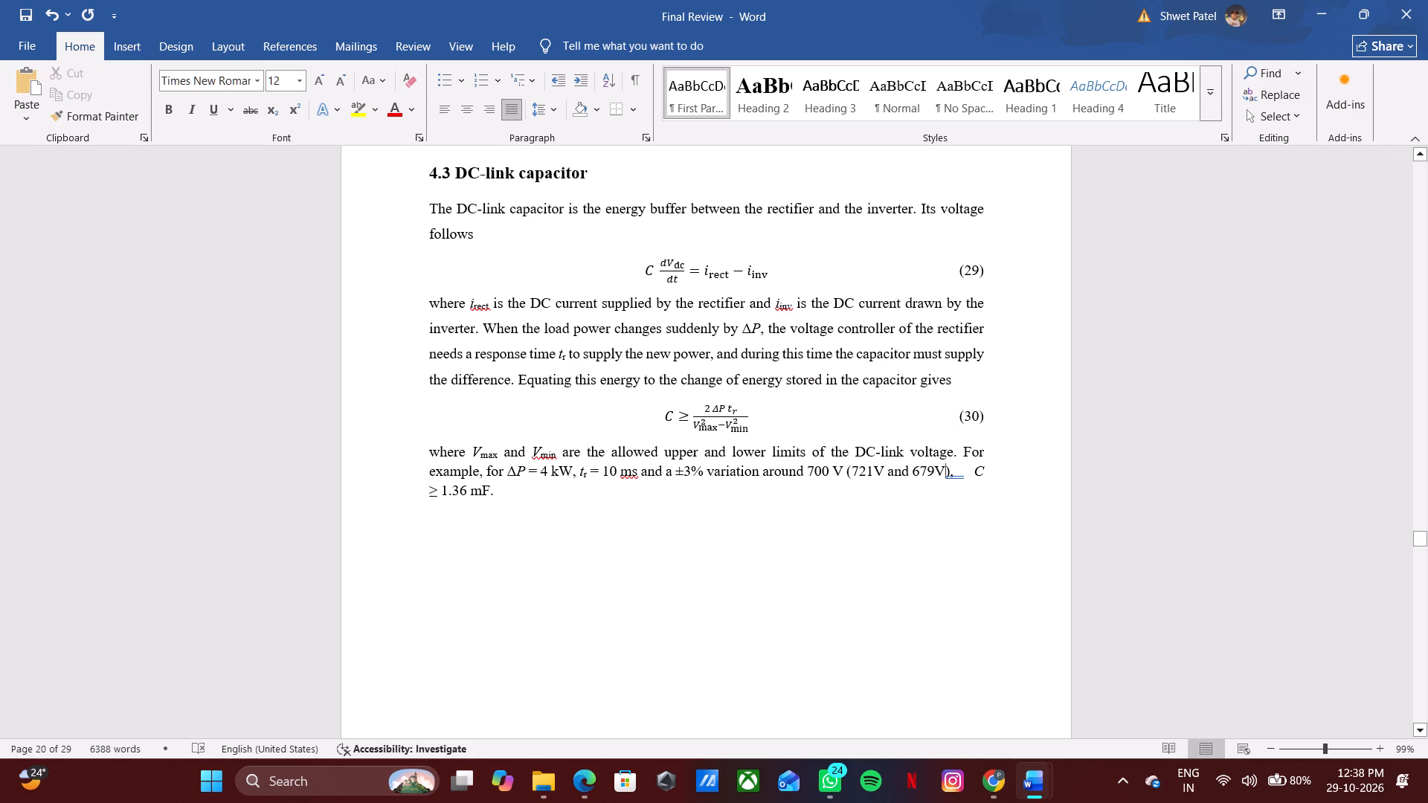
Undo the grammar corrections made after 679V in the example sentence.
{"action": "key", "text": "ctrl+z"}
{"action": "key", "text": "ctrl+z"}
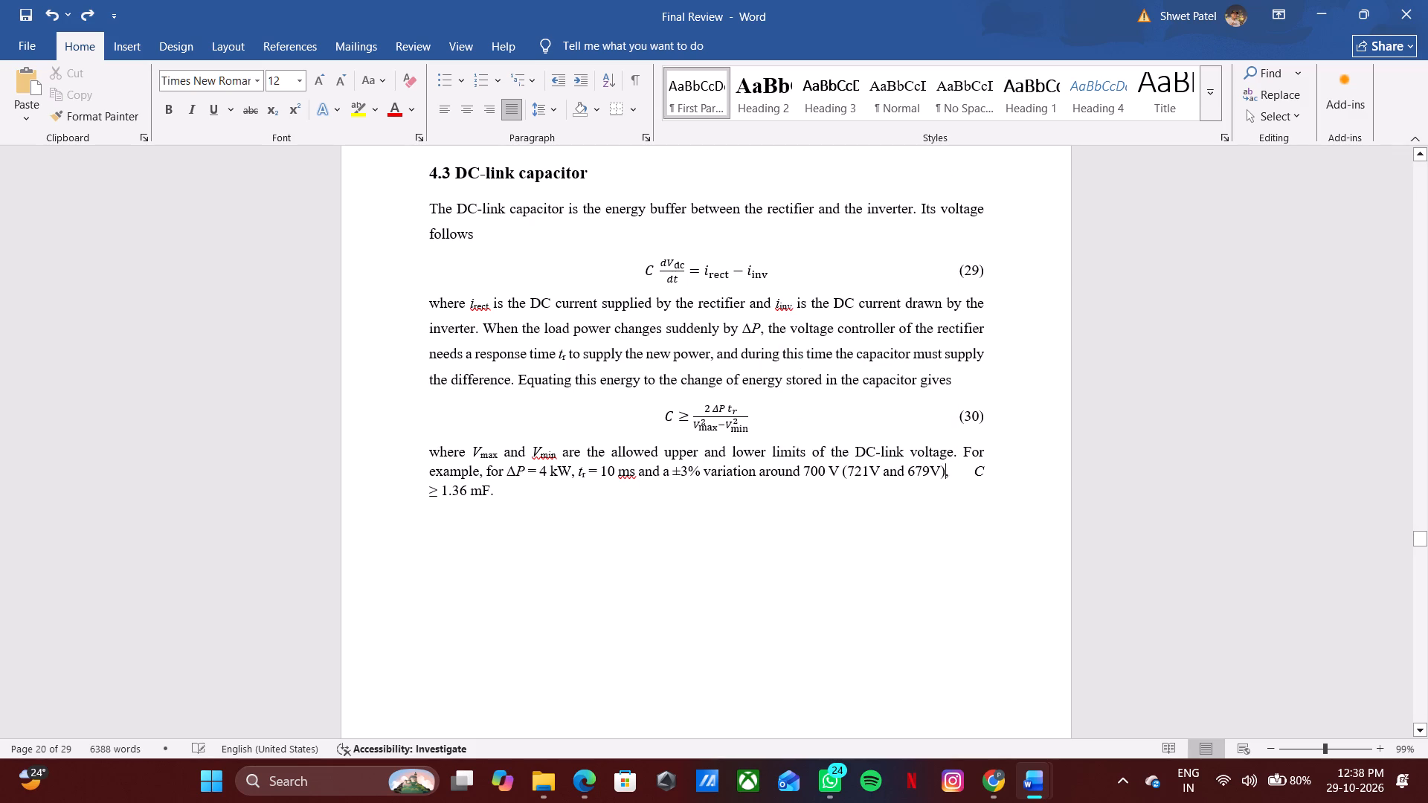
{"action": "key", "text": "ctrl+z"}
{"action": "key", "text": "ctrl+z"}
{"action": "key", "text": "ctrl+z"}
Examine sections 4.2 and 4.3 and the blank space after the example sentence in Final Review.
{"action": "scroll", "coordinate": [897, 494], "scroll_direction": "down", "scroll_amount": 1}
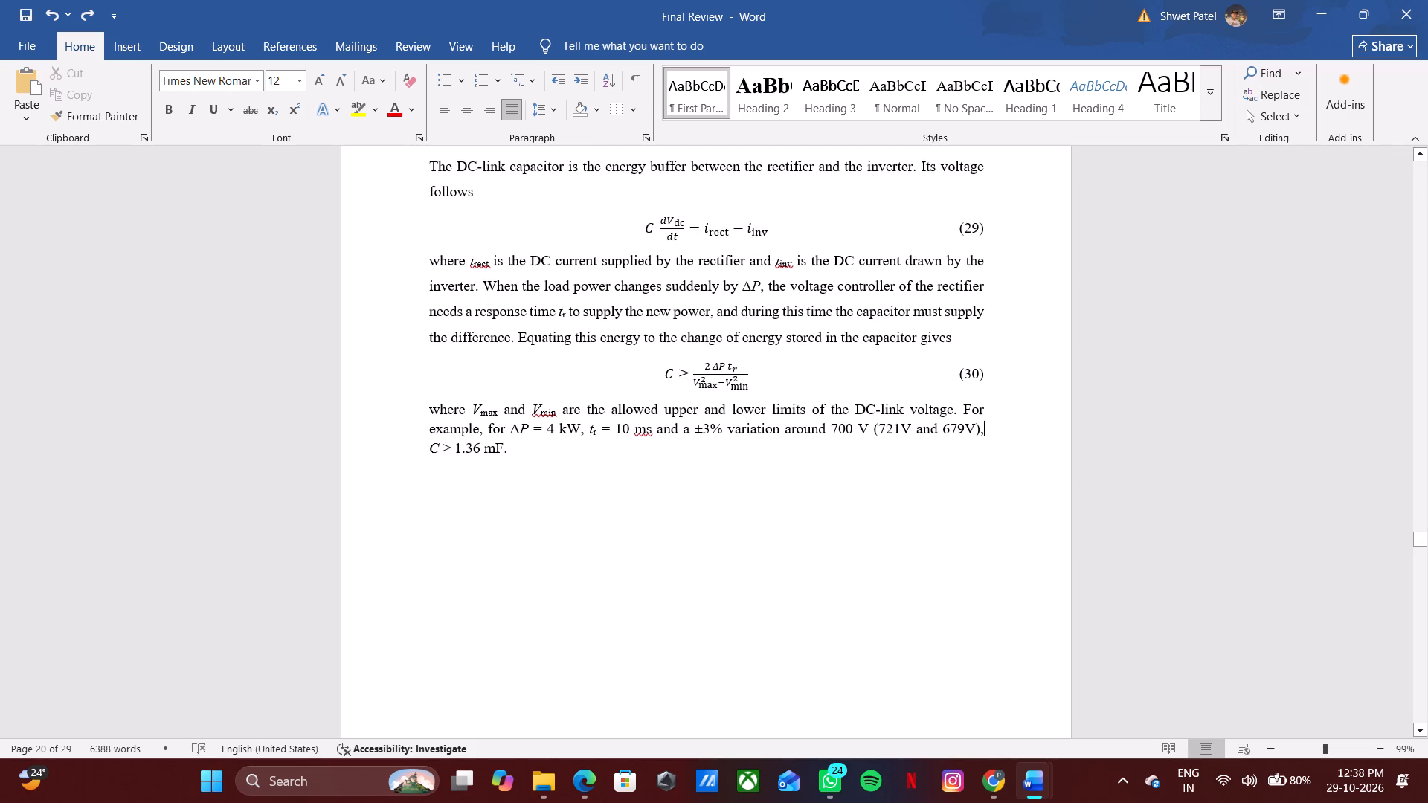
{"action": "left_click", "coordinate": [716, 499]}
{"action": "scroll", "coordinate": [702, 504], "scroll_direction": "down", "scroll_amount": 3}
{"action": "scroll", "coordinate": [665, 486], "scroll_direction": "up", "scroll_amount": 2}
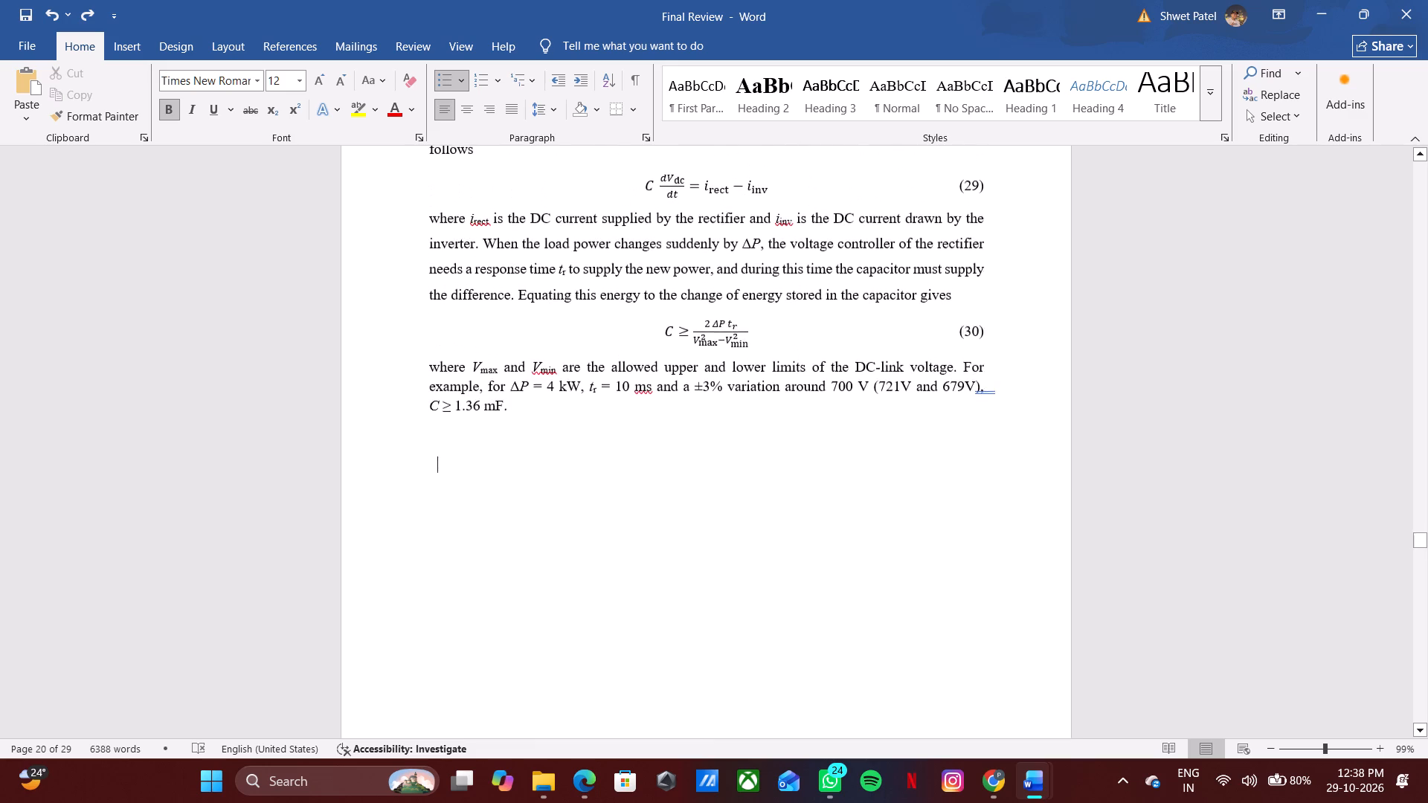
{"action": "scroll", "coordinate": [504, 463], "scroll_direction": "down", "scroll_amount": 6}
{"action": "scroll", "coordinate": [503, 464], "scroll_direction": "up", "scroll_amount": 4}
{"action": "key", "text": "alt+Tab"}
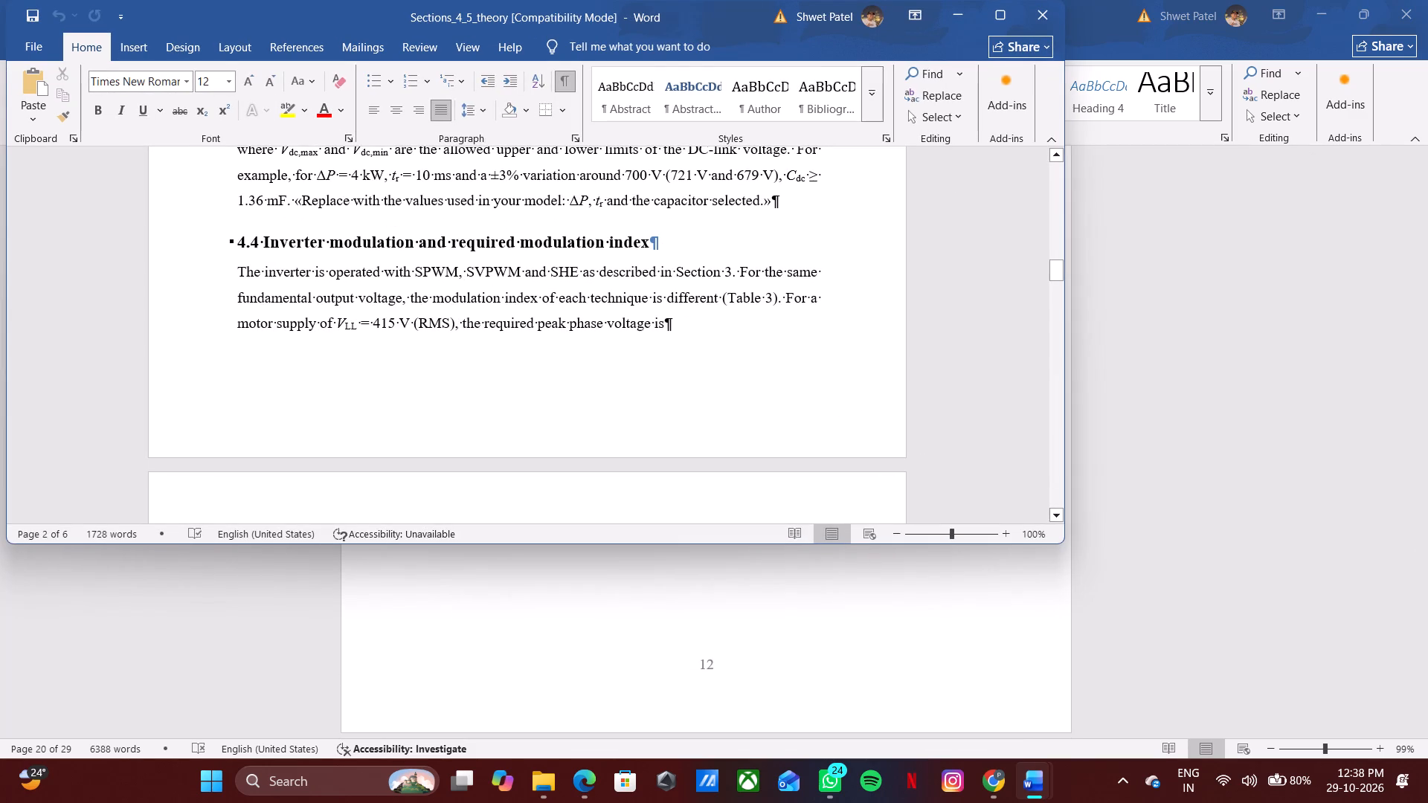
{"action": "left_click", "coordinate": [957, 16]}
{"action": "scroll", "coordinate": [503, 597], "scroll_direction": "up", "scroll_amount": 11}
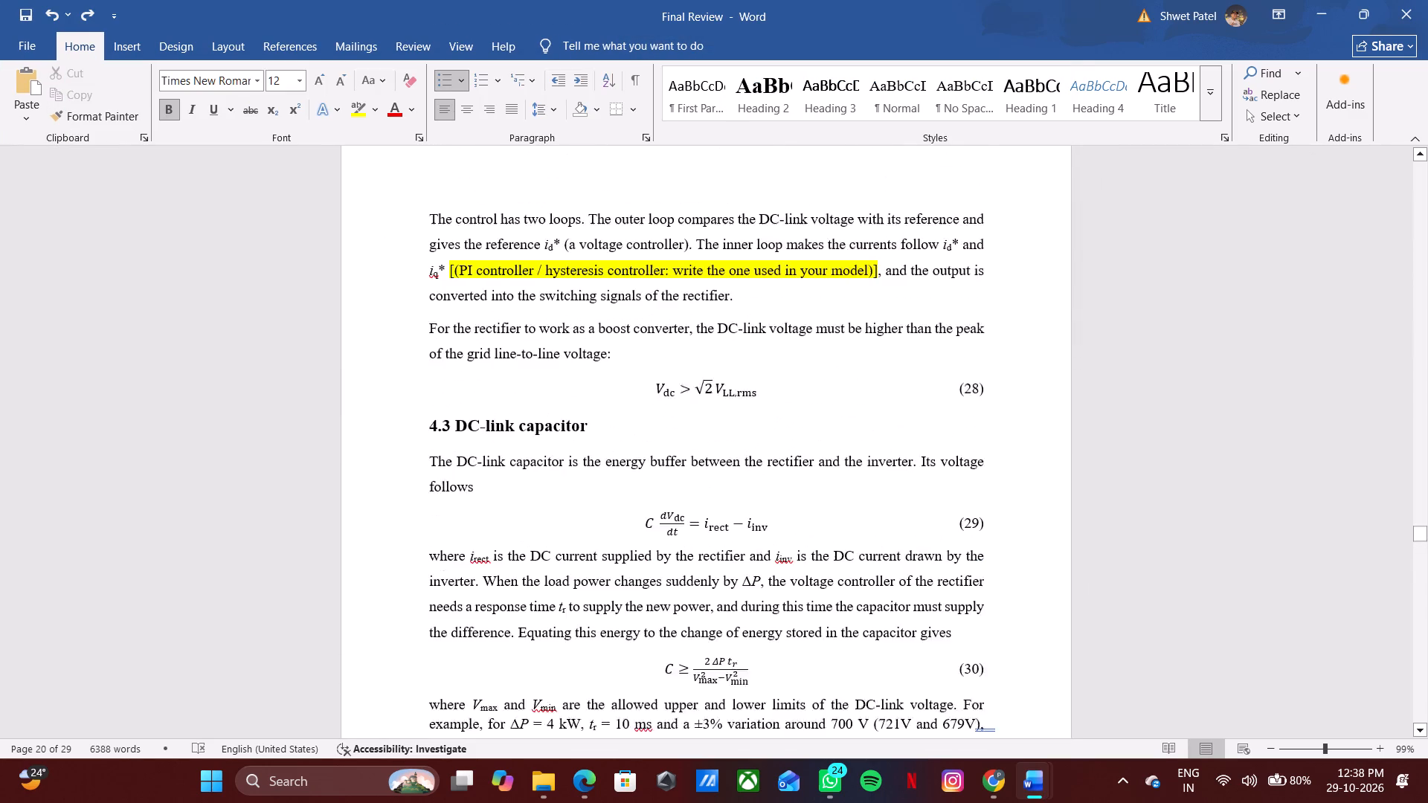
{"action": "scroll", "coordinate": [503, 601], "scroll_direction": "down", "scroll_amount": 8}
{"action": "scroll", "coordinate": [515, 573], "scroll_direction": "up", "scroll_amount": 7}
{"action": "scroll", "coordinate": [512, 570], "scroll_direction": "down", "scroll_amount": 7}
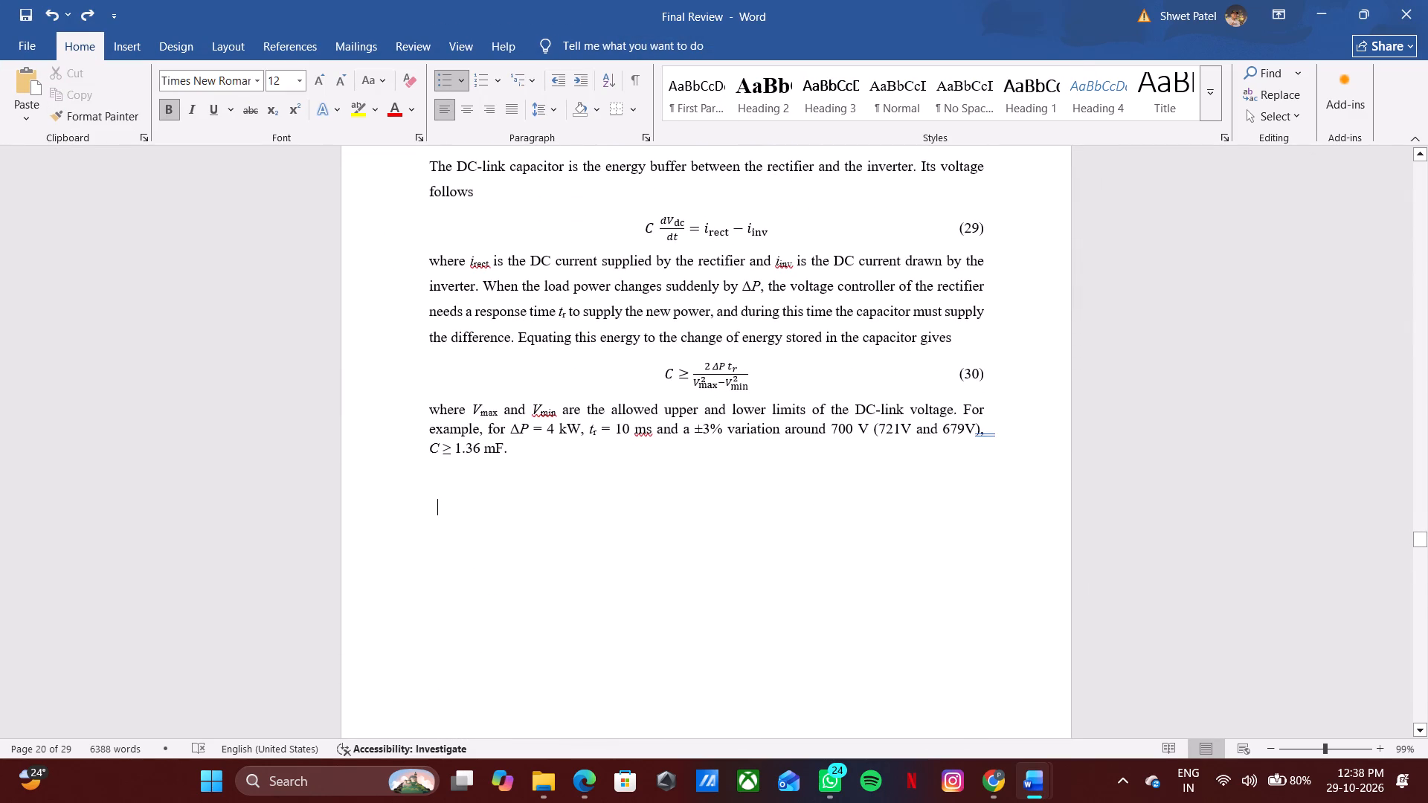
Place the cursor in the empty paragraph below the example sentence and show the formatting marks.
{"action": "left_click", "coordinate": [489, 488]}
{"action": "double_click", "coordinate": [646, 77]}
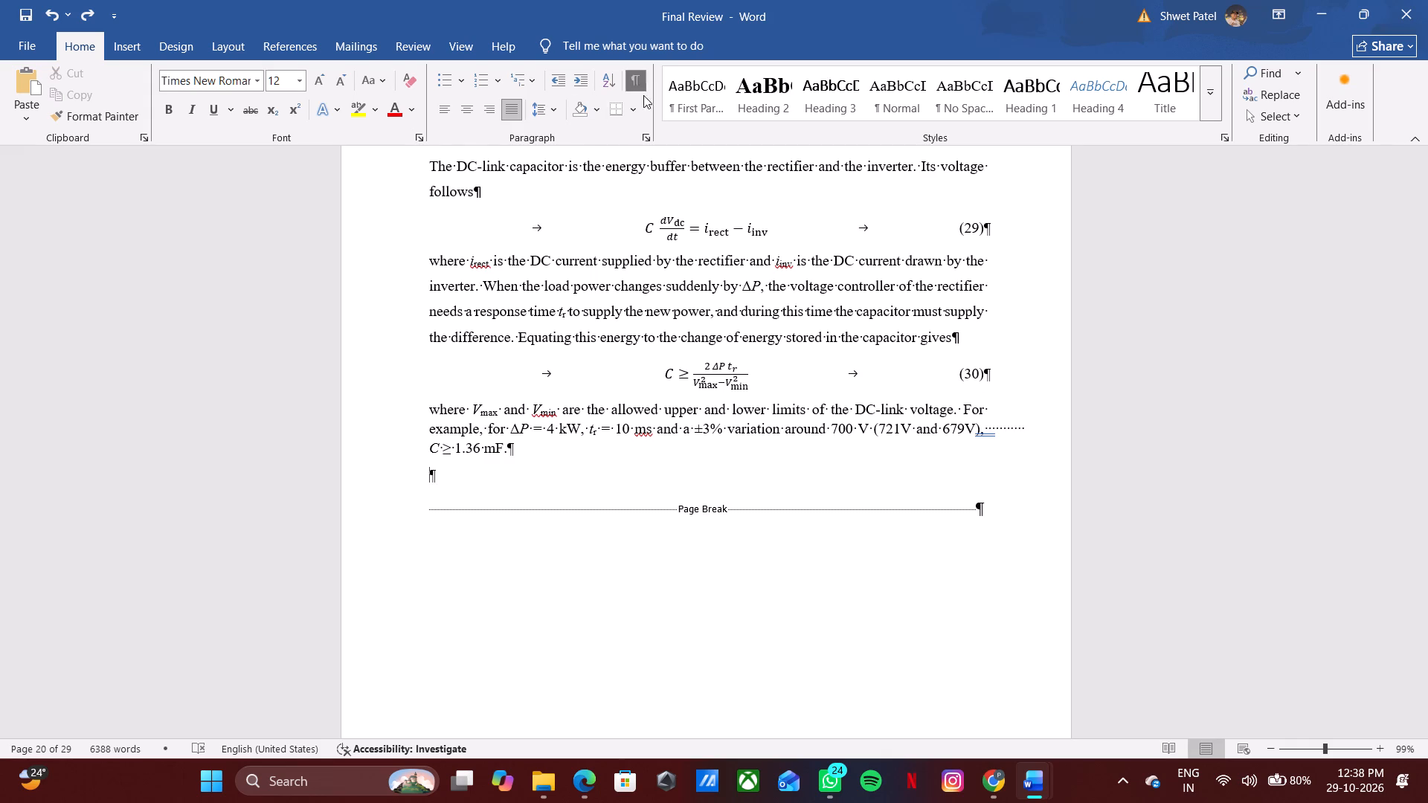
Copy sections 4.4 through 4.6 from Sections_4_5_theory and paste them into Final Review below the 4.3 example sentence.
{"action": "key", "text": "alt+Tab"}
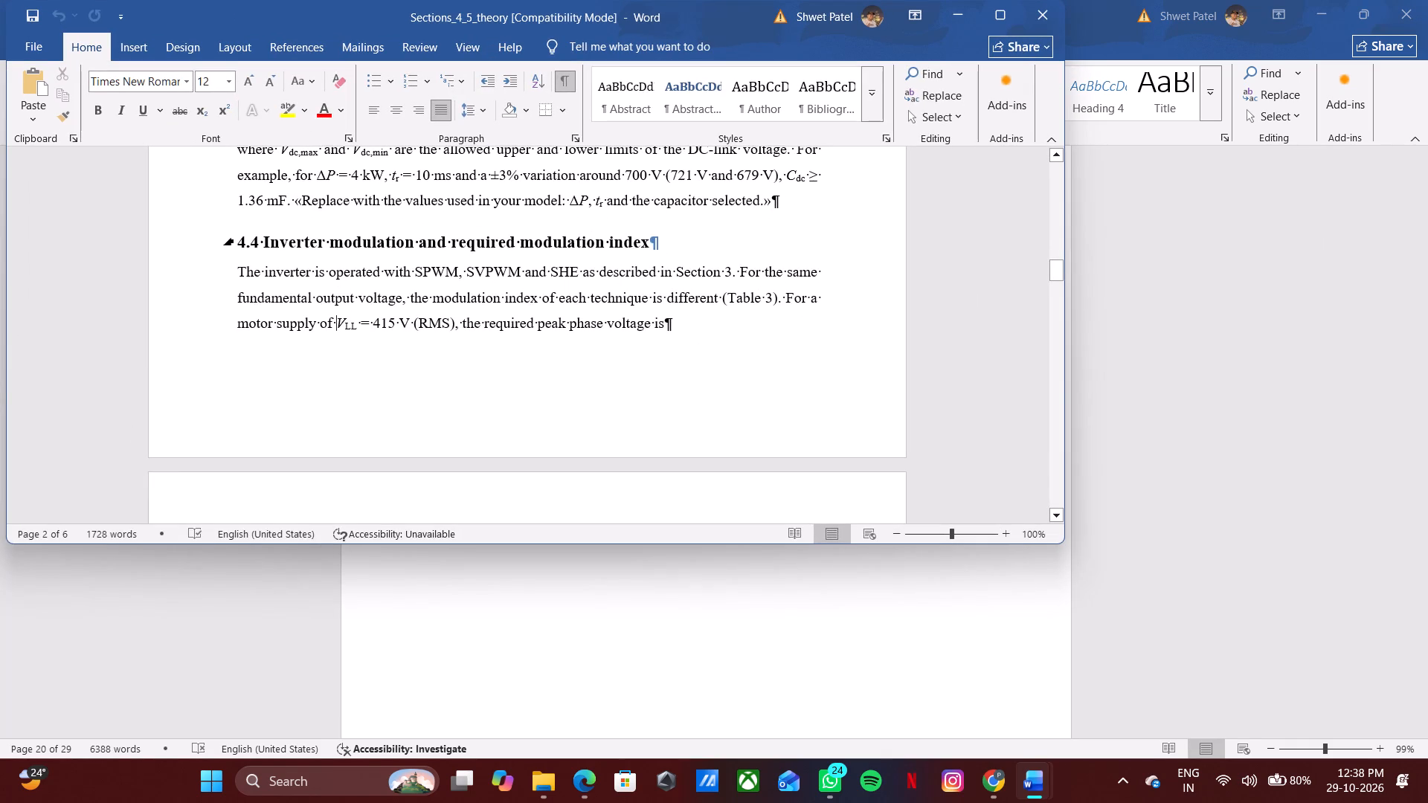
{"action": "left_click_drag", "start_coordinate": [226, 231], "coordinate": [235, 240]}
{"action": "left_click_drag", "start_coordinate": [235, 240], "coordinate": [342, 389]}
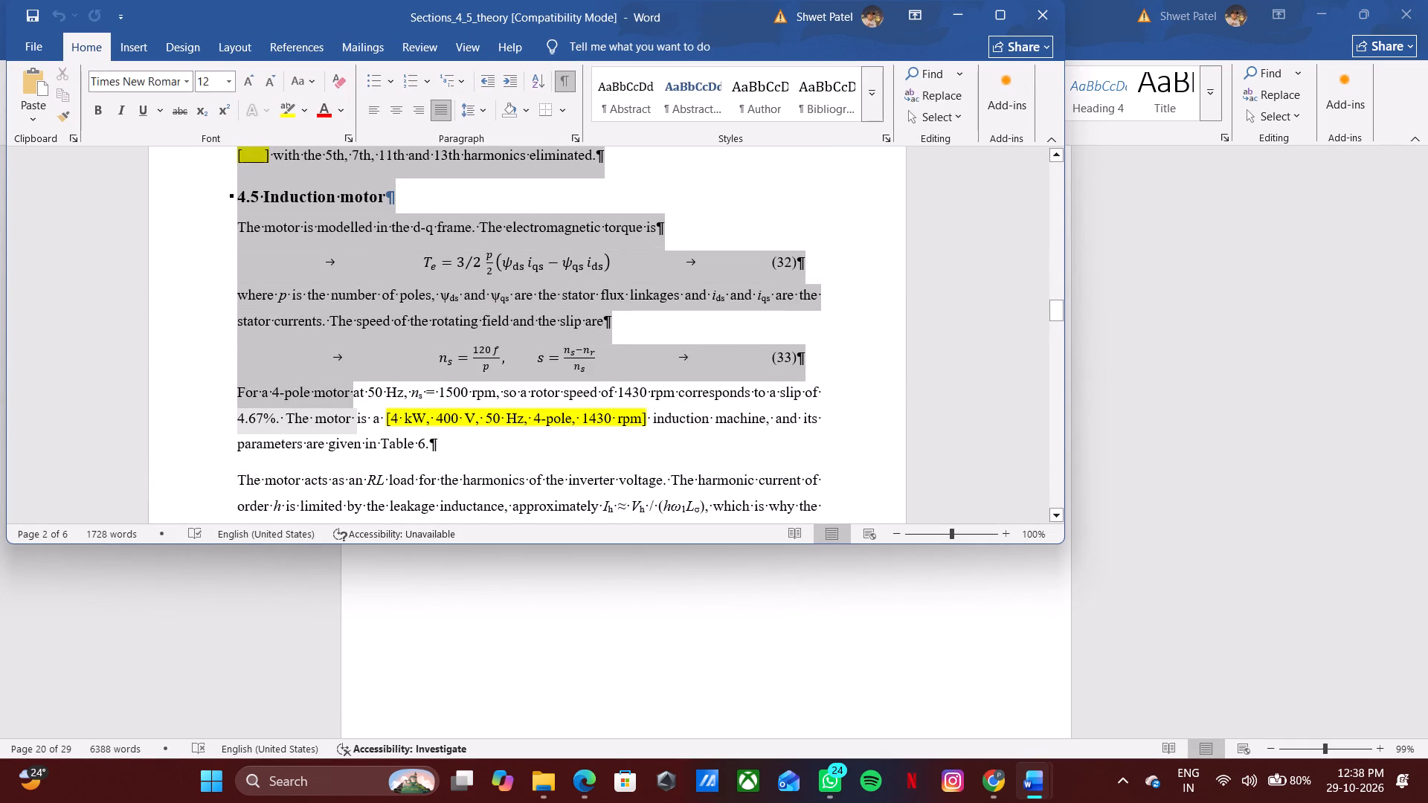
{"action": "left_click_drag", "start_coordinate": [342, 389], "coordinate": [527, 540]}
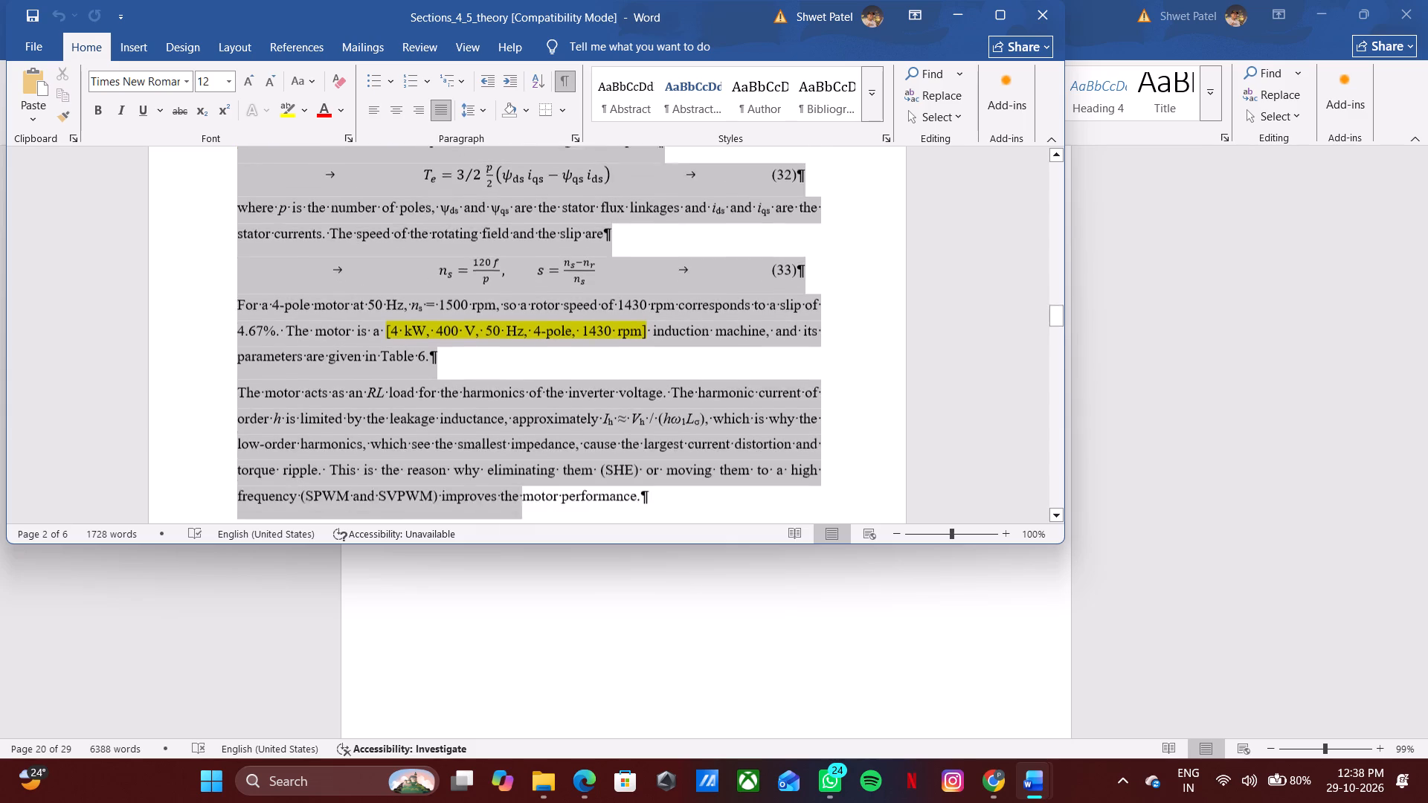
{"action": "left_click_drag", "start_coordinate": [527, 540], "coordinate": [591, 497]}
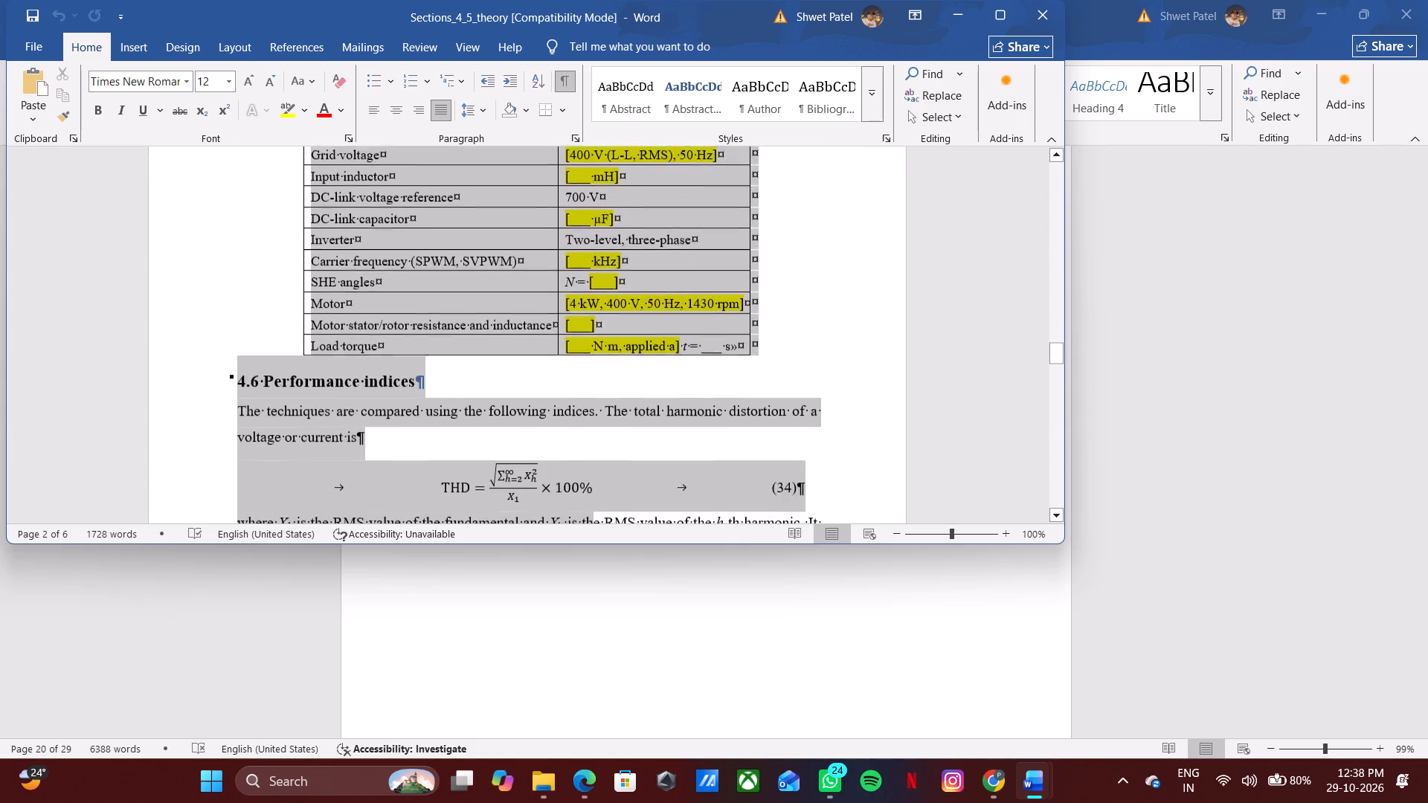
{"action": "left_click_drag", "start_coordinate": [591, 497], "coordinate": [553, 240]}
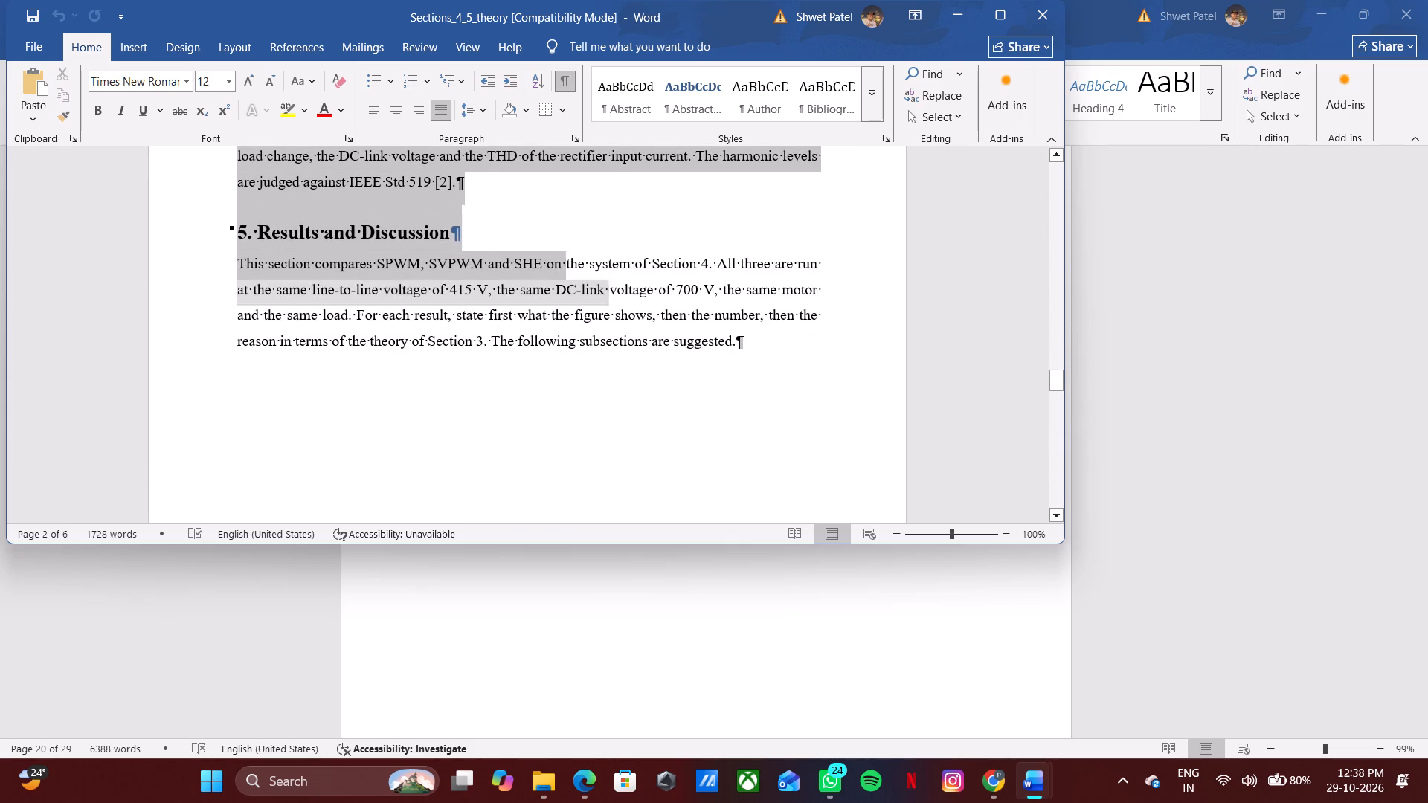
{"action": "left_click_drag", "start_coordinate": [553, 240], "coordinate": [478, 179]}
{"action": "key", "text": "ctrl+c"}
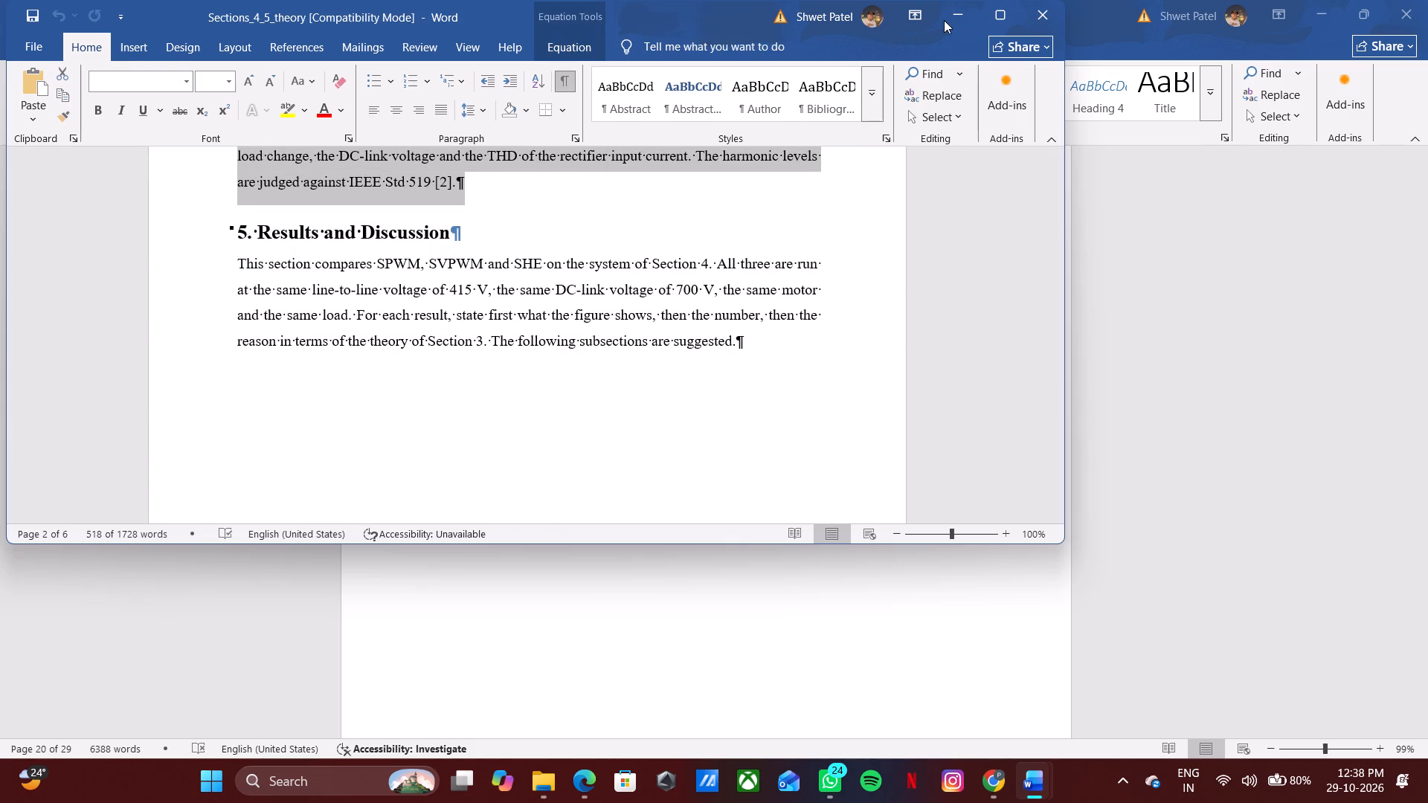
{"action": "left_click", "coordinate": [947, 19]}
{"action": "key", "text": "ctrl+v"}
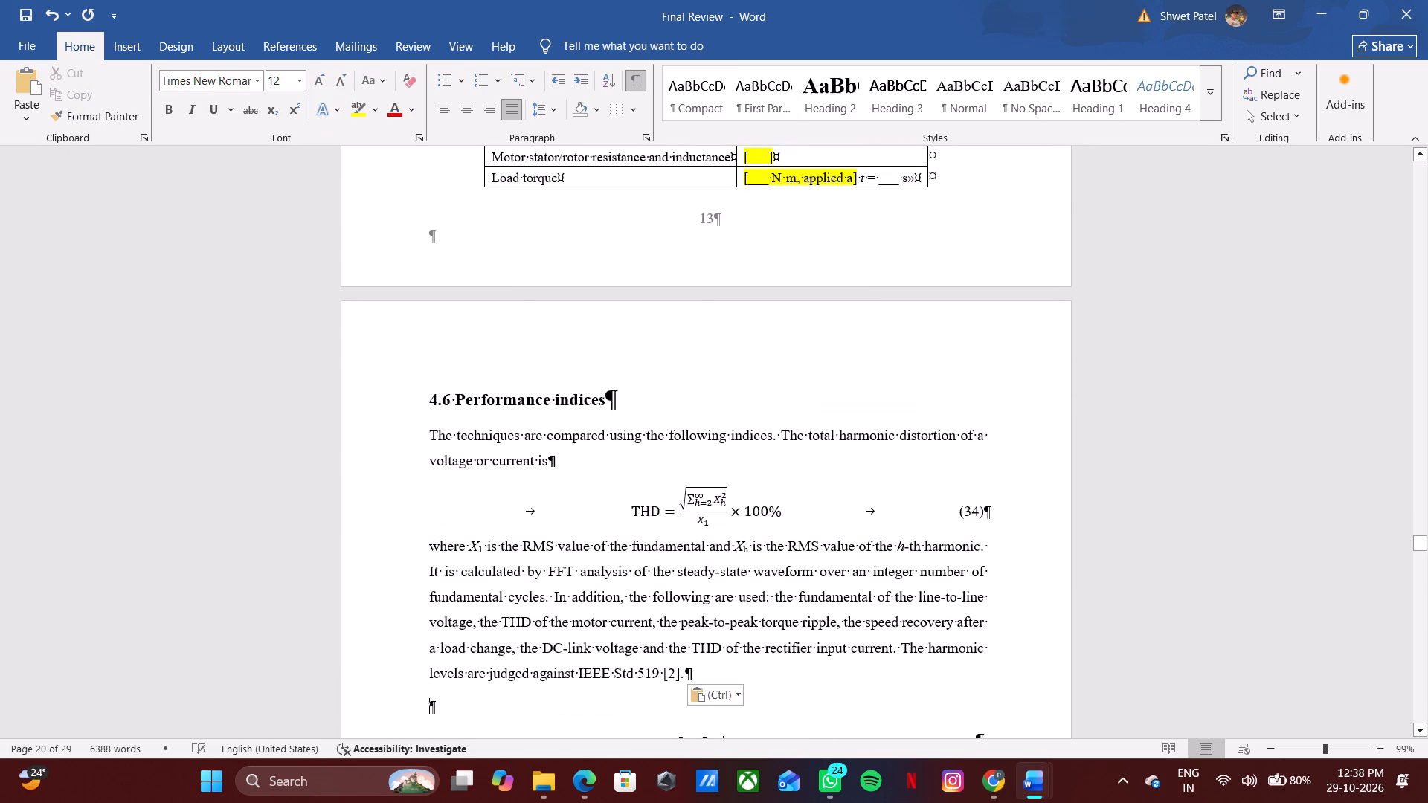
Review the pasted sections 4.4 to 4.6 in Final Review and the start of section 5 in Sections_4_5_theory.
{"action": "scroll", "coordinate": [829, 515], "scroll_direction": "up", "scroll_amount": 17}
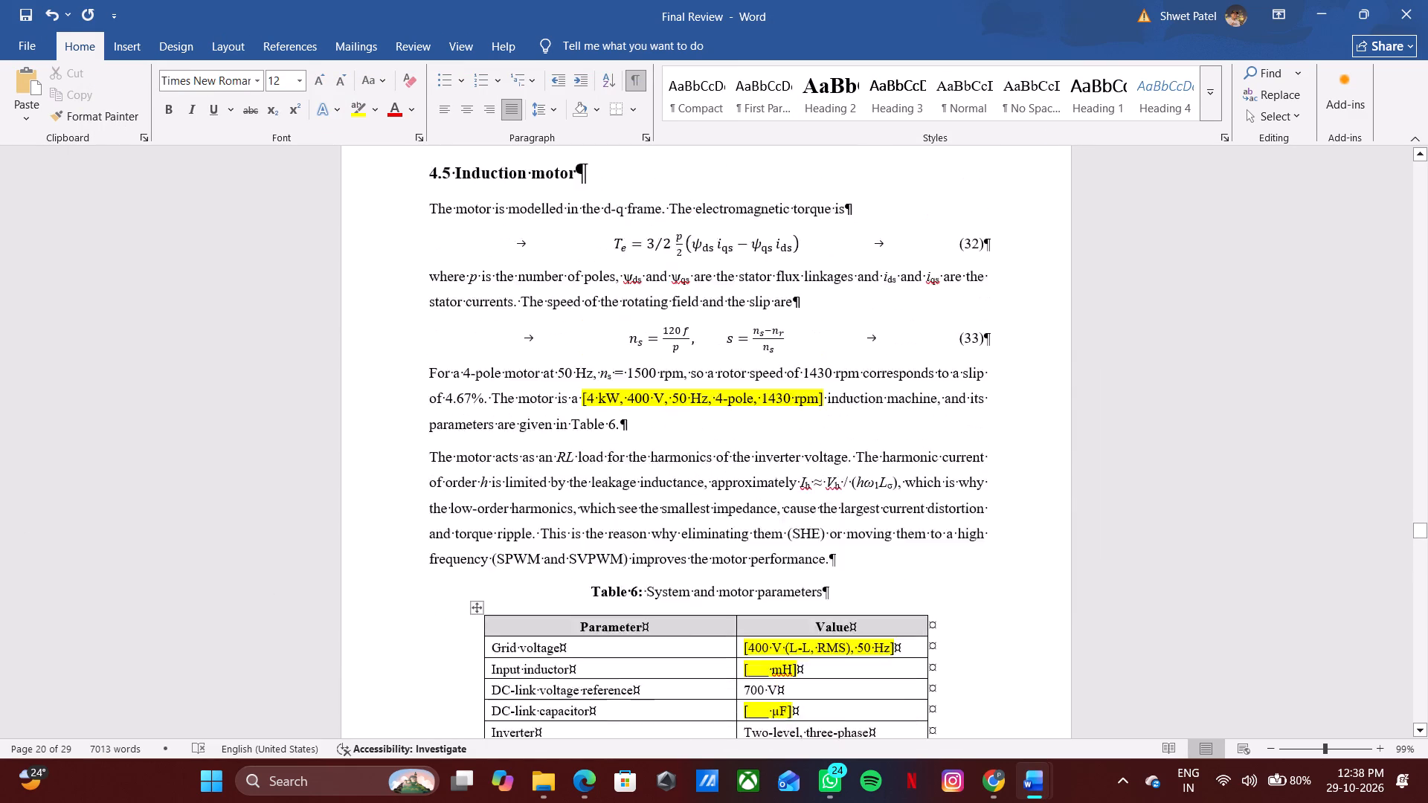
{"action": "scroll", "coordinate": [829, 515], "scroll_direction": "up", "scroll_amount": 14}
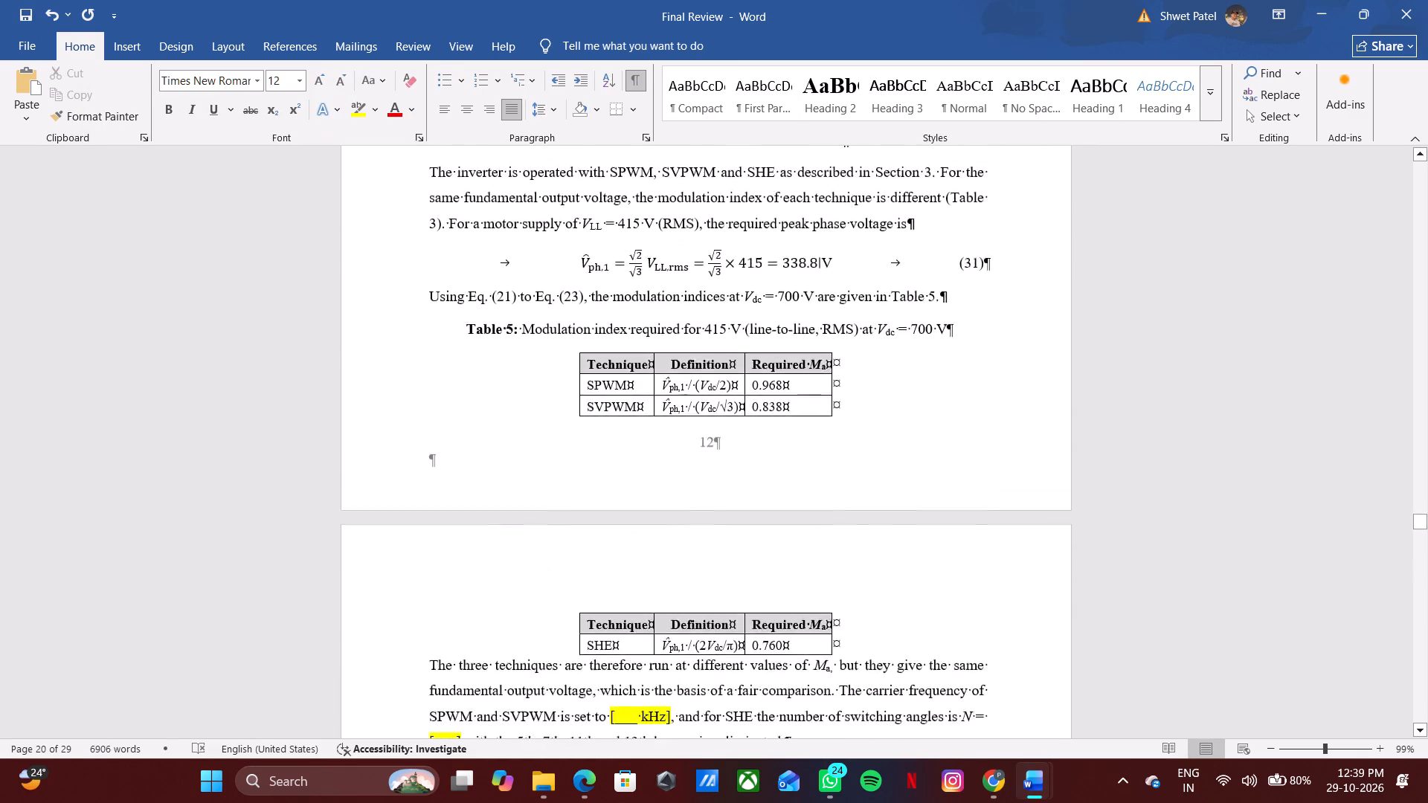
{"action": "scroll", "coordinate": [829, 515], "scroll_direction": "up", "scroll_amount": 8}
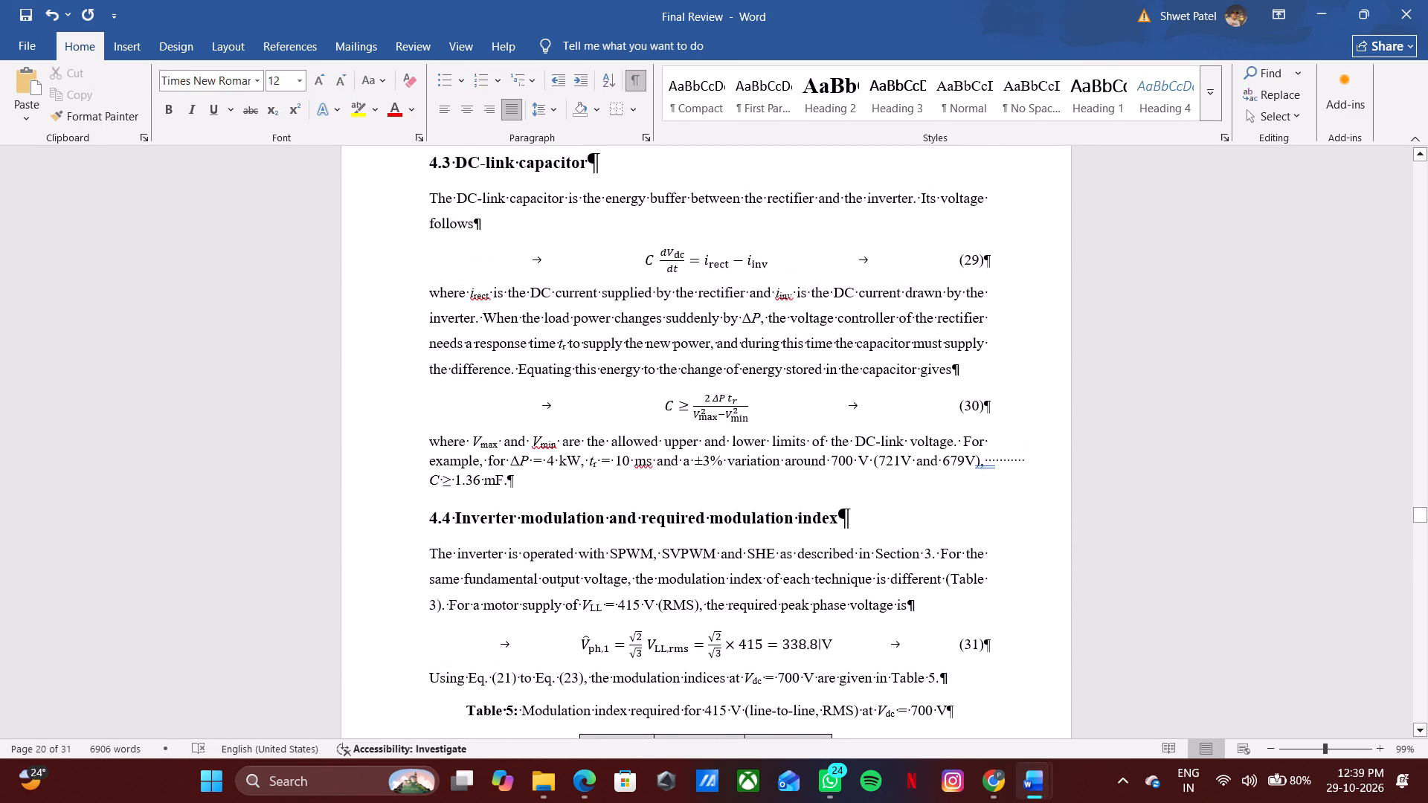
{"action": "scroll", "coordinate": [805, 484], "scroll_direction": "down", "scroll_amount": 4}
{"action": "scroll", "coordinate": [805, 484], "scroll_direction": "down", "scroll_amount": 17}
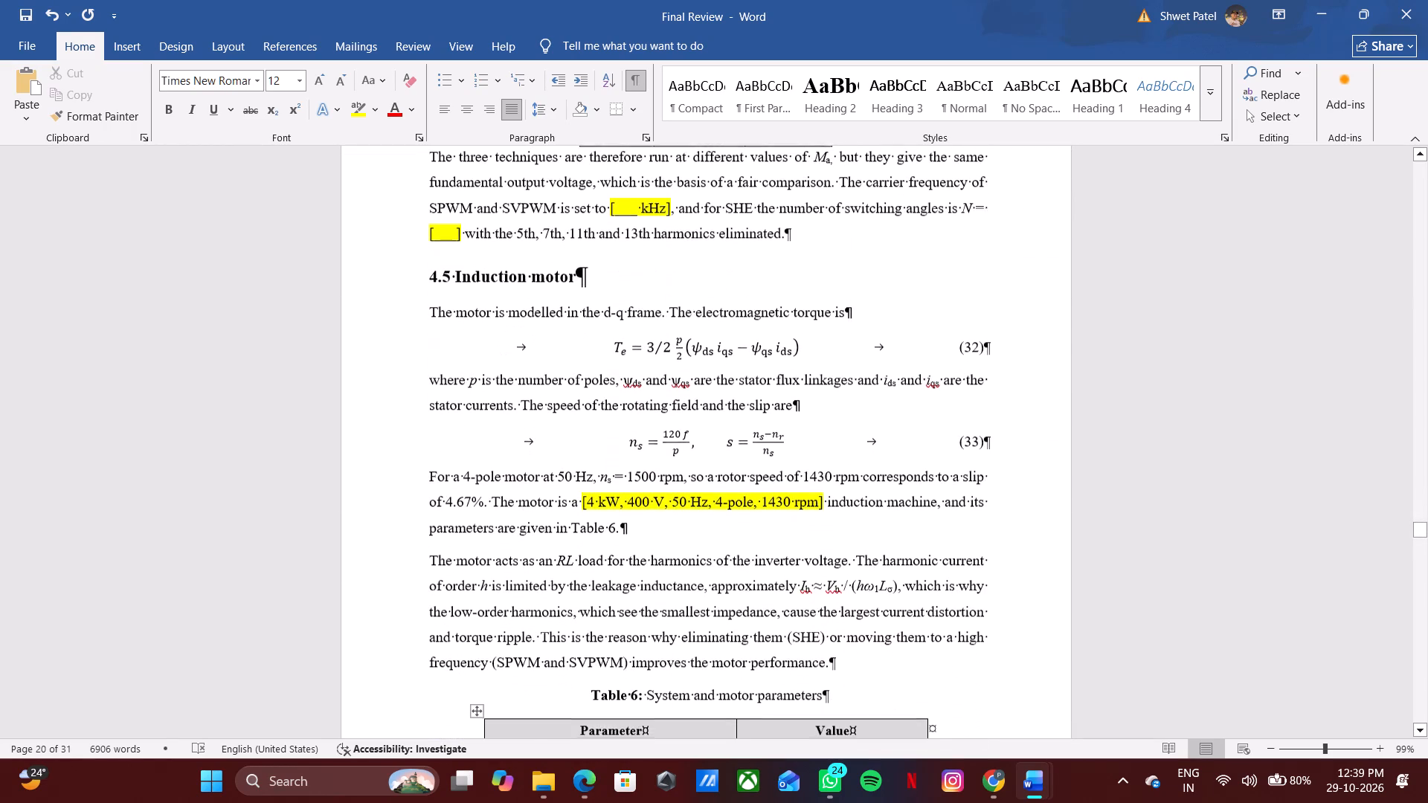
{"action": "scroll", "coordinate": [811, 488], "scroll_direction": "down", "scroll_amount": 5}
{"action": "scroll", "coordinate": [811, 488], "scroll_direction": "down", "scroll_amount": 16}
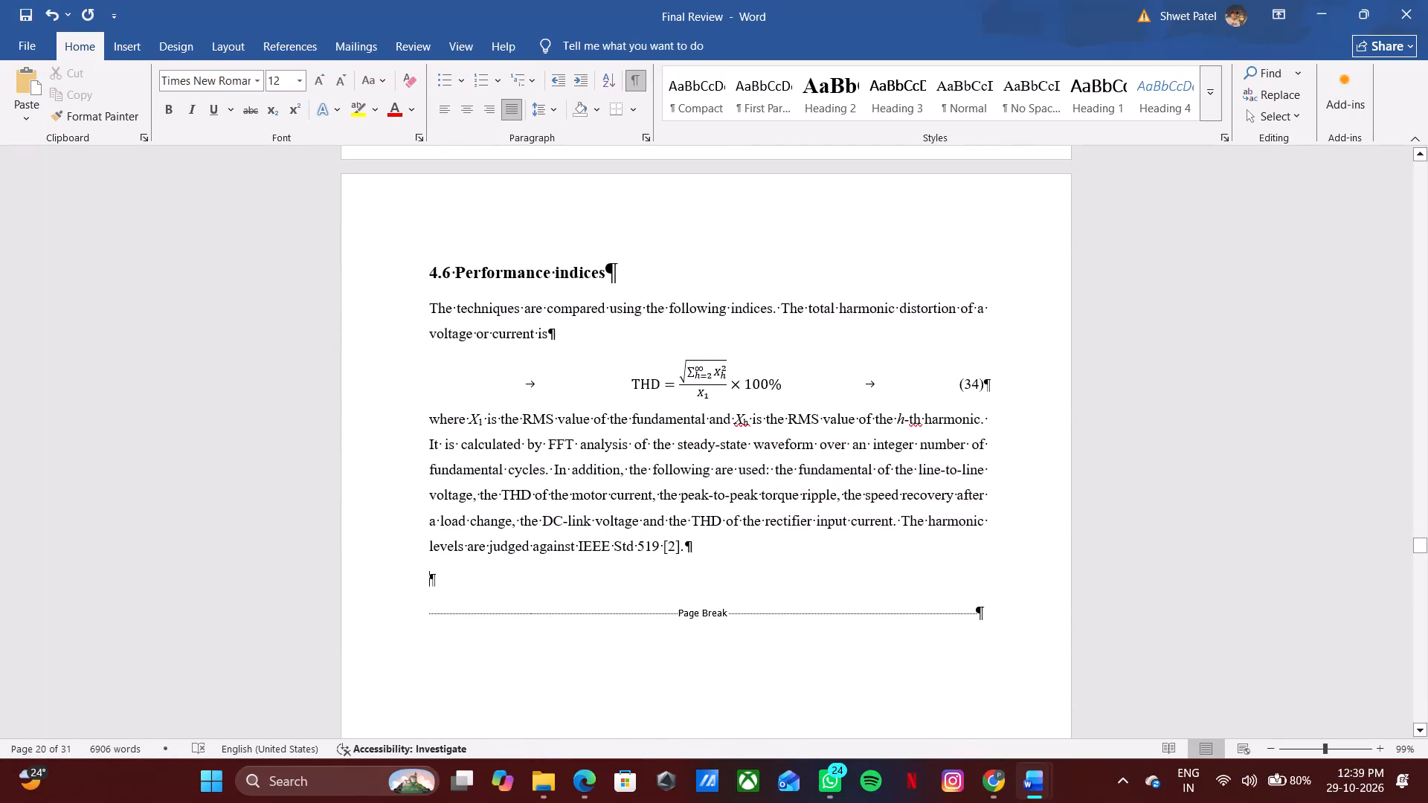
{"action": "scroll", "coordinate": [810, 496], "scroll_direction": "down", "scroll_amount": 4}
{"action": "scroll", "coordinate": [810, 511], "scroll_direction": "up", "scroll_amount": 12}
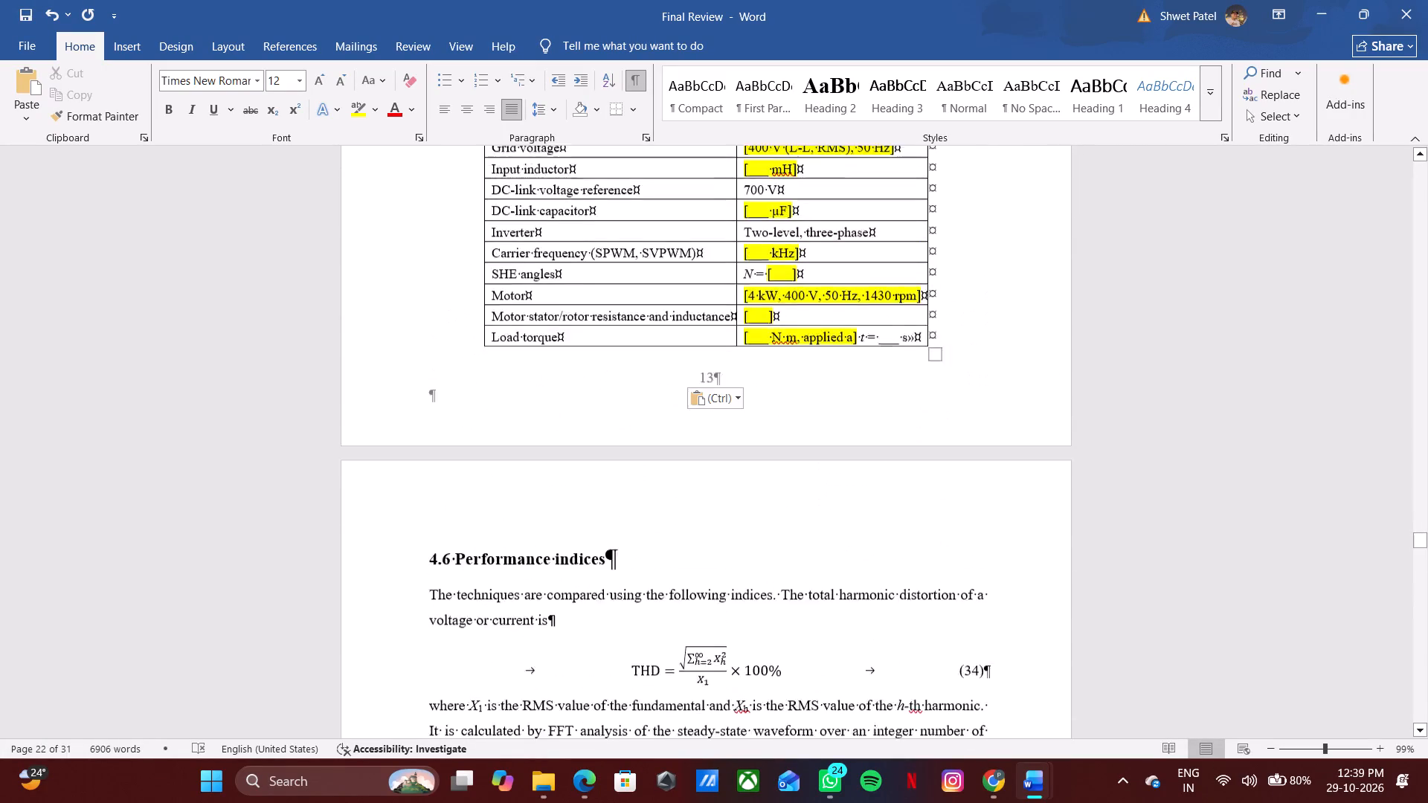
{"action": "scroll", "coordinate": [810, 511], "scroll_direction": "up", "scroll_amount": 19}
{"action": "scroll", "coordinate": [626, 529], "scroll_direction": "up", "scroll_amount": 2}
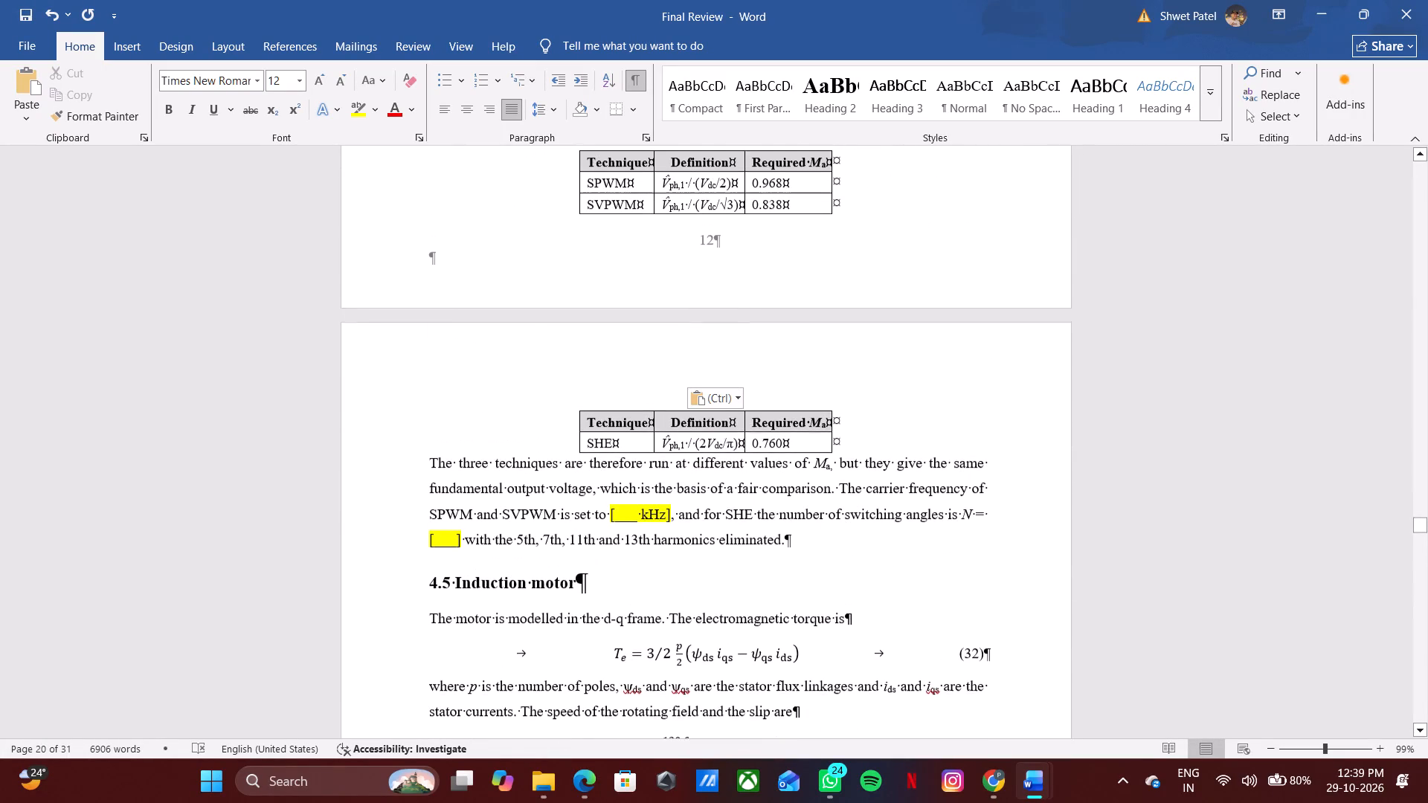
{"action": "scroll", "coordinate": [625, 529], "scroll_direction": "up", "scroll_amount": 17}
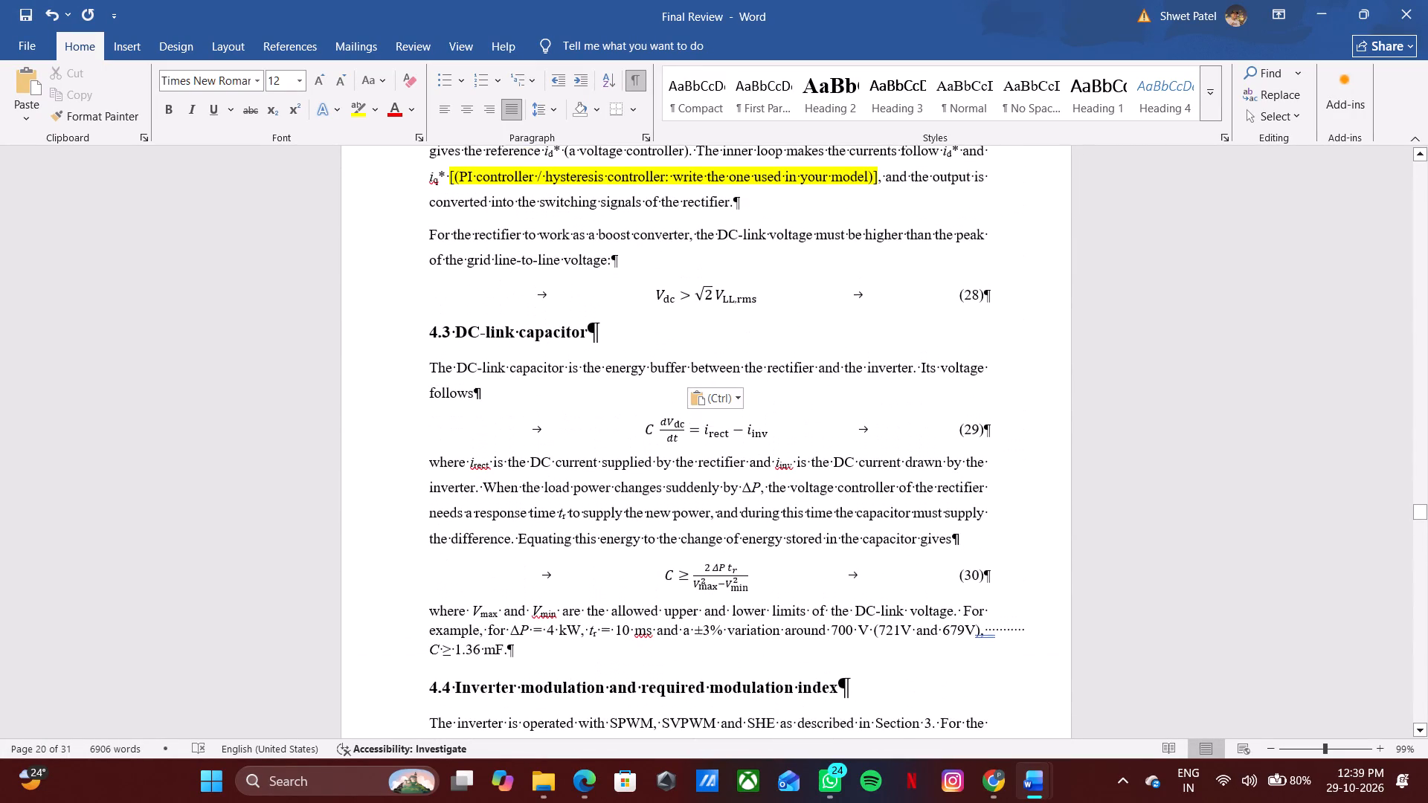
{"action": "scroll", "coordinate": [808, 488], "scroll_direction": "up", "scroll_amount": 8}
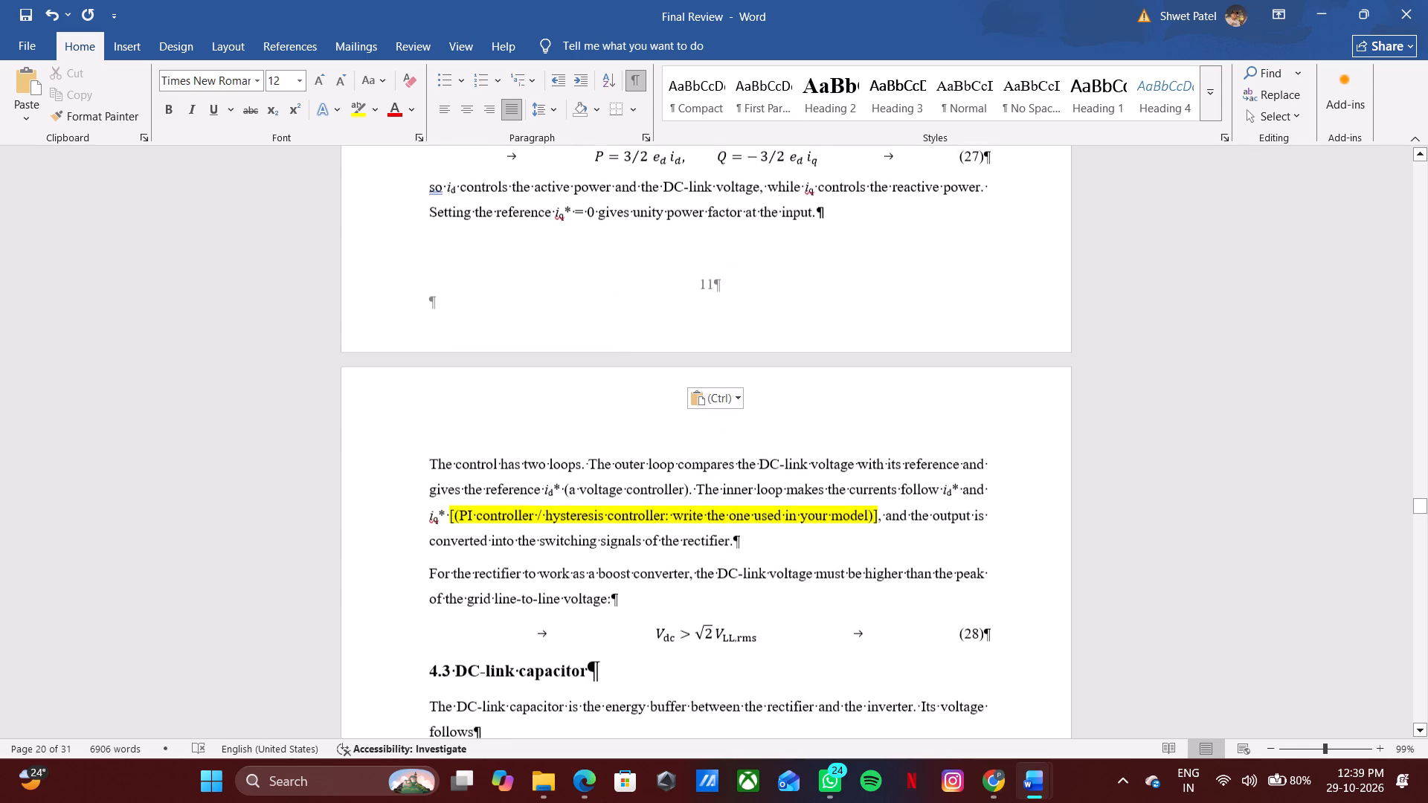
{"action": "scroll", "coordinate": [821, 525], "scroll_direction": "down", "scroll_amount": 20}
{"action": "scroll", "coordinate": [821, 525], "scroll_direction": "down", "scroll_amount": 15}
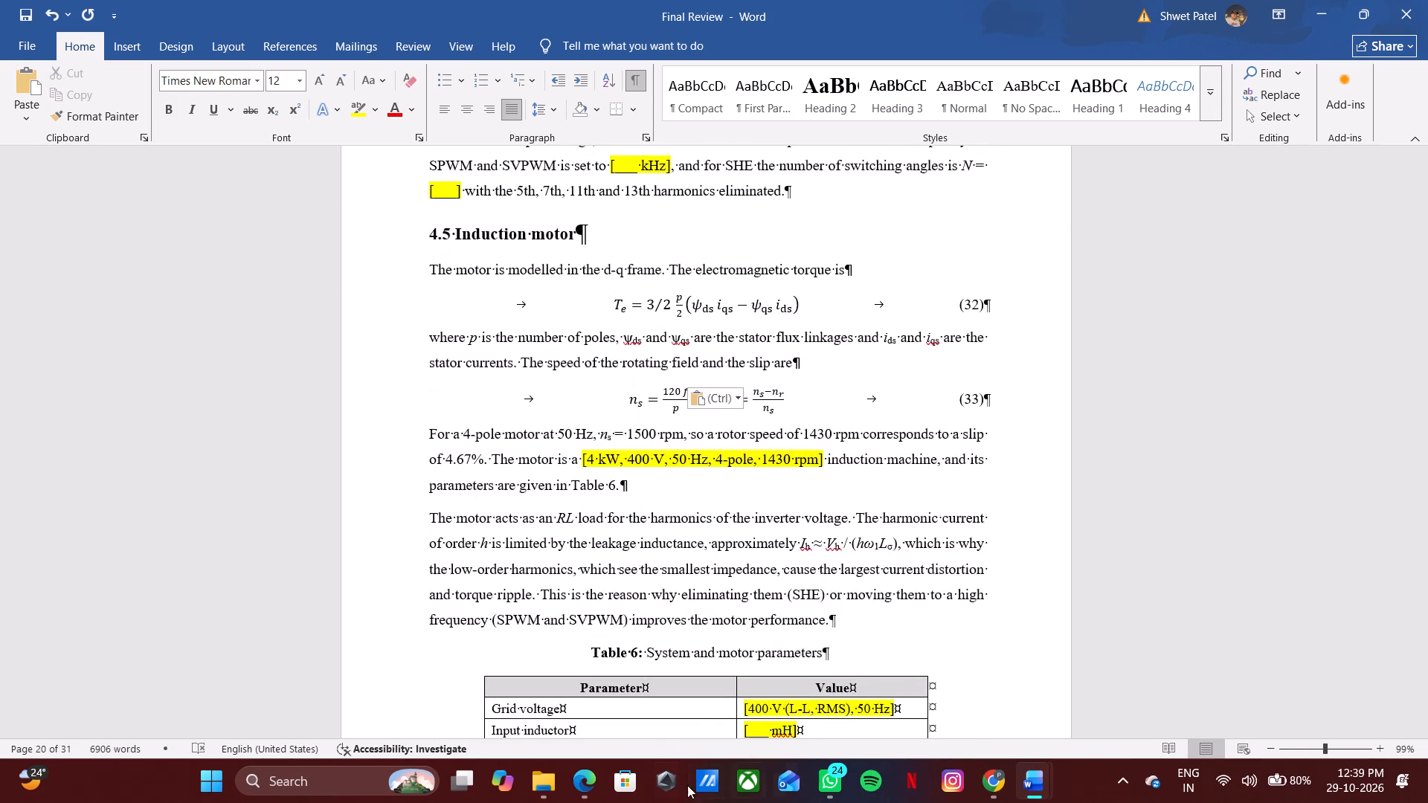
{"action": "scroll", "coordinate": [687, 785], "scroll_direction": "down", "scroll_amount": 20}
{"action": "scroll", "coordinate": [687, 785], "scroll_direction": "down", "scroll_amount": 7}
{"action": "scroll", "coordinate": [714, 435], "scroll_direction": "down", "scroll_amount": 3}
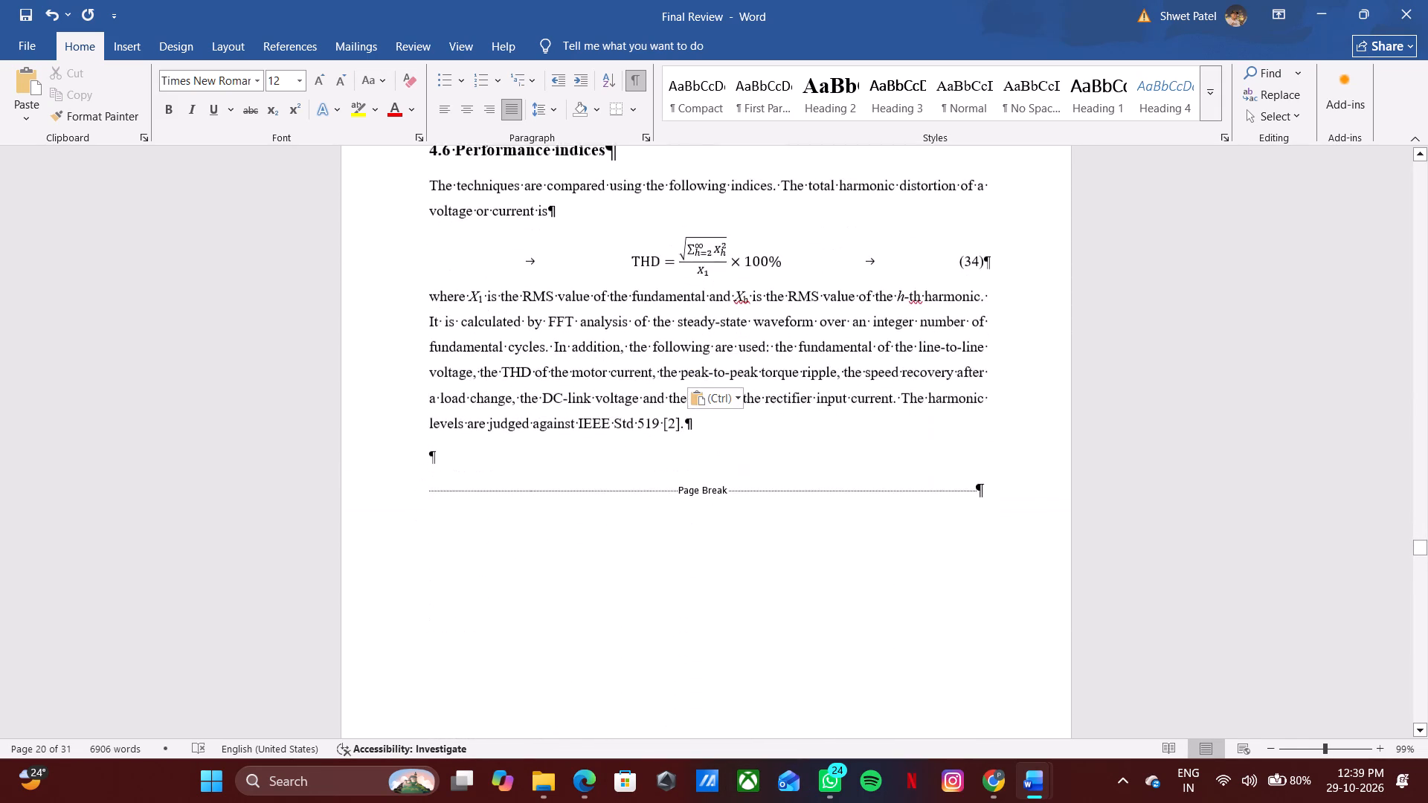
{"action": "scroll", "coordinate": [718, 439], "scroll_direction": "down", "scroll_amount": 3}
{"action": "key", "text": "alt+Tab"}
{"action": "scroll", "coordinate": [354, 292], "scroll_direction": "down", "scroll_amount": 1}
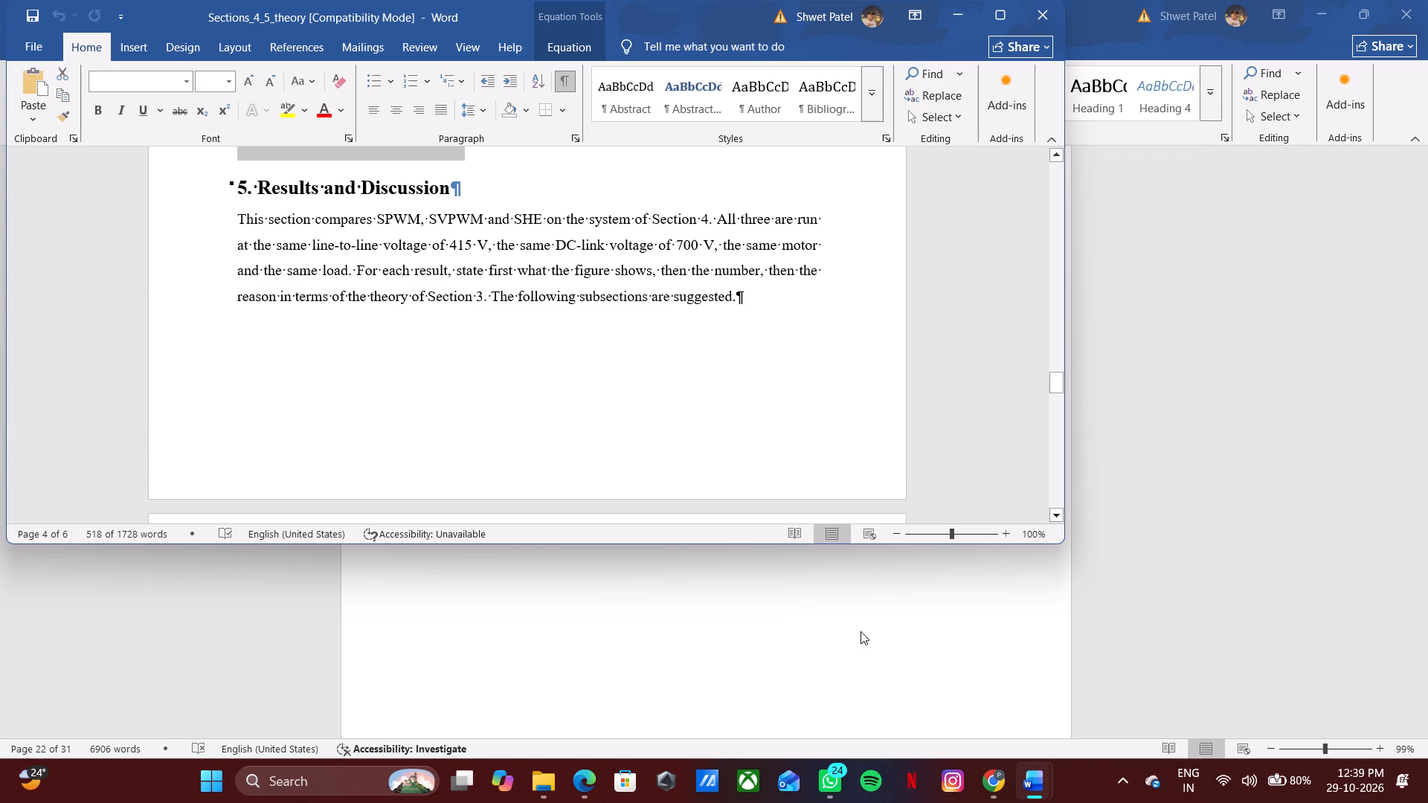
{"action": "left_click", "coordinate": [939, 673]}
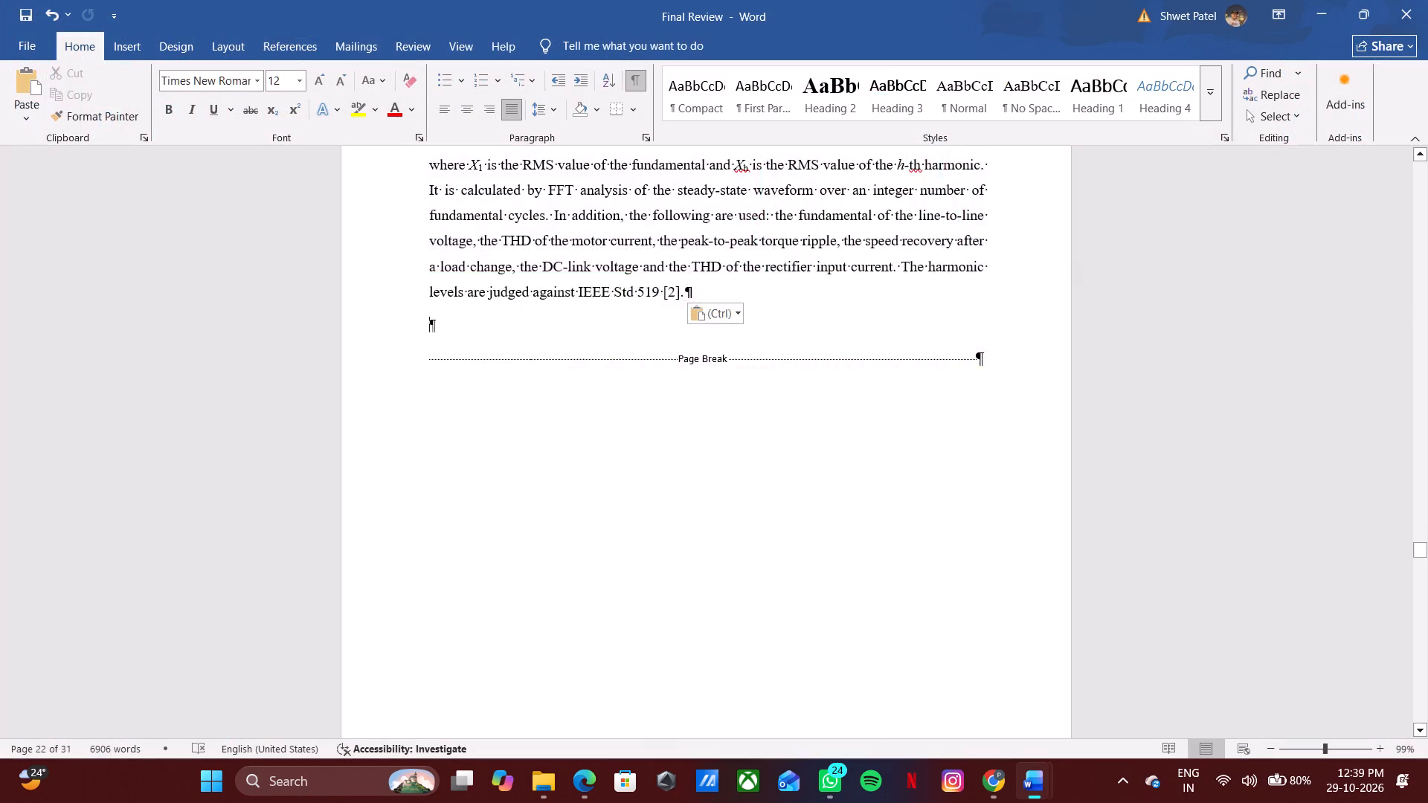
Delete the old results content in Final Review from Comprehensive Waveforms & Transient Analysis through Future scopes, keeping the page break before References.
{"action": "scroll", "coordinate": [317, 367], "scroll_direction": "down", "scroll_amount": 20}
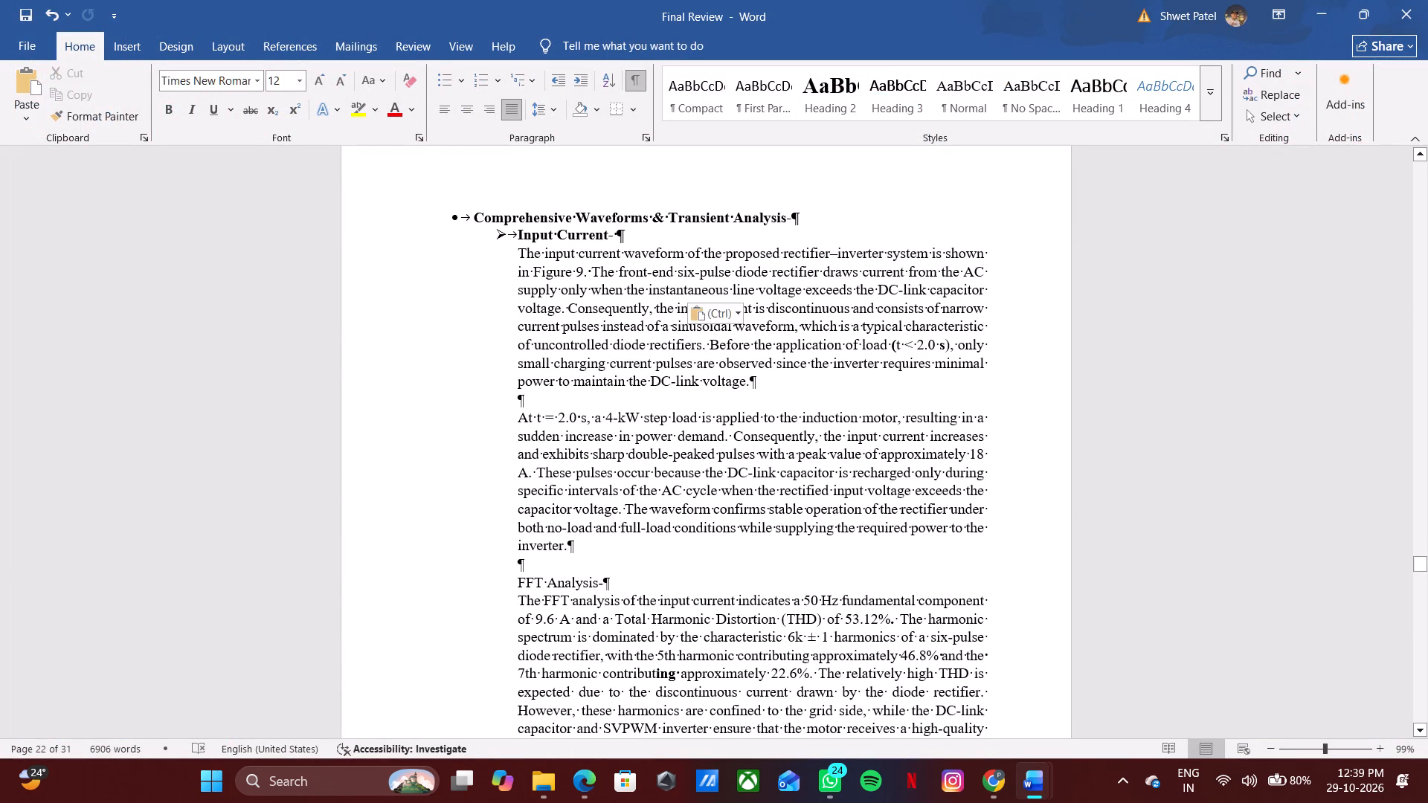
{"action": "left_click_drag", "start_coordinate": [459, 188], "coordinate": [696, 789]}
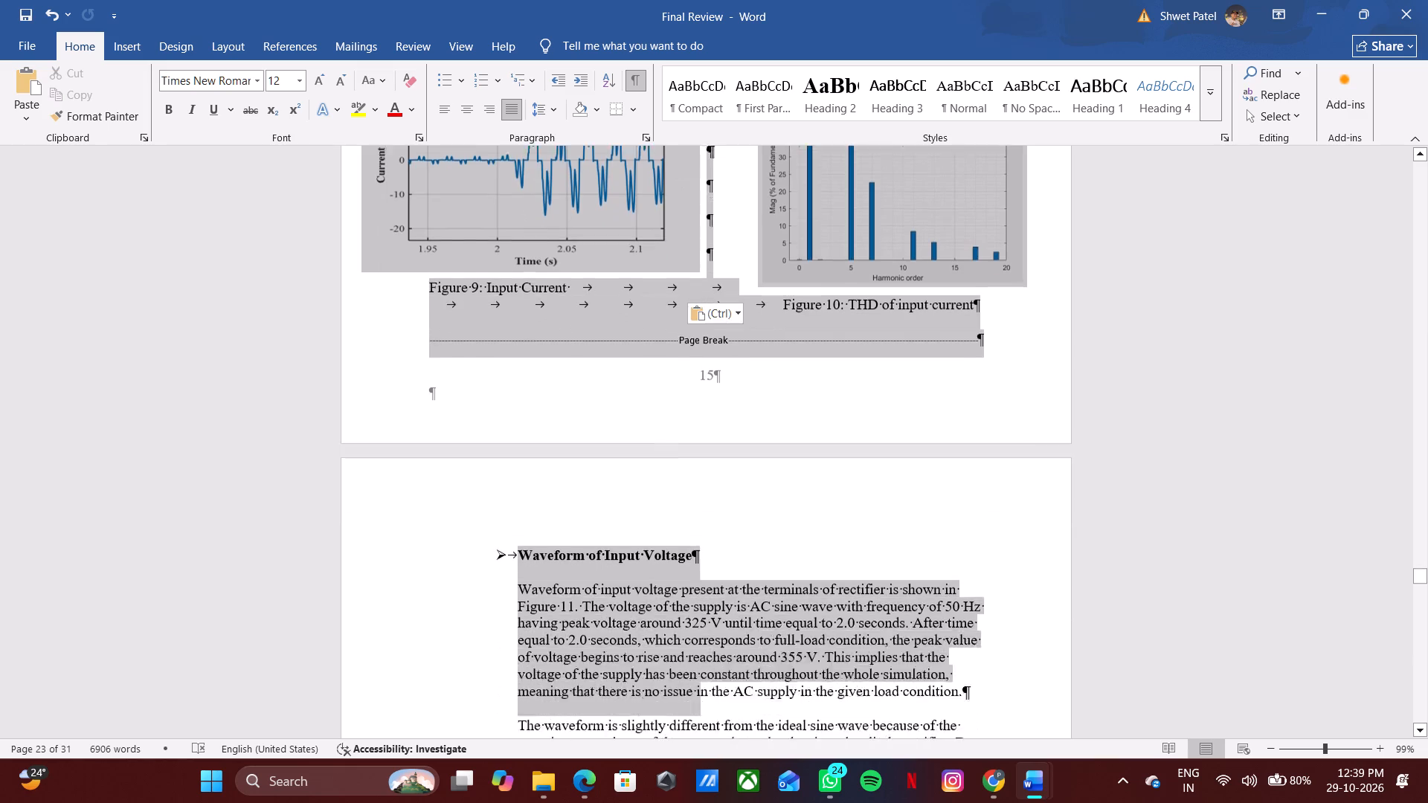
{"action": "left_click_drag", "start_coordinate": [696, 789], "coordinate": [725, 694]}
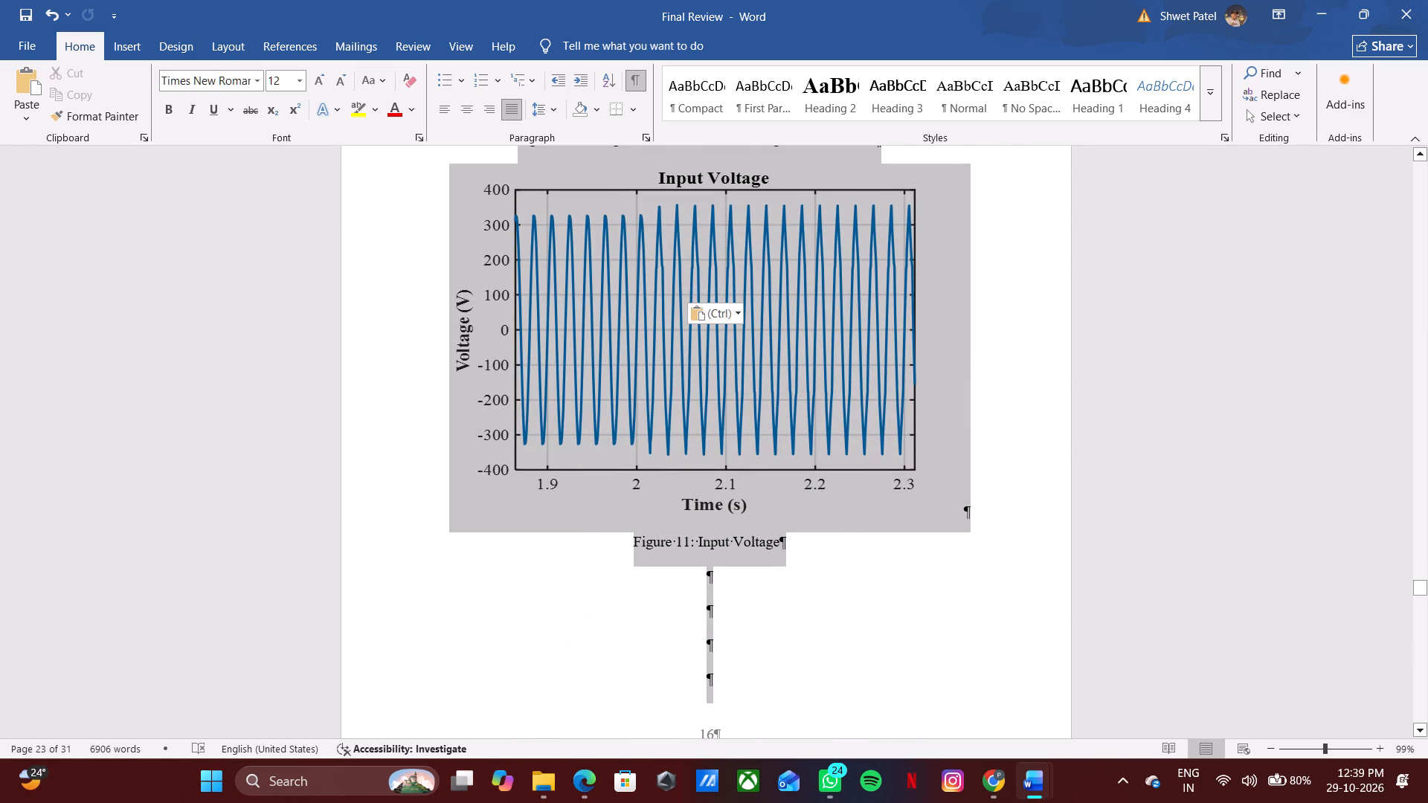
{"action": "left_click_drag", "start_coordinate": [725, 694], "coordinate": [730, 688]}
{"action": "left_click_drag", "start_coordinate": [730, 688], "coordinate": [715, 767]}
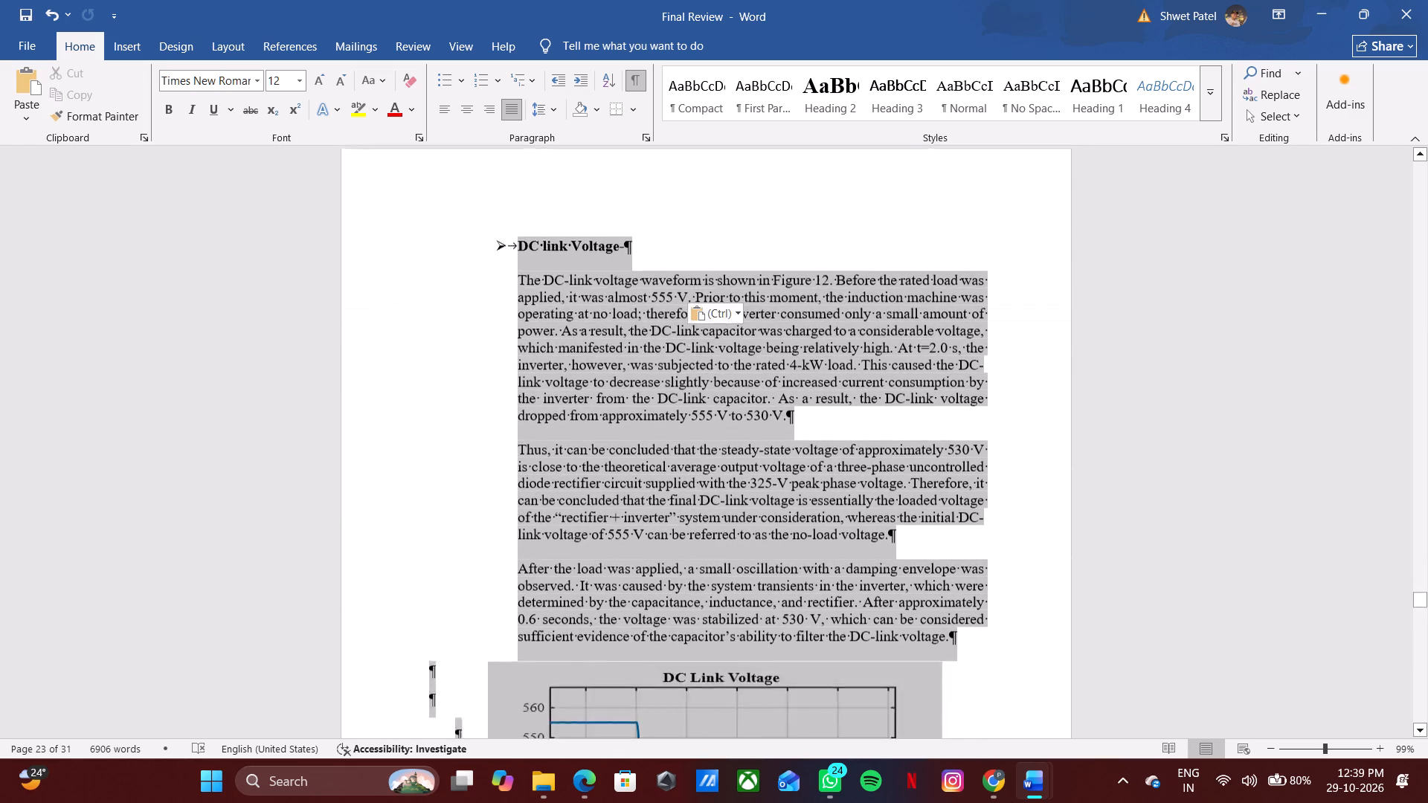
{"action": "left_click_drag", "start_coordinate": [715, 767], "coordinate": [728, 763]}
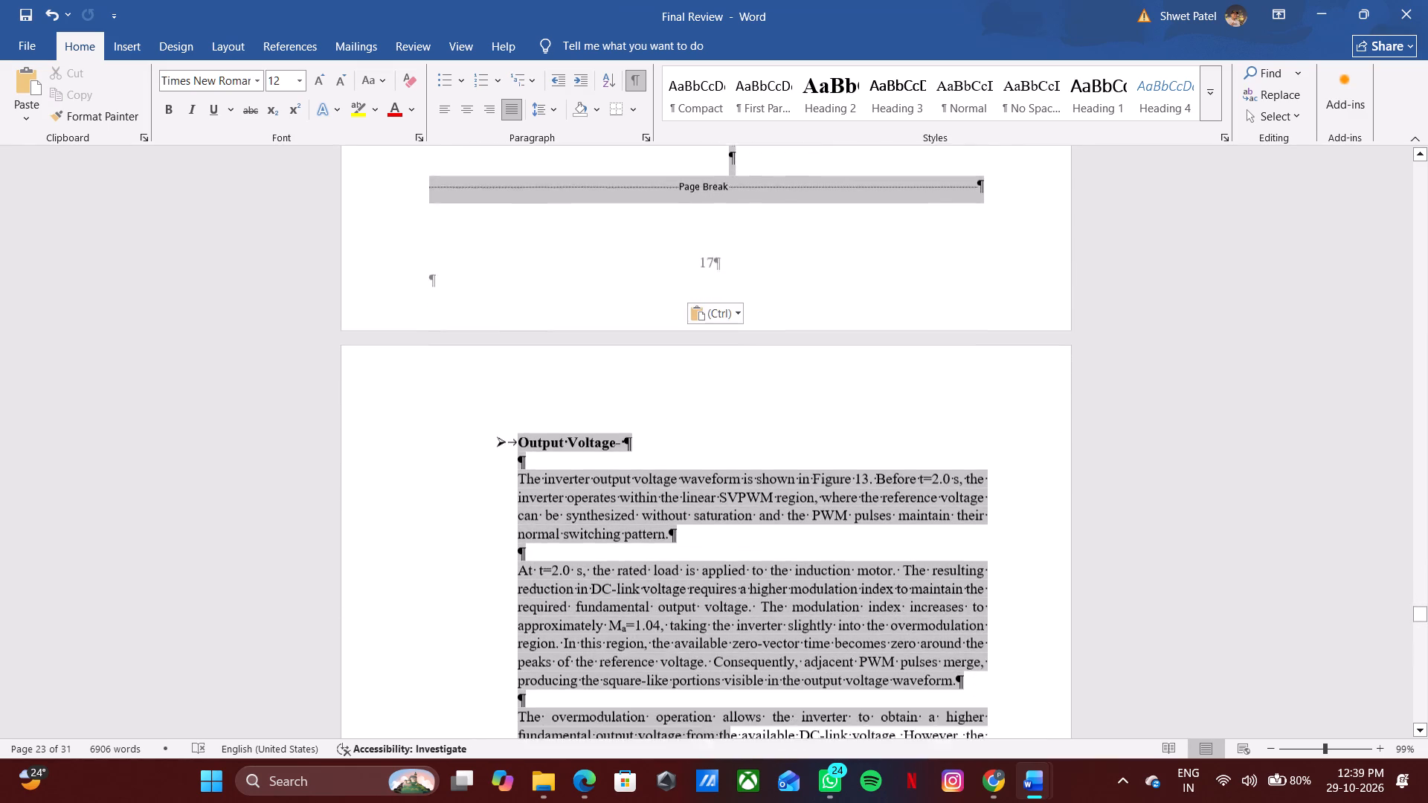
{"action": "left_click_drag", "start_coordinate": [728, 763], "coordinate": [720, 677]}
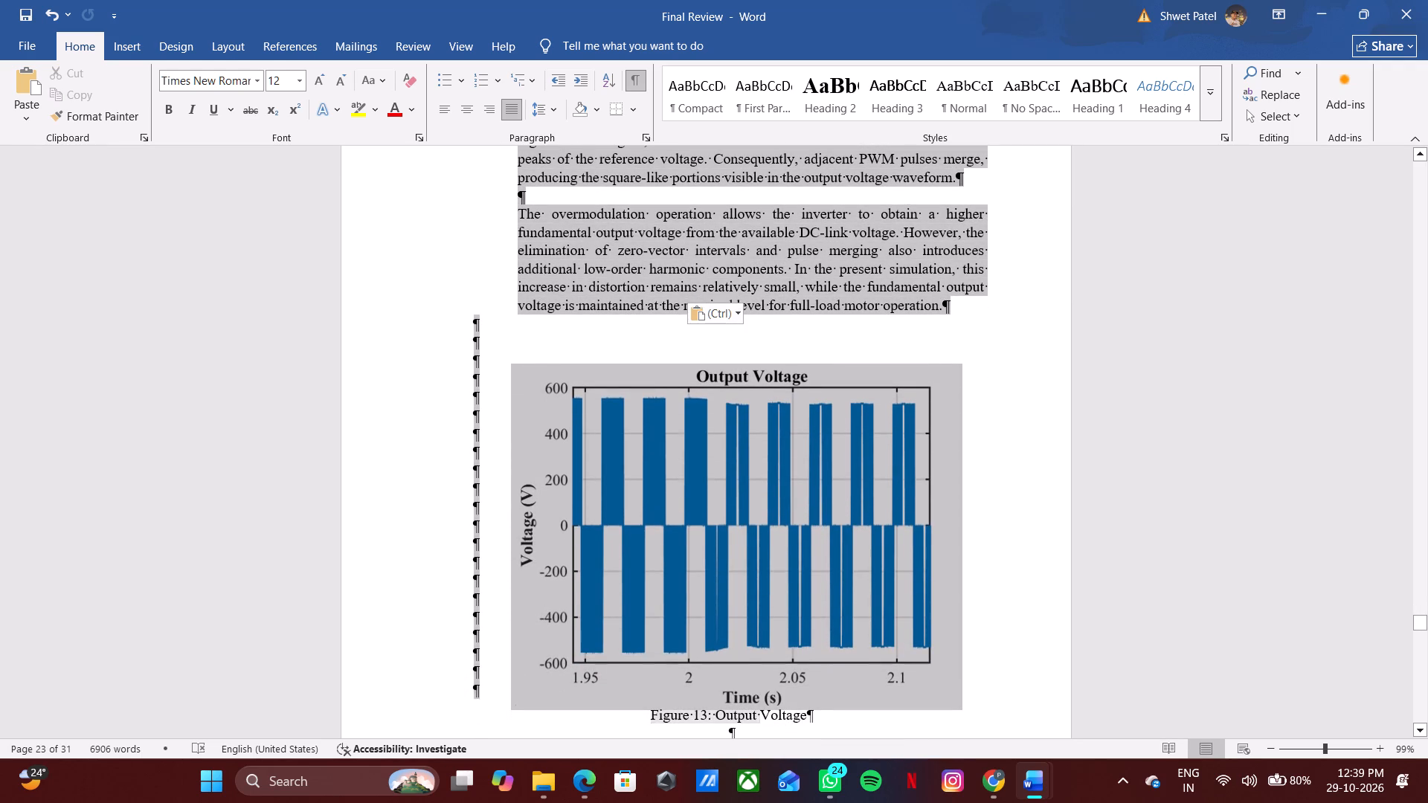
{"action": "left_click_drag", "start_coordinate": [720, 677], "coordinate": [724, 750]}
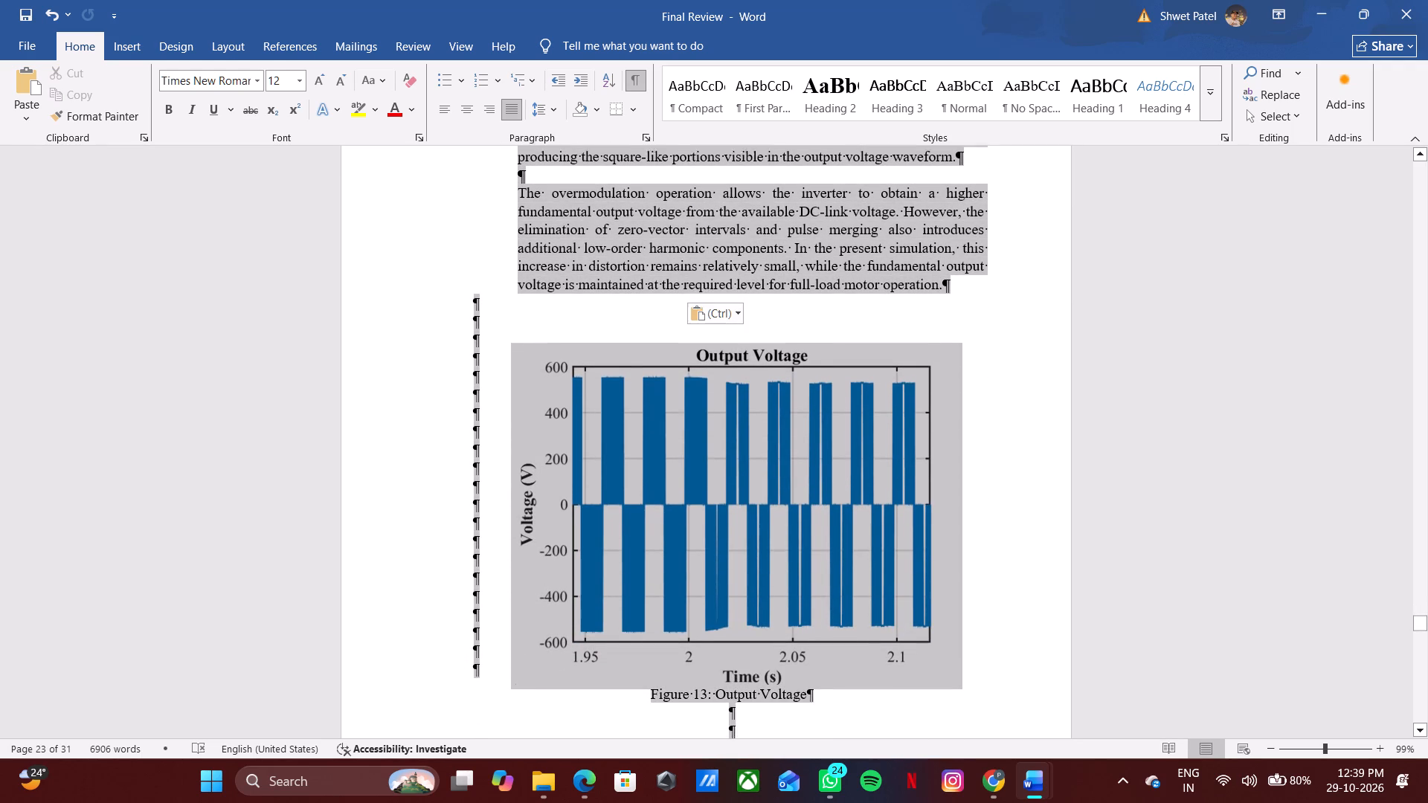
{"action": "left_click_drag", "start_coordinate": [724, 750], "coordinate": [707, 749]}
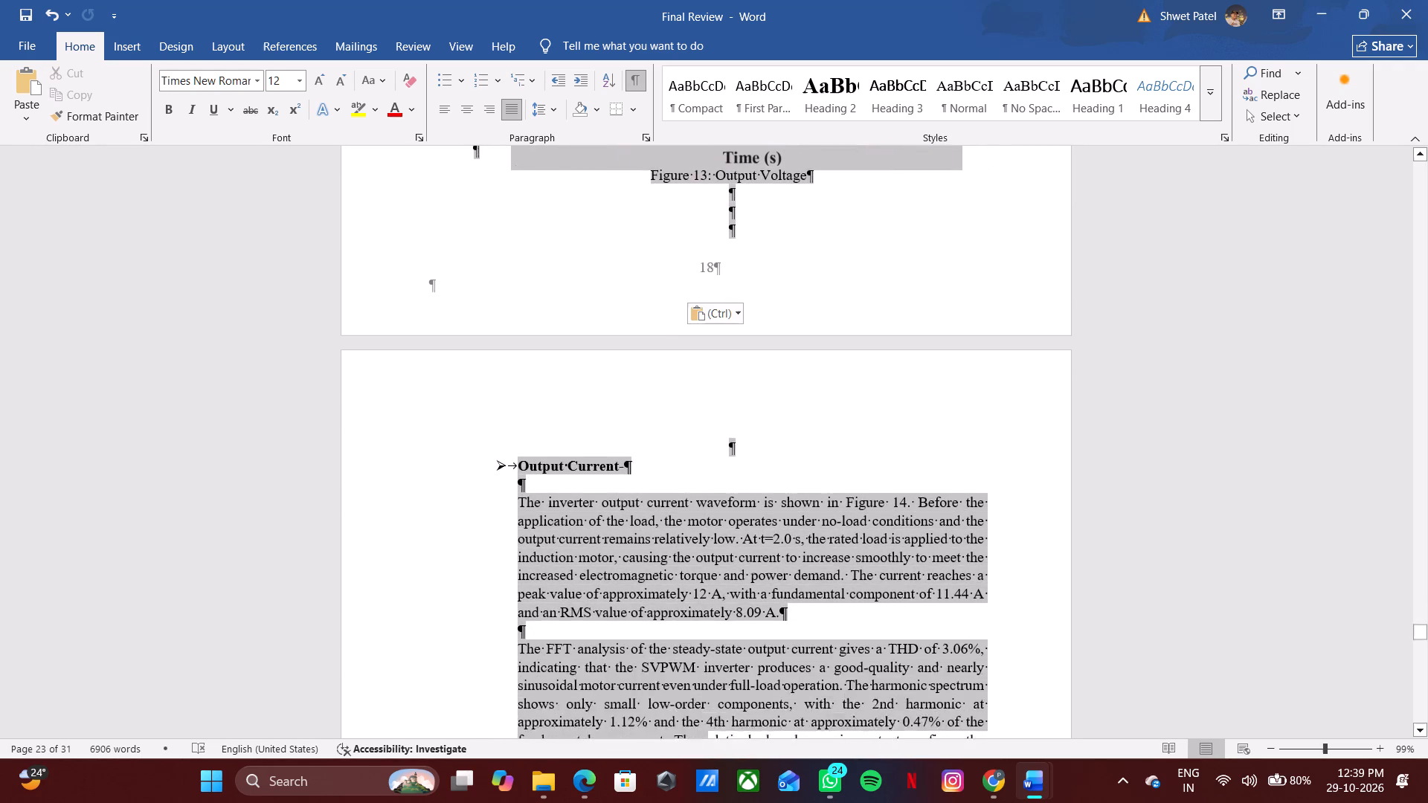
{"action": "left_click_drag", "start_coordinate": [707, 749], "coordinate": [704, 758]}
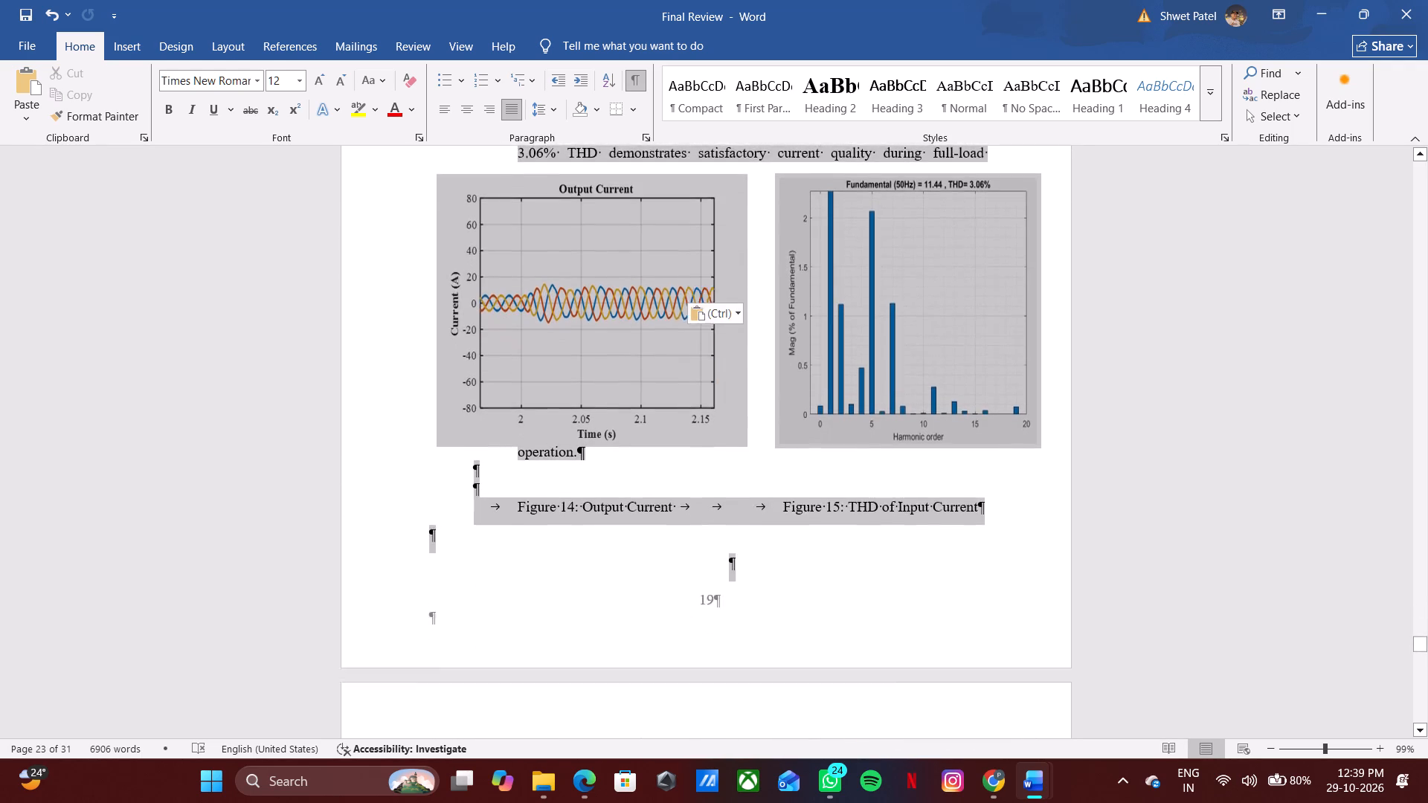
{"action": "left_click_drag", "start_coordinate": [704, 758], "coordinate": [728, 766]}
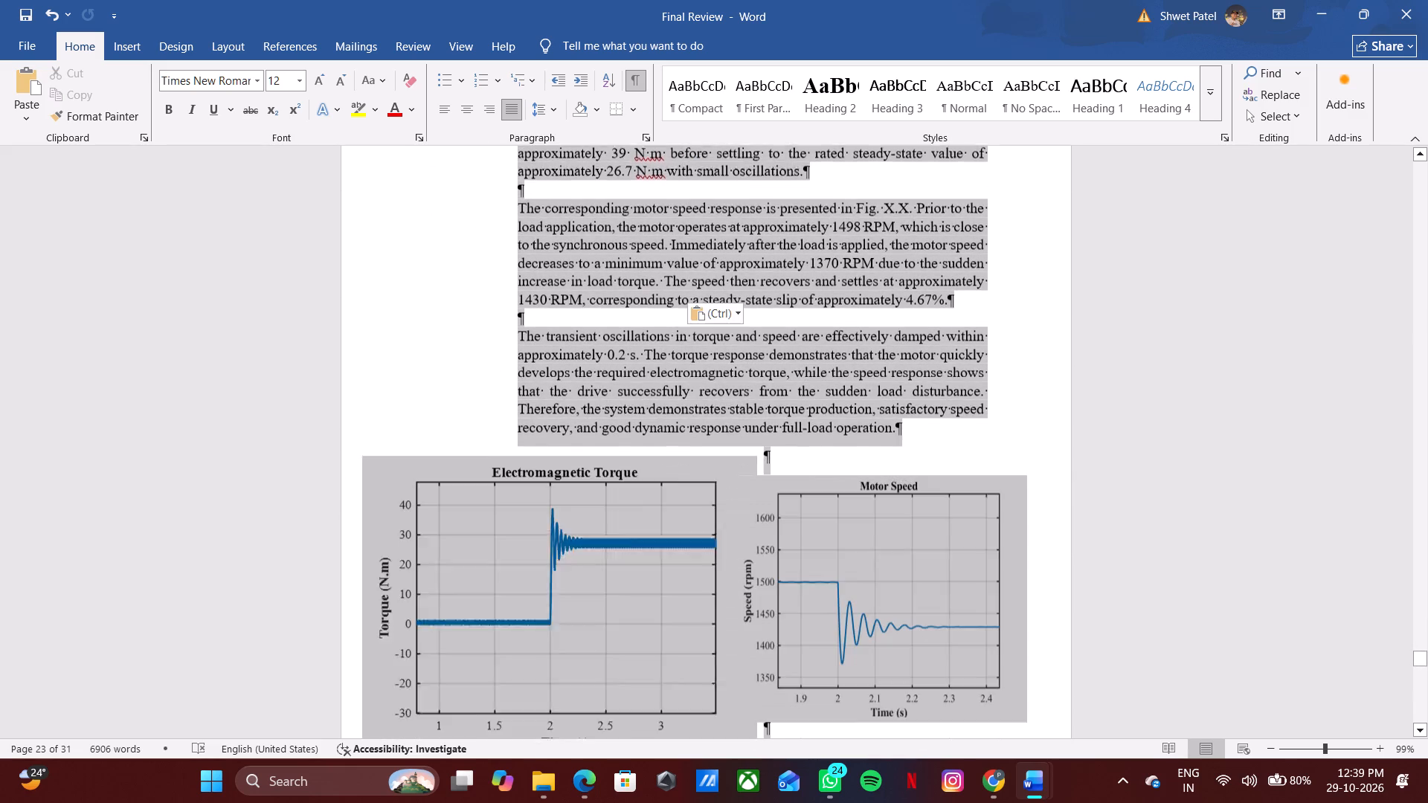
{"action": "left_click_drag", "start_coordinate": [728, 766], "coordinate": [726, 767]}
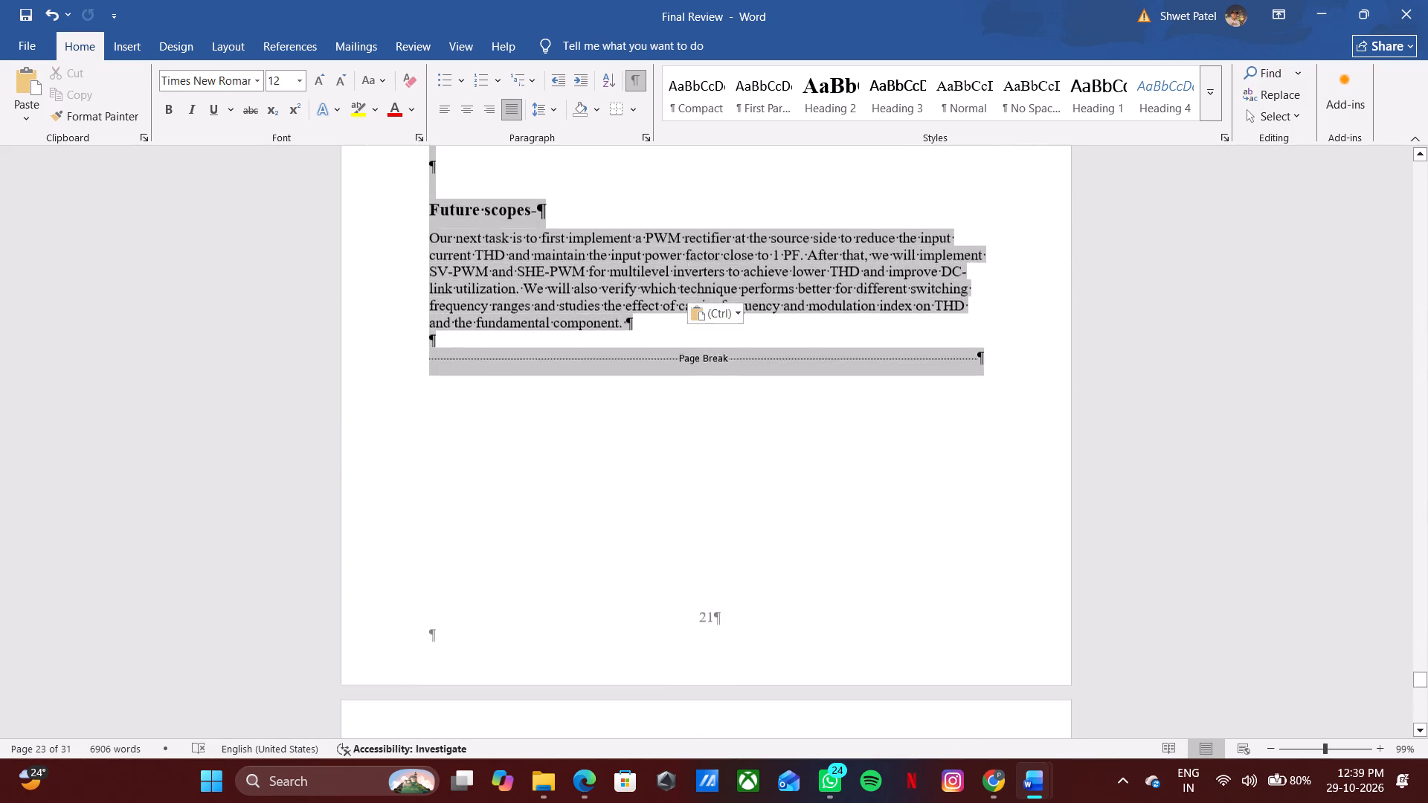
{"action": "left_click_drag", "start_coordinate": [726, 767], "coordinate": [990, 184]}
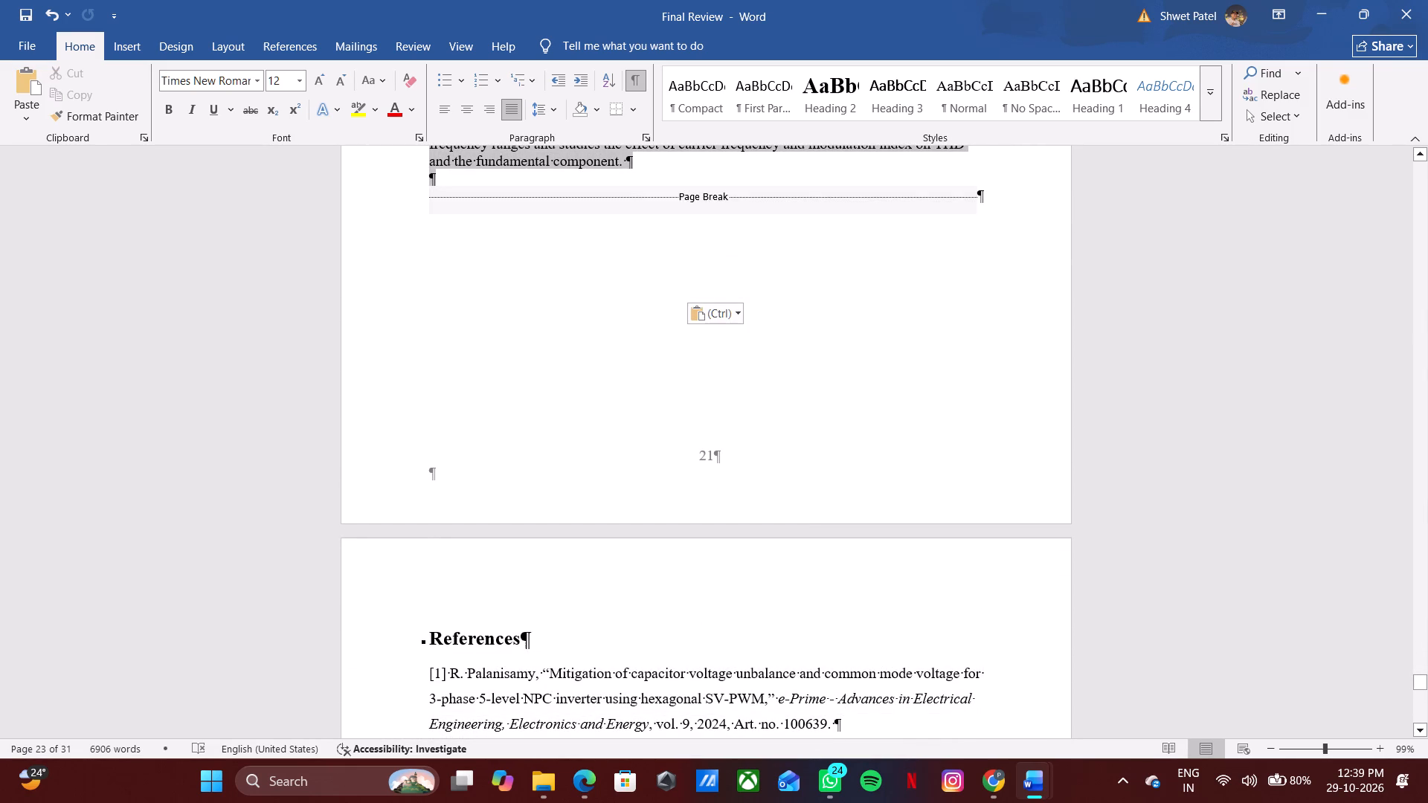
{"action": "left_click_drag", "start_coordinate": [990, 184], "coordinate": [971, 176]}
{"action": "key", "text": "BackSpace"}
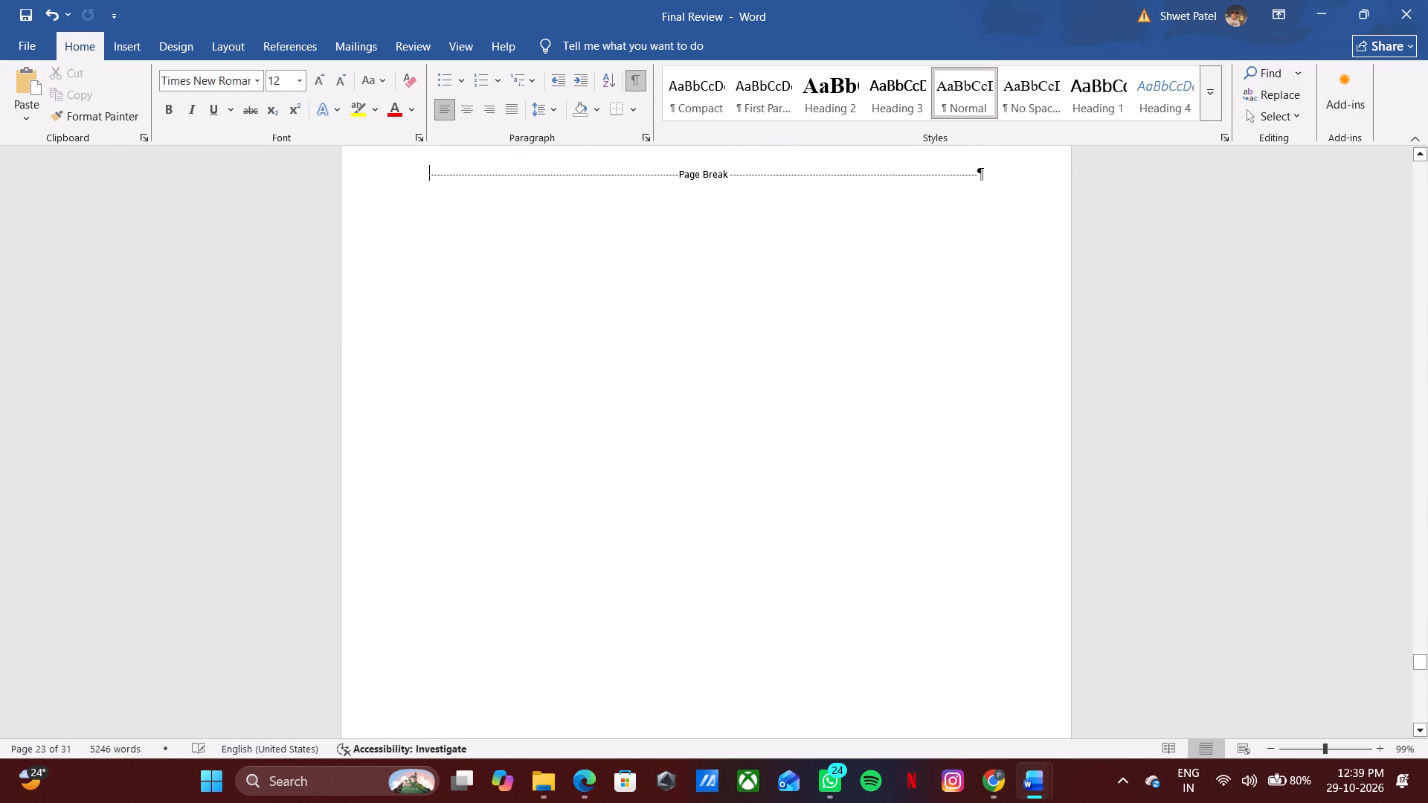
Remove the empty paragraphs between the end of section 4.6 and the page break, keeping the break on its own line below the text.
{"action": "scroll", "coordinate": [855, 307], "scroll_direction": "up", "scroll_amount": 5}
{"action": "key", "text": "BackSpace"}
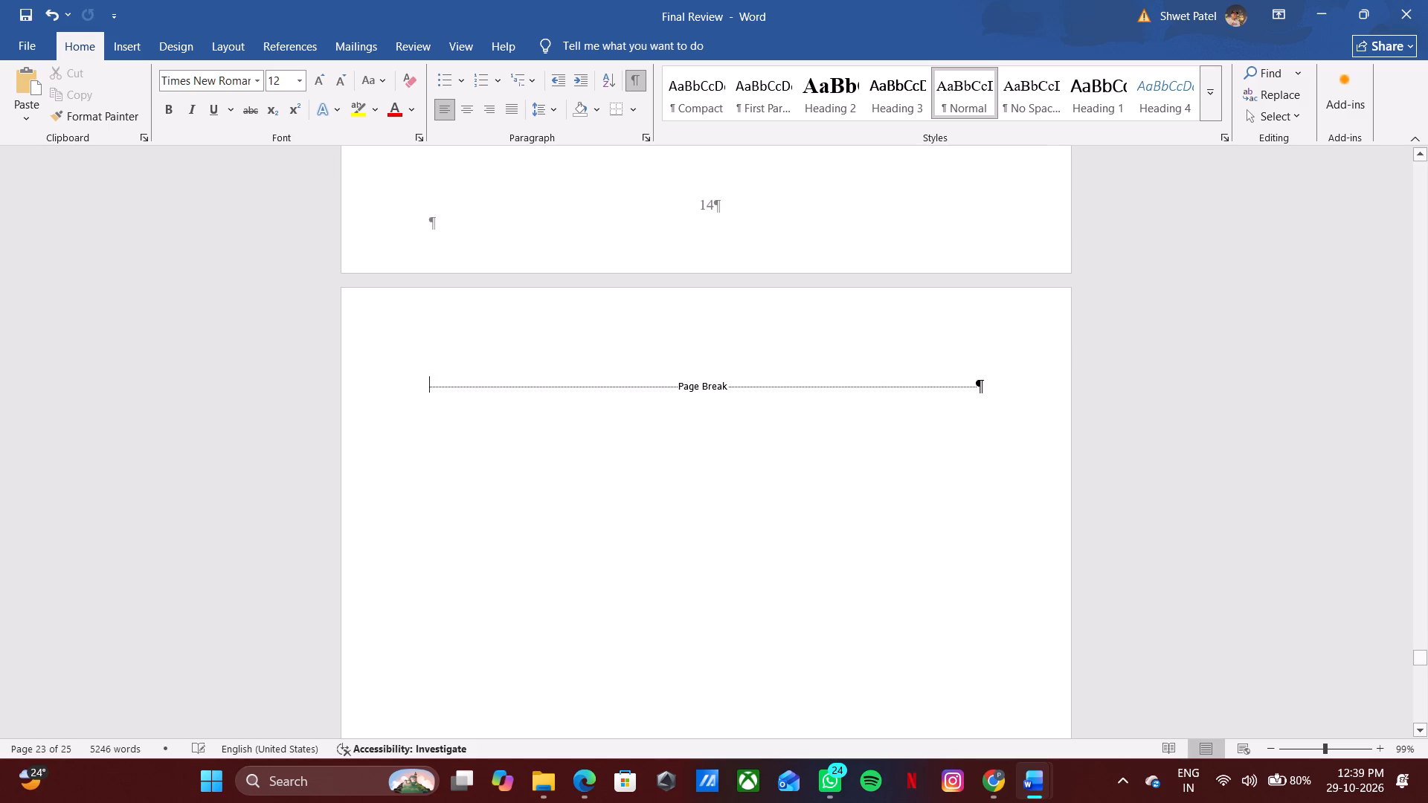
{"action": "key", "text": "BackSpace"}
{"action": "scroll", "coordinate": [583, 249], "scroll_direction": "down", "scroll_amount": 8}
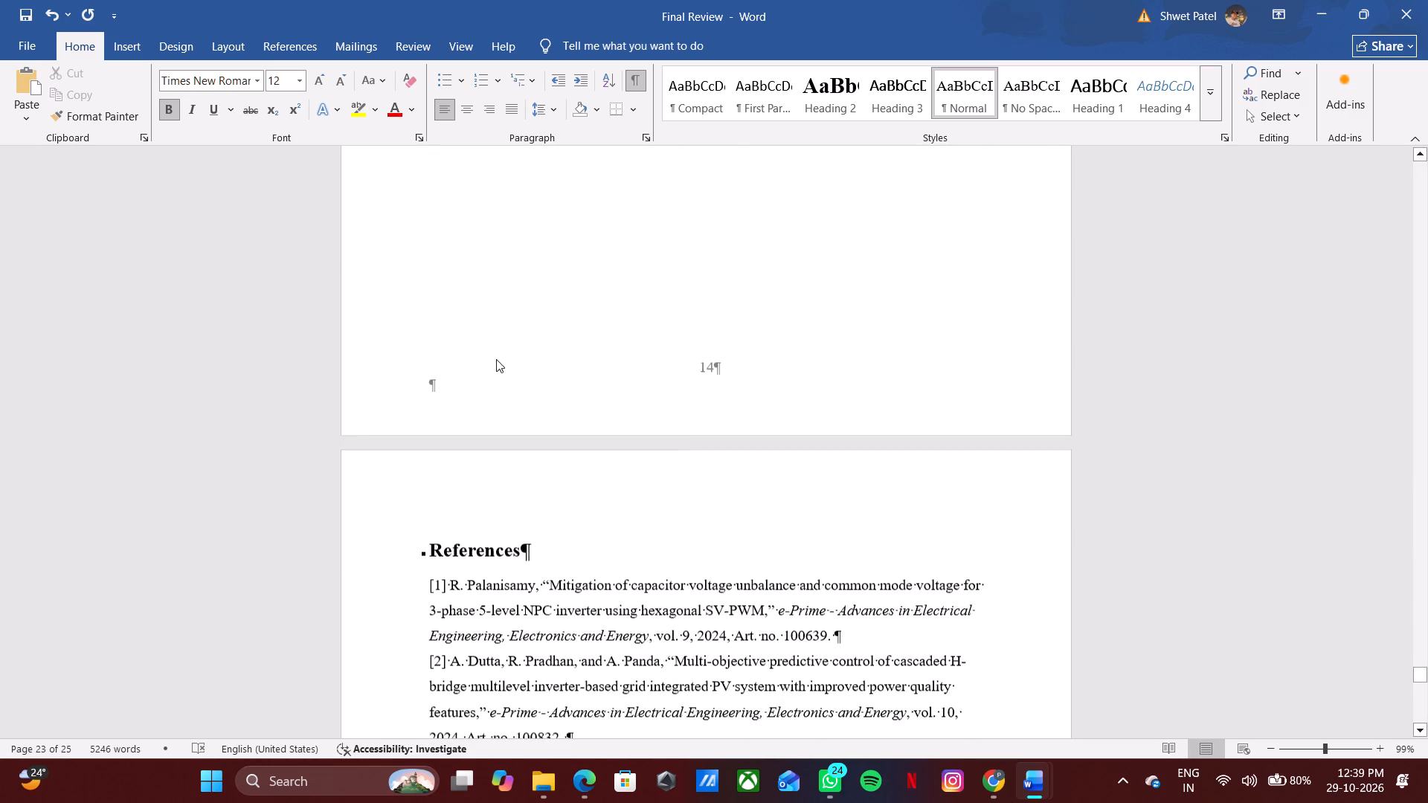
{"action": "scroll", "coordinate": [496, 359], "scroll_direction": "up", "scroll_amount": 20}
{"action": "scroll", "coordinate": [496, 359], "scroll_direction": "up", "scroll_amount": 1}
{"action": "scroll", "coordinate": [496, 359], "scroll_direction": "down", "scroll_amount": 12}
{"action": "left_click", "coordinate": [484, 315]}
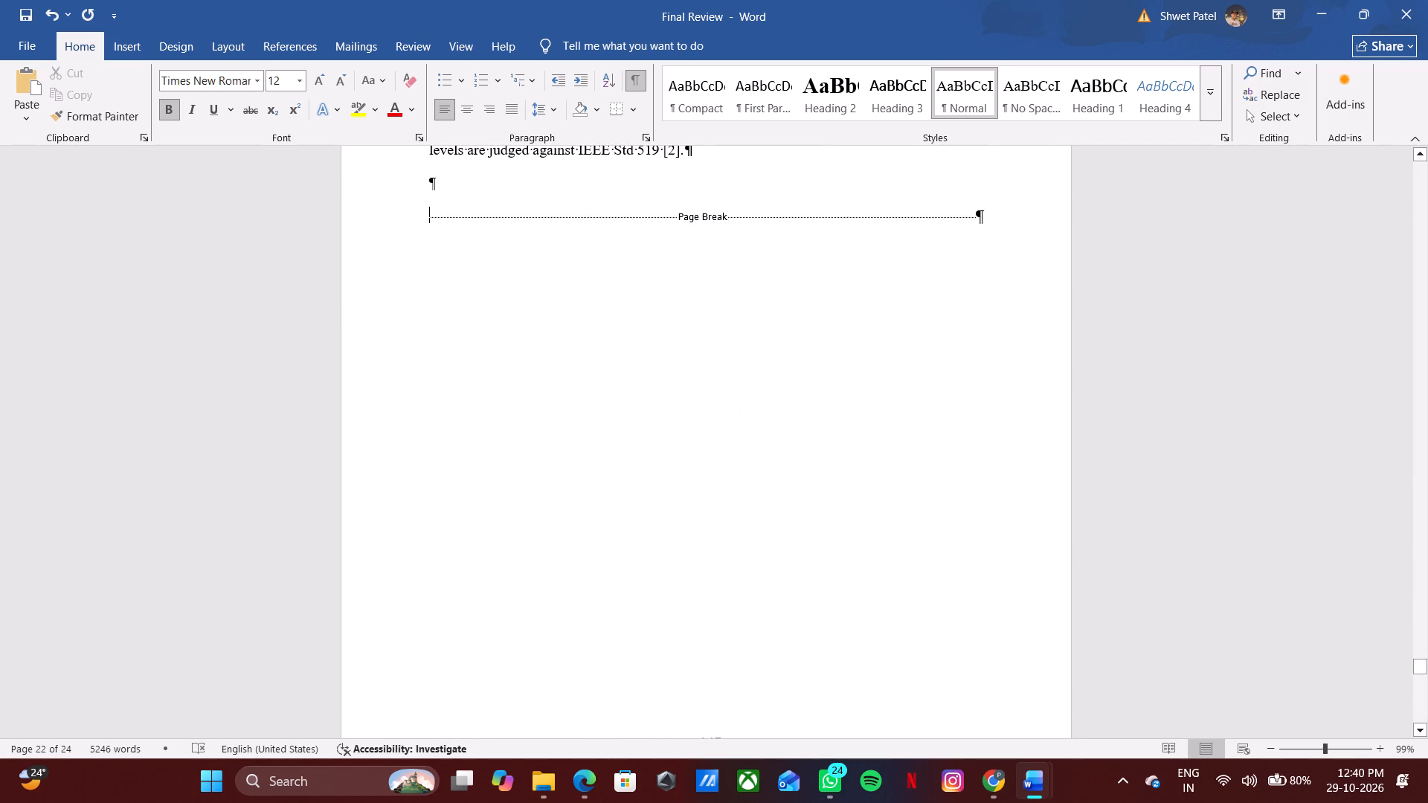
{"action": "key", "text": "BackSpace"}
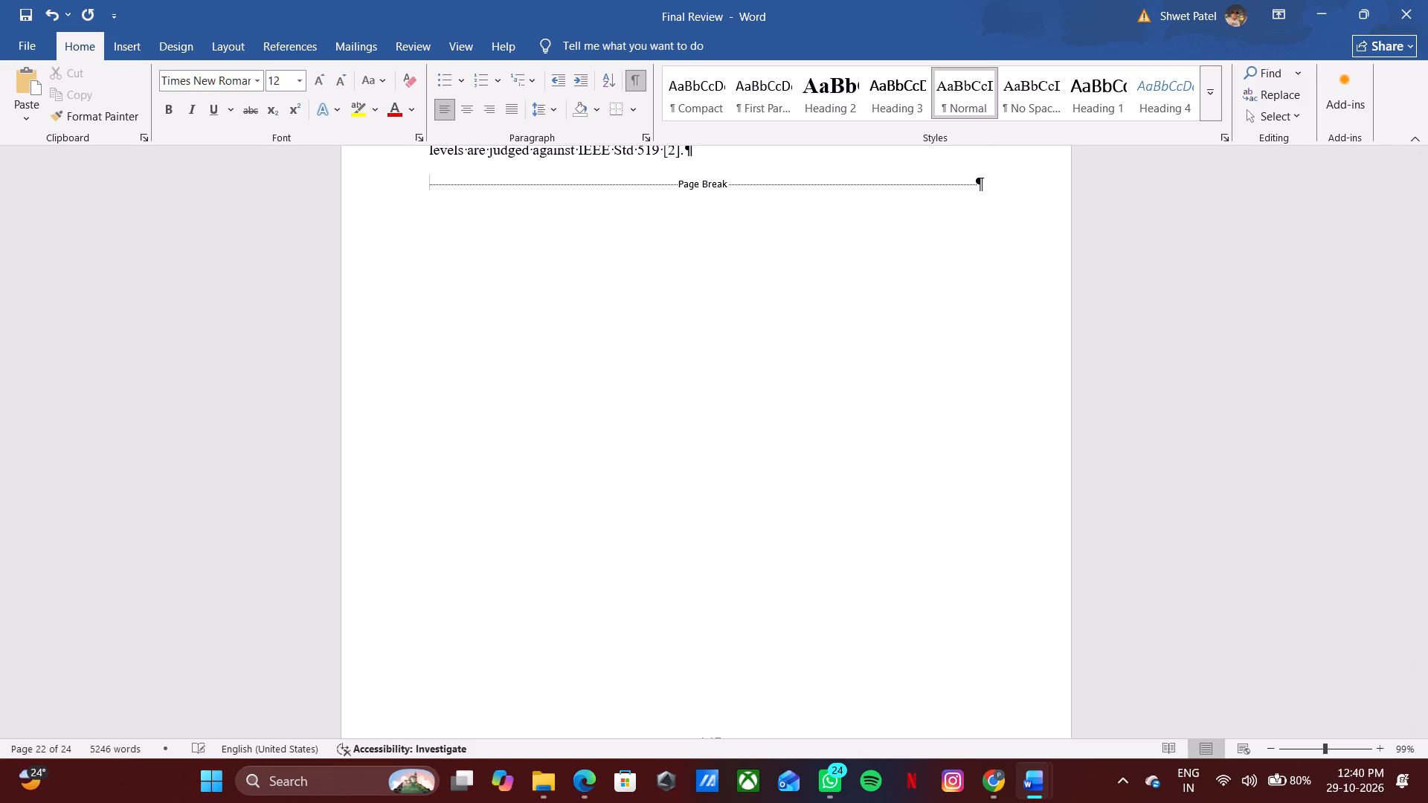
{"action": "key", "text": "BackSpace"}
{"action": "key", "text": "Return"}
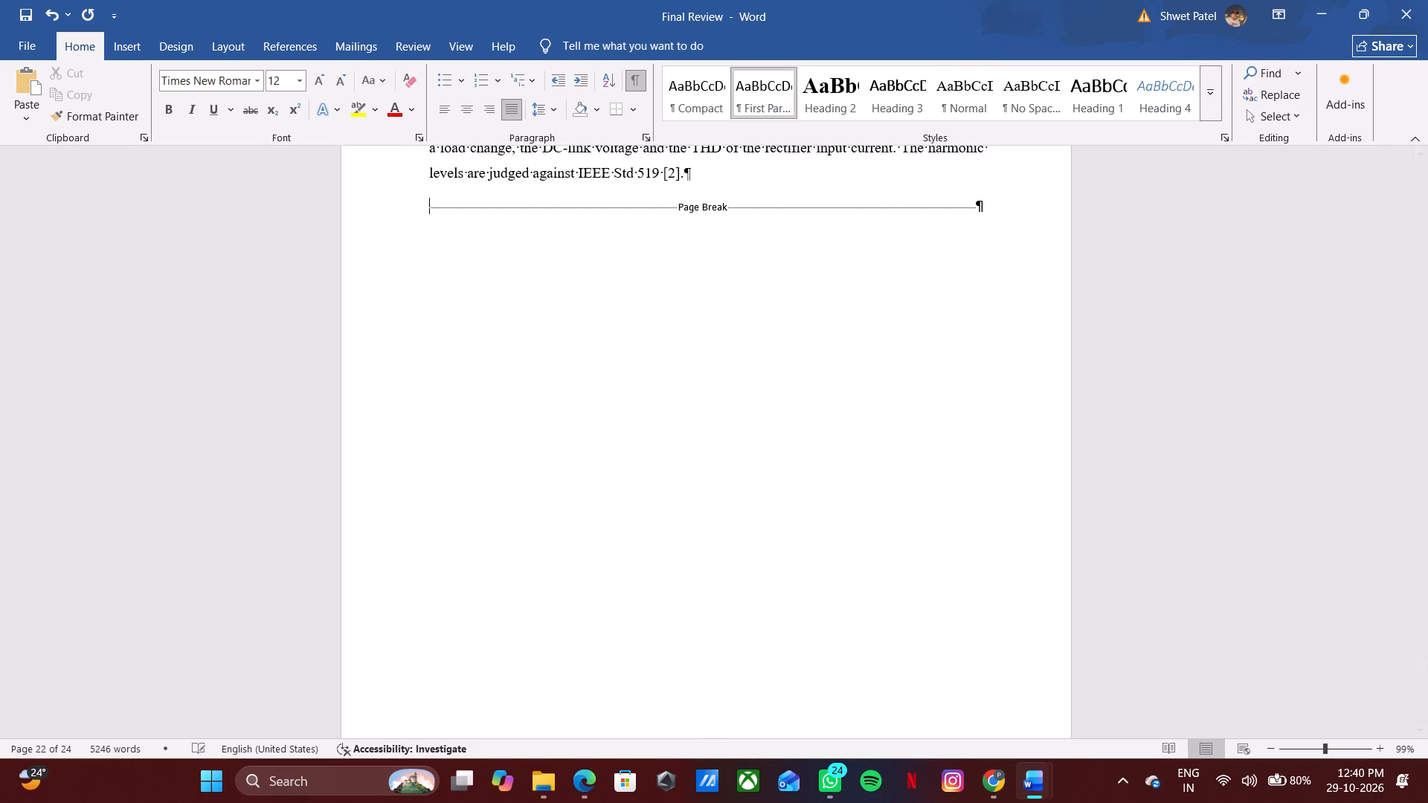
{"action": "scroll", "coordinate": [618, 361], "scroll_direction": "up", "scroll_amount": 5}
{"action": "scroll", "coordinate": [643, 442], "scroll_direction": "down", "scroll_amount": 2}
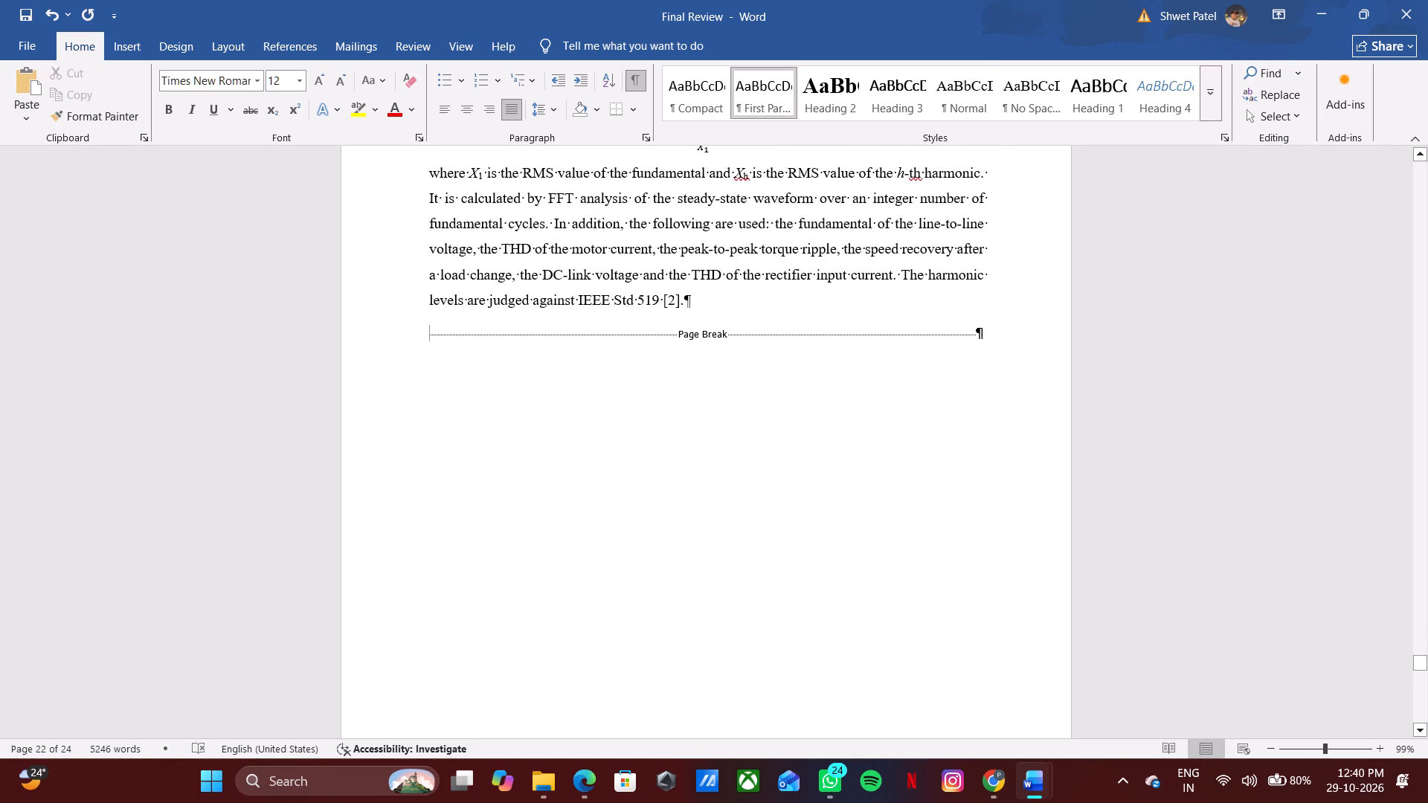
Insert a second page break right after the existing one to add a blank page before References.
{"action": "left_click", "coordinate": [997, 336]}
{"action": "scroll", "coordinate": [744, 530], "scroll_direction": "down", "scroll_amount": 4}
{"action": "left_click", "coordinate": [565, 465]}
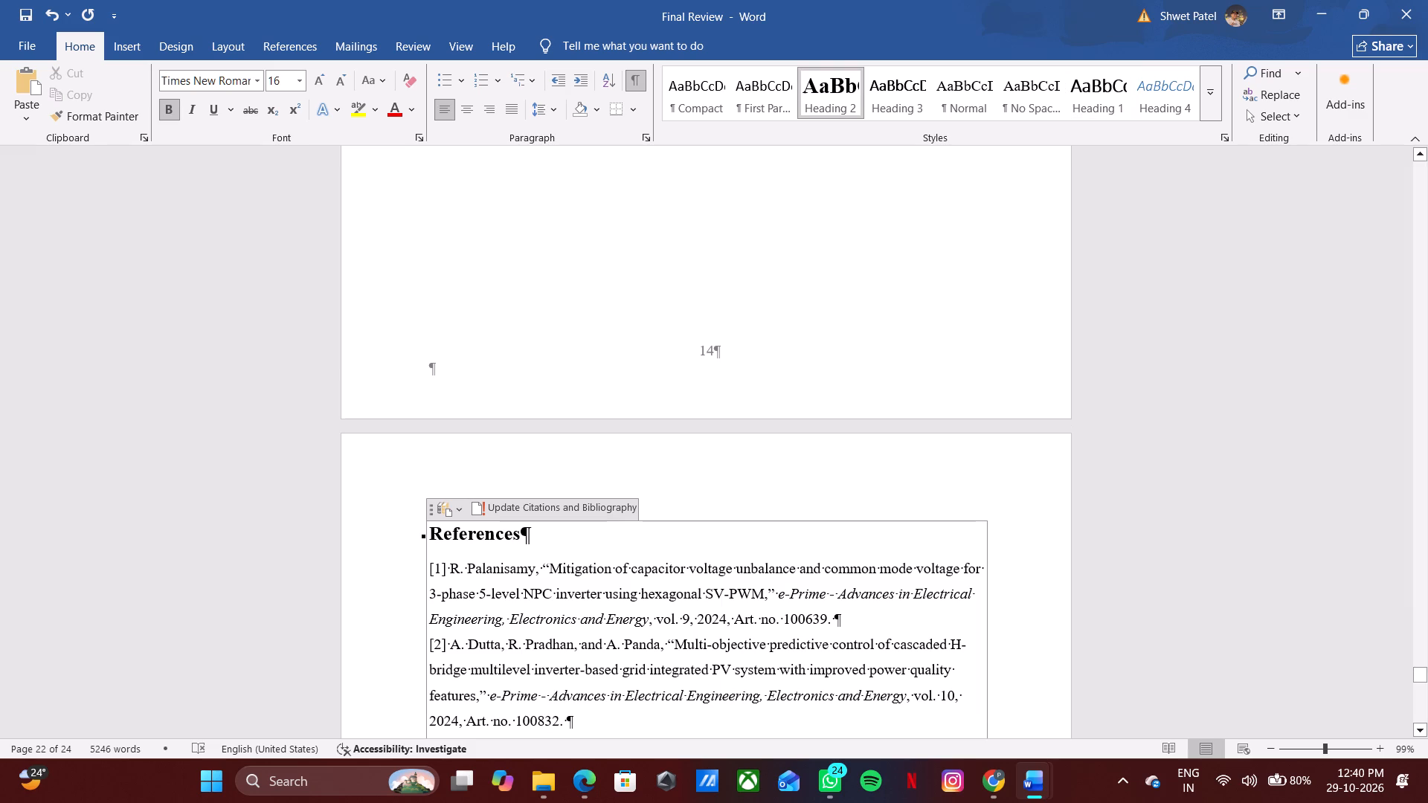
{"action": "left_click", "coordinate": [559, 464]}
{"action": "scroll", "coordinate": [900, 342], "scroll_direction": "up", "scroll_amount": 5}
{"action": "scroll", "coordinate": [901, 320], "scroll_direction": "down", "scroll_amount": 5}
{"action": "left_click", "coordinate": [681, 494]}
{"action": "left_click", "coordinate": [687, 471]}
{"action": "key", "text": "Escape"}
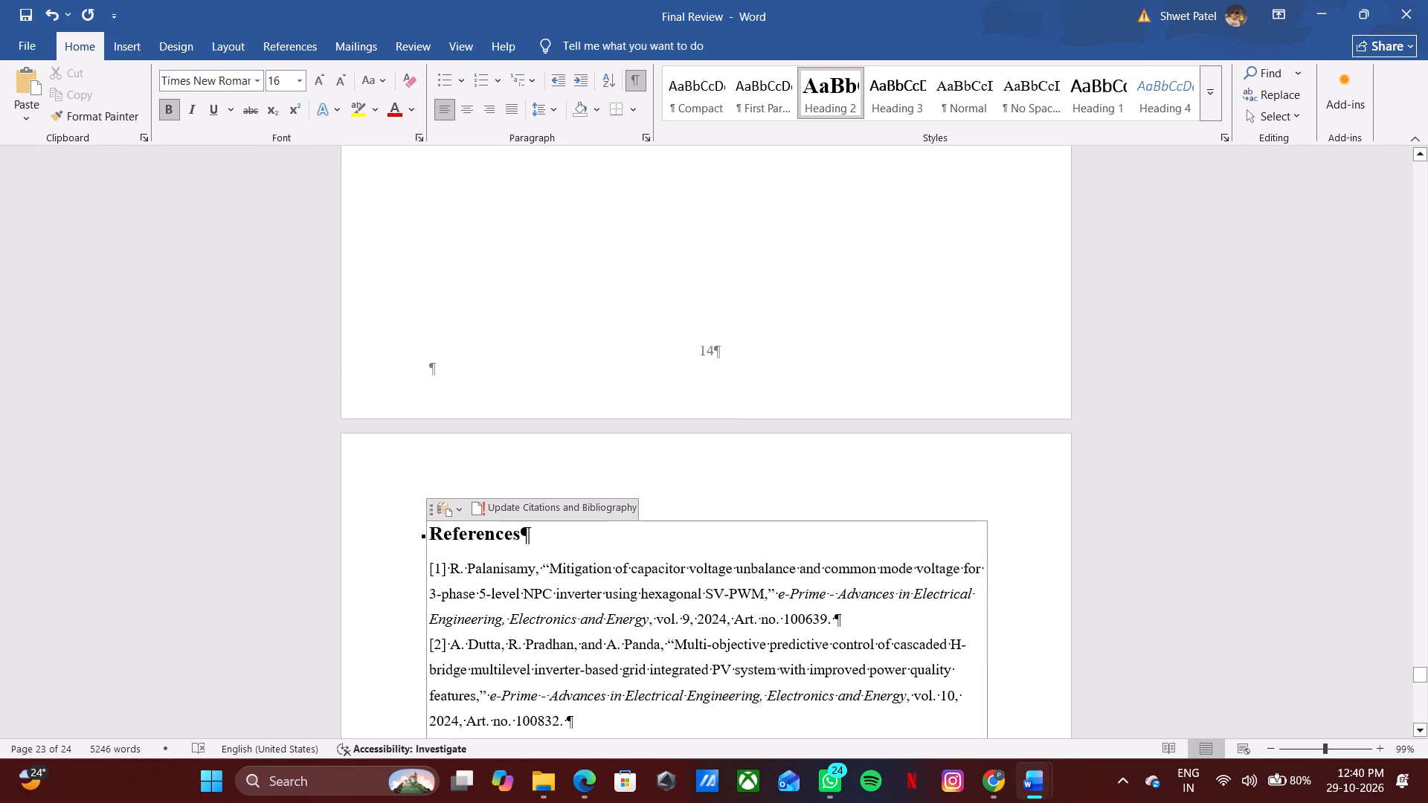
{"action": "left_click", "coordinate": [688, 449]}
{"action": "left_click", "coordinate": [732, 302]}
{"action": "scroll", "coordinate": [729, 374], "scroll_direction": "down", "scroll_amount": 2}
{"action": "scroll", "coordinate": [723, 355], "scroll_direction": "up", "scroll_amount": 2}
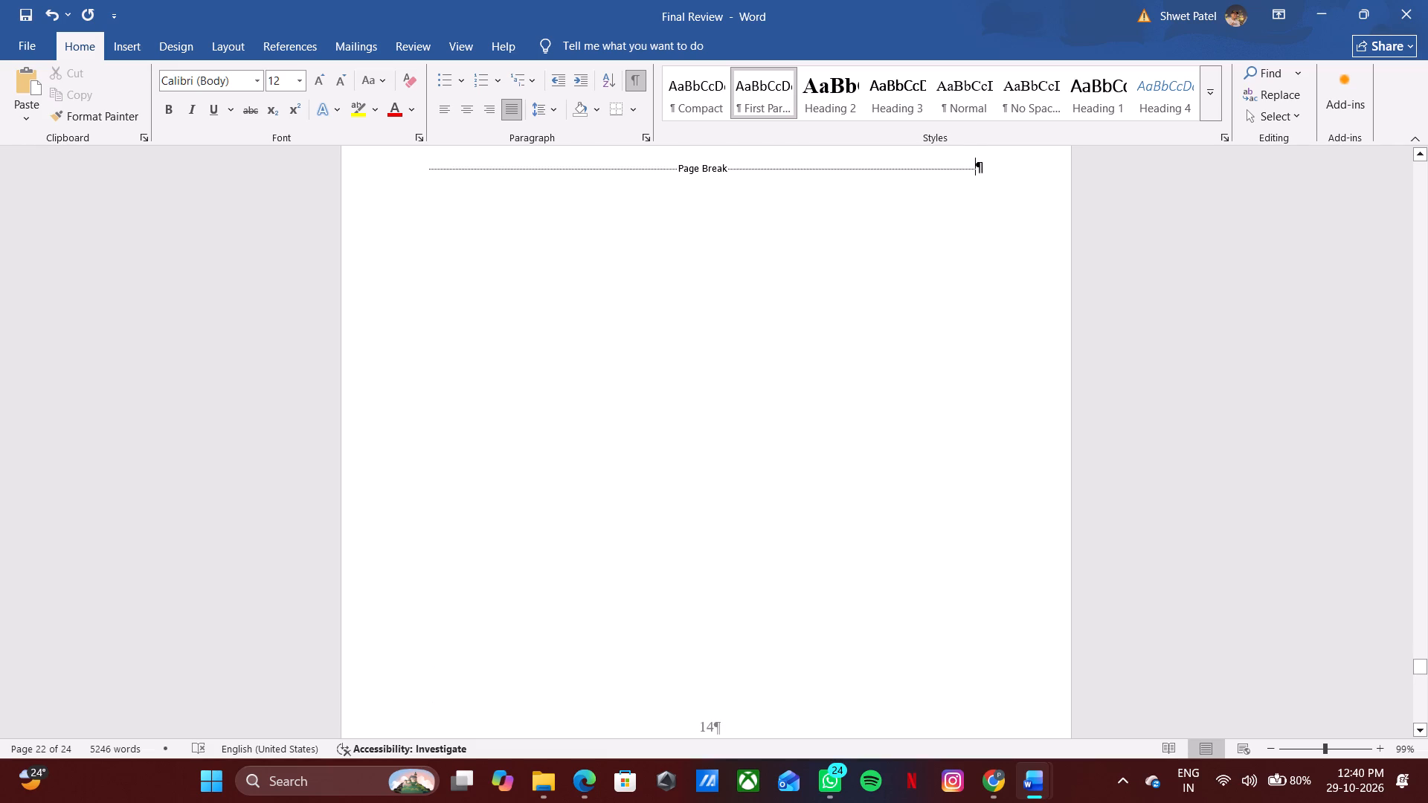
{"action": "left_click", "coordinate": [118, 51]}
{"action": "left_click", "coordinate": [103, 94]}
{"action": "scroll", "coordinate": [791, 472], "scroll_direction": "down", "scroll_amount": 4}
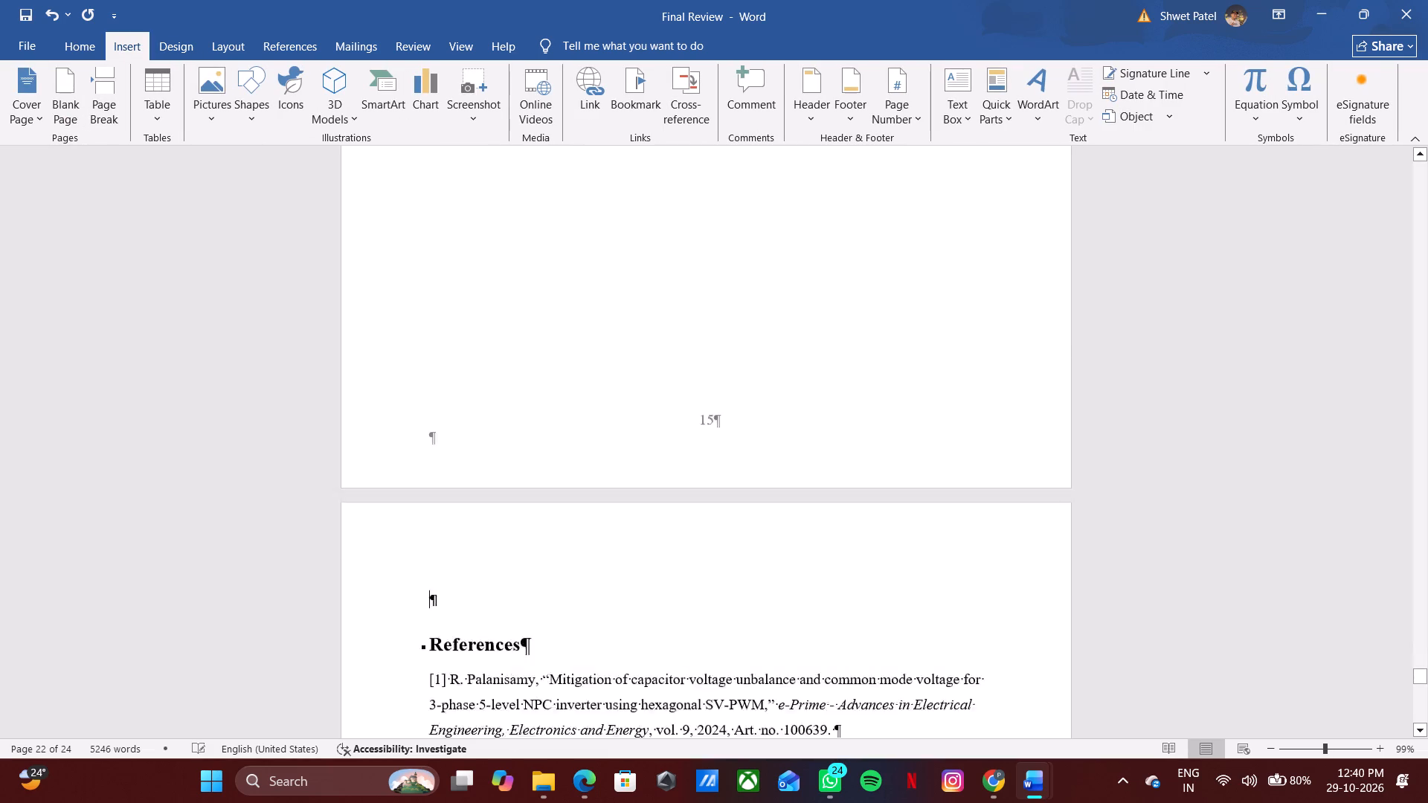
Add an empty paragraph above the page break on the new blank page.
{"action": "scroll", "coordinate": [554, 520], "scroll_direction": "up", "scroll_amount": 20}
{"action": "scroll", "coordinate": [554, 520], "scroll_direction": "up", "scroll_amount": 6}
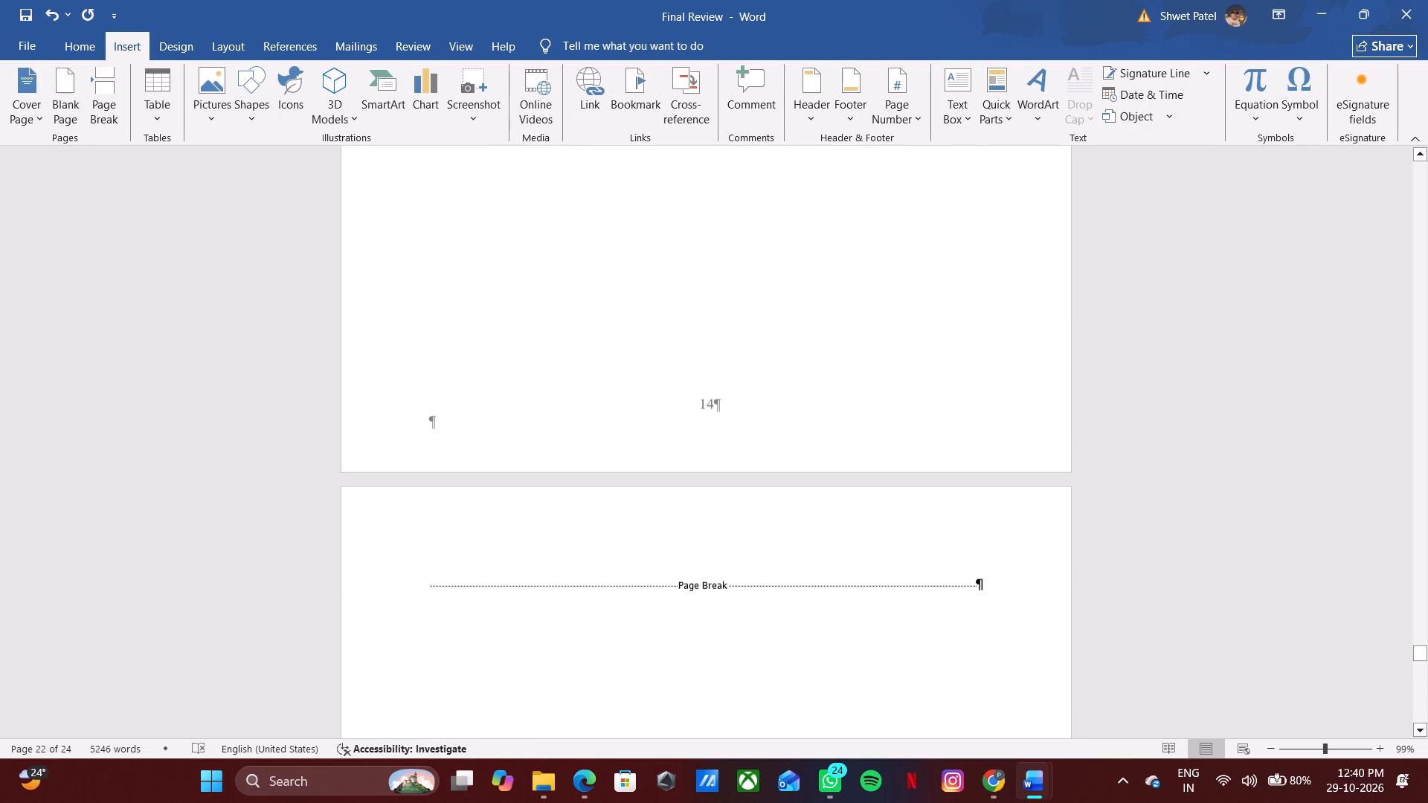
{"action": "scroll", "coordinate": [592, 596], "scroll_direction": "up", "scroll_amount": 13}
{"action": "scroll", "coordinate": [592, 595], "scroll_direction": "down", "scroll_amount": 13}
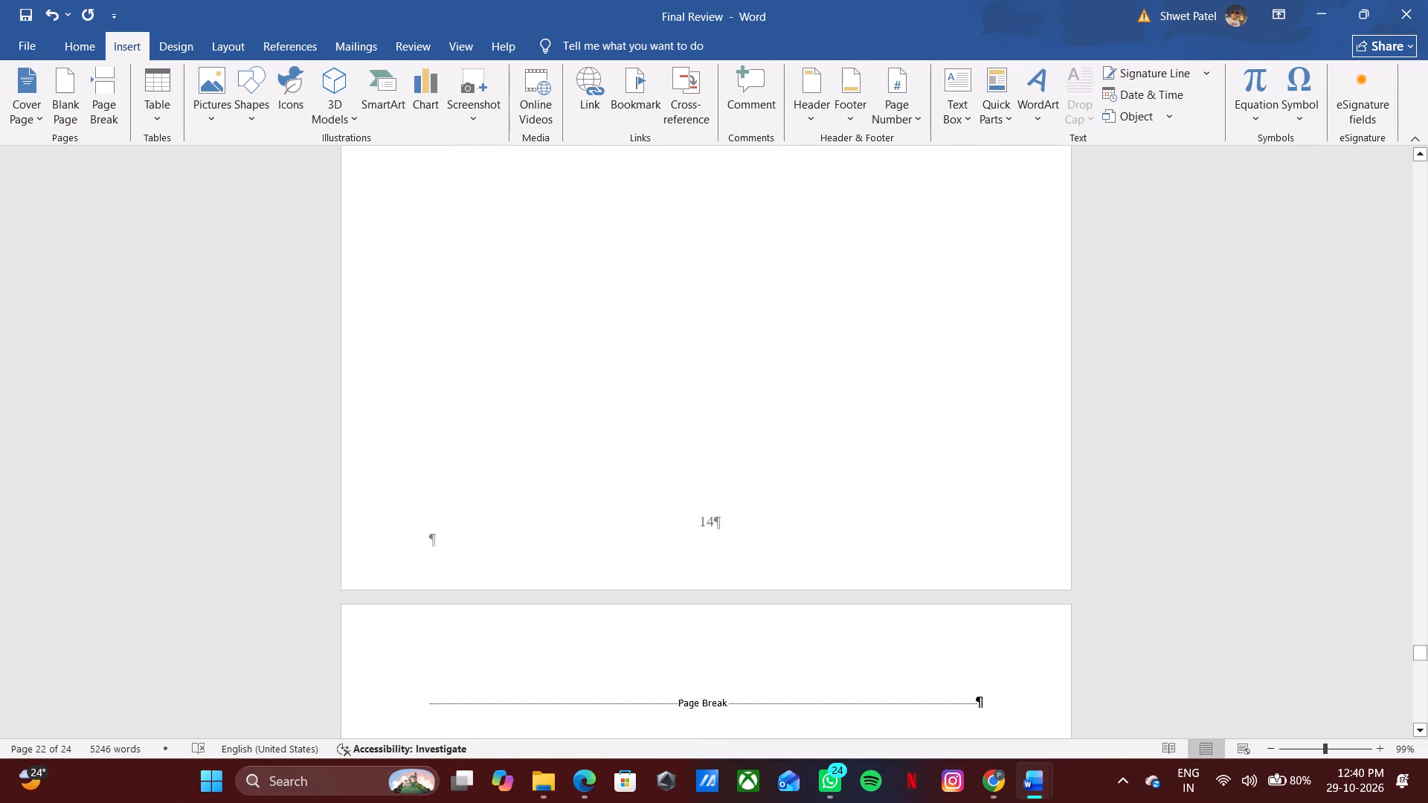
{"action": "left_click", "coordinate": [540, 579]}
{"action": "key", "text": "Return"}
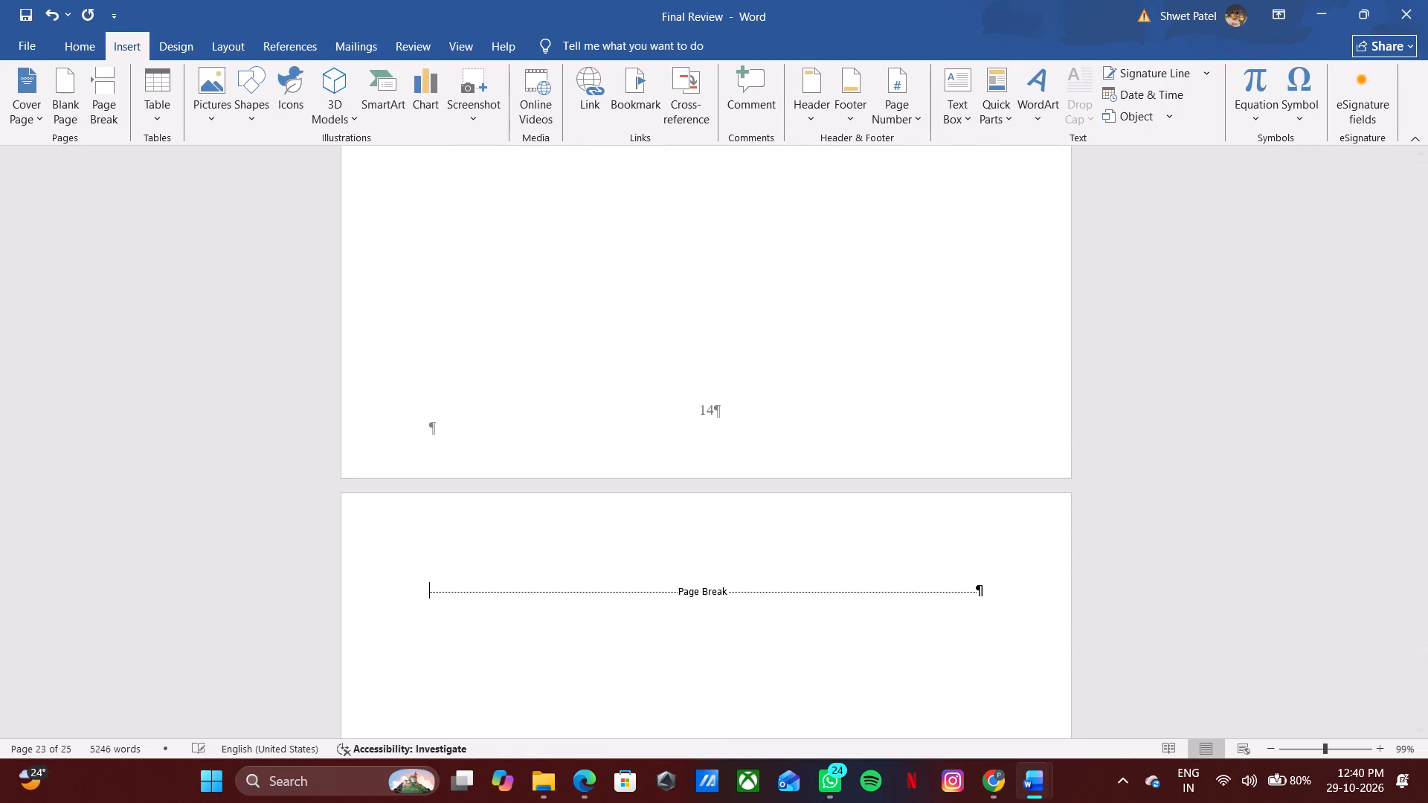
{"action": "key", "text": "Return"}
Copy section 5, Results and Discussion, through 5.8 from Sections_4_5_theory and paste it into the empty paragraph on Final Review's new page.
{"action": "key", "text": "alt+Tab"}
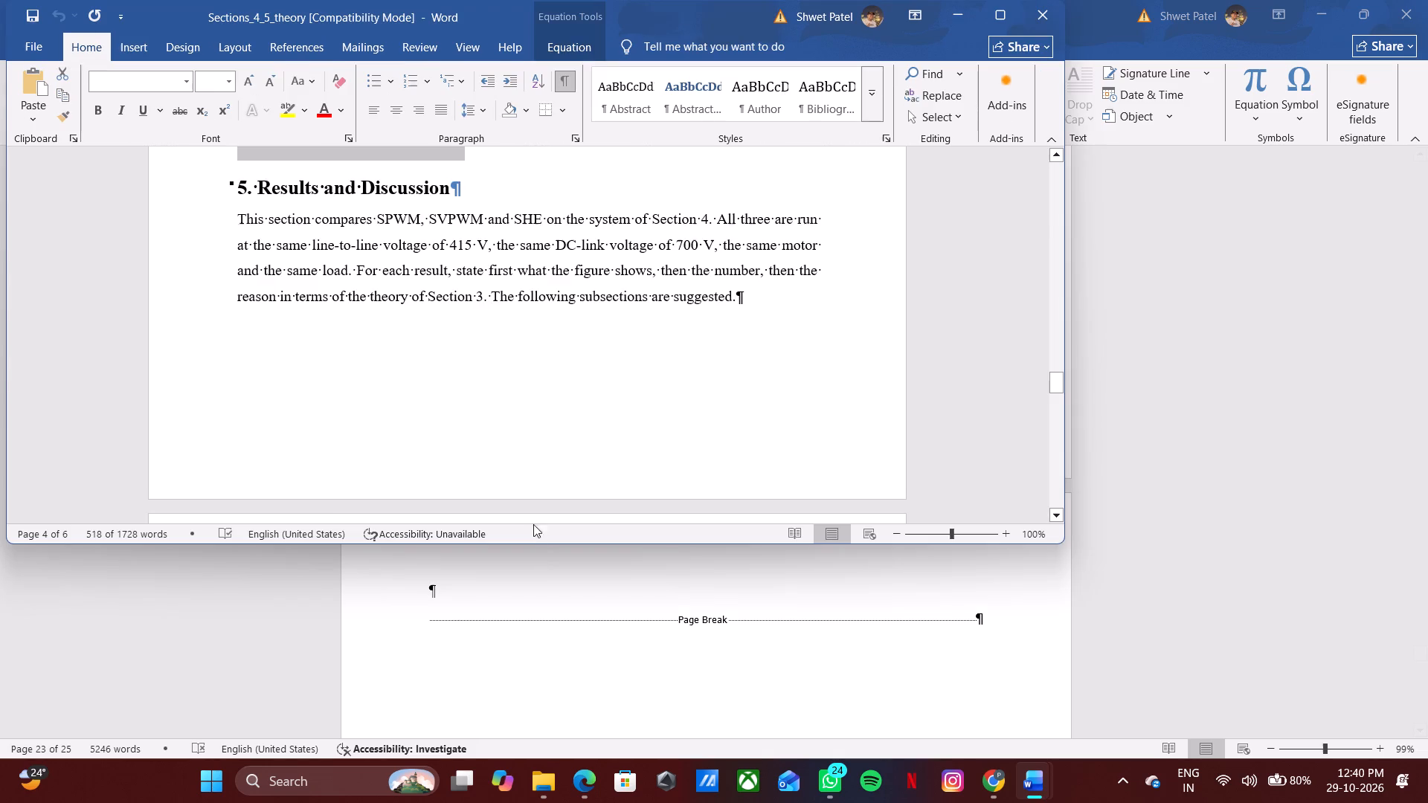
{"action": "left_click_drag", "start_coordinate": [239, 175], "coordinate": [264, 236]}
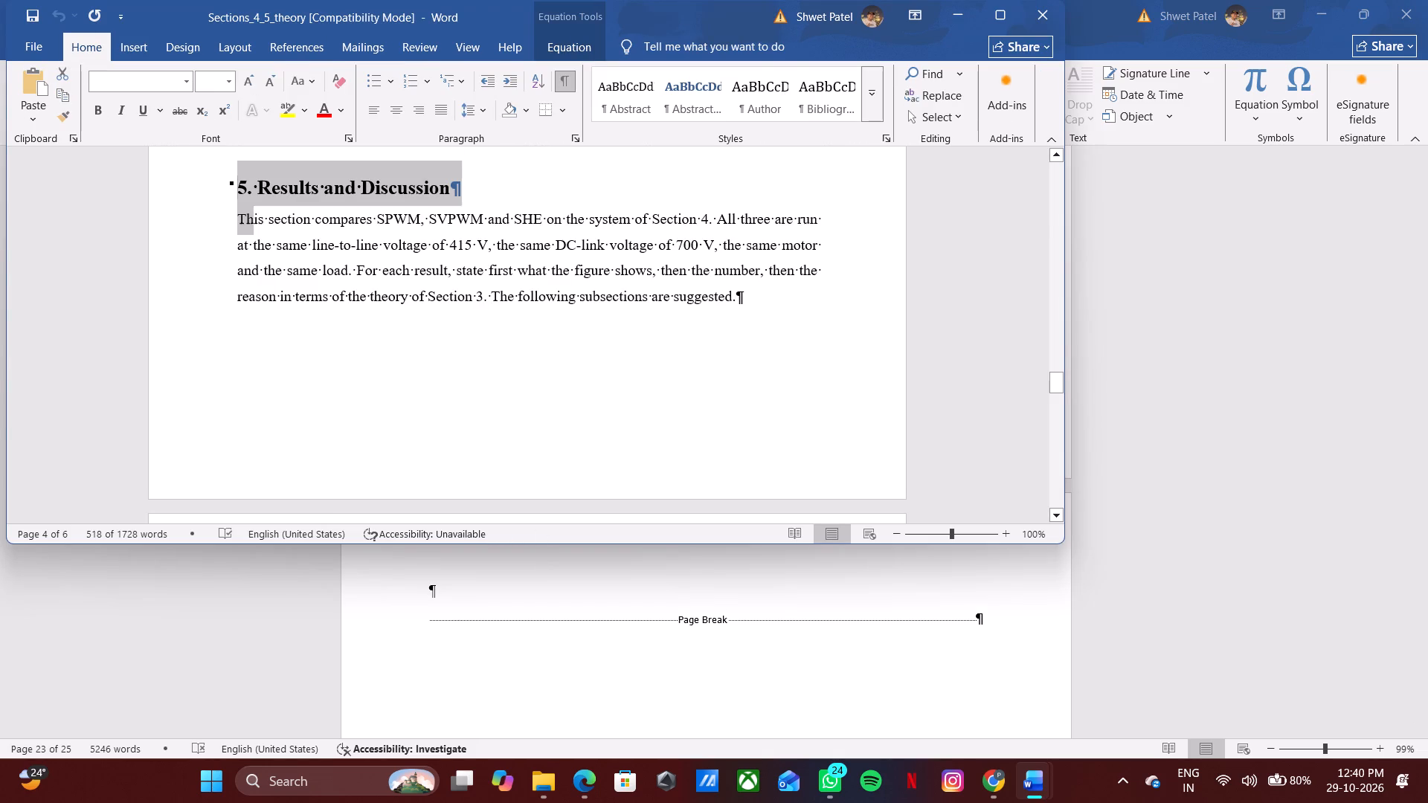
{"action": "left_click_drag", "start_coordinate": [264, 236], "coordinate": [492, 500]}
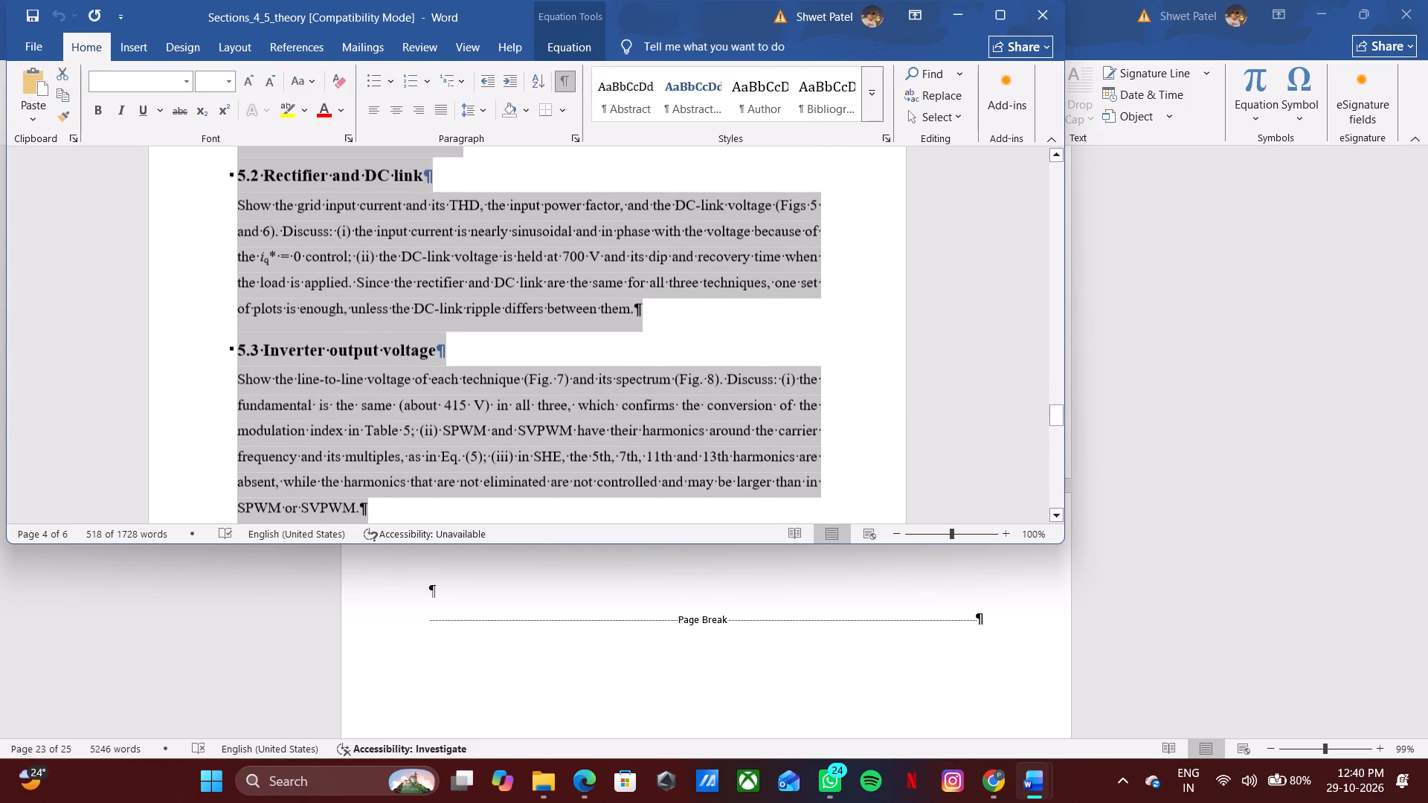
{"action": "left_click_drag", "start_coordinate": [492, 500], "coordinate": [516, 544]}
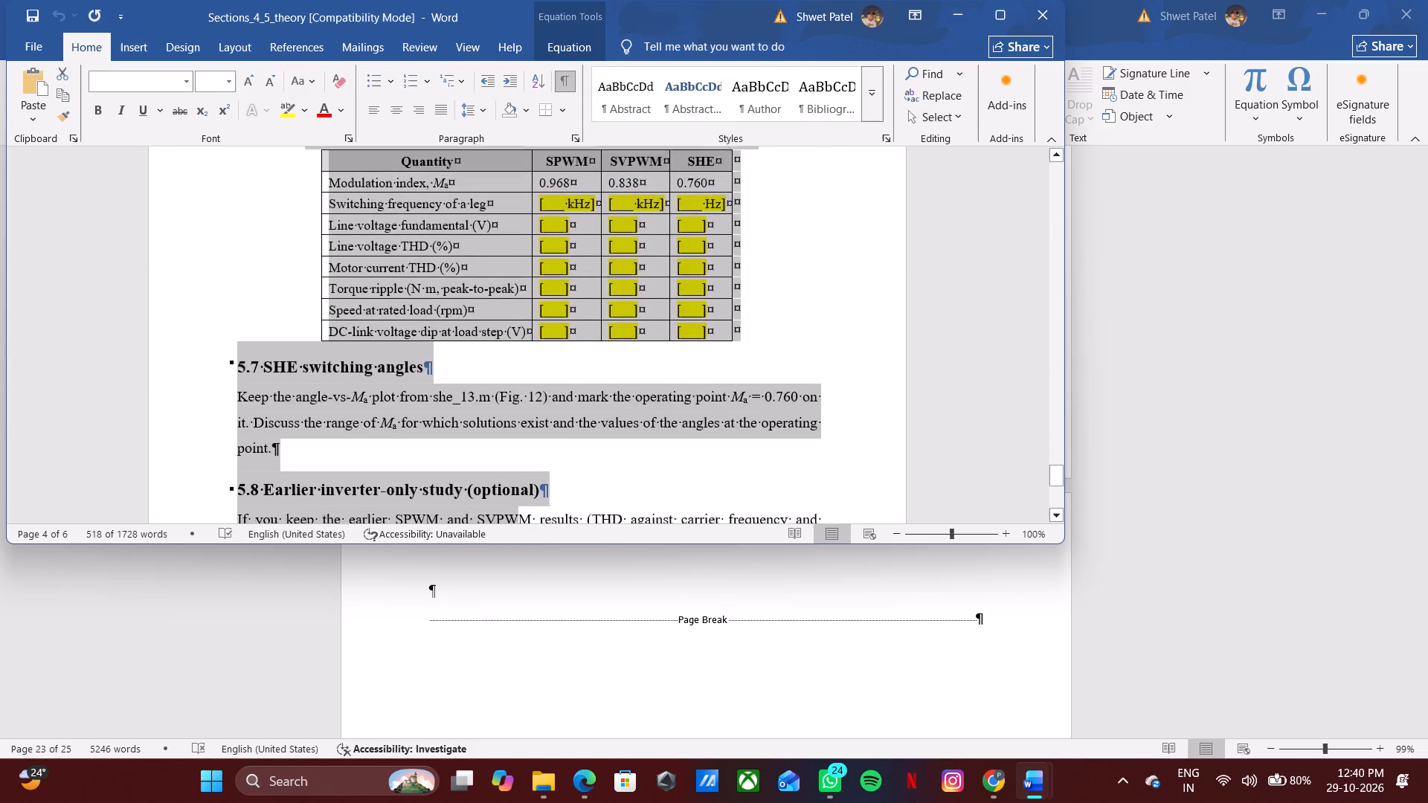
{"action": "left_click_drag", "start_coordinate": [516, 544], "coordinate": [383, 227]}
{"action": "key", "text": "ctrl+c"}
{"action": "left_click", "coordinate": [578, 601]}
{"action": "left_click", "coordinate": [510, 565]}
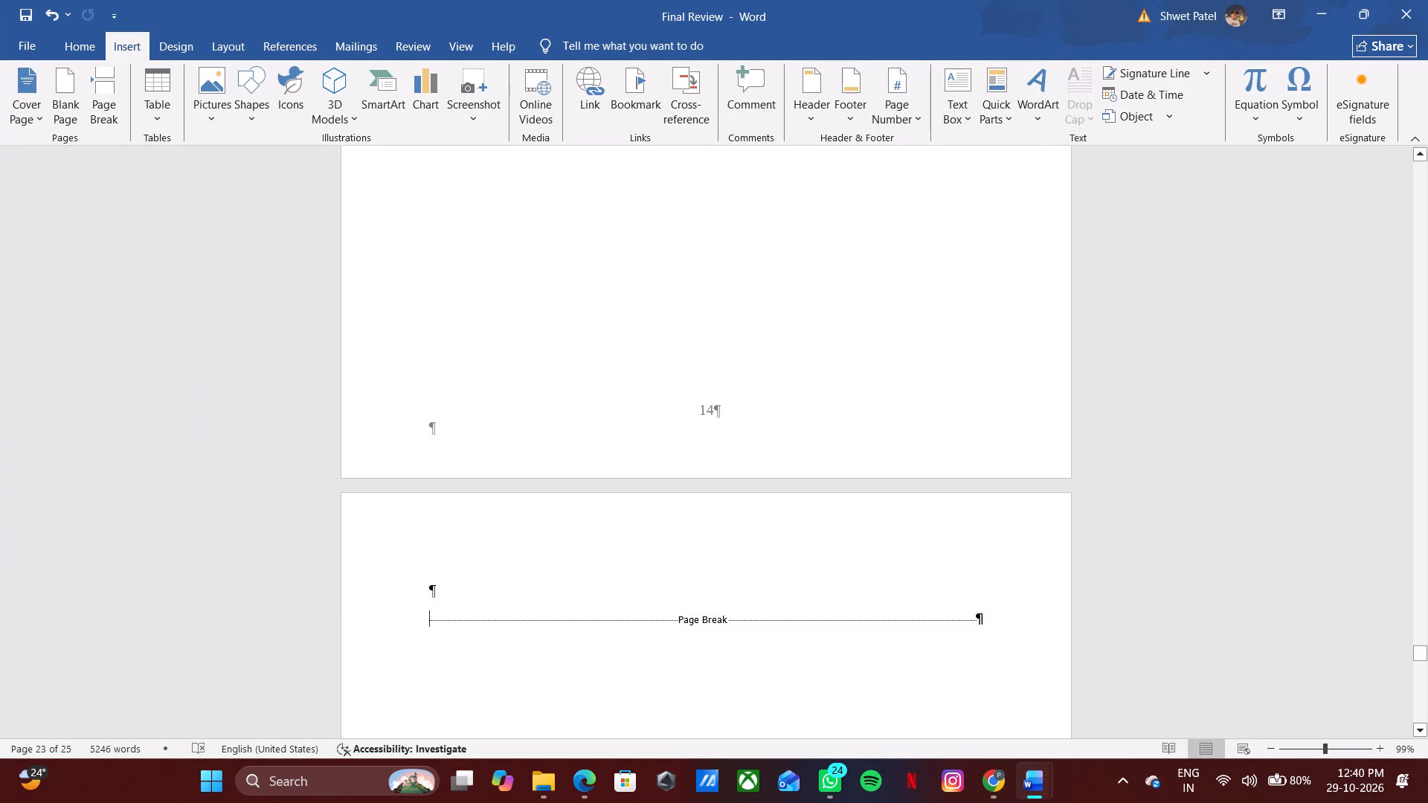
{"action": "key", "text": "ctrl+v"}
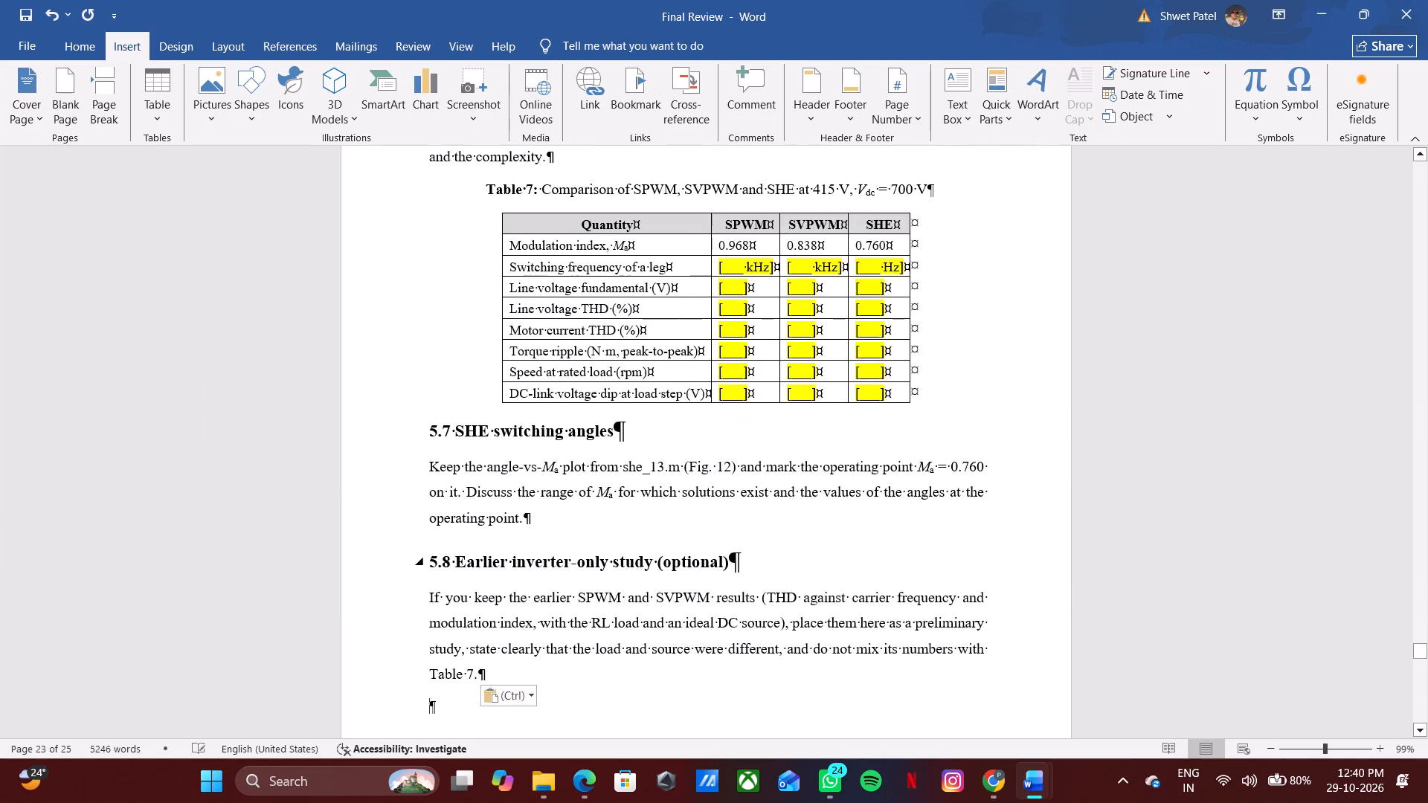
Review the pasted section 5 and the preceding sections 4.5 and 4.6 in Final Review.
{"action": "scroll", "coordinate": [687, 526], "scroll_direction": "up", "scroll_amount": 10}
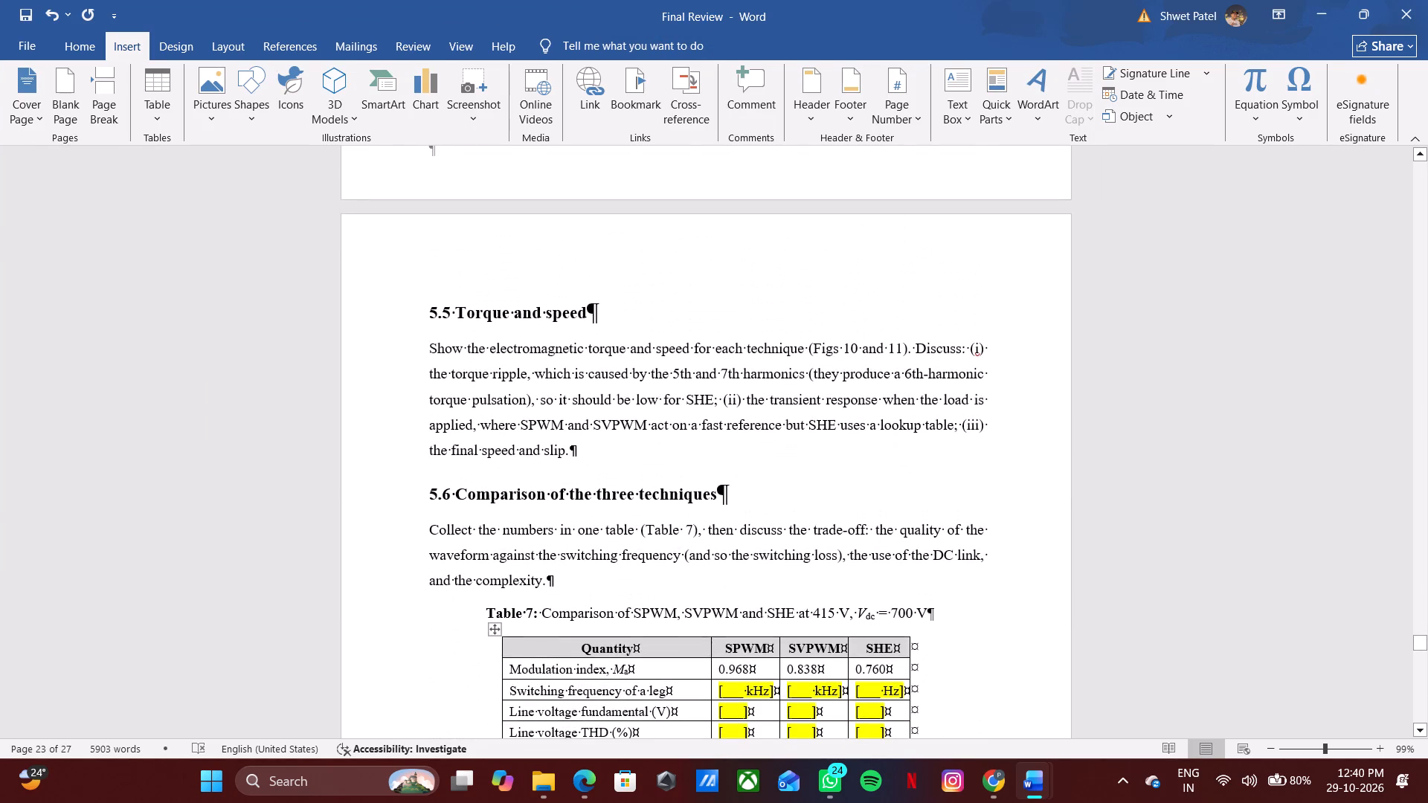
{"action": "scroll", "coordinate": [687, 526], "scroll_direction": "up", "scroll_amount": 20}
{"action": "scroll", "coordinate": [687, 526], "scroll_direction": "up", "scroll_amount": 19}
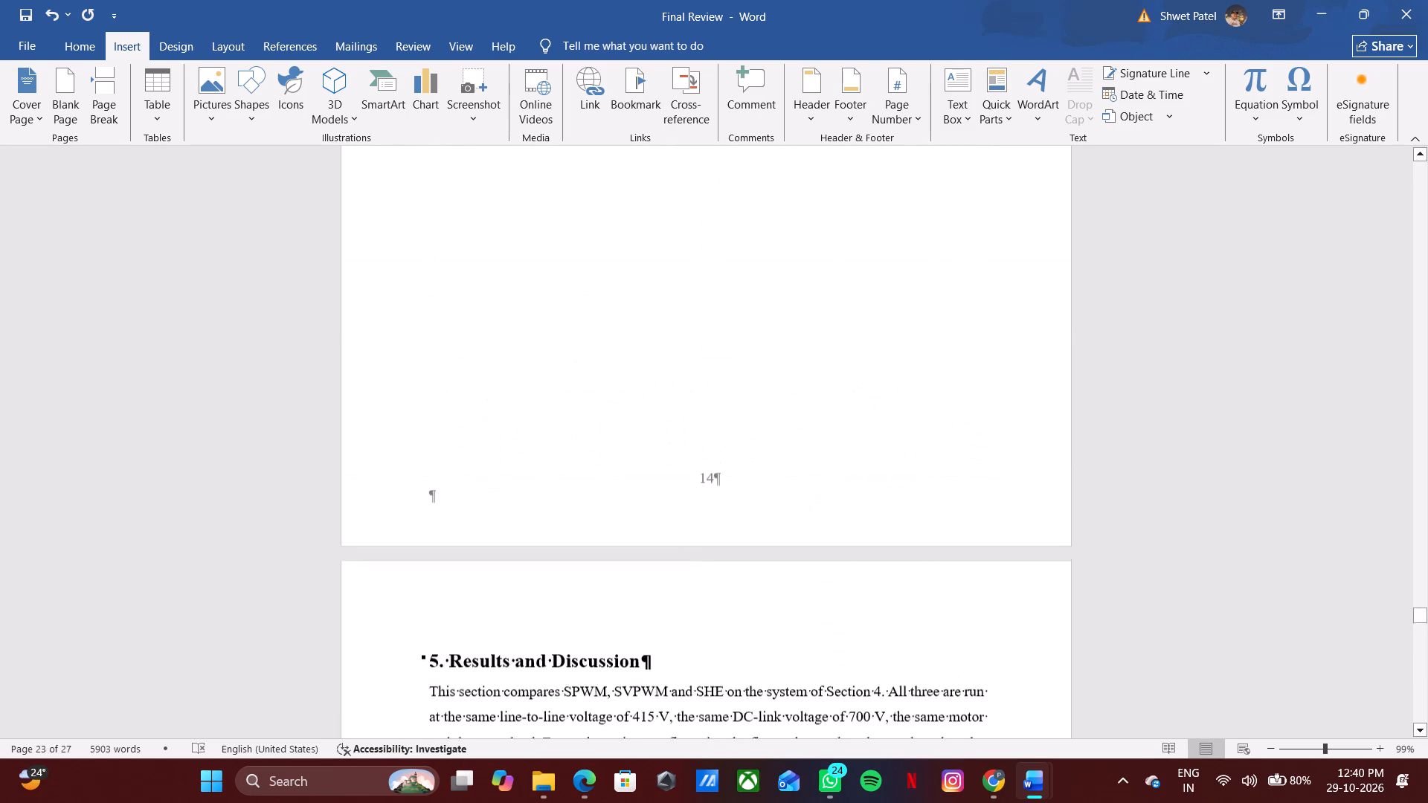
{"action": "scroll", "coordinate": [687, 526], "scroll_direction": "up", "scroll_amount": 20}
{"action": "scroll", "coordinate": [687, 526], "scroll_direction": "up", "scroll_amount": 4}
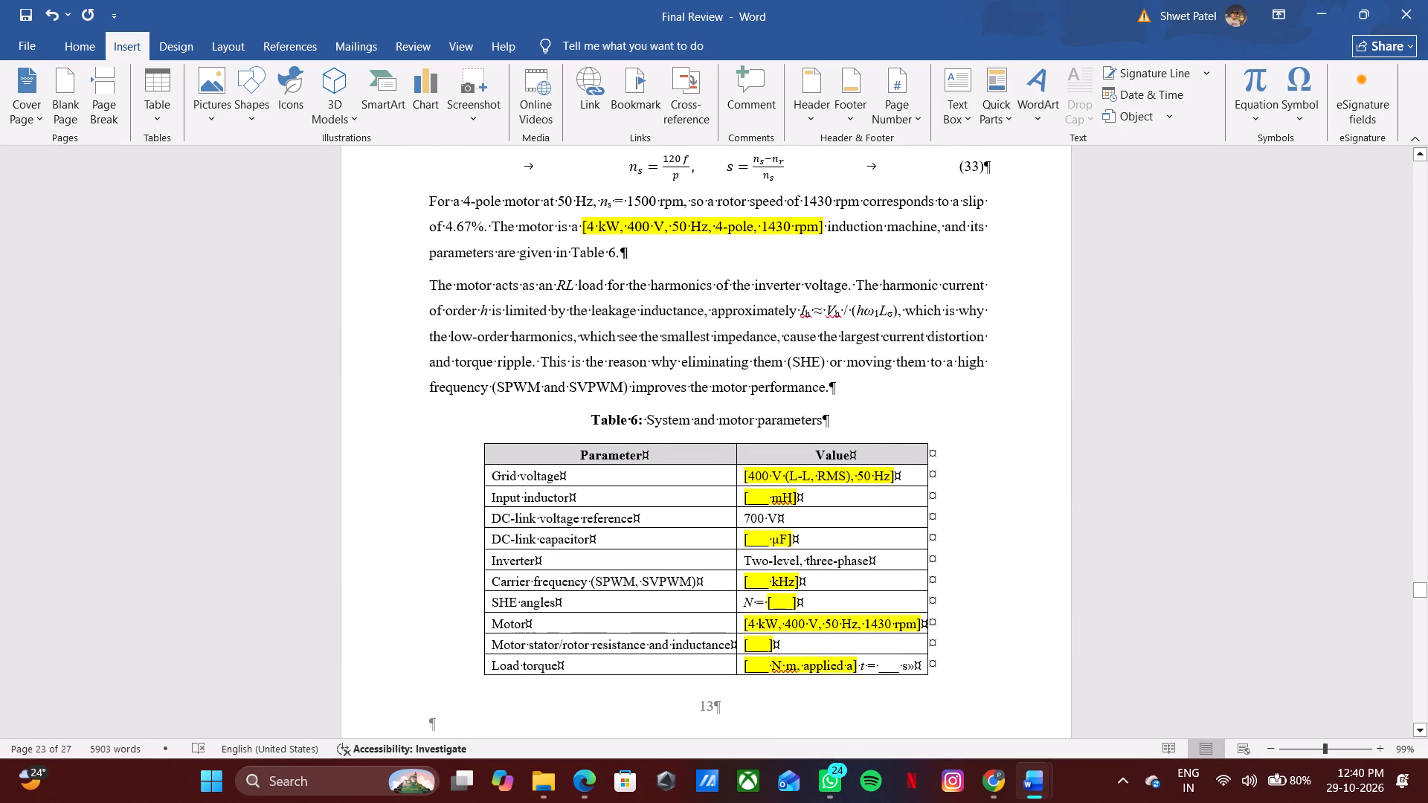
{"action": "scroll", "coordinate": [687, 526], "scroll_direction": "down", "scroll_amount": 11}
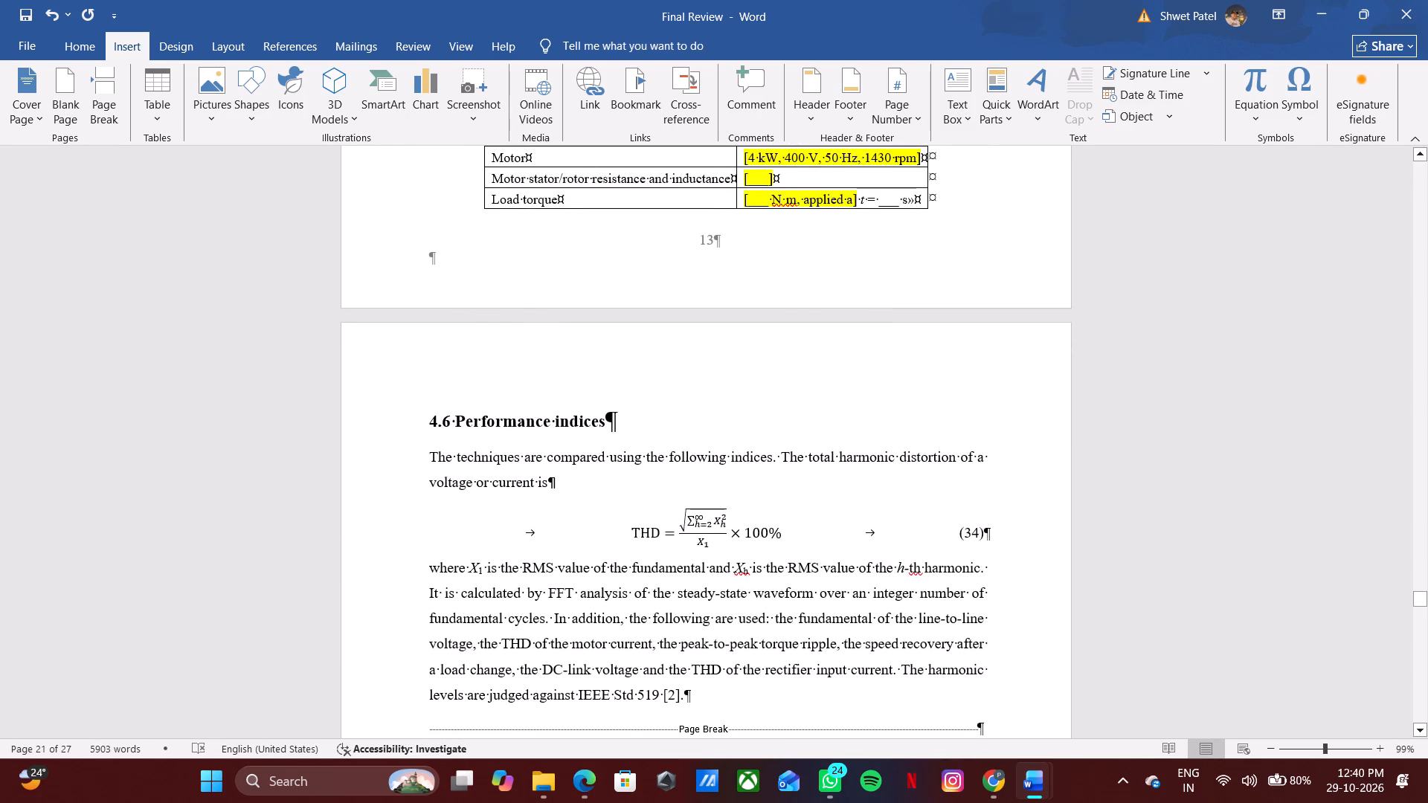
{"action": "scroll", "coordinate": [694, 517], "scroll_direction": "down", "scroll_amount": 20}
{"action": "scroll", "coordinate": [694, 517], "scroll_direction": "down", "scroll_amount": 7}
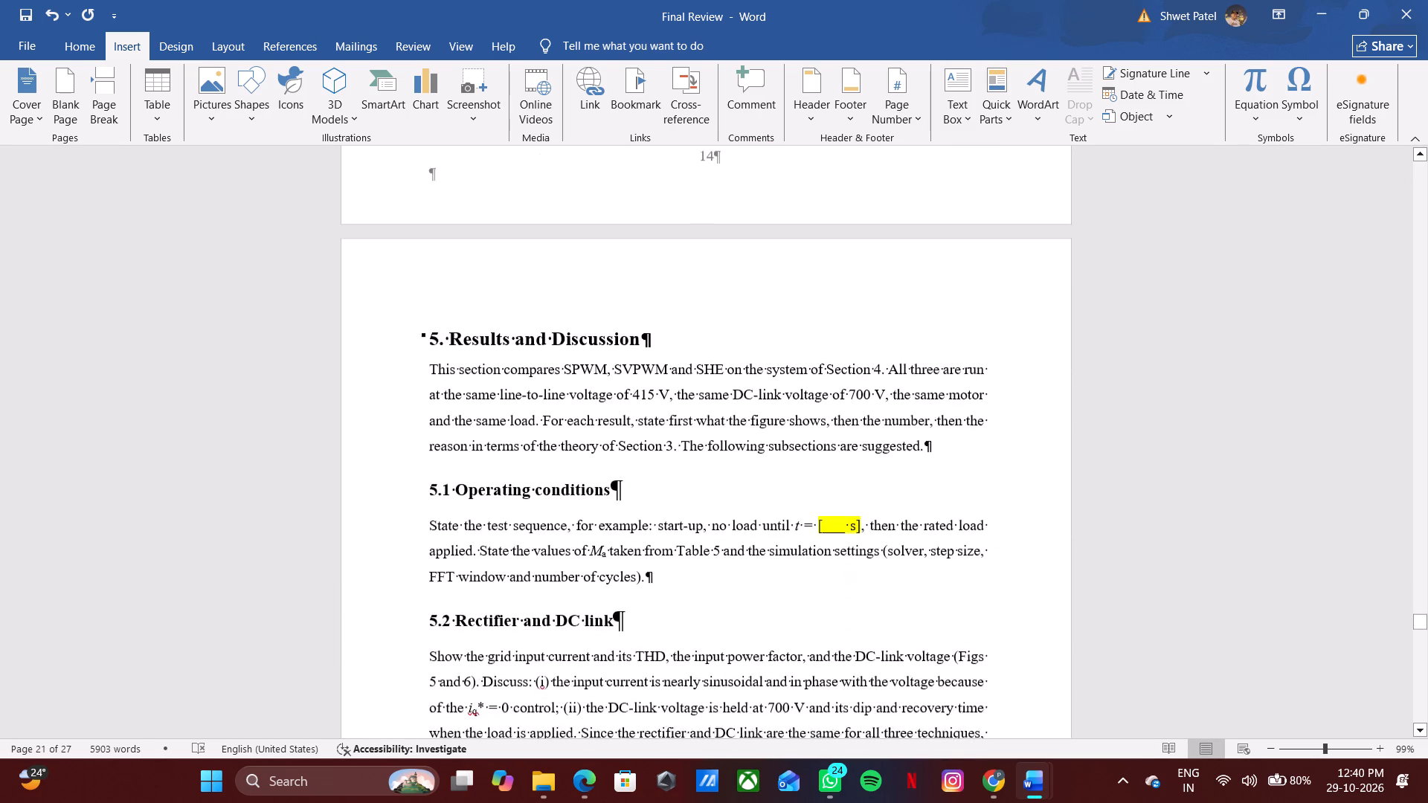
{"action": "scroll", "coordinate": [692, 519], "scroll_direction": "down", "scroll_amount": 2}
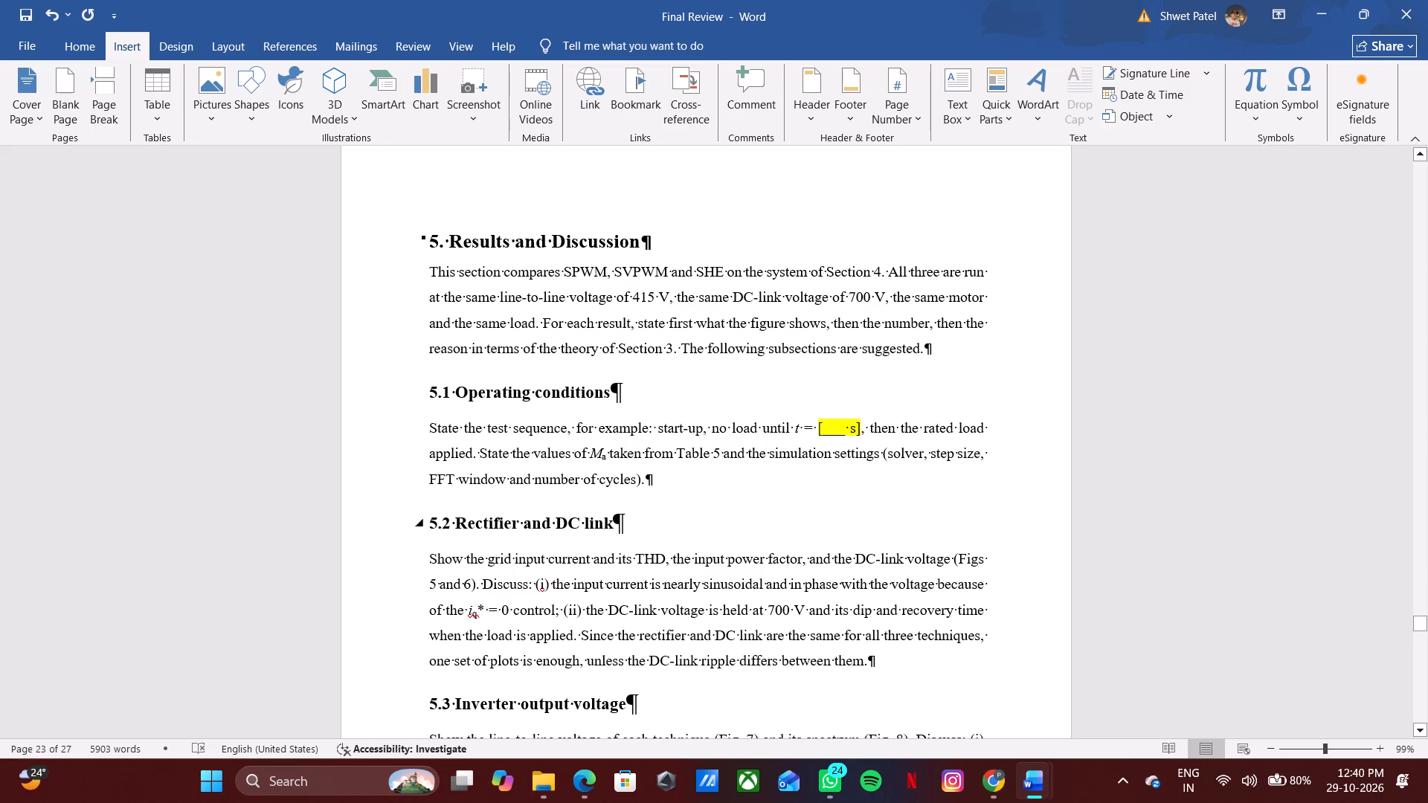
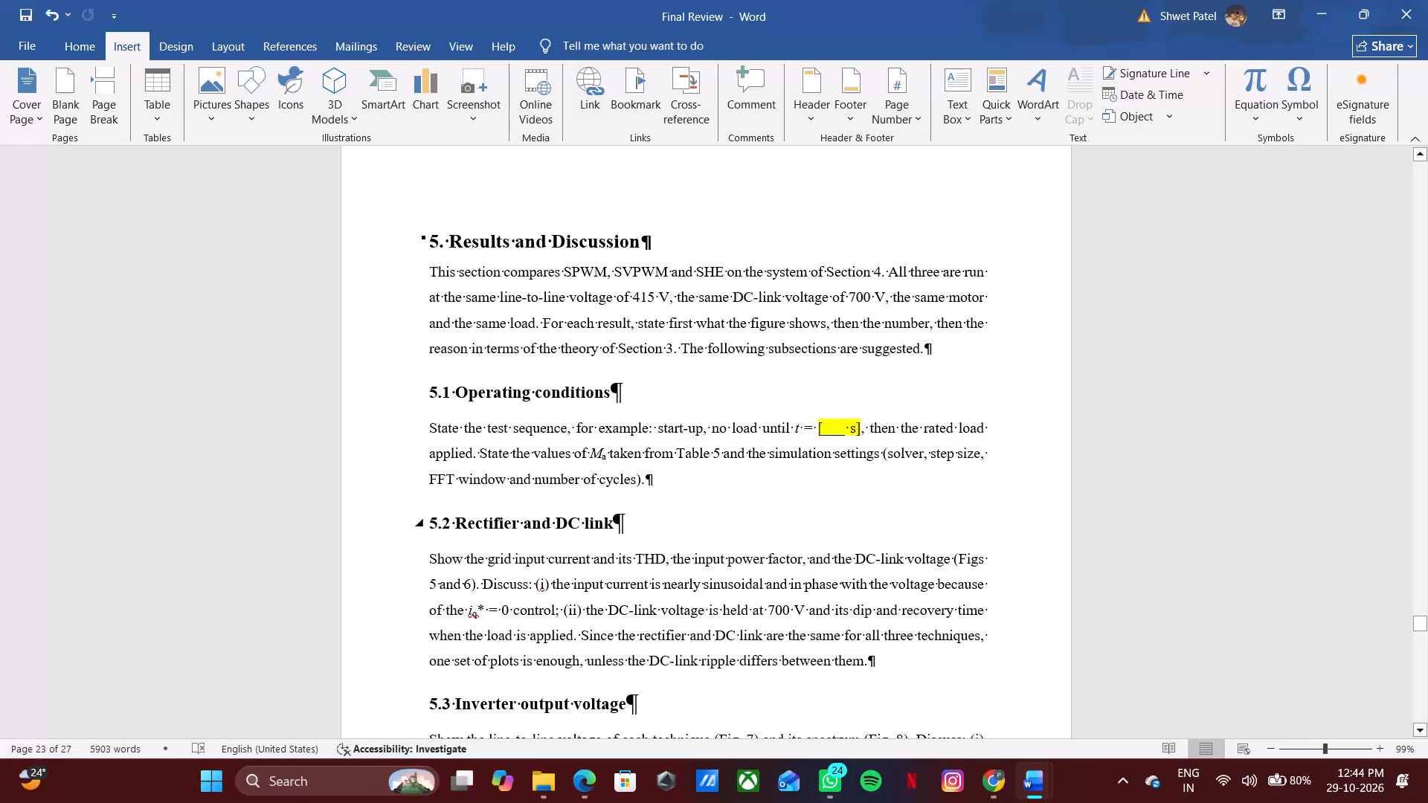
Delete the empty paragraphs after reference [14] at the end of Final Review.
{"action": "scroll", "coordinate": [887, 91], "scroll_direction": "up", "scroll_amount": 6}
{"action": "scroll", "coordinate": [909, 365], "scroll_direction": "up", "scroll_amount": 14}
{"action": "scroll", "coordinate": [916, 402], "scroll_direction": "down", "scroll_amount": 4}
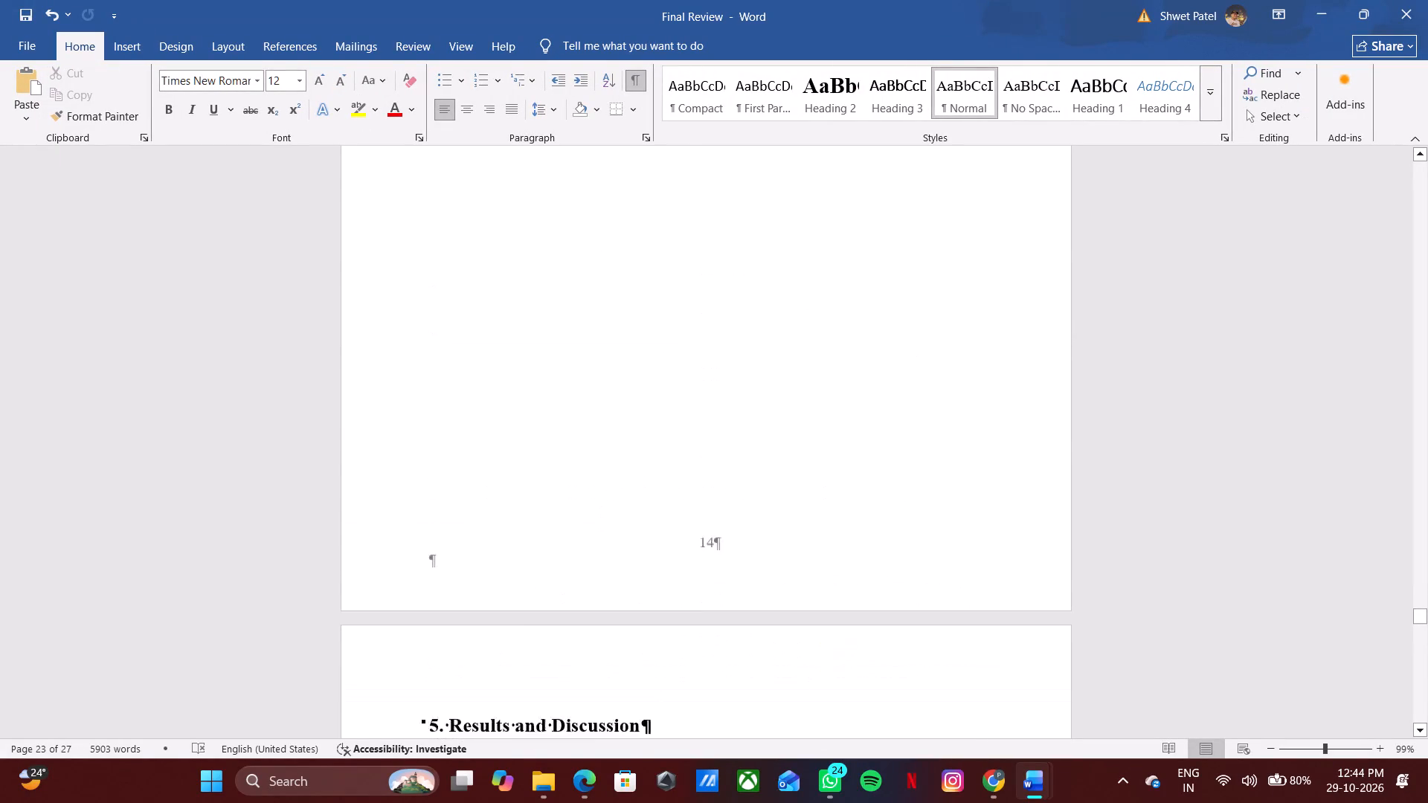
{"action": "scroll", "coordinate": [927, 473], "scroll_direction": "down", "scroll_amount": 7}
{"action": "scroll", "coordinate": [925, 487], "scroll_direction": "up", "scroll_amount": 17}
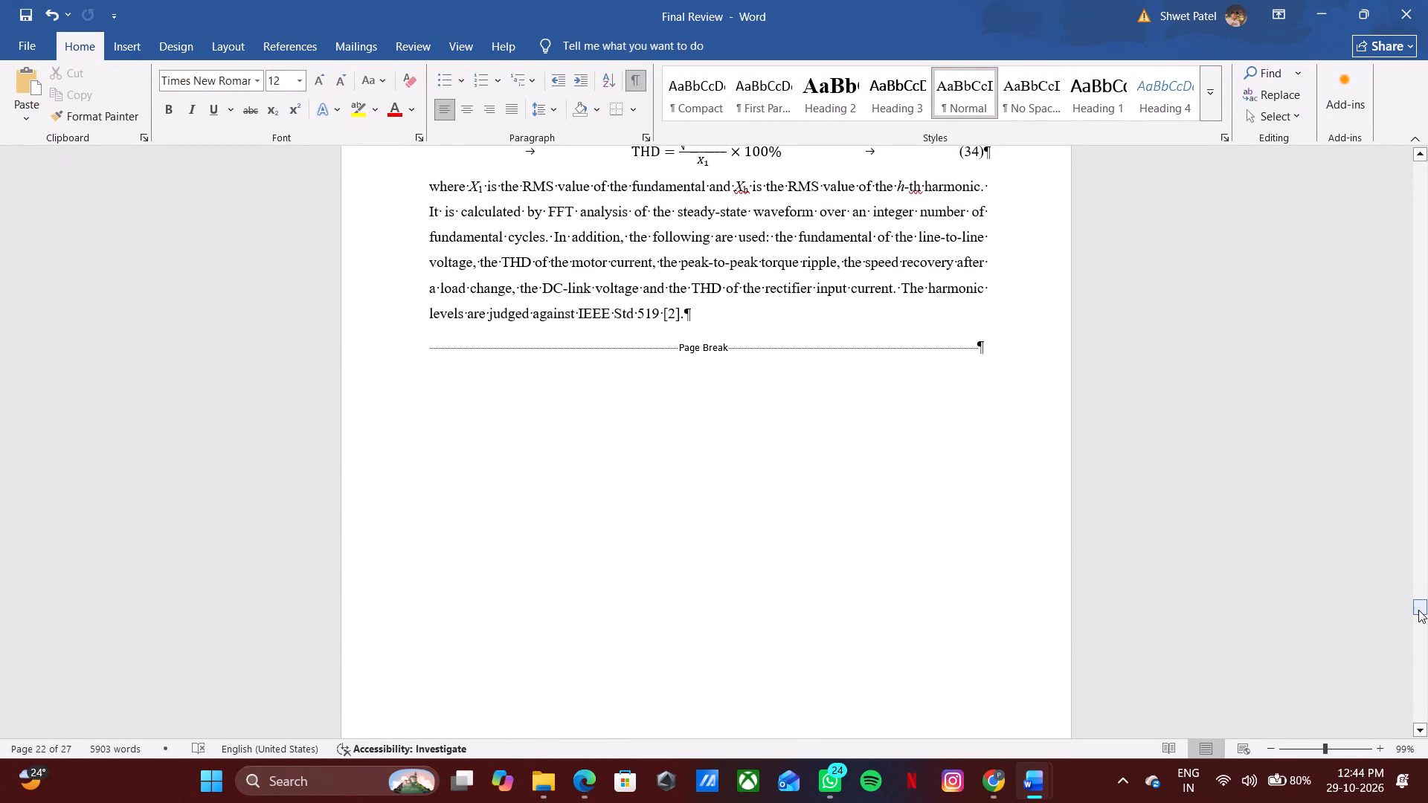
{"action": "left_click_drag", "start_coordinate": [1418, 610], "coordinate": [1427, 697]}
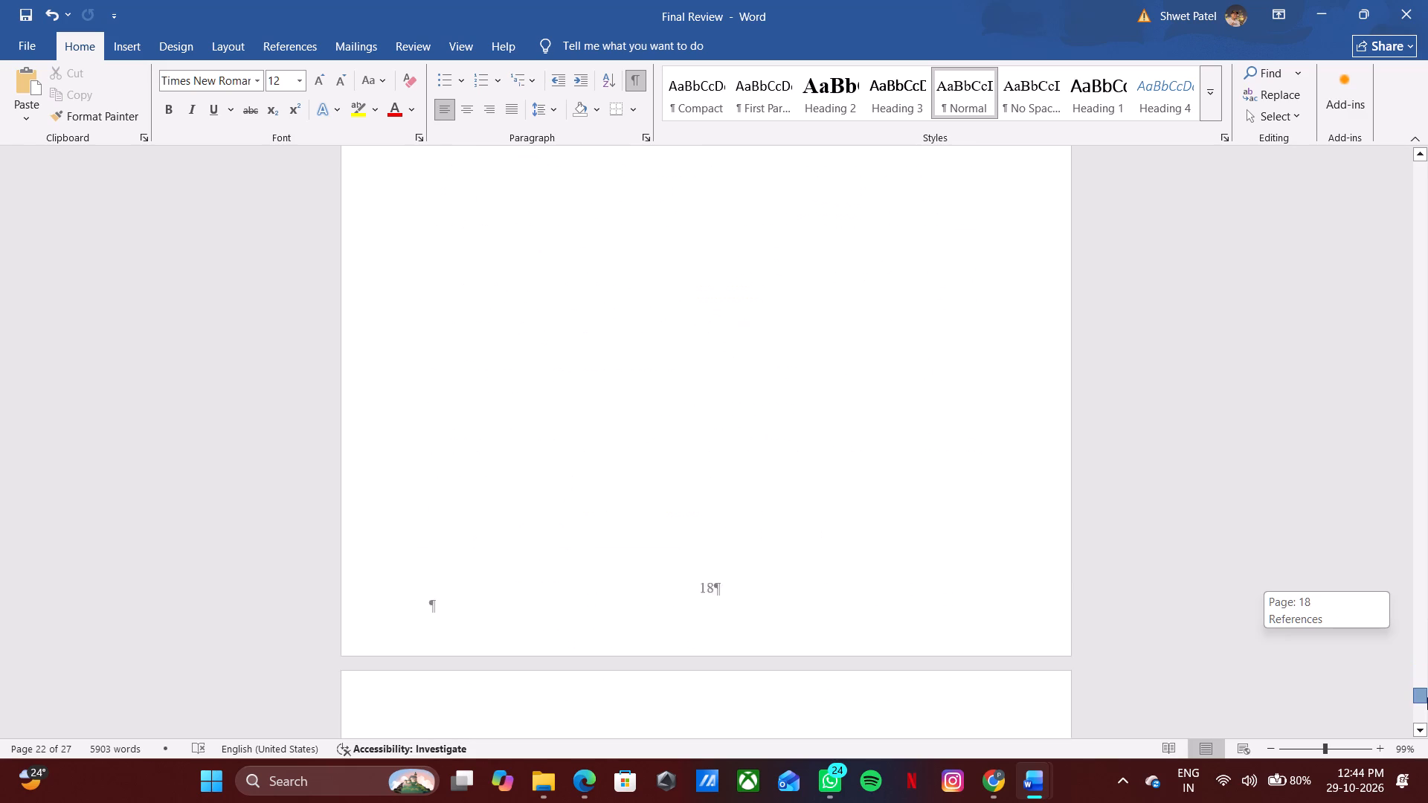
{"action": "left_click_drag", "start_coordinate": [1427, 697], "coordinate": [1427, 763]}
{"action": "scroll", "coordinate": [767, 658], "scroll_direction": "up", "scroll_amount": 8}
{"action": "left_click_drag", "start_coordinate": [502, 515], "coordinate": [418, 450]}
{"action": "key", "text": "backslash"}
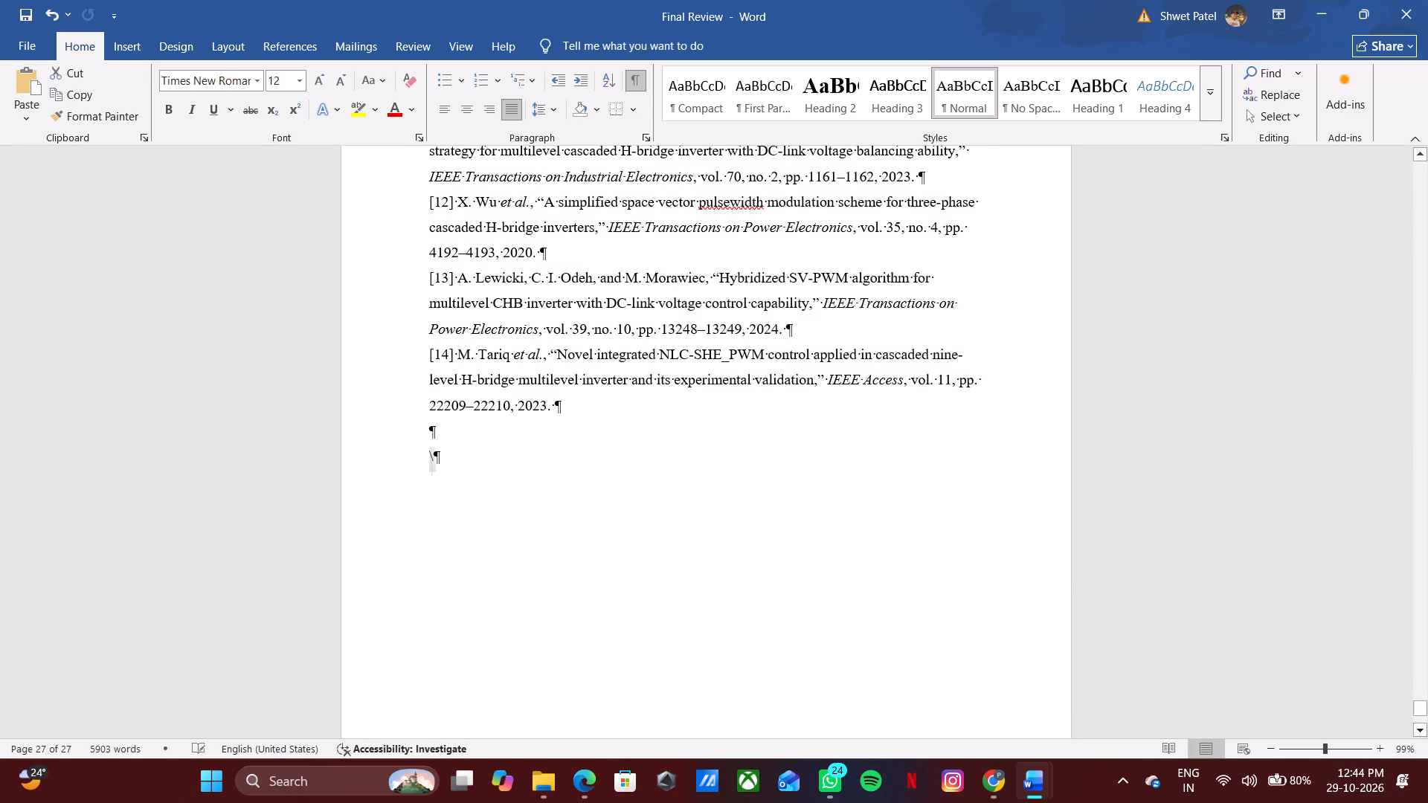
{"action": "key", "text": "BackSpace"}
{"action": "key", "text": "BackSpace"}
{"action": "key", "text": "BackSpace"}
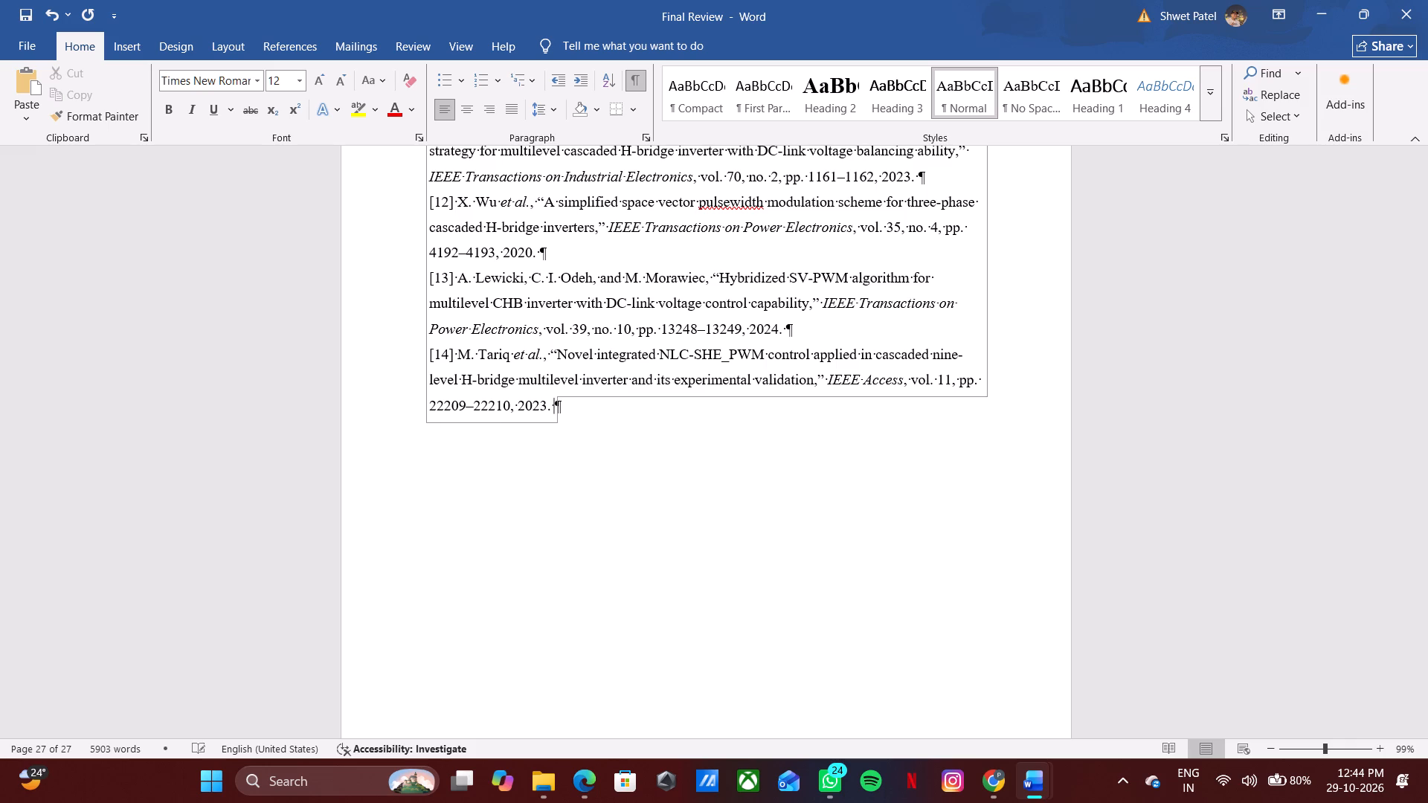
{"action": "scroll", "coordinate": [484, 502], "scroll_direction": "up", "scroll_amount": 4}
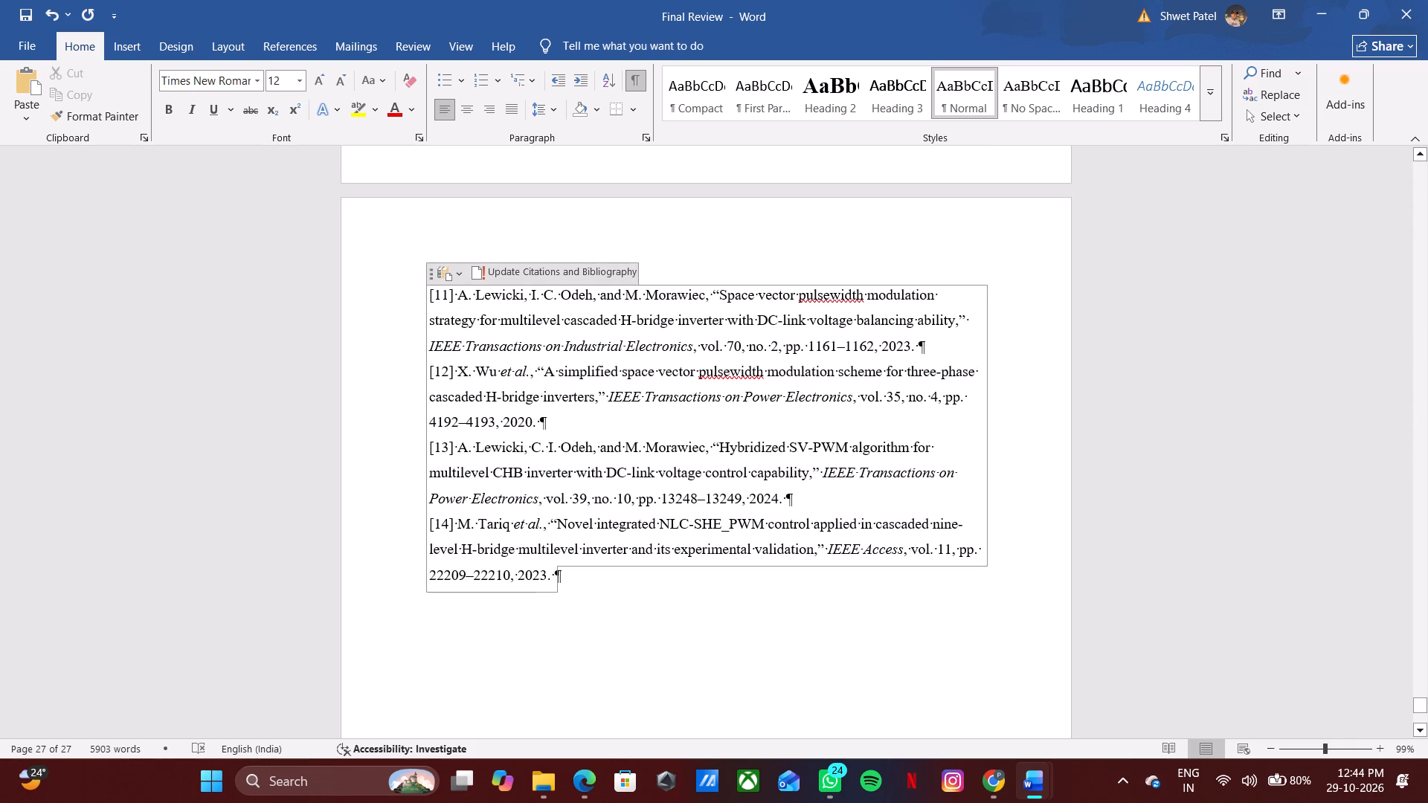
{"action": "left_click", "coordinate": [595, 608]}
Remove the empty paragraph between section 5.8 and the page break, so the break directly follows the section text.
{"action": "scroll", "coordinate": [637, 591], "scroll_direction": "up", "scroll_amount": 12}
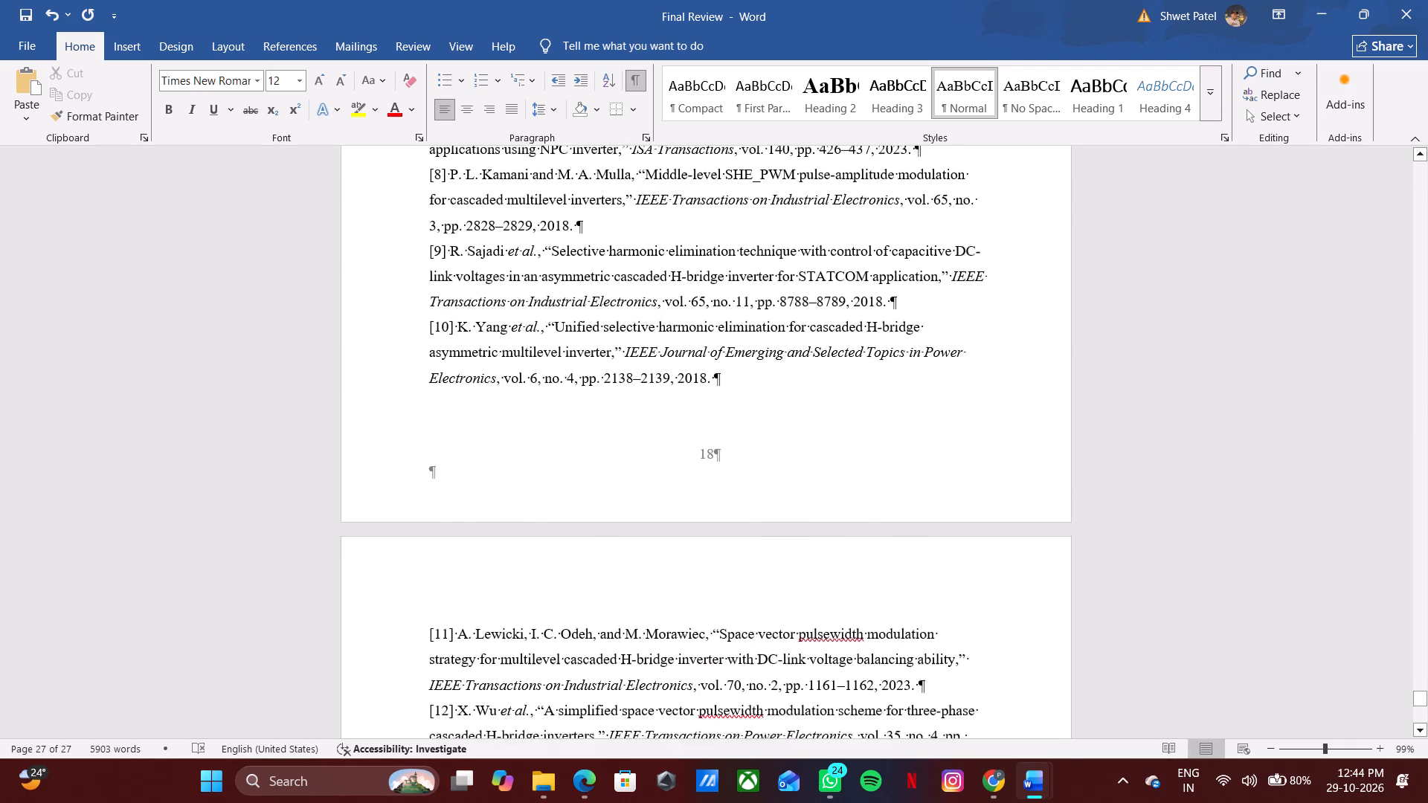
{"action": "scroll", "coordinate": [637, 591], "scroll_direction": "up", "scroll_amount": 8}
{"action": "scroll", "coordinate": [637, 591], "scroll_direction": "up", "scroll_amount": 19}
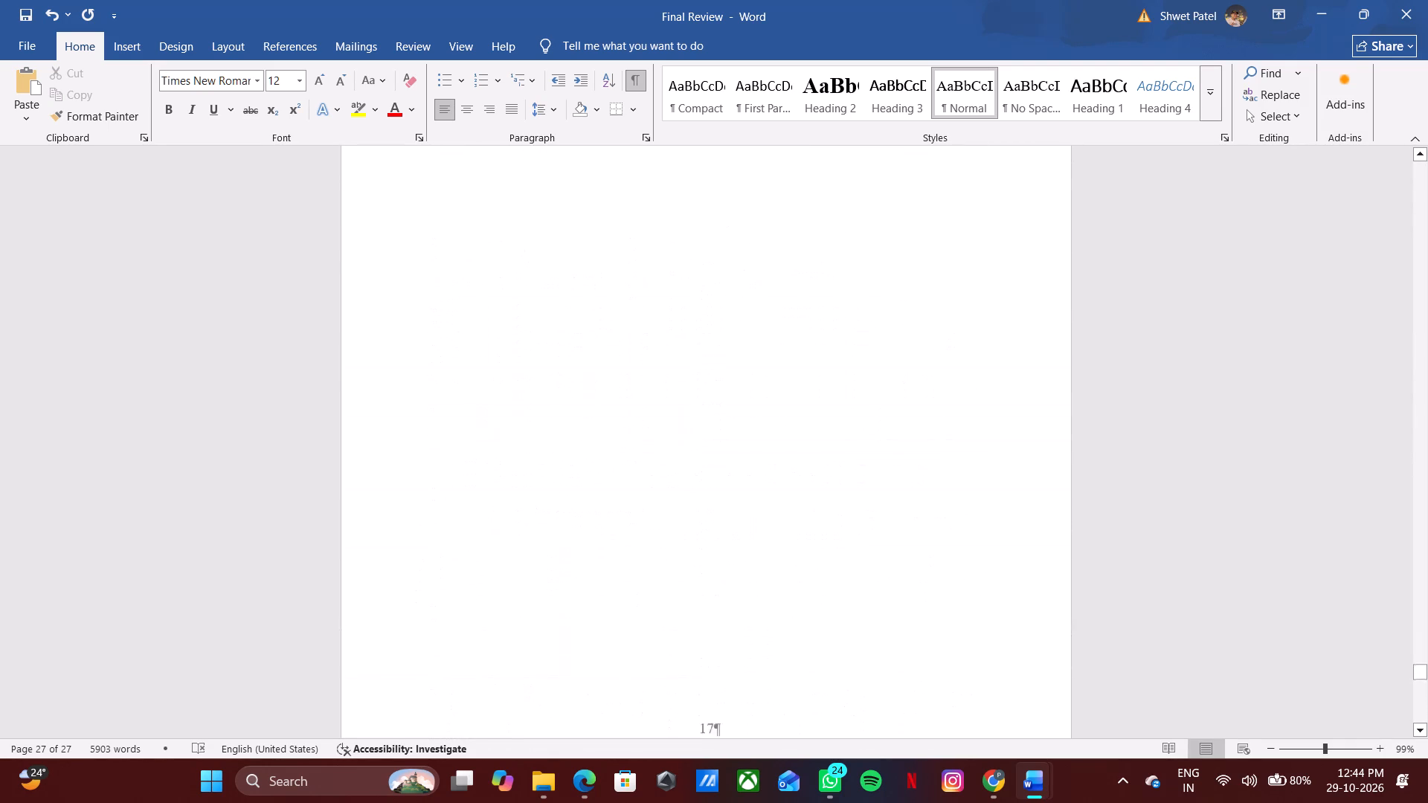
{"action": "scroll", "coordinate": [635, 571], "scroll_direction": "up", "scroll_amount": 19}
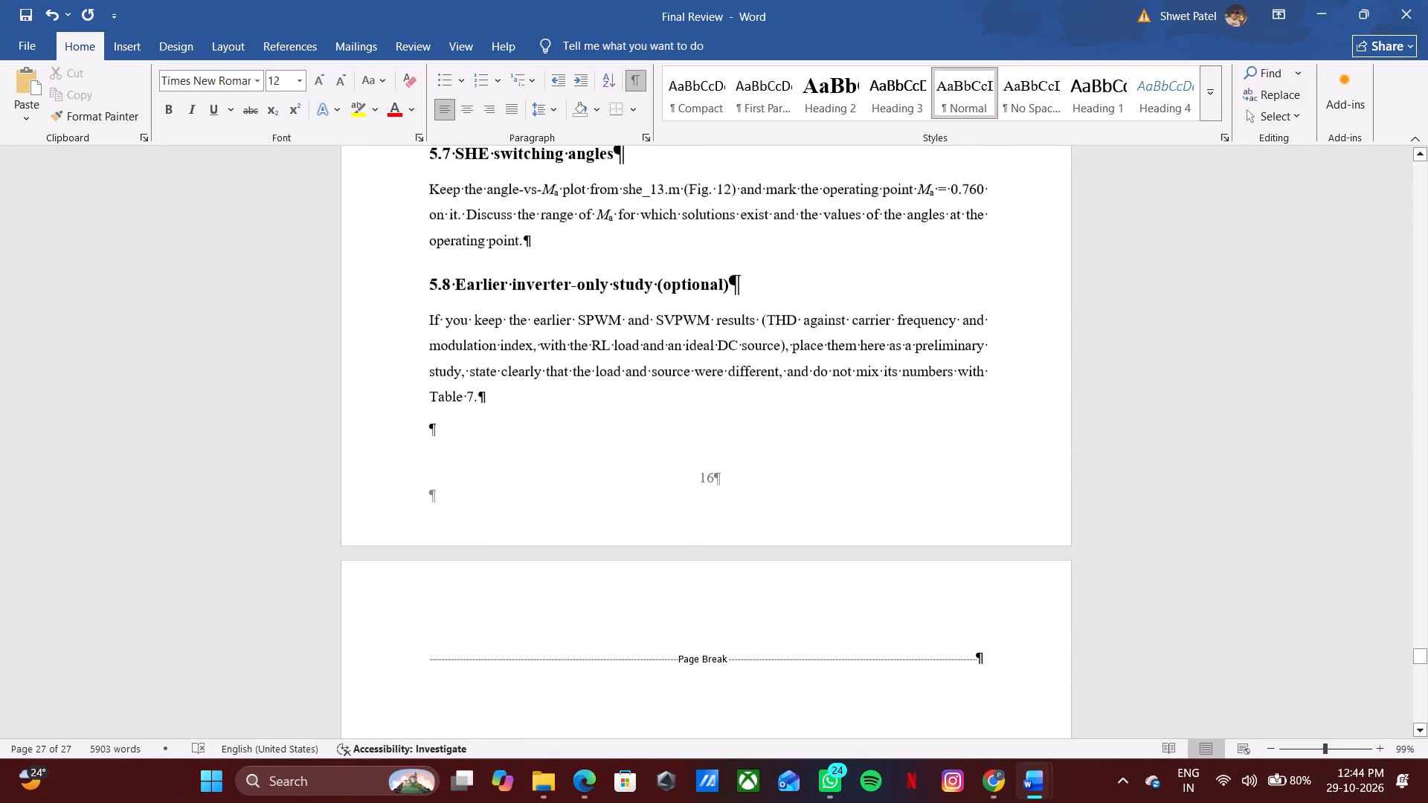
{"action": "left_click", "coordinate": [547, 643]}
{"action": "key", "text": "BackSpace"}
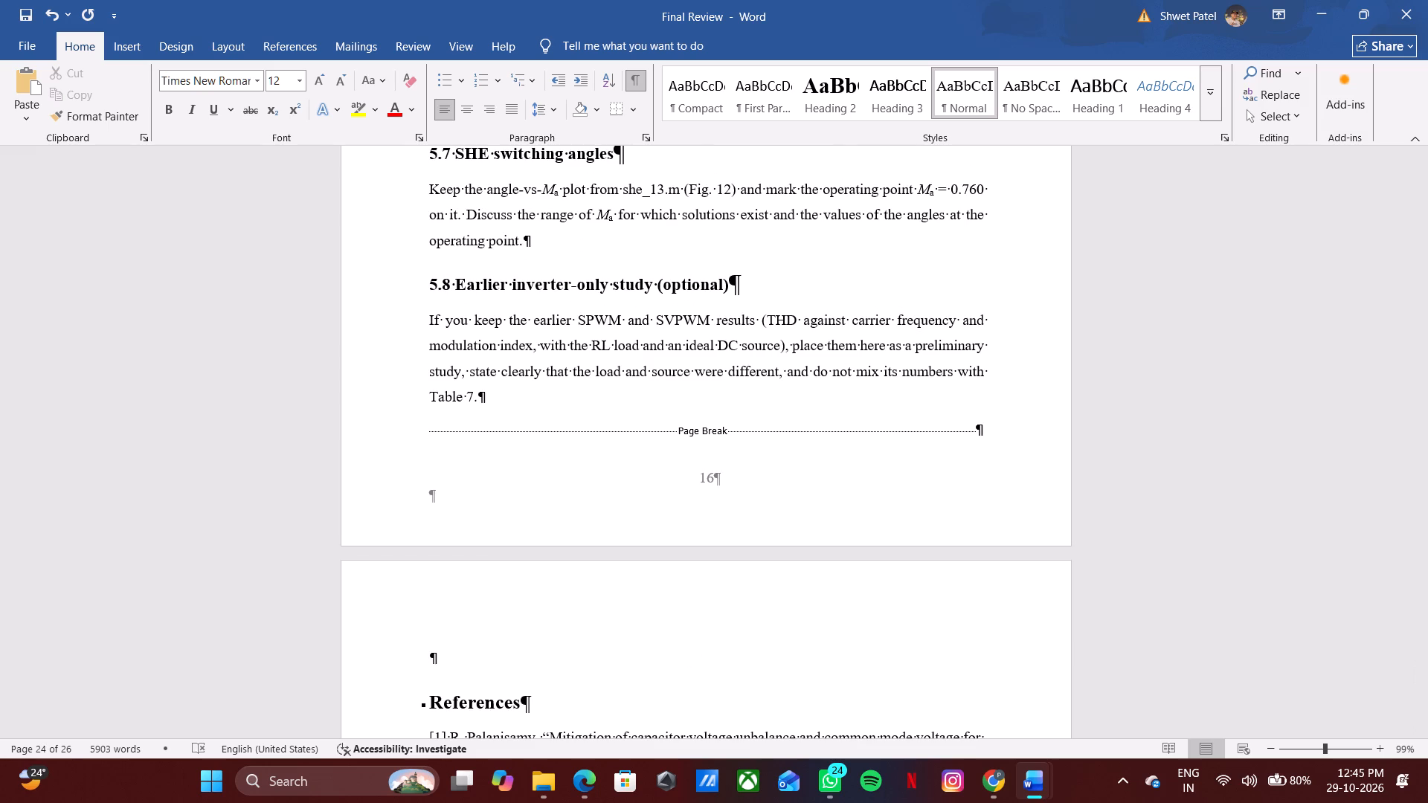
Delete the empty paragraph above the References heading.
{"action": "left_click", "coordinate": [478, 659]}
{"action": "key", "text": "BackSpace"}
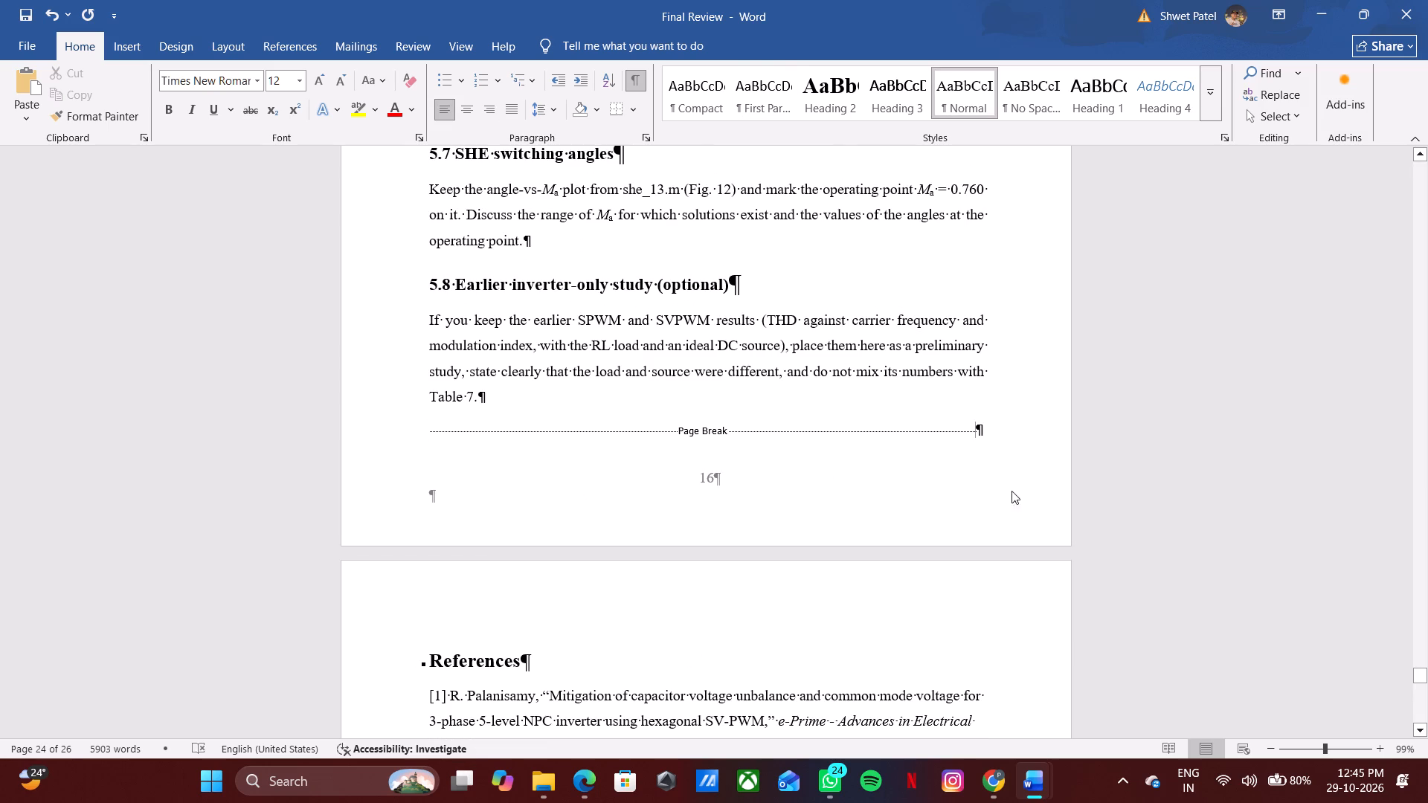
Switch to Chrome and replace the network login status page with a new blank tab.
{"action": "left_click", "coordinate": [1001, 778]}
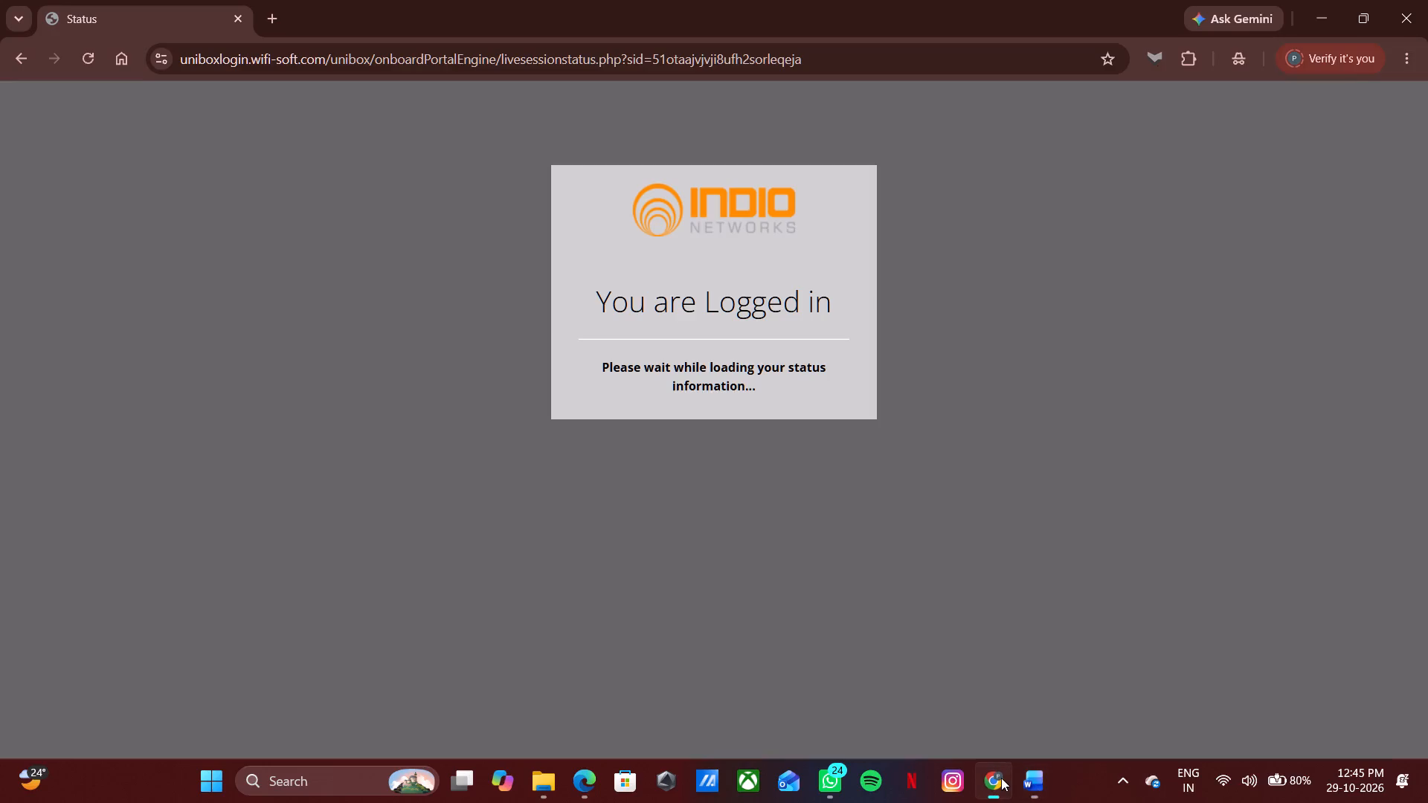
{"action": "left_click", "coordinate": [282, 22]}
{"action": "left_click", "coordinate": [235, 17]}
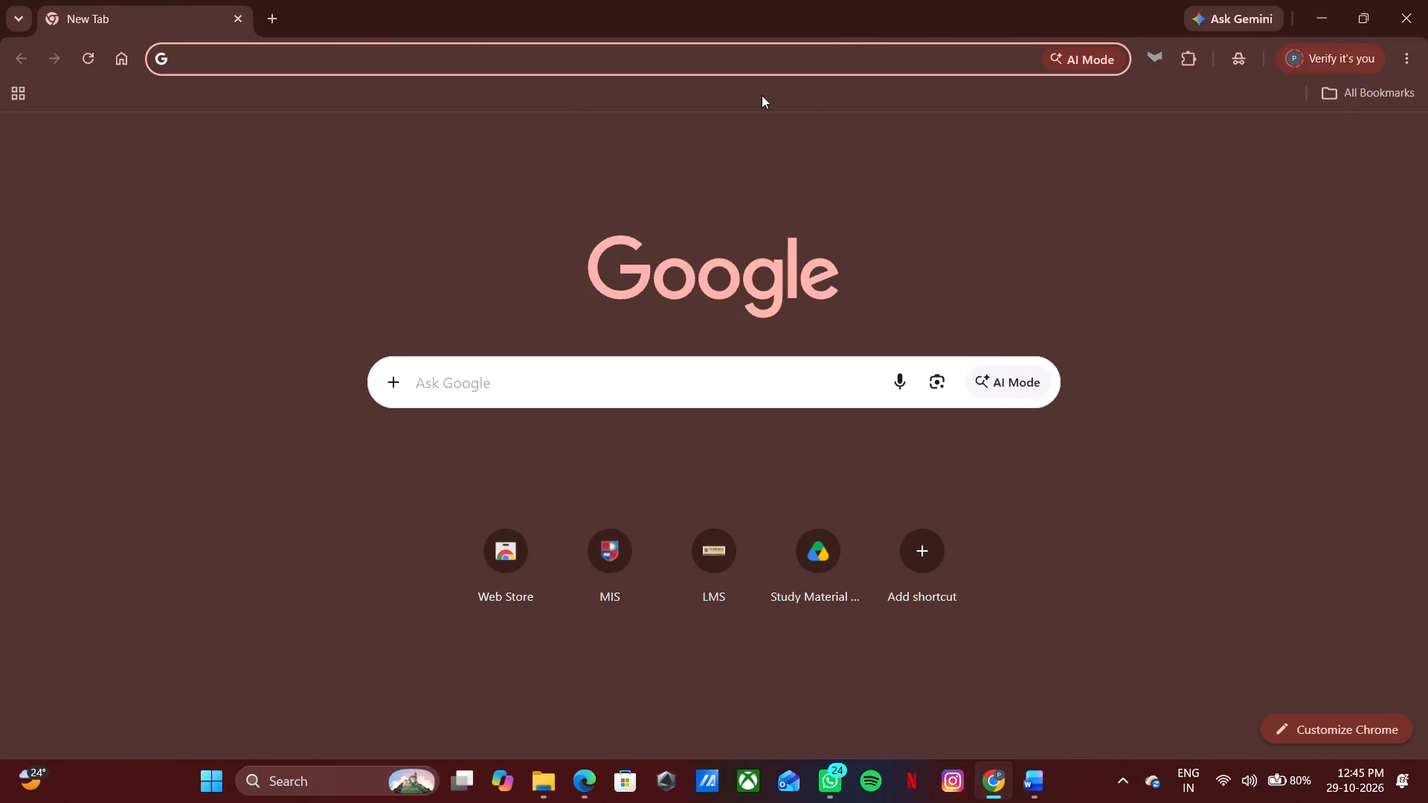
Start the identity verification for the signed-in university account of the Chrome profile.
{"action": "left_click", "coordinate": [1361, 52]}
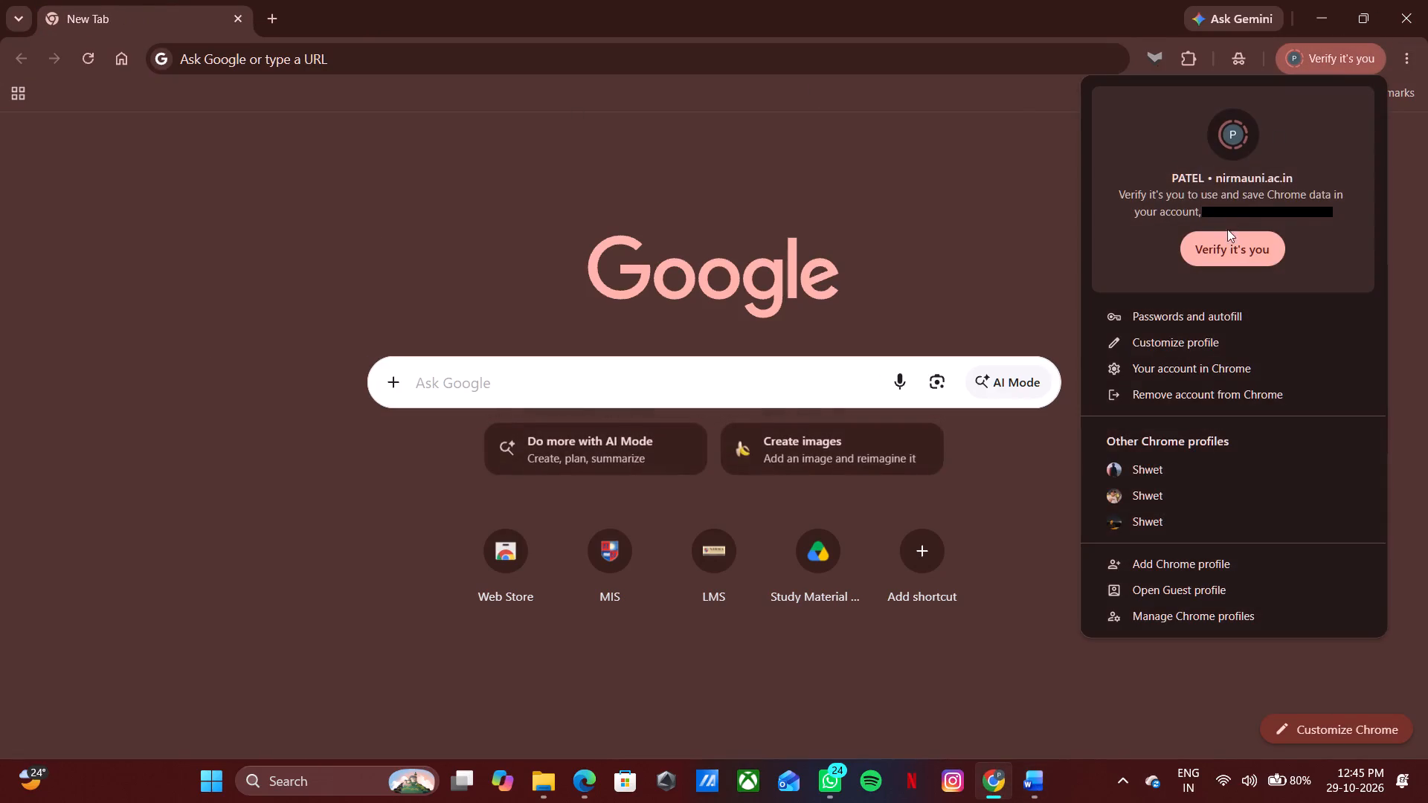
{"action": "left_click", "coordinate": [1223, 247]}
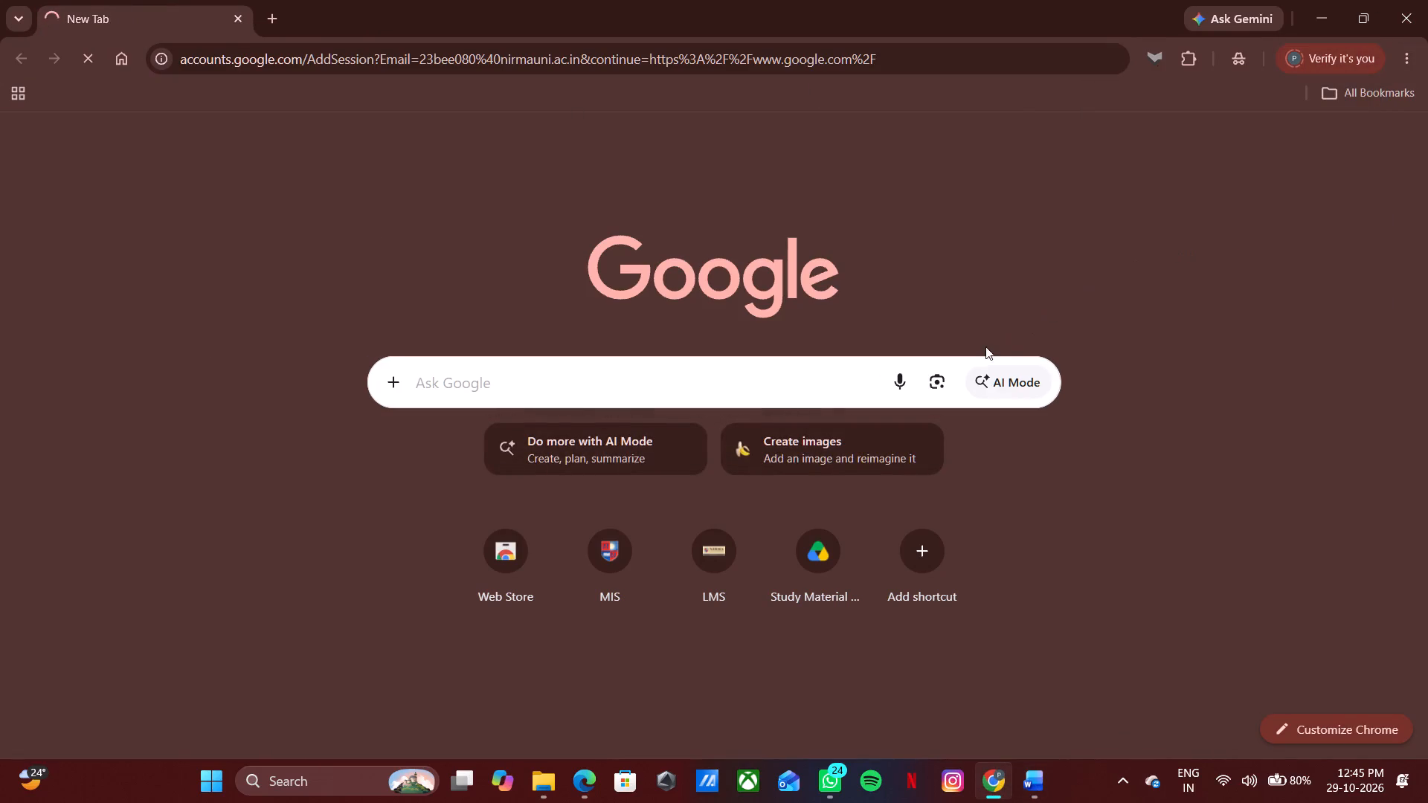
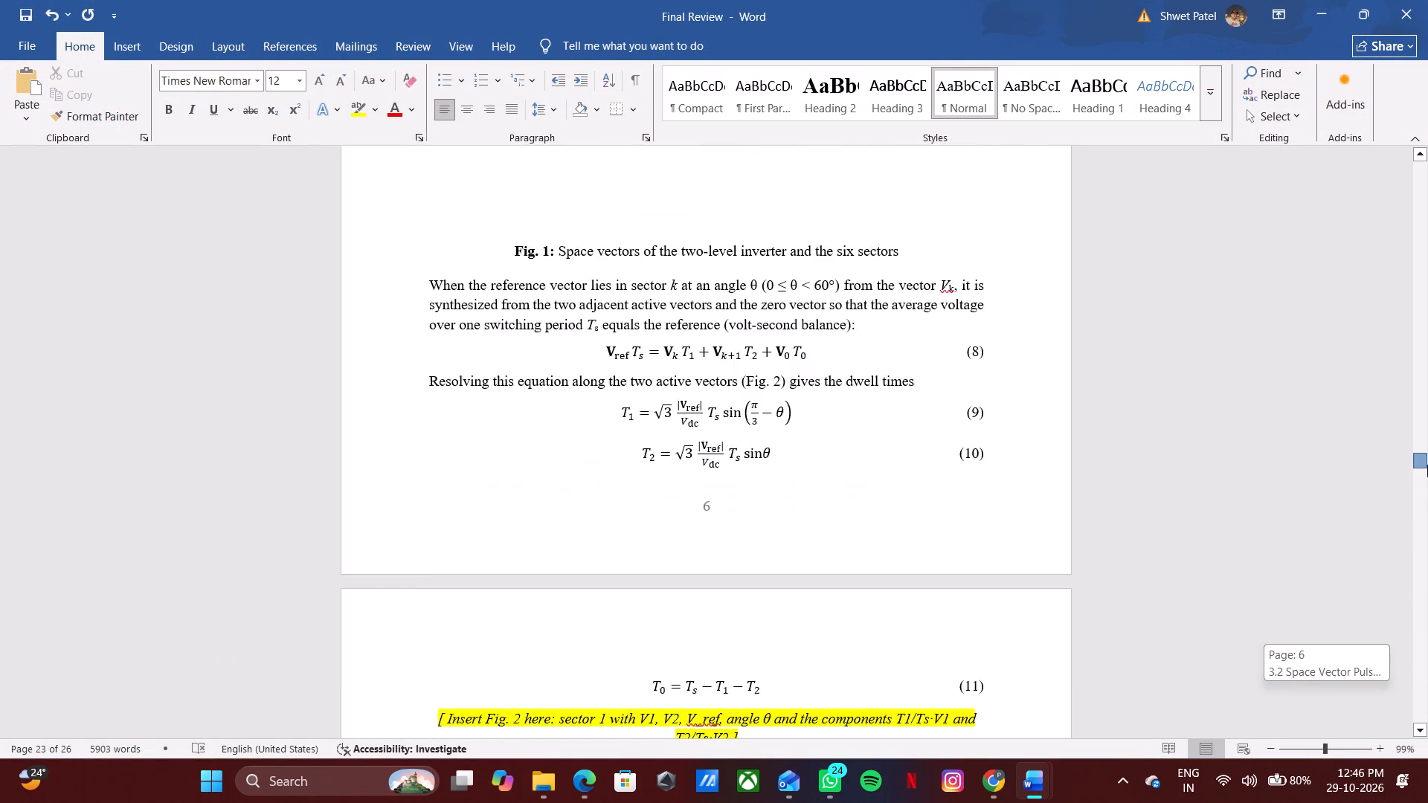
Review the front matter of Final Review from the title page through the certificate, acknowledgement and undertaking to the Abstract.
{"action": "left_click_drag", "start_coordinate": [1427, 465], "coordinate": [1427, 158]}
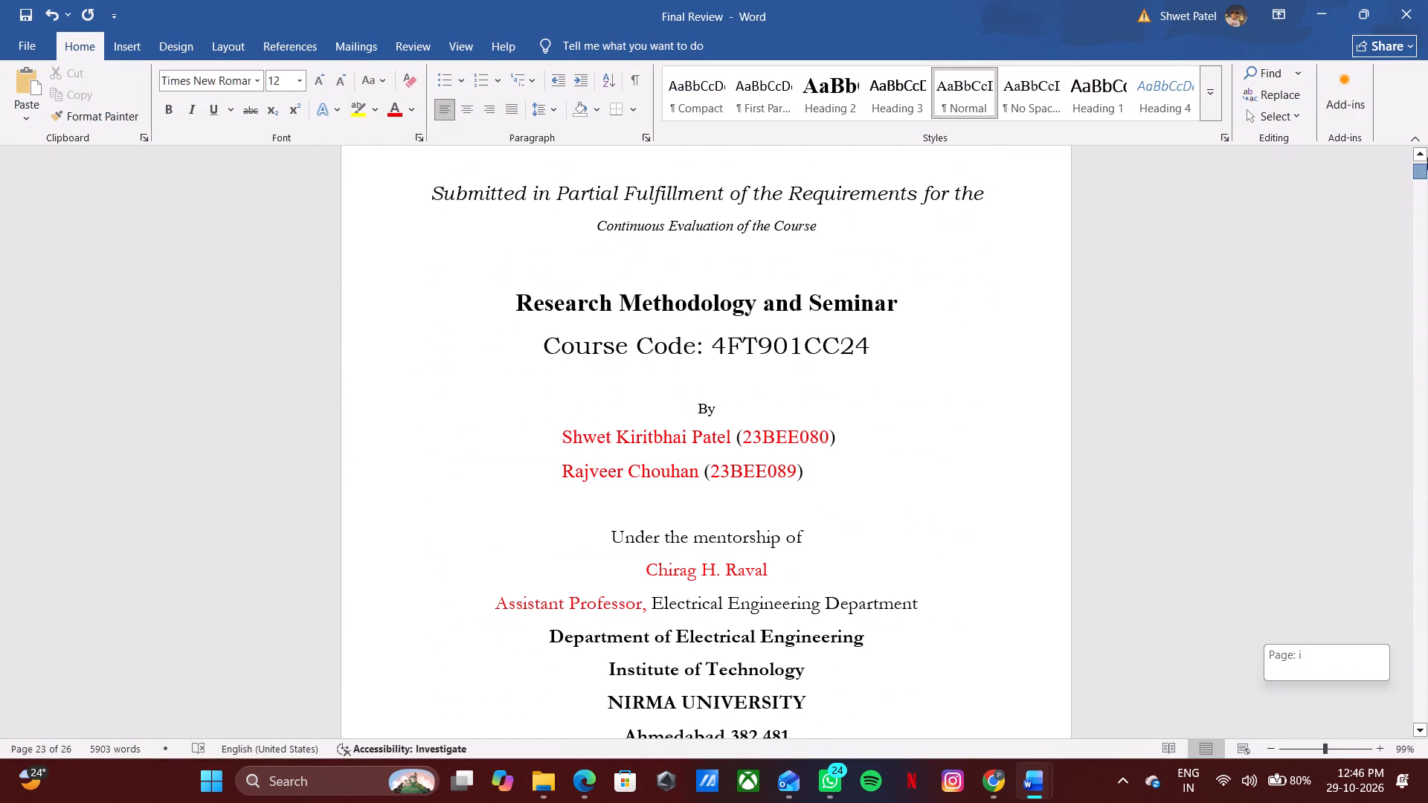
{"action": "left_click_drag", "start_coordinate": [1427, 158], "coordinate": [1427, 161]}
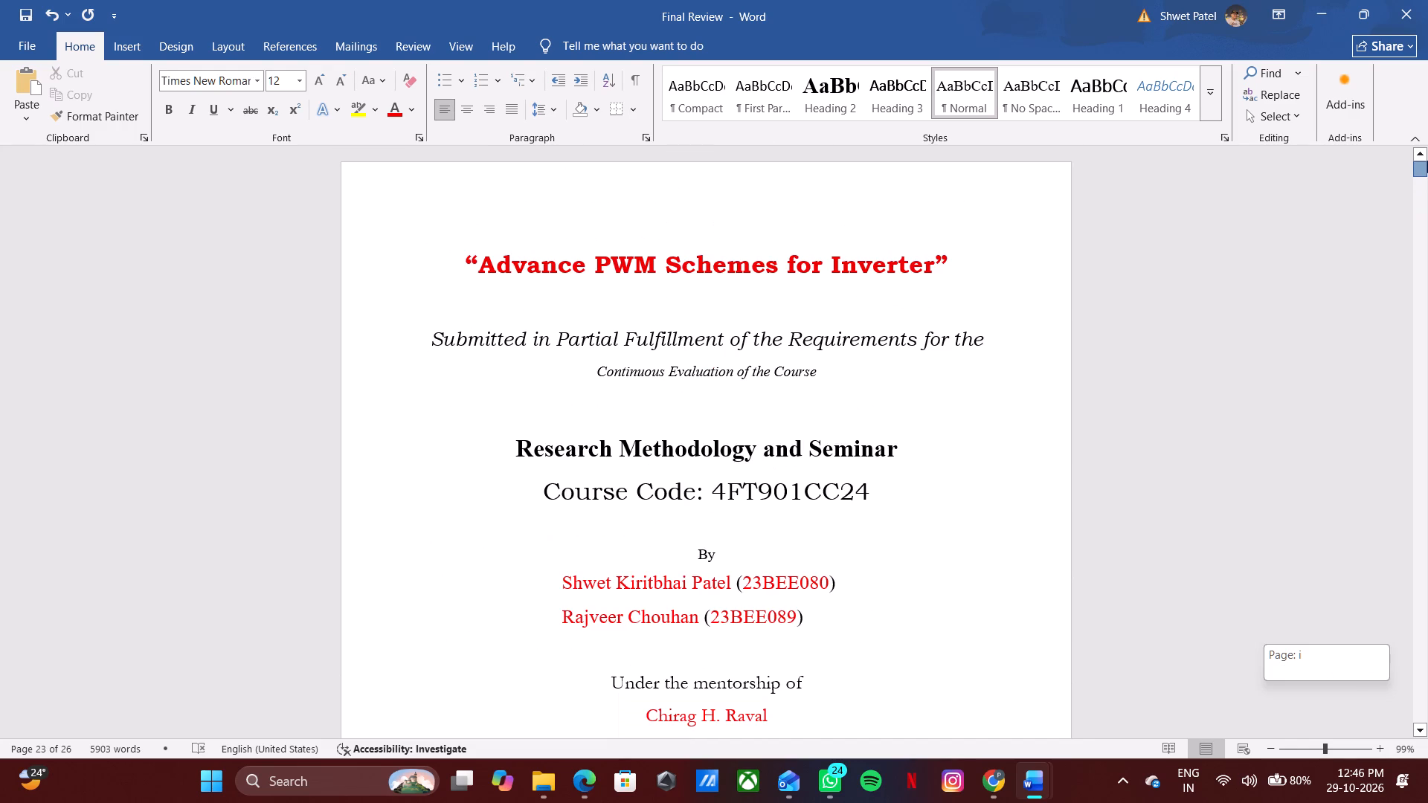
{"action": "left_click_drag", "start_coordinate": [1427, 161], "coordinate": [1426, 182]}
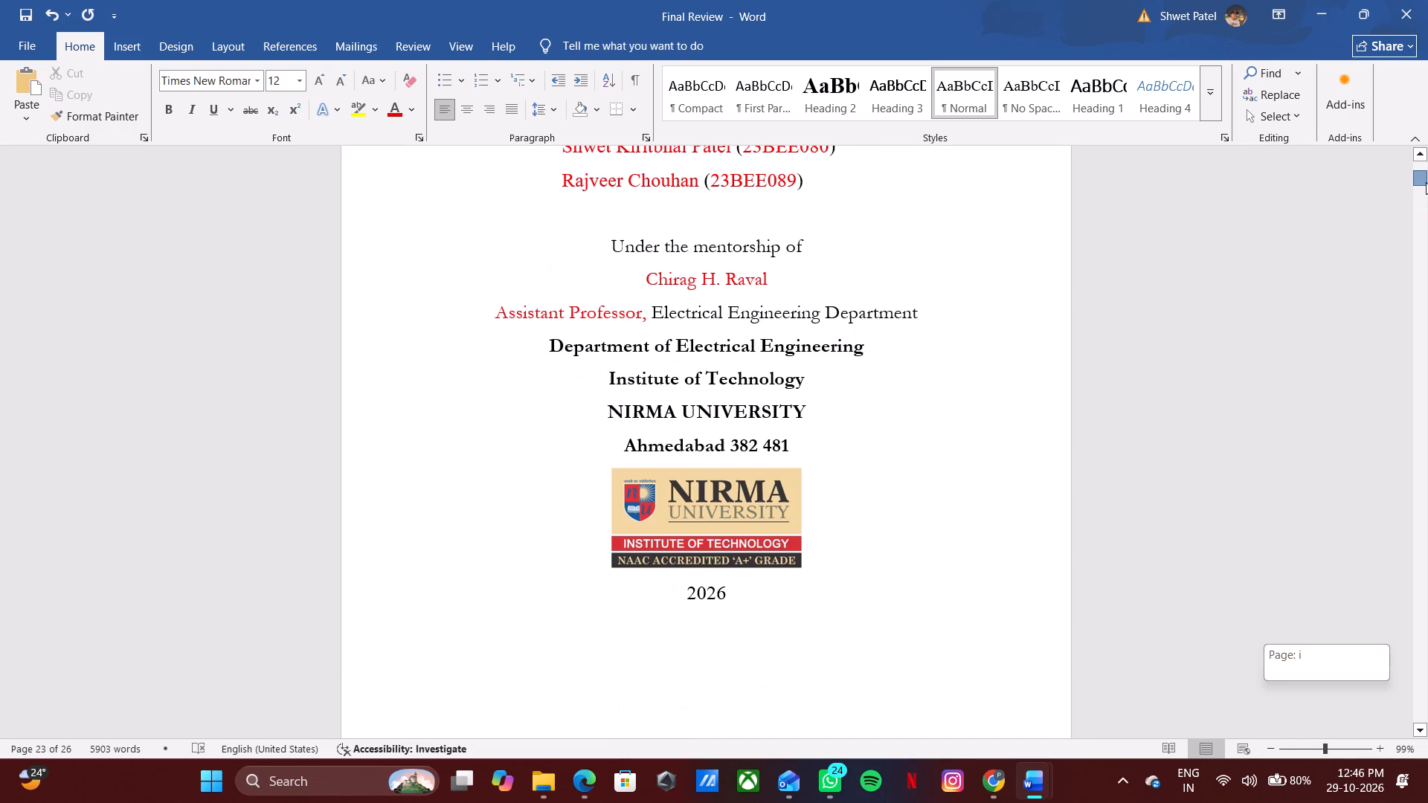
{"action": "left_click_drag", "start_coordinate": [1426, 182], "coordinate": [1427, 201]}
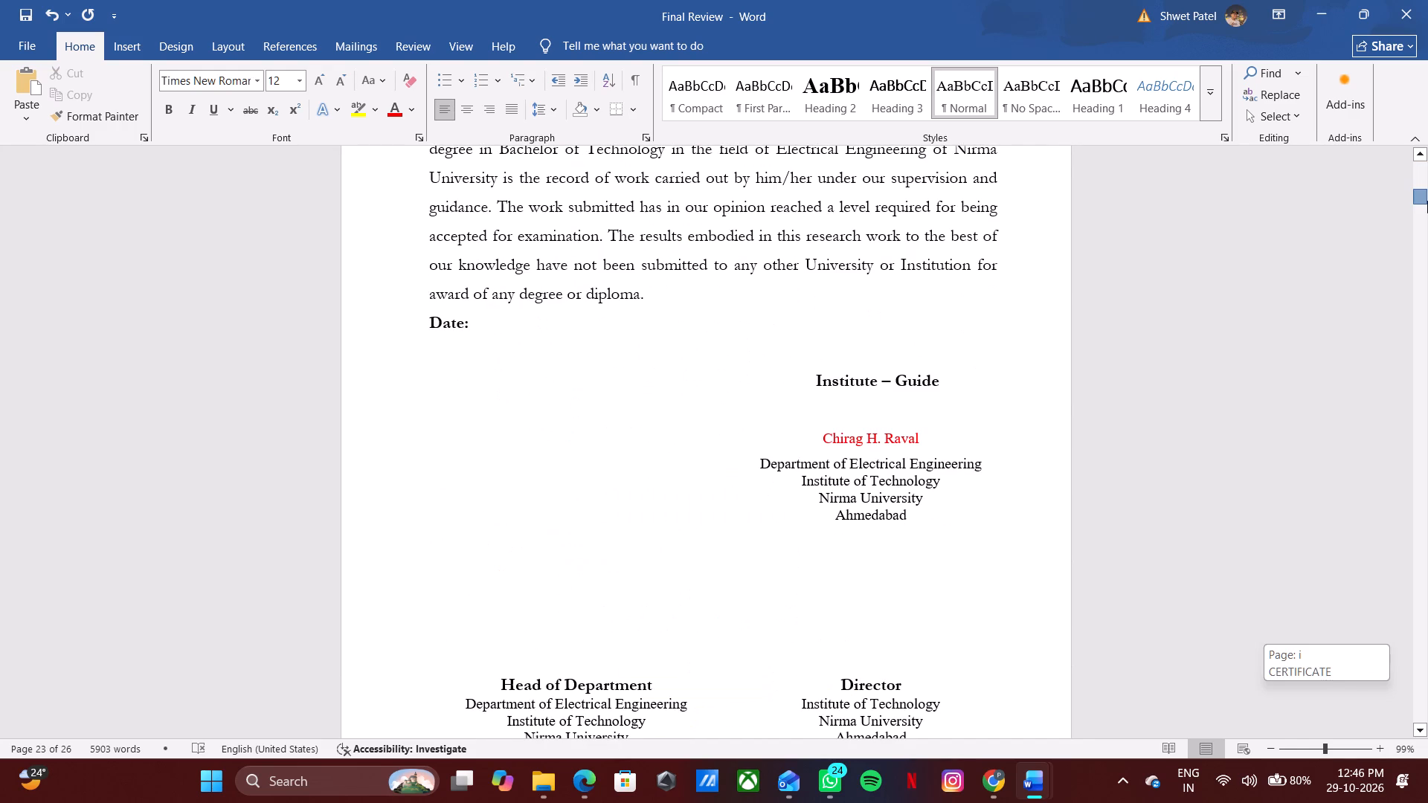
{"action": "left_click_drag", "start_coordinate": [1427, 201], "coordinate": [1427, 224]}
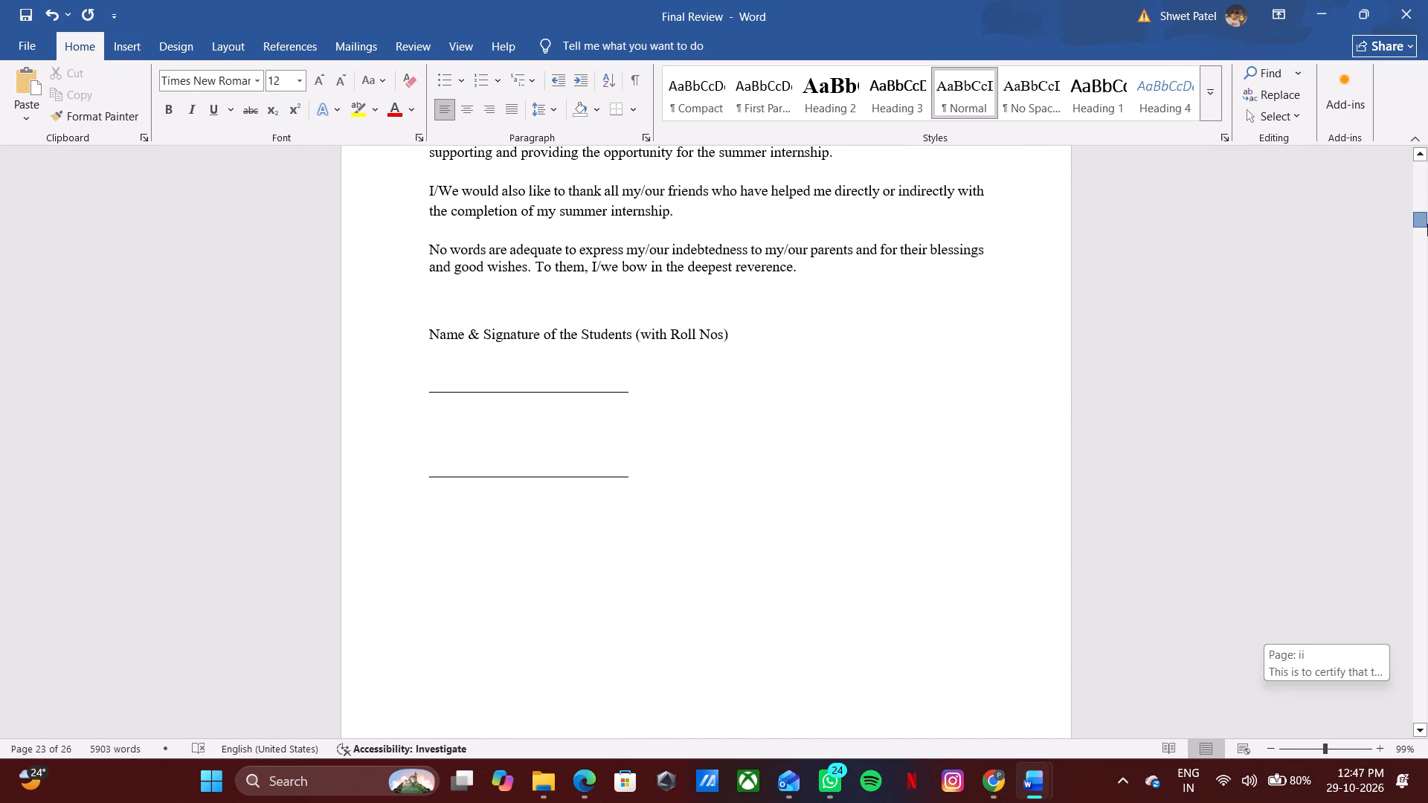
{"action": "left_click_drag", "start_coordinate": [1427, 224], "coordinate": [1427, 242]}
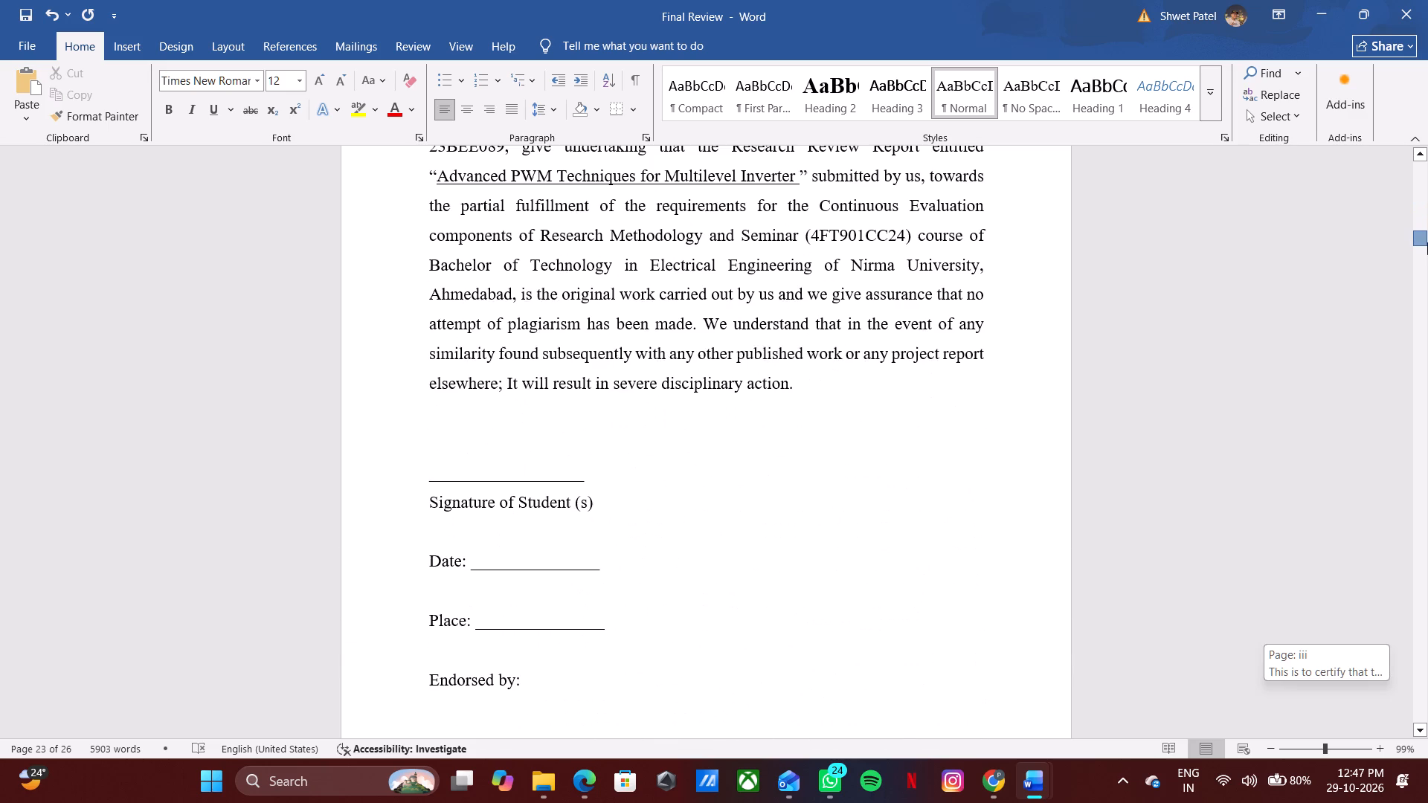
{"action": "left_click_drag", "start_coordinate": [1427, 242], "coordinate": [1424, 259]}
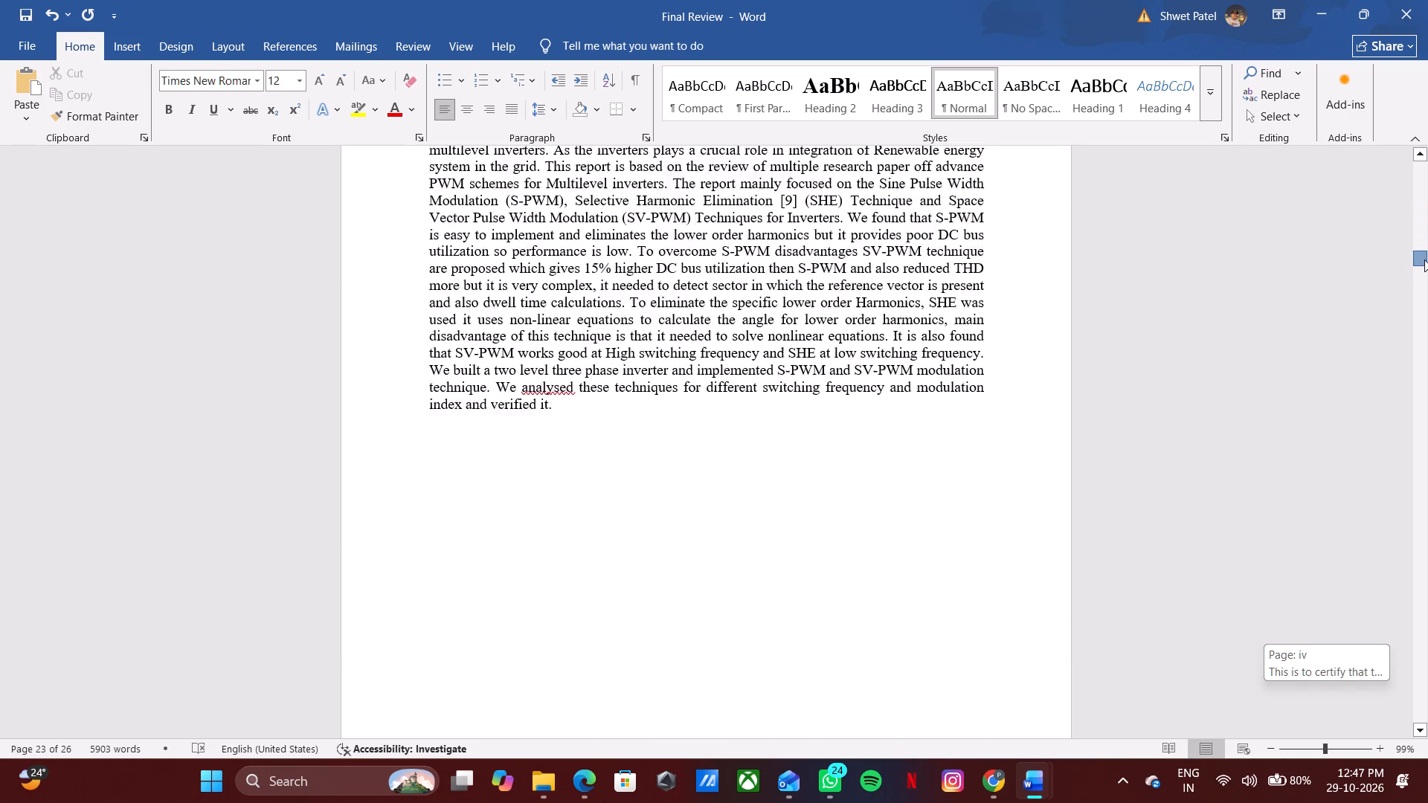
{"action": "left_click_drag", "start_coordinate": [1424, 259], "coordinate": [1424, 258]}
Delete the stray space before "This report is based on" at the start of the Abstract, showing formatting marks only for this edit.
{"action": "scroll", "coordinate": [904, 494], "scroll_direction": "down", "scroll_amount": 3}
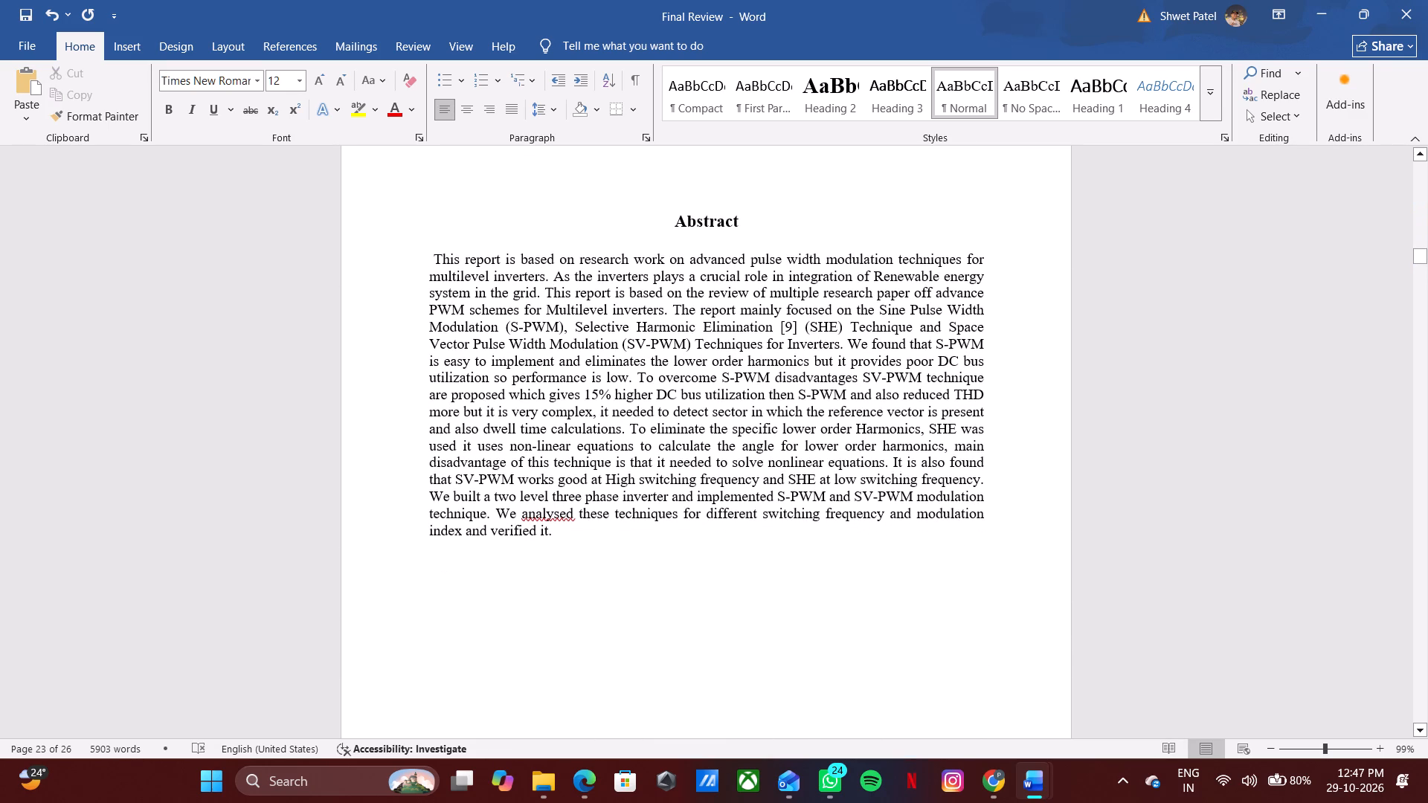
{"action": "left_click", "coordinate": [430, 251]}
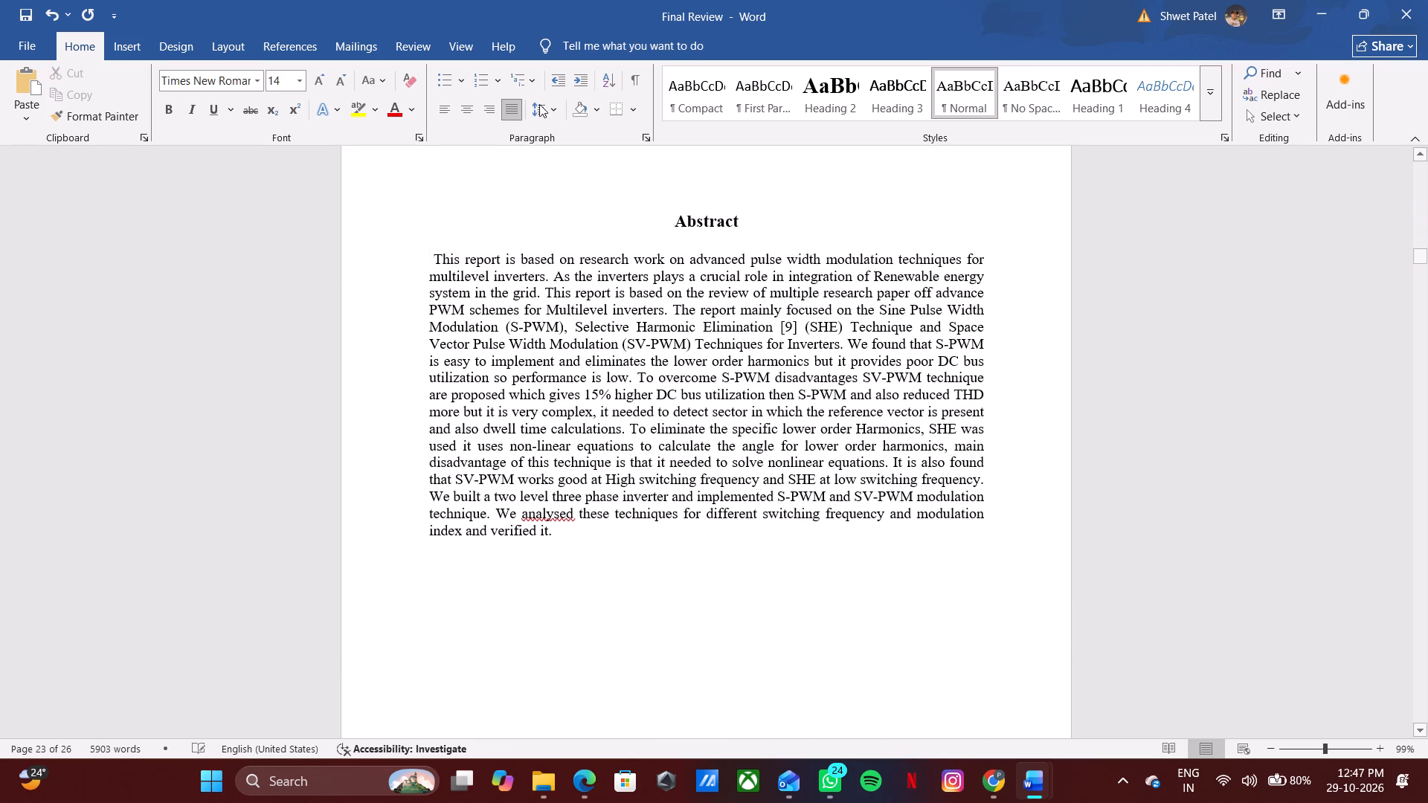
{"action": "left_click", "coordinate": [631, 81]}
{"action": "left_click", "coordinate": [434, 257]}
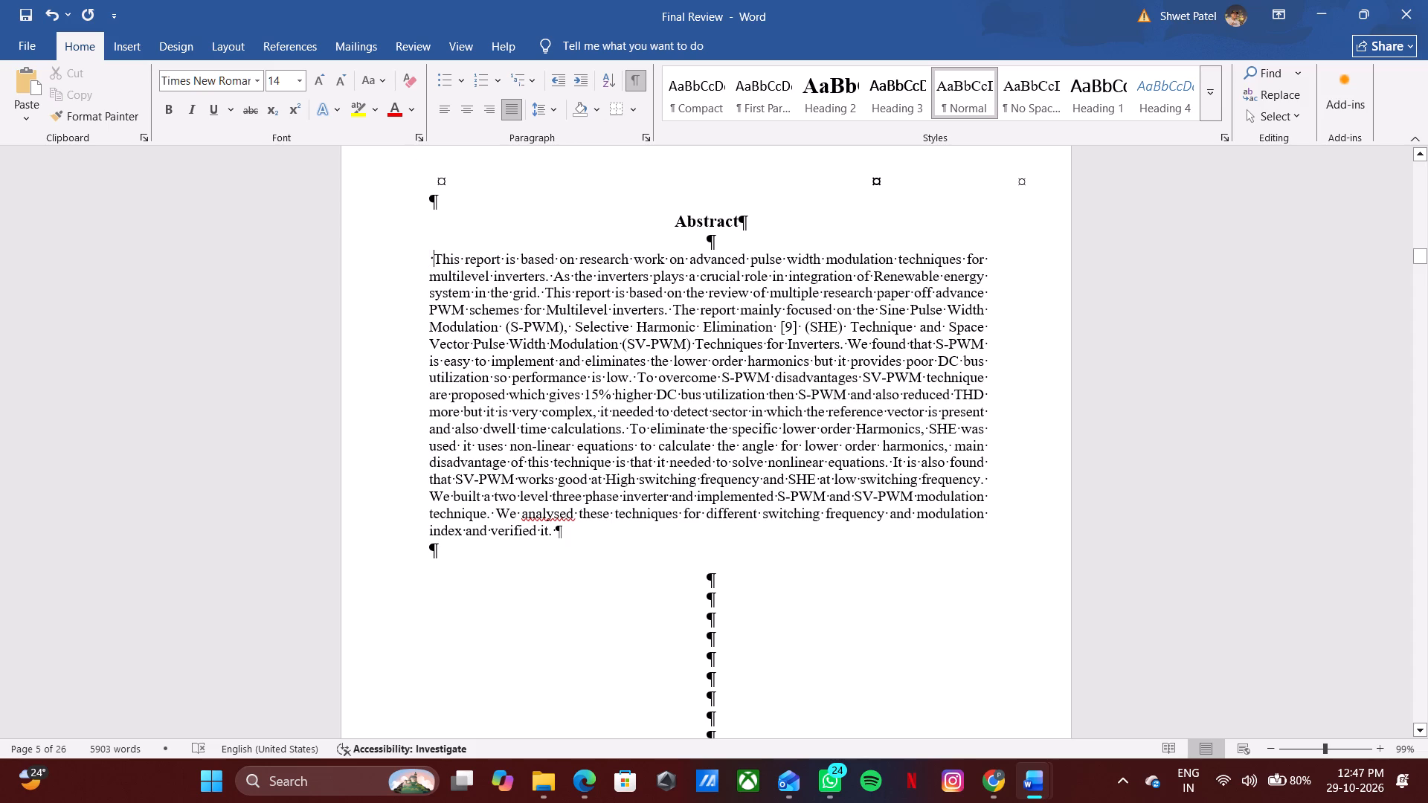
{"action": "key", "text": "BackSpace"}
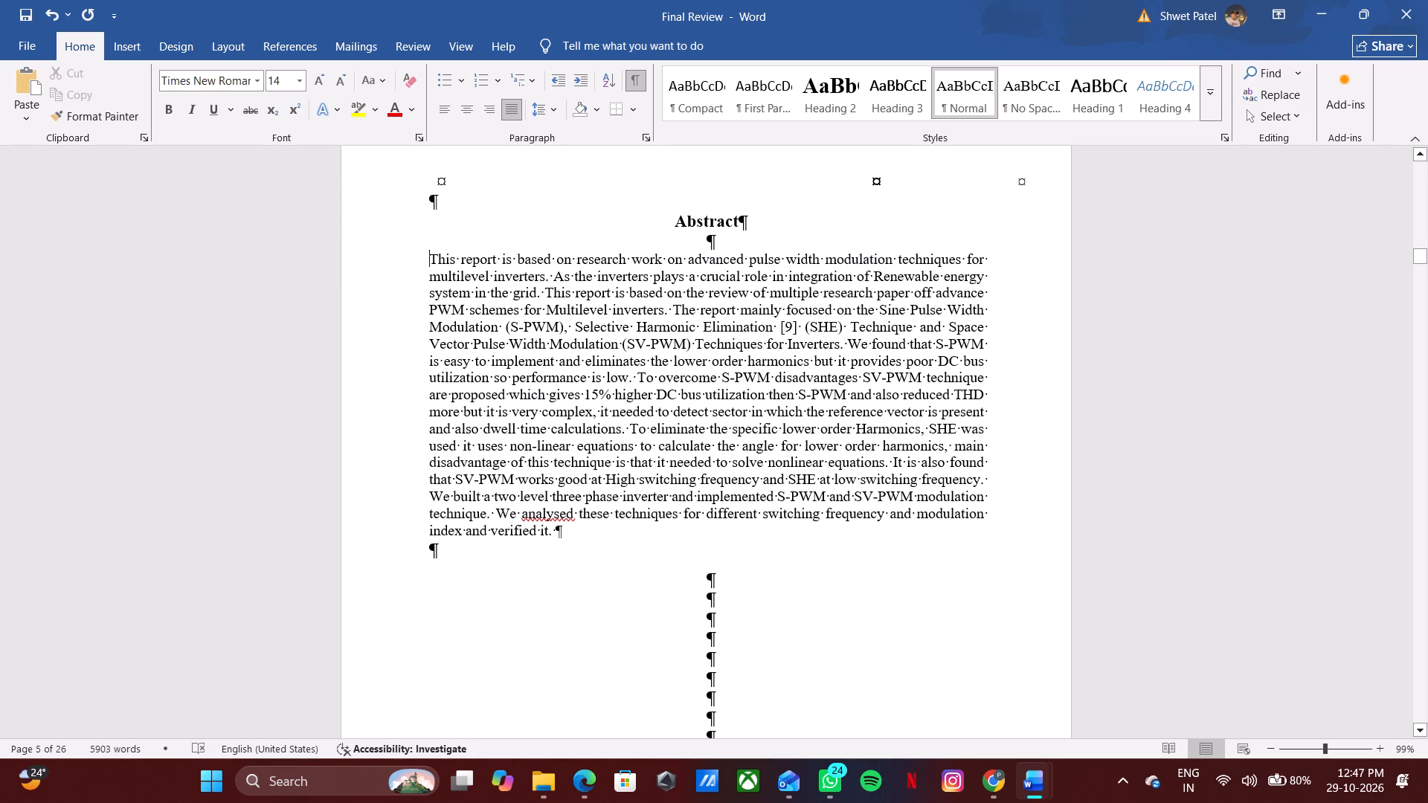
{"action": "left_click", "coordinate": [642, 78]}
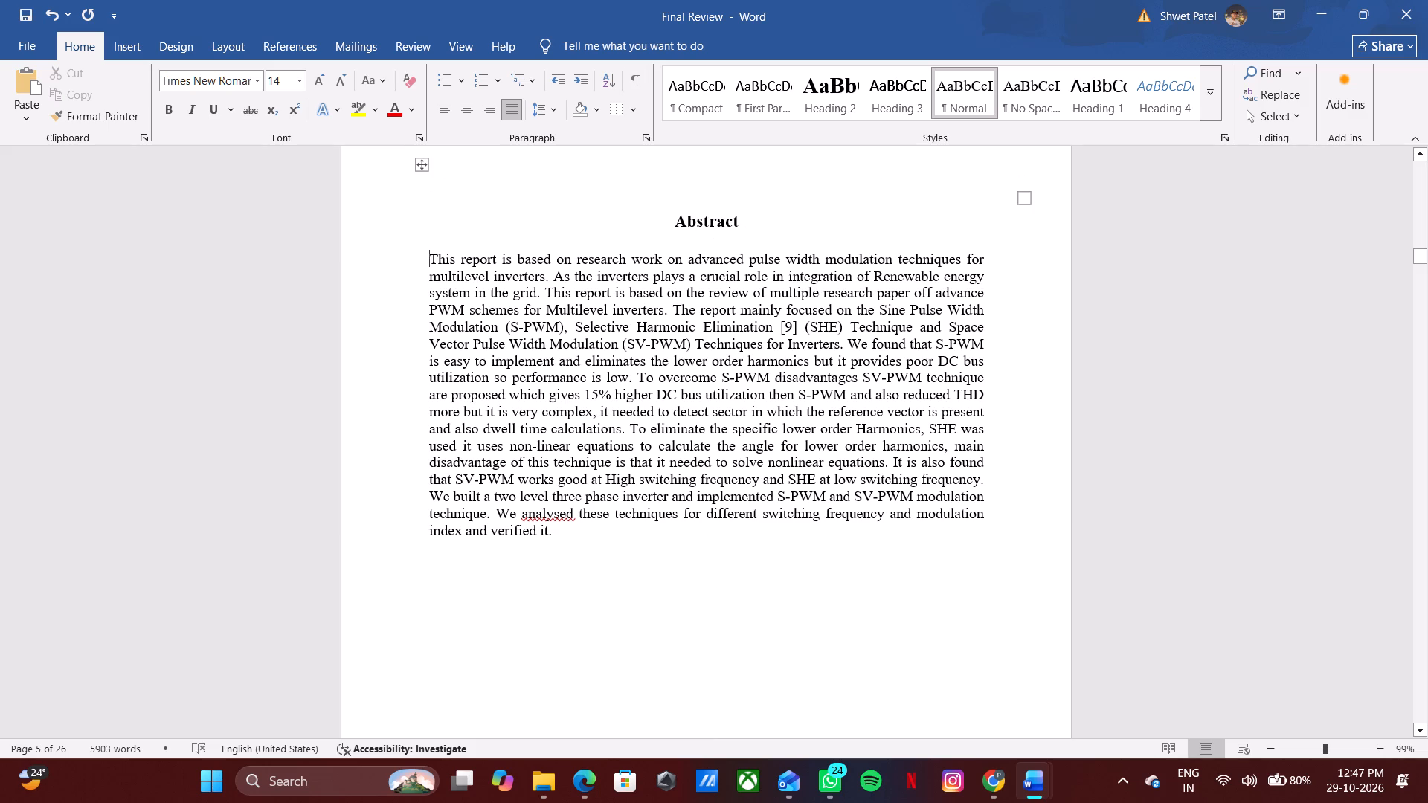
Open the spelling suggestions for the flagged word "analysed" in the last sentence of the Abstract.
{"action": "left_click", "coordinate": [549, 513]}
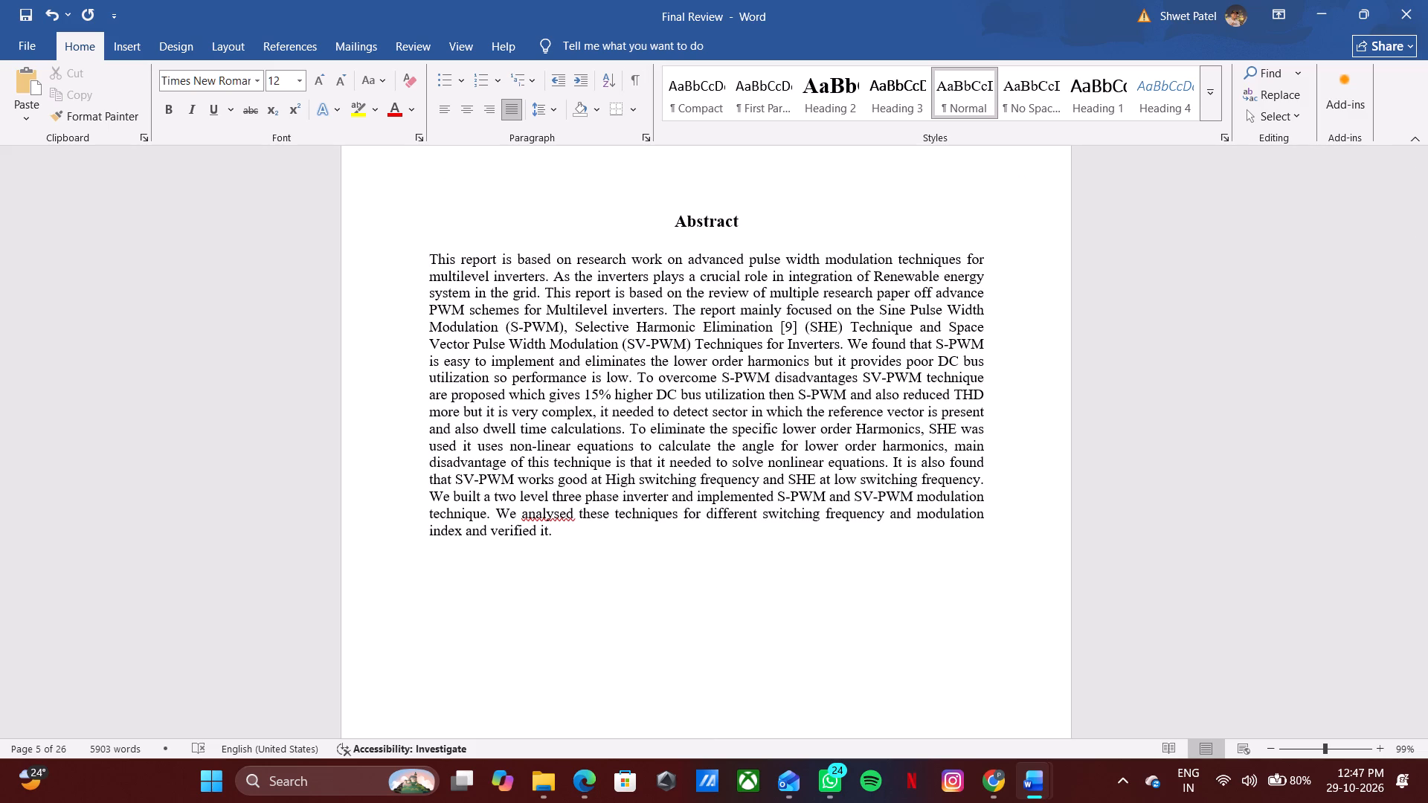
{"action": "left_click", "coordinate": [535, 512]}
{"action": "right_click", "coordinate": [535, 512]}
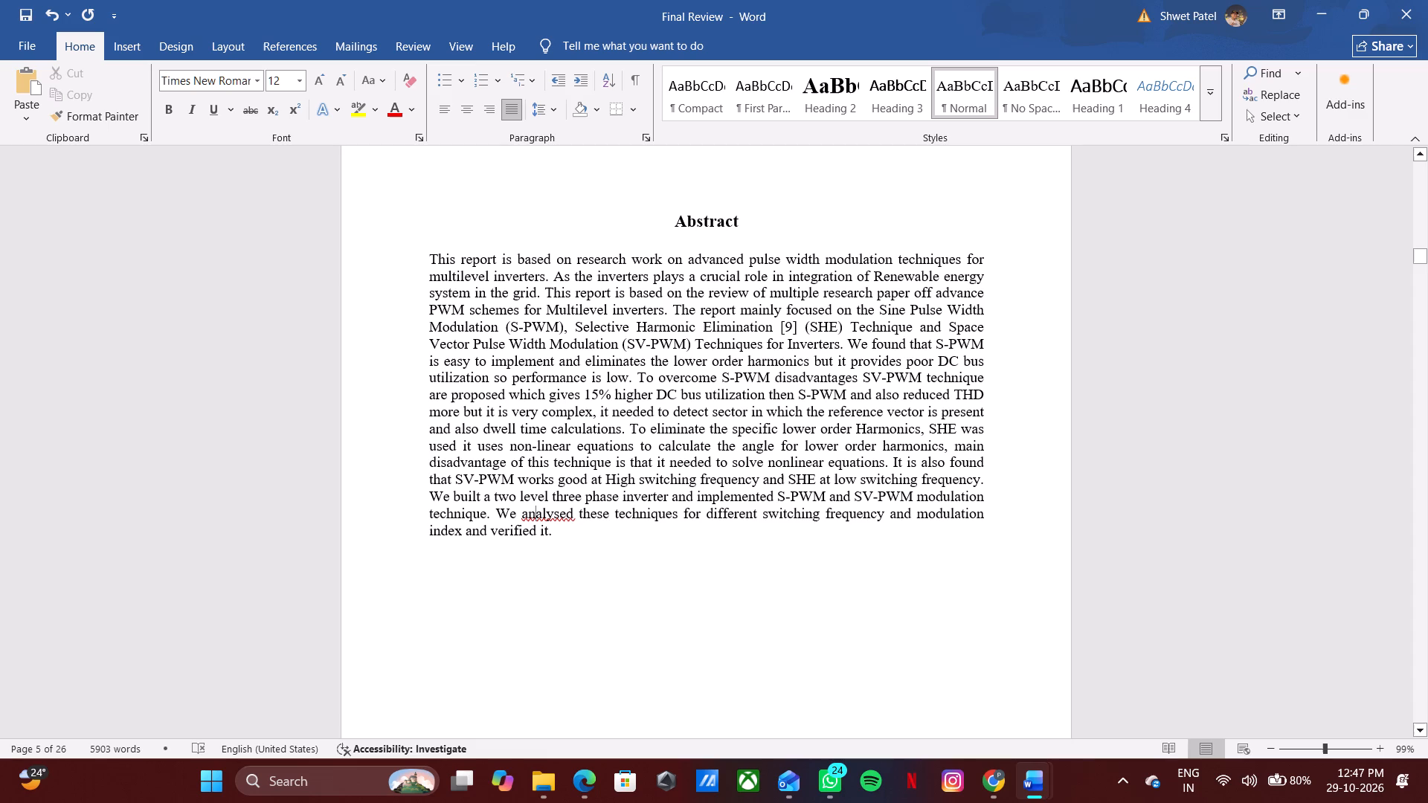
{"action": "left_click", "coordinate": [535, 512]}
{"action": "right_click", "coordinate": [535, 512]}
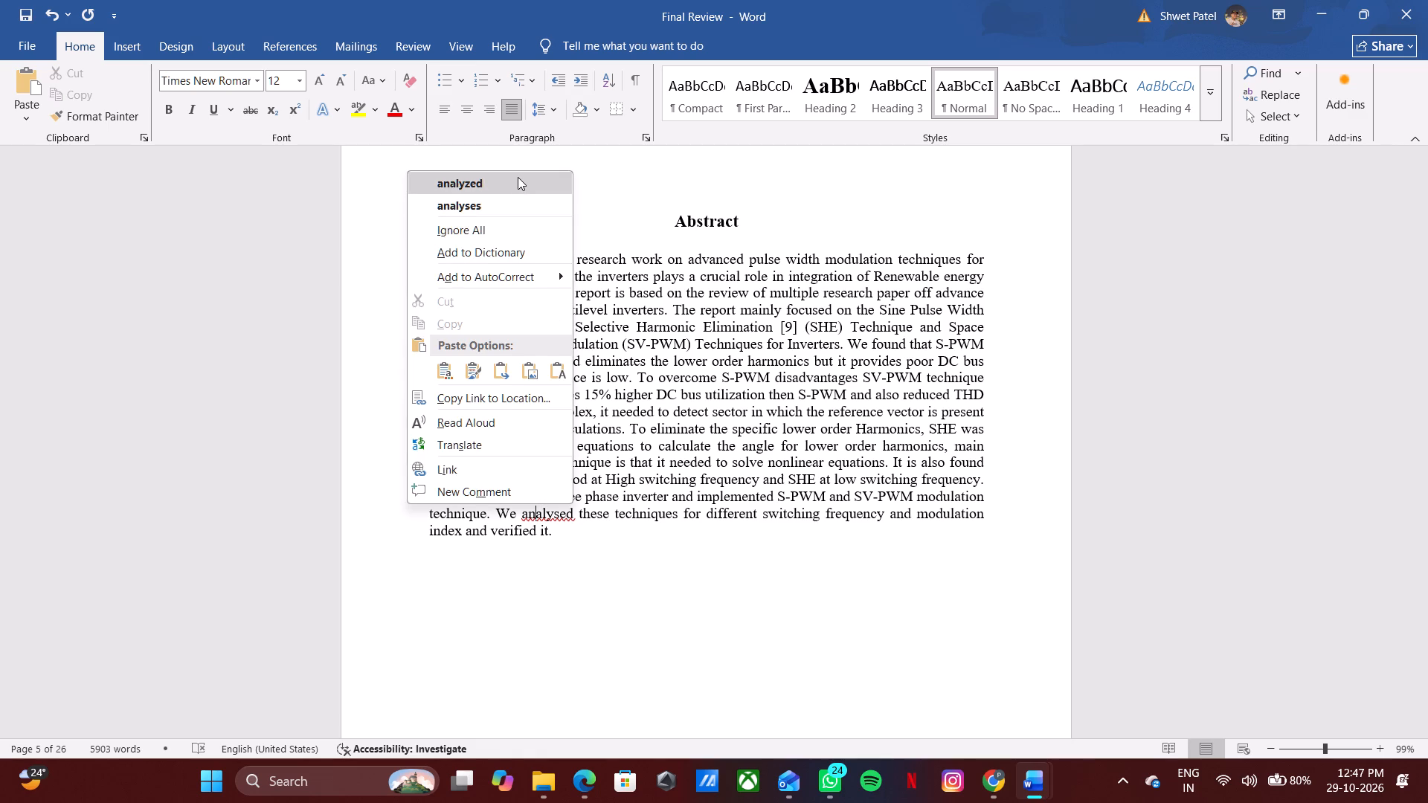
Correct the misspelled word "analysed" in the last lines of the Abstract to "analyzed".
{"action": "left_click", "coordinate": [518, 177]}
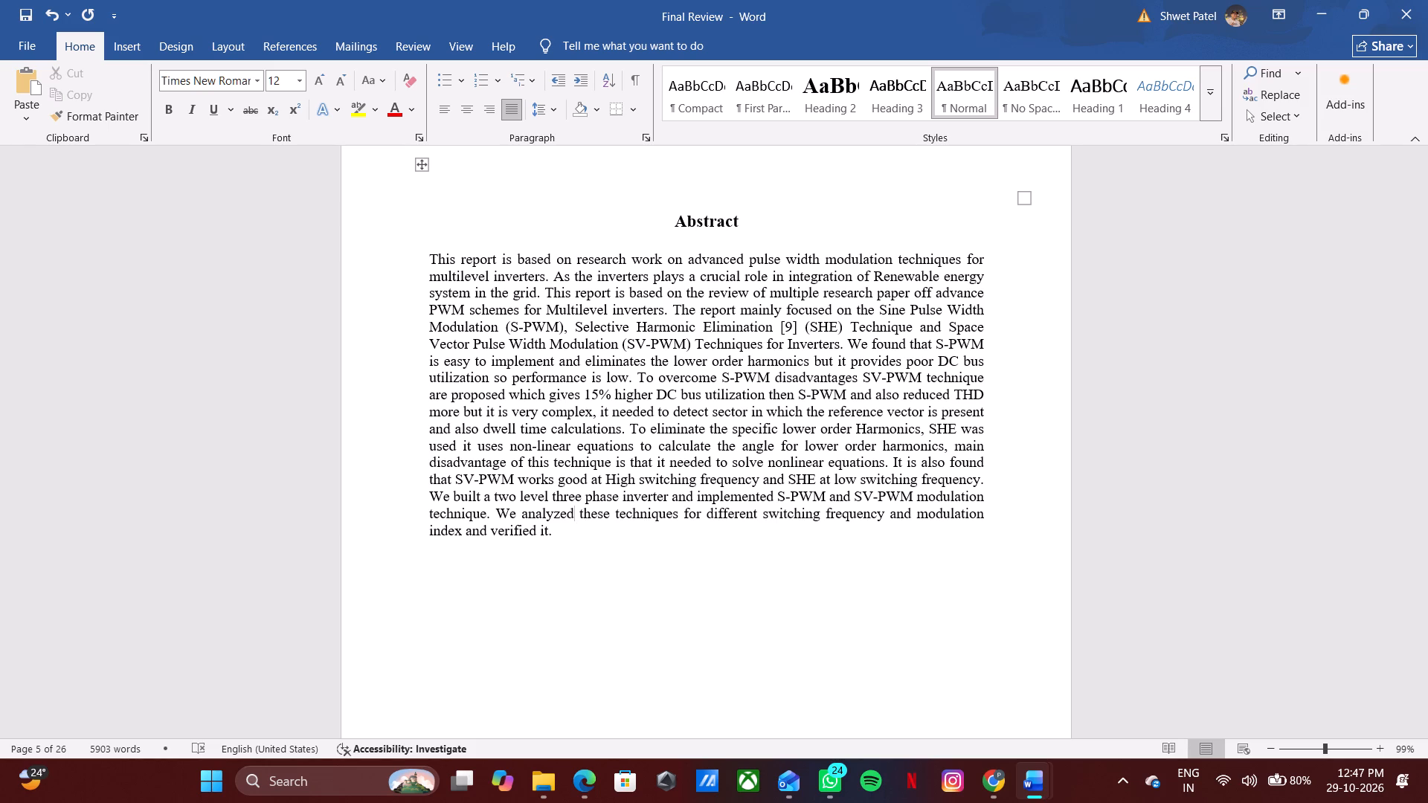
Show the formatting marks and delete the four empty paragraphs directly below the Nomenclature/Abbreviations table.
{"action": "scroll", "coordinate": [591, 390], "scroll_direction": "down", "scroll_amount": 8}
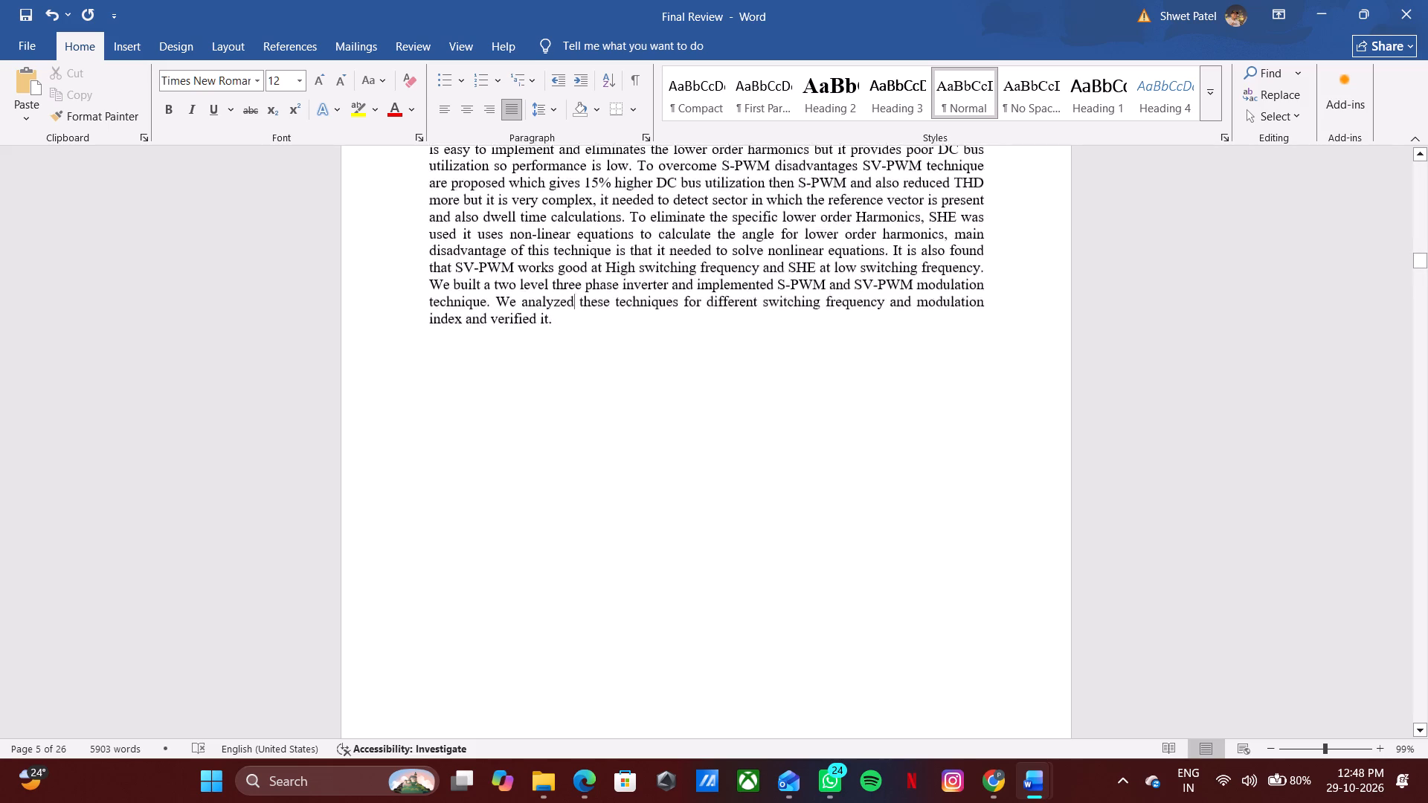
{"action": "scroll", "coordinate": [627, 461], "scroll_direction": "down", "scroll_amount": 11}
{"action": "scroll", "coordinate": [659, 535], "scroll_direction": "down", "scroll_amount": 5}
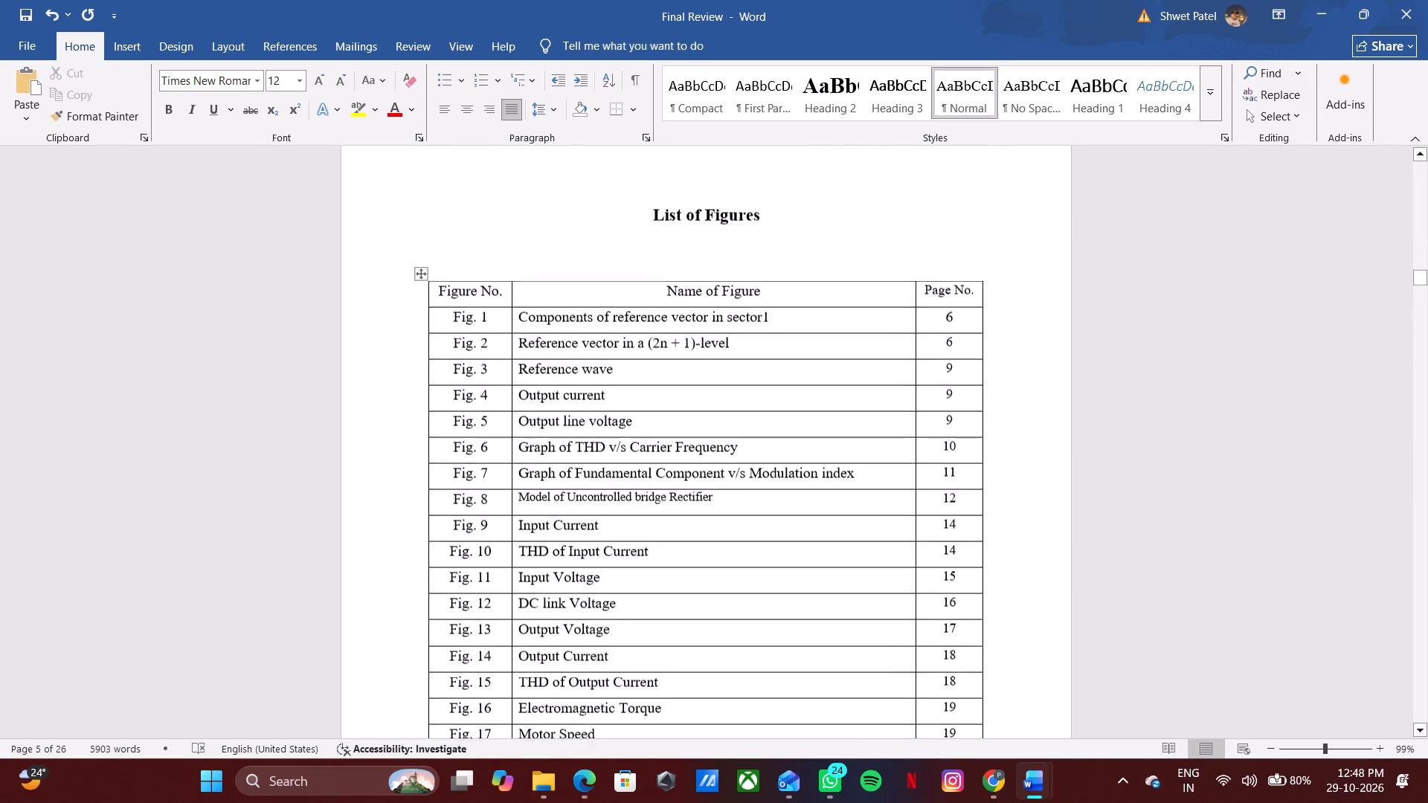
{"action": "scroll", "coordinate": [667, 497], "scroll_direction": "down", "scroll_amount": 3}
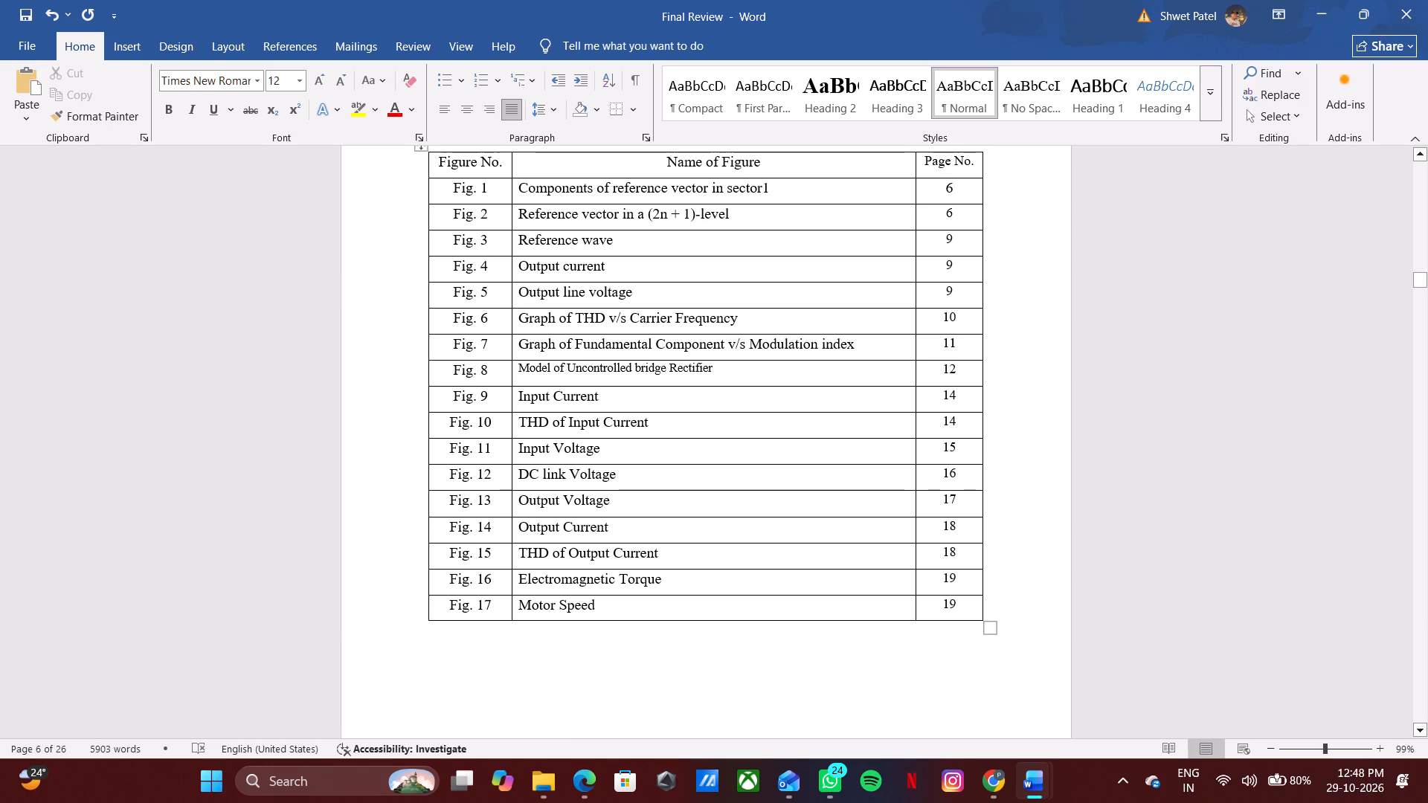
{"action": "scroll", "coordinate": [650, 484], "scroll_direction": "down", "scroll_amount": 4}
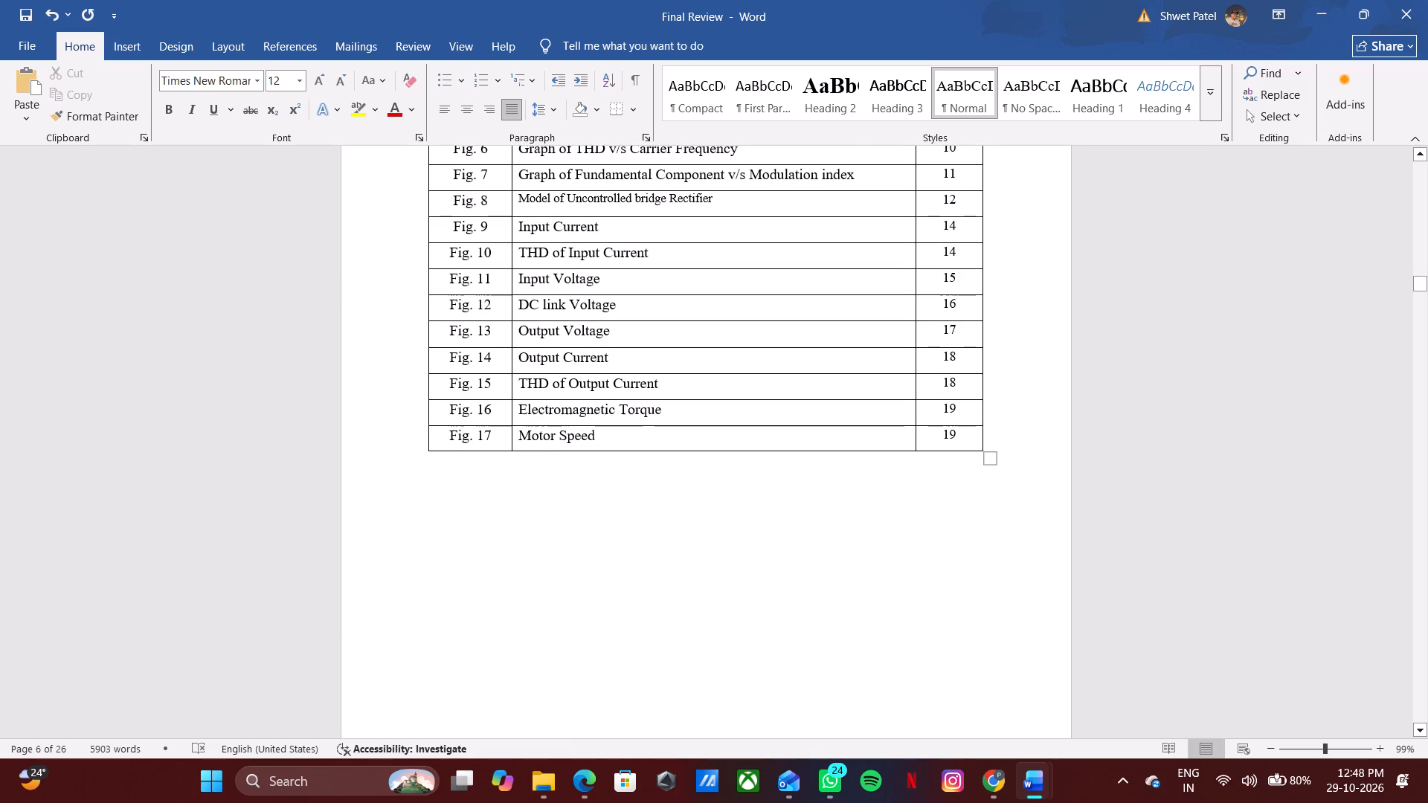
{"action": "scroll", "coordinate": [654, 493], "scroll_direction": "down", "scroll_amount": 16}
{"action": "scroll", "coordinate": [733, 447], "scroll_direction": "down", "scroll_amount": 3}
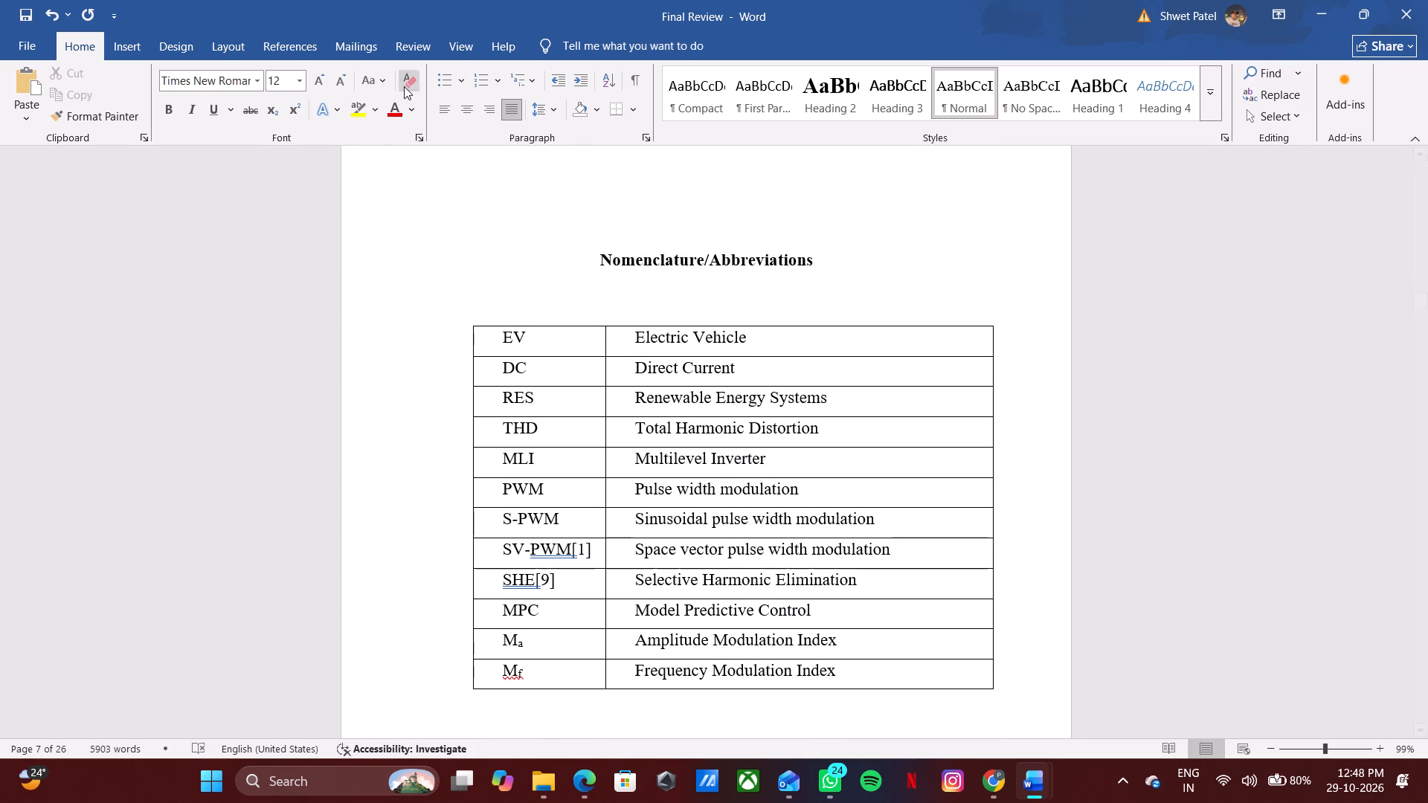
{"action": "left_click", "coordinate": [632, 72]}
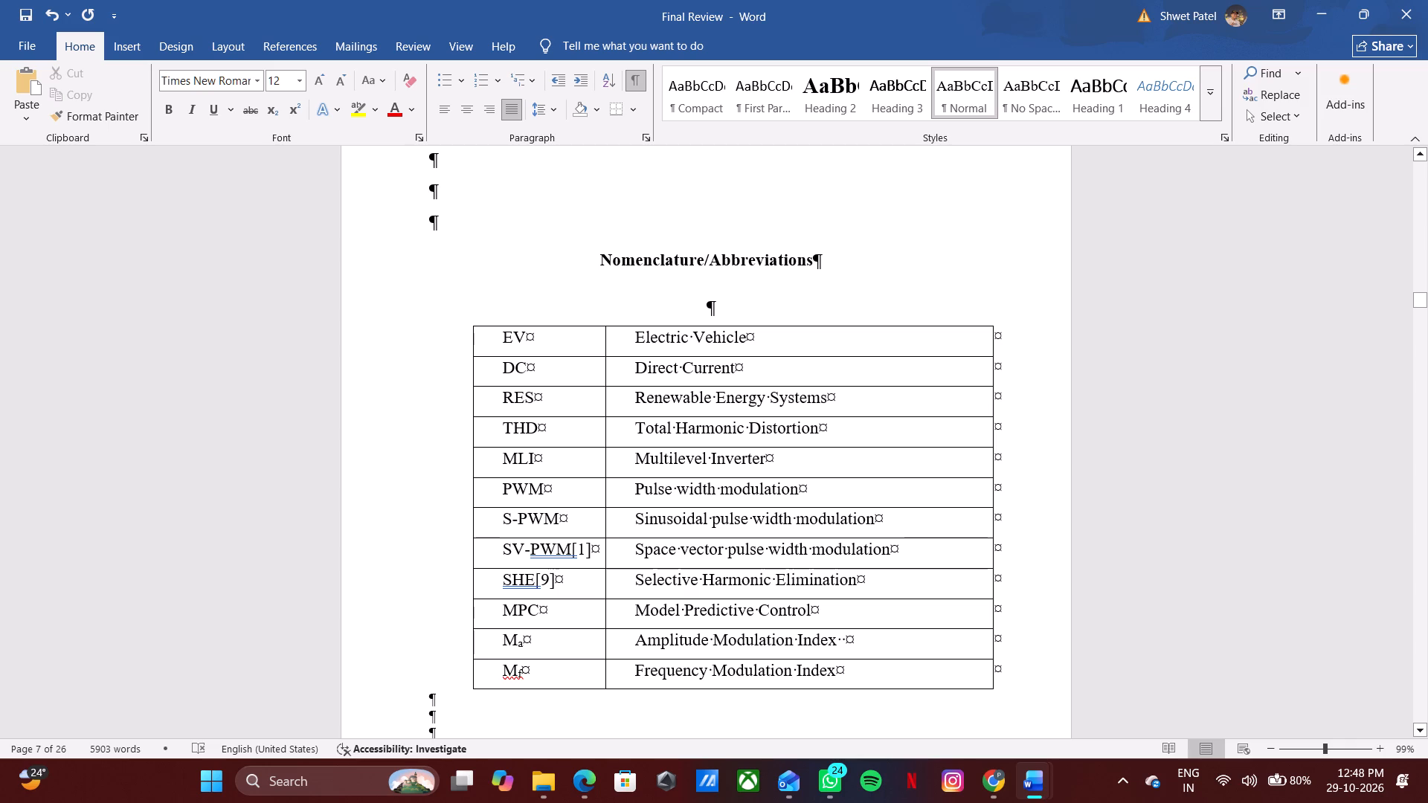
{"action": "left_click_drag", "start_coordinate": [846, 254], "coordinate": [537, 264]}
{"action": "scroll", "coordinate": [1012, 442], "scroll_direction": "down", "scroll_amount": 6}
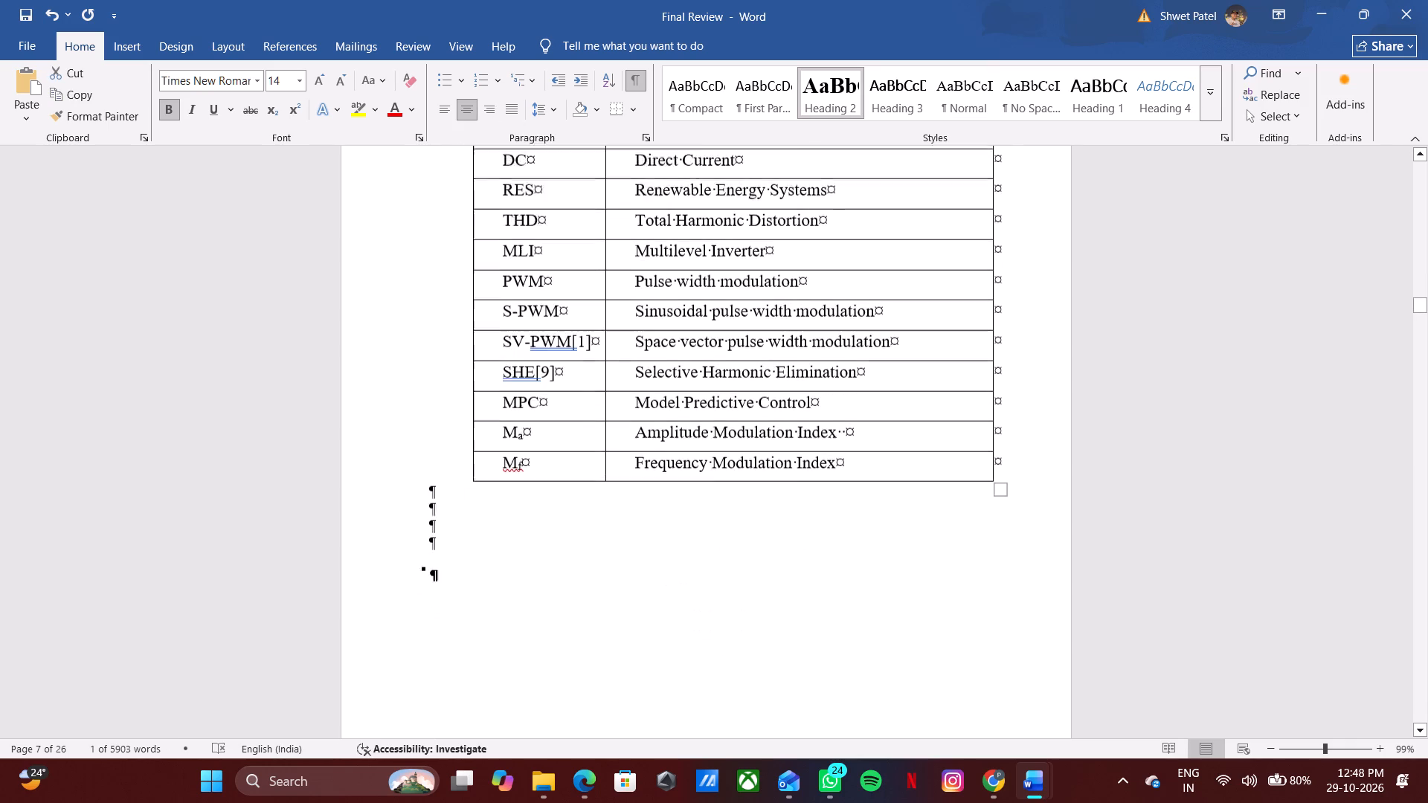
{"action": "scroll", "coordinate": [1012, 462], "scroll_direction": "down", "scroll_amount": 1}
{"action": "left_click_drag", "start_coordinate": [440, 458], "coordinate": [429, 403]}
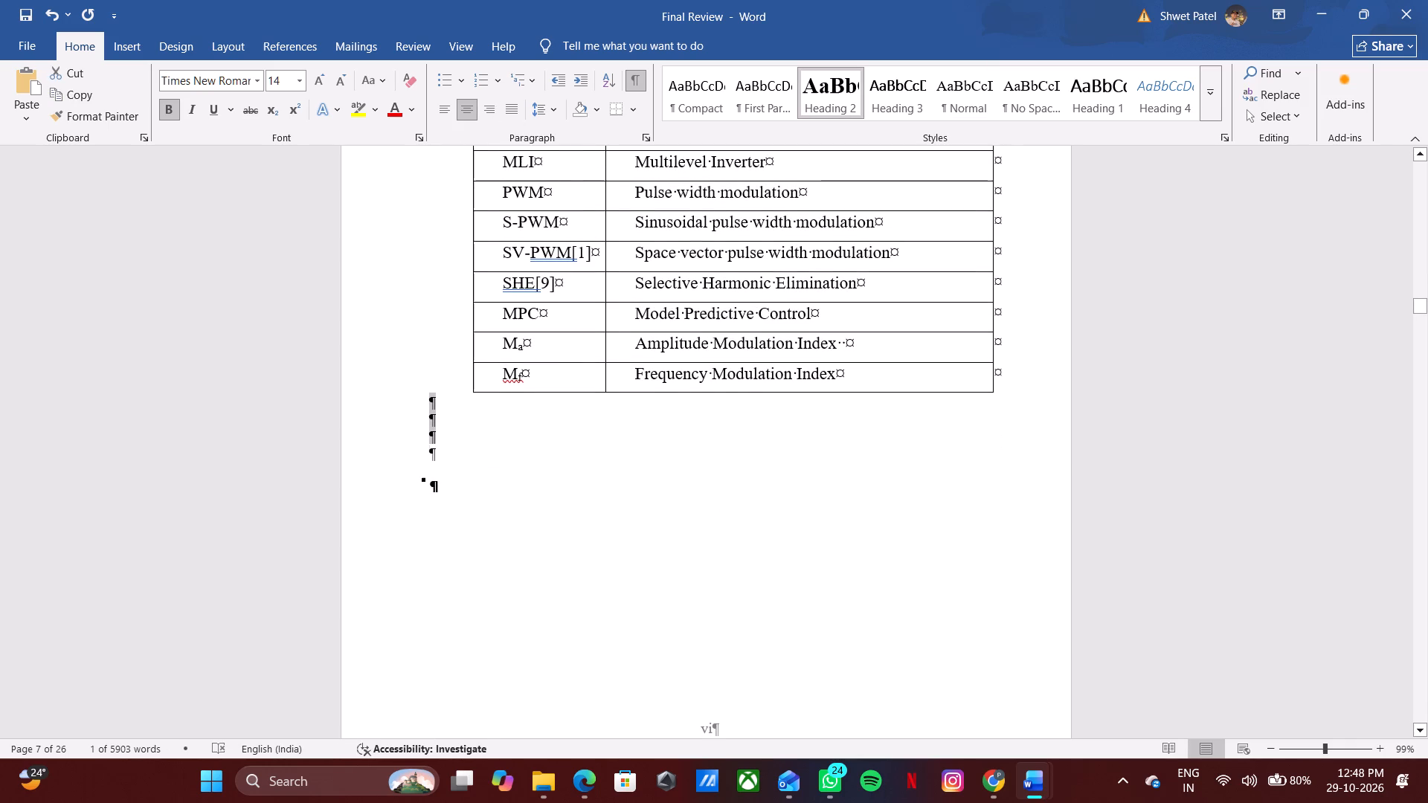
{"action": "left_click_drag", "start_coordinate": [429, 403], "coordinate": [429, 401]}
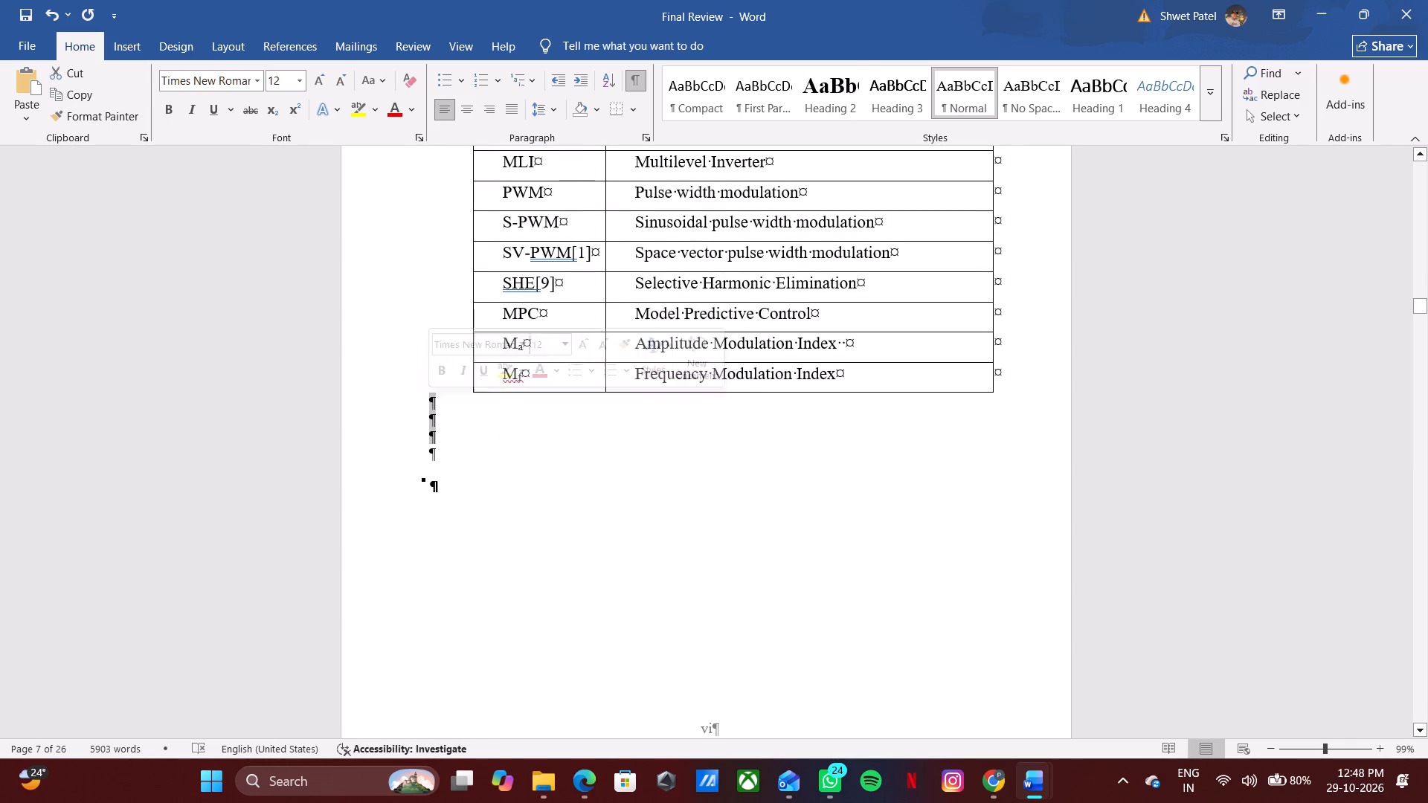
{"action": "left_click_drag", "start_coordinate": [445, 462], "coordinate": [425, 404]}
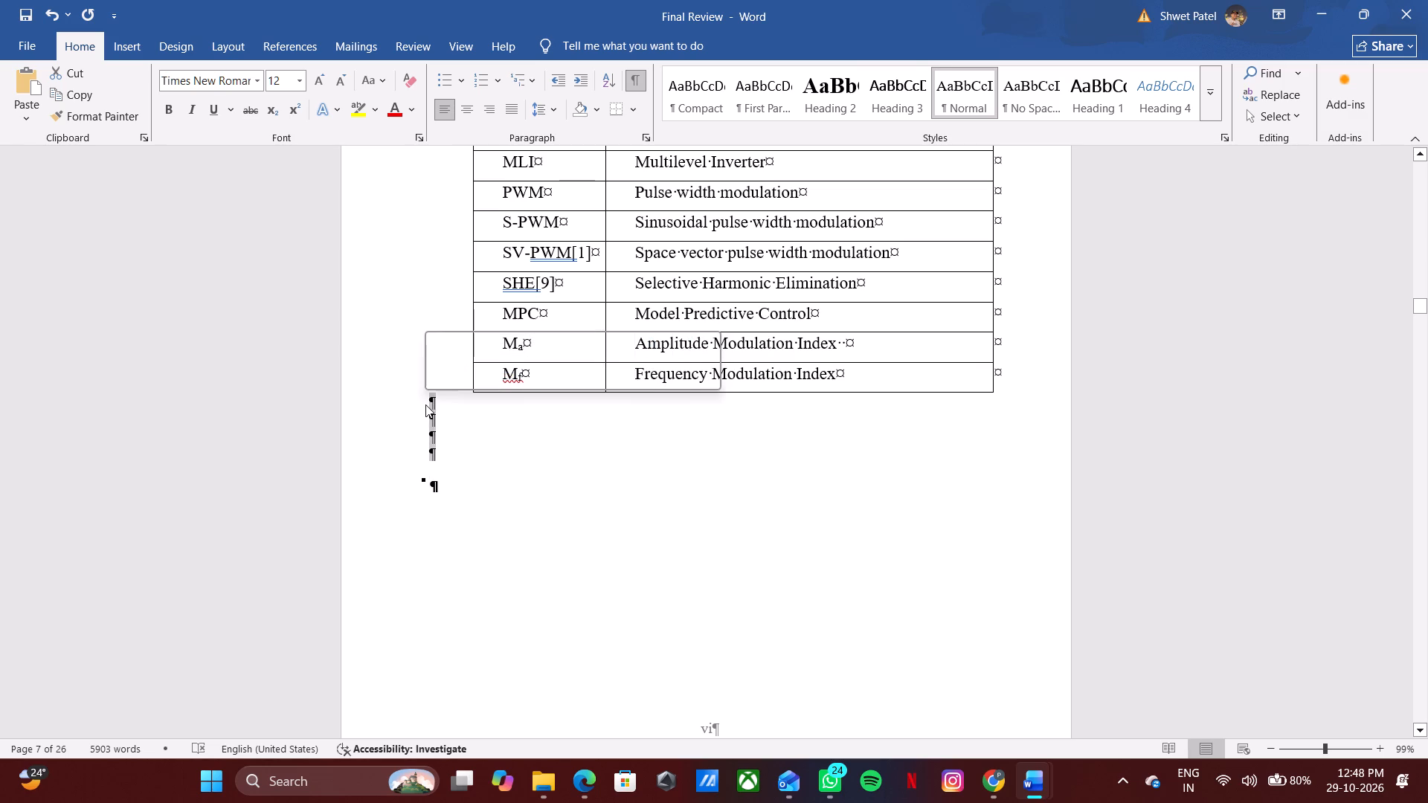
{"action": "key", "text": "BackSpace"}
Hide the formatting marks after checking the remaining paragraph mark below the Nomenclature/Abbreviations table.
{"action": "scroll", "coordinate": [604, 451], "scroll_direction": "down", "scroll_amount": 11}
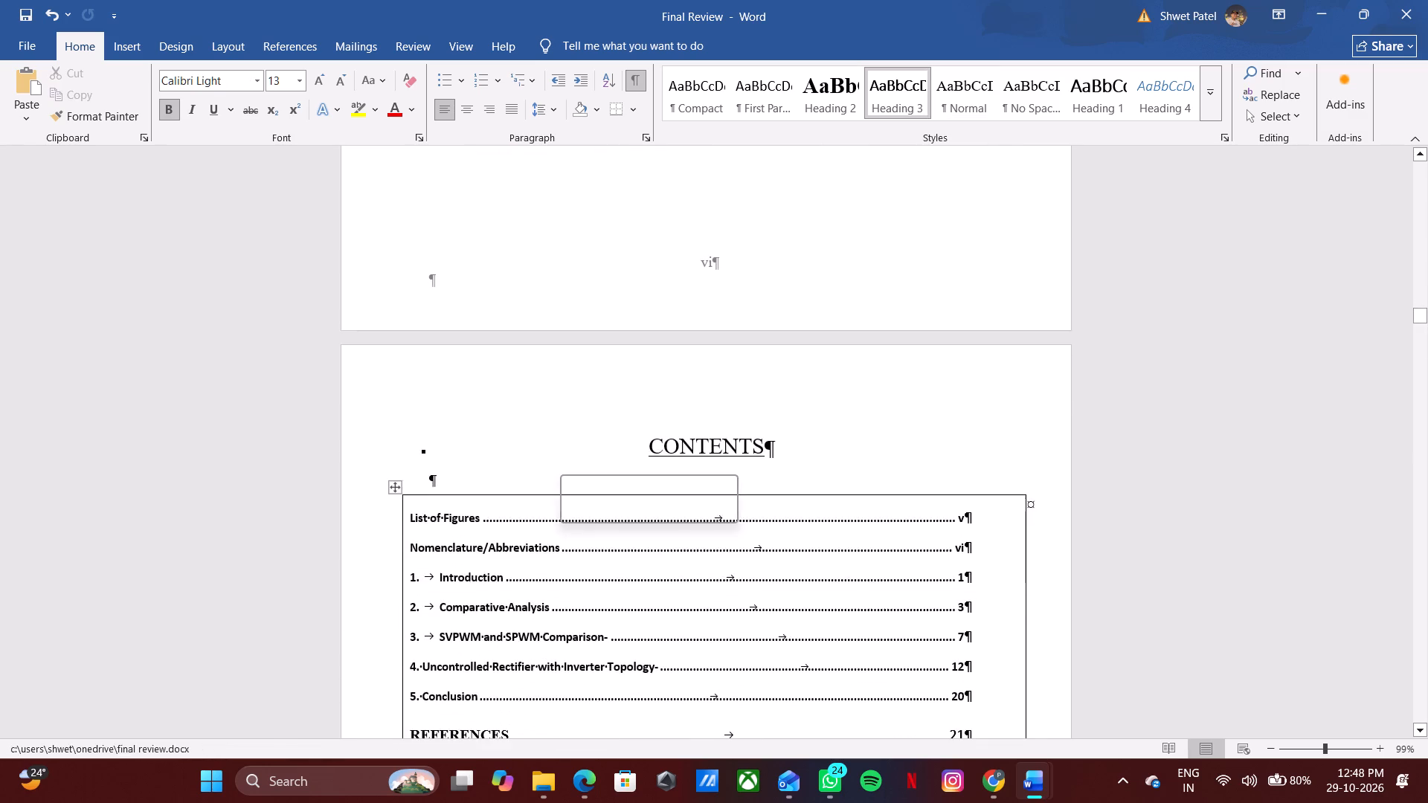
{"action": "scroll", "coordinate": [659, 541], "scroll_direction": "up", "scroll_amount": 10}
{"action": "left_click_drag", "start_coordinate": [449, 377], "coordinate": [437, 378]}
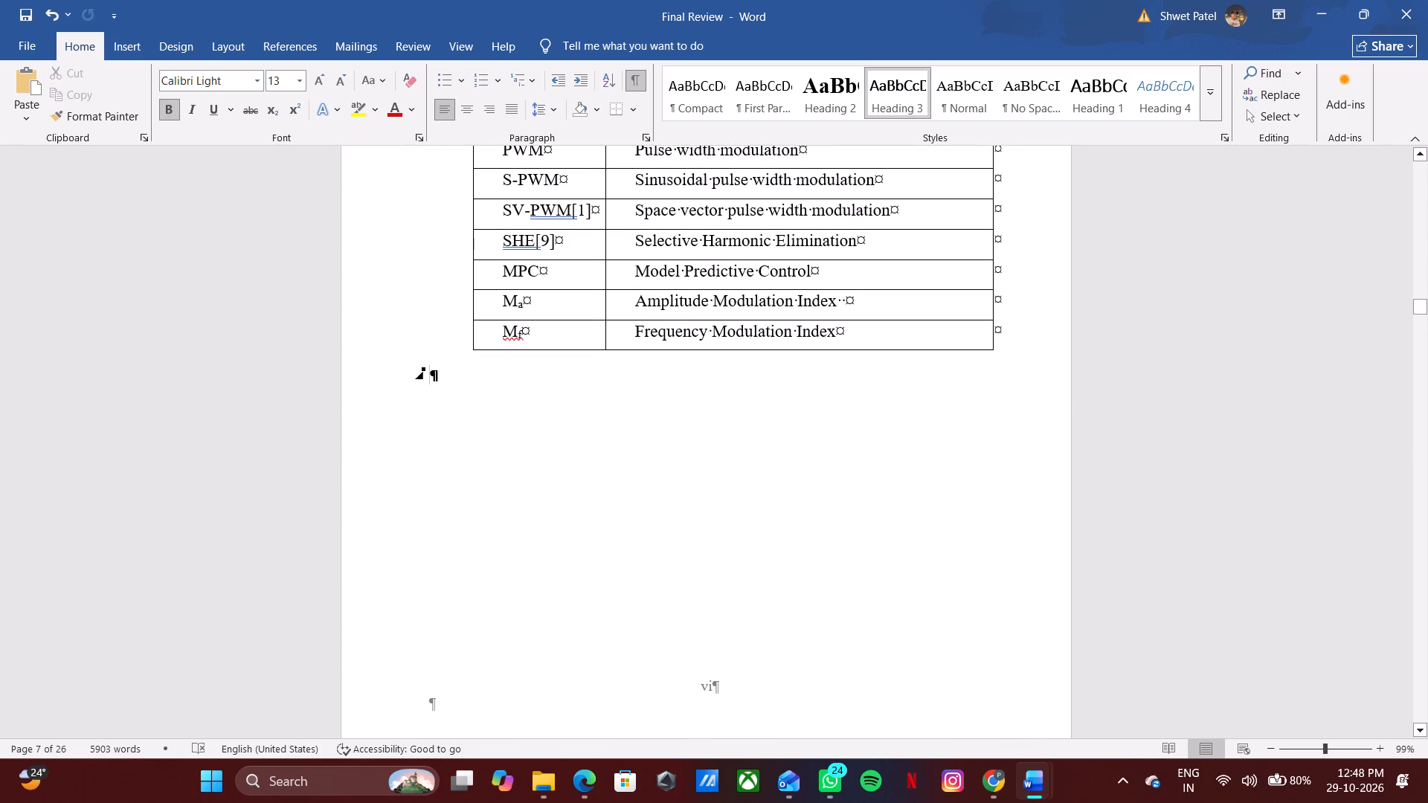
{"action": "left_click_drag", "start_coordinate": [437, 378], "coordinate": [431, 376]}
{"action": "scroll", "coordinate": [537, 355], "scroll_direction": "up", "scroll_amount": 3}
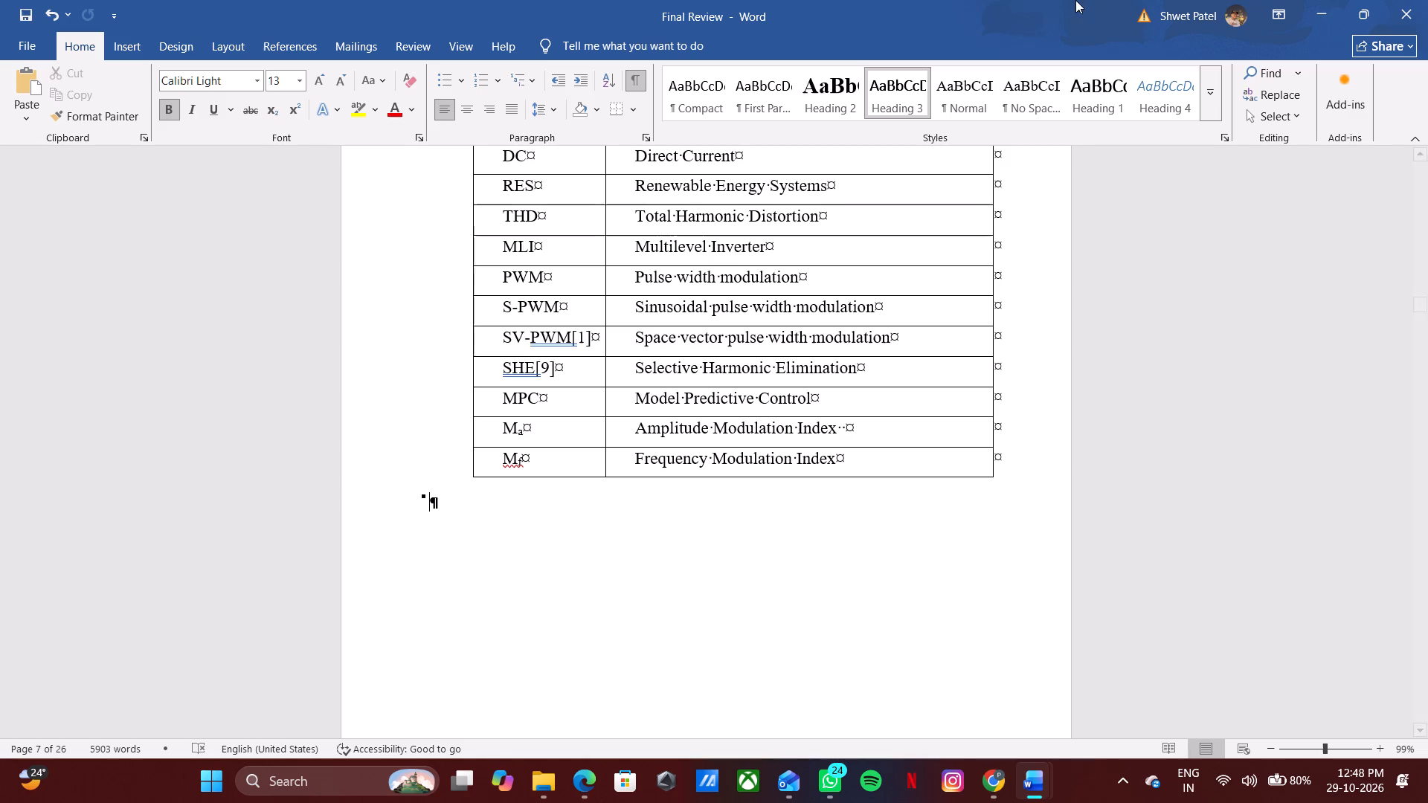
{"action": "scroll", "coordinate": [533, 550], "scroll_direction": "down", "scroll_amount": 1}
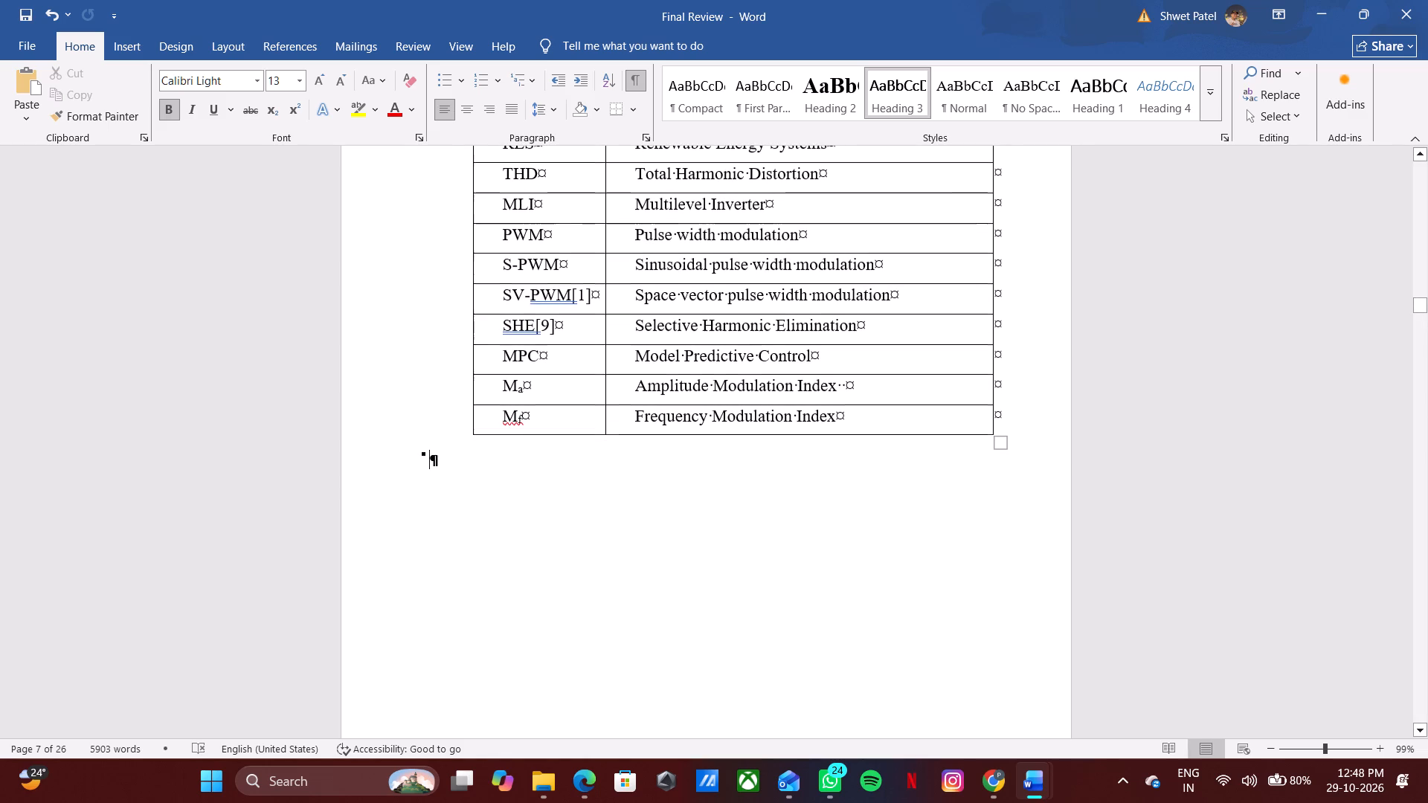
{"action": "left_click", "coordinate": [523, 532]}
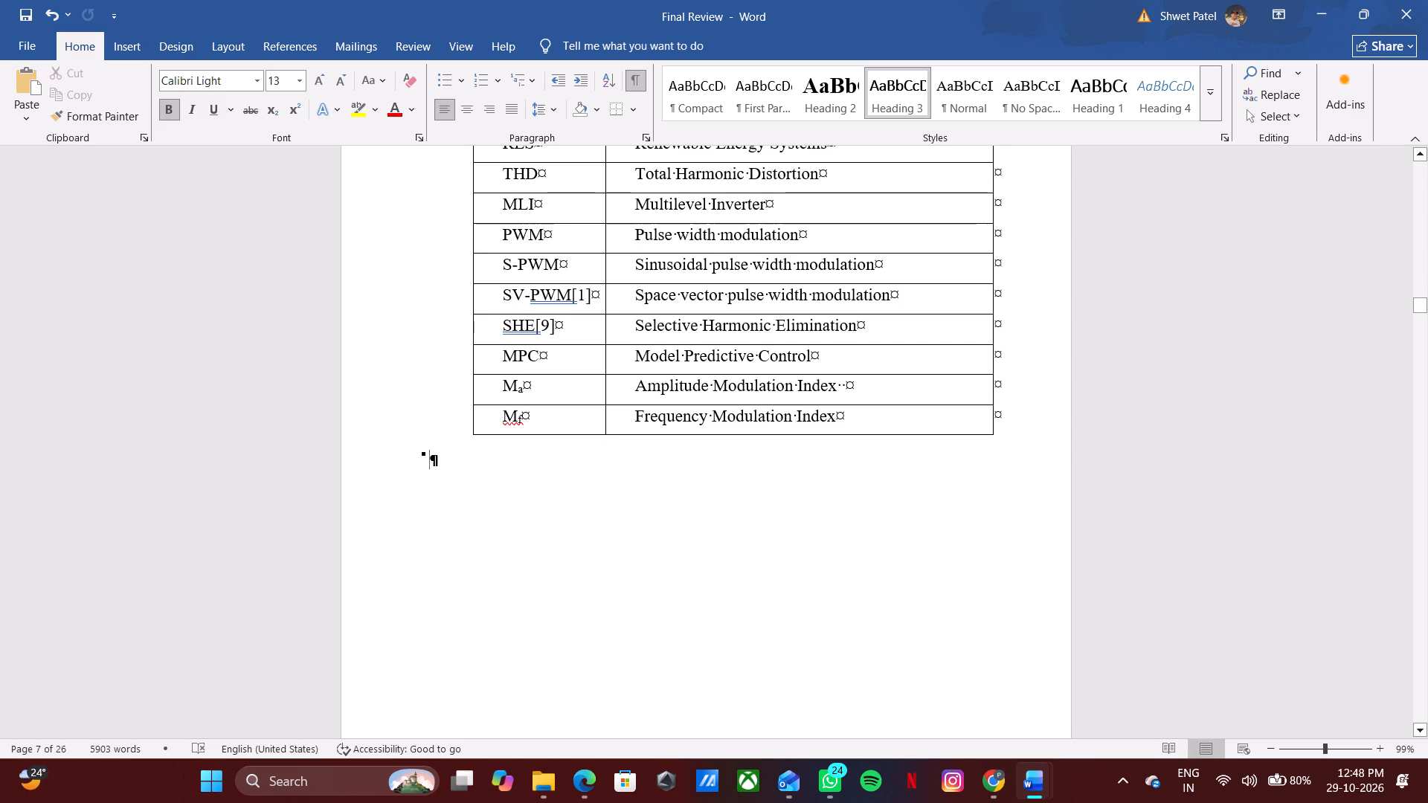
{"action": "left_click", "coordinate": [637, 68]}
{"action": "left_click", "coordinate": [637, 72]}
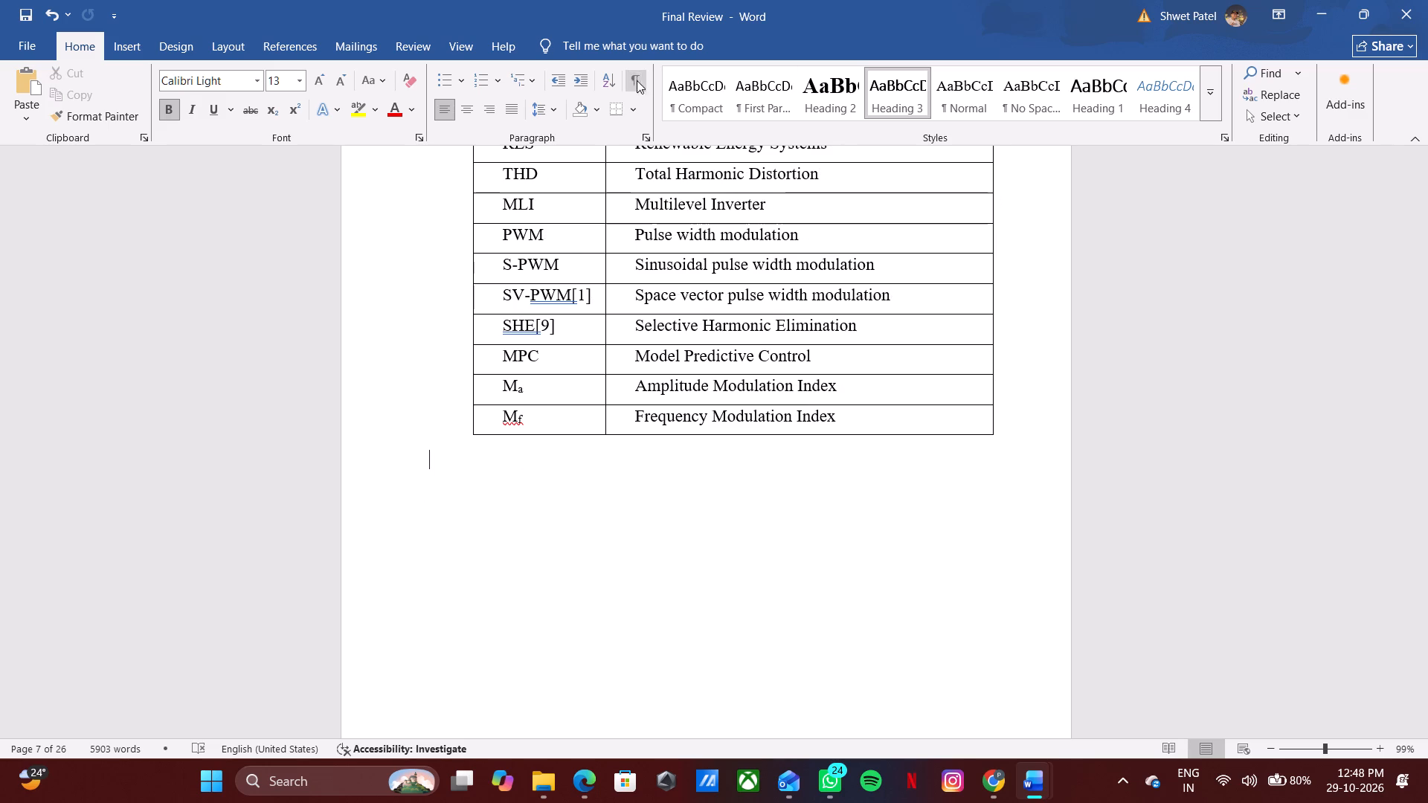
Review the layout of the Nomenclature/Abbreviations page from its heading to the page end.
{"action": "scroll", "coordinate": [884, 649], "scroll_direction": "up", "scroll_amount": 5}
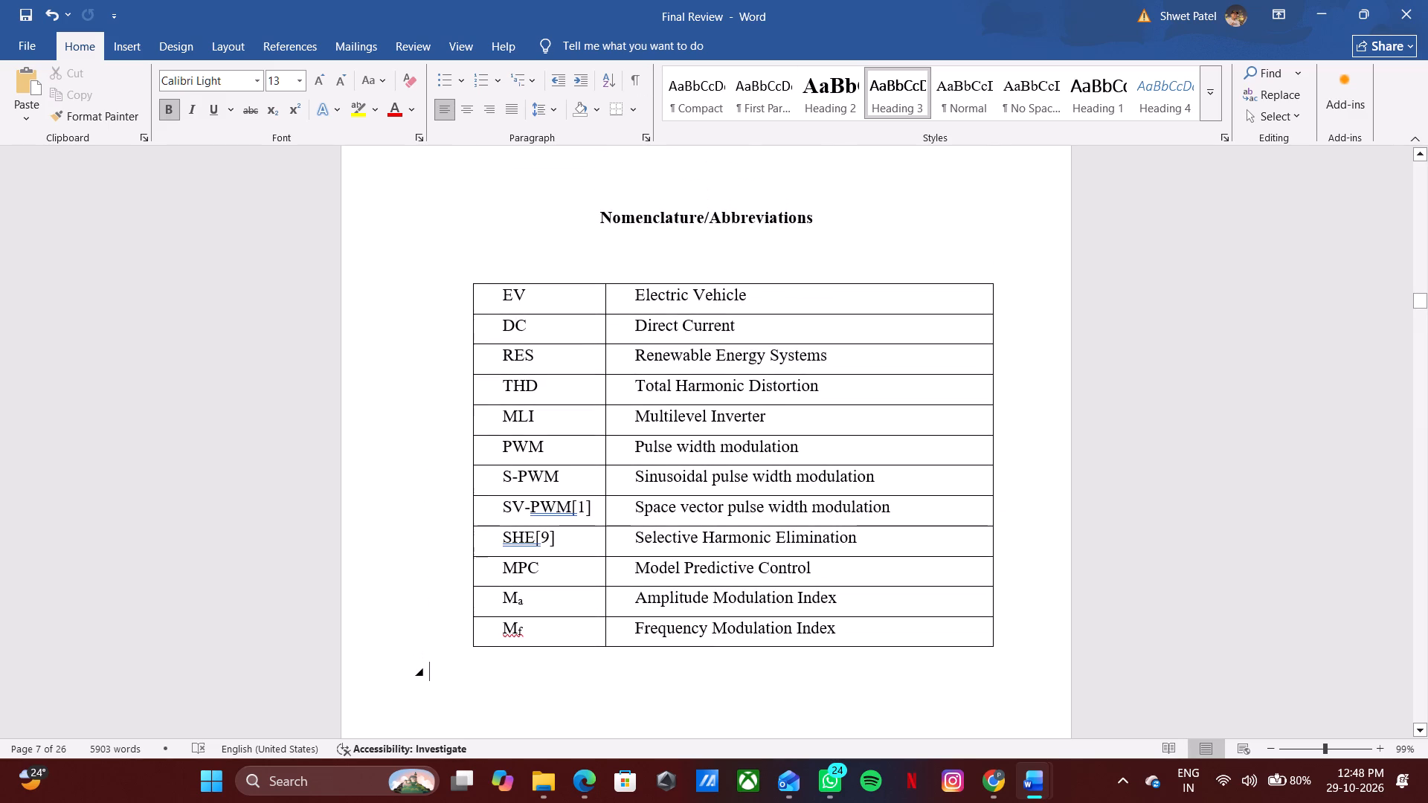
{"action": "scroll", "coordinate": [1115, 397], "scroll_direction": "down", "scroll_amount": 1}
{"action": "scroll", "coordinate": [1016, 445], "scroll_direction": "down", "scroll_amount": 4}
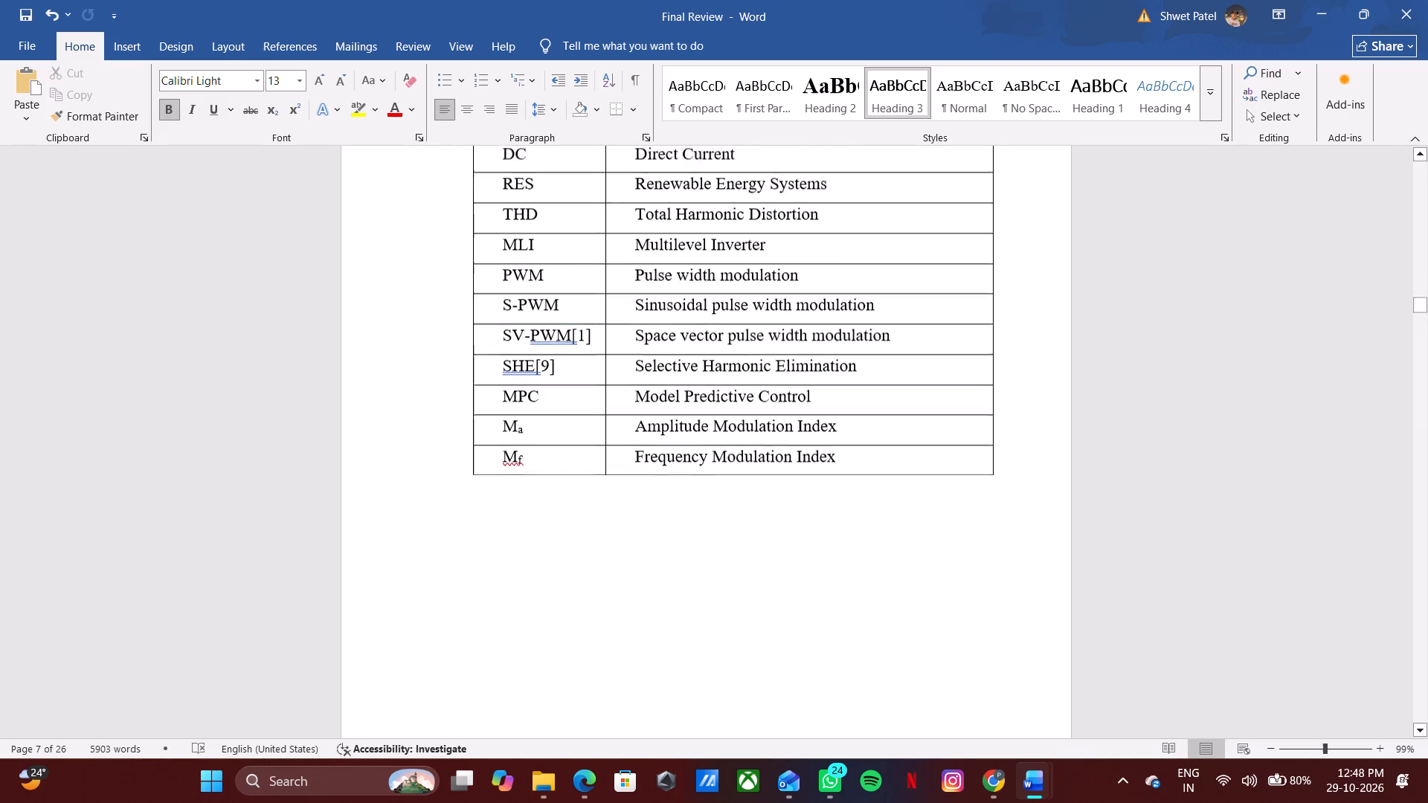
{"action": "scroll", "coordinate": [1017, 453], "scroll_direction": "down", "scroll_amount": 2}
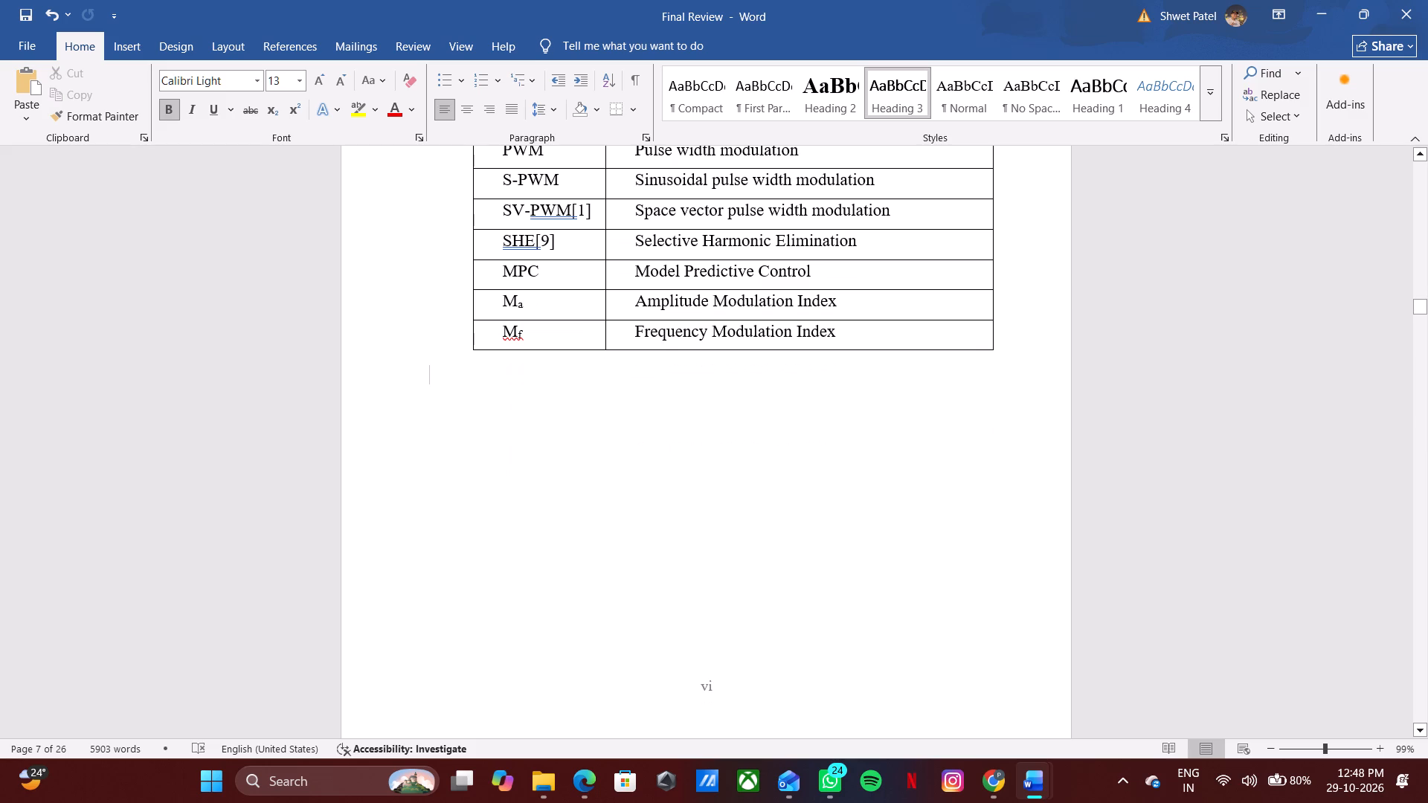
{"action": "scroll", "coordinate": [1031, 442], "scroll_direction": "down", "scroll_amount": 2}
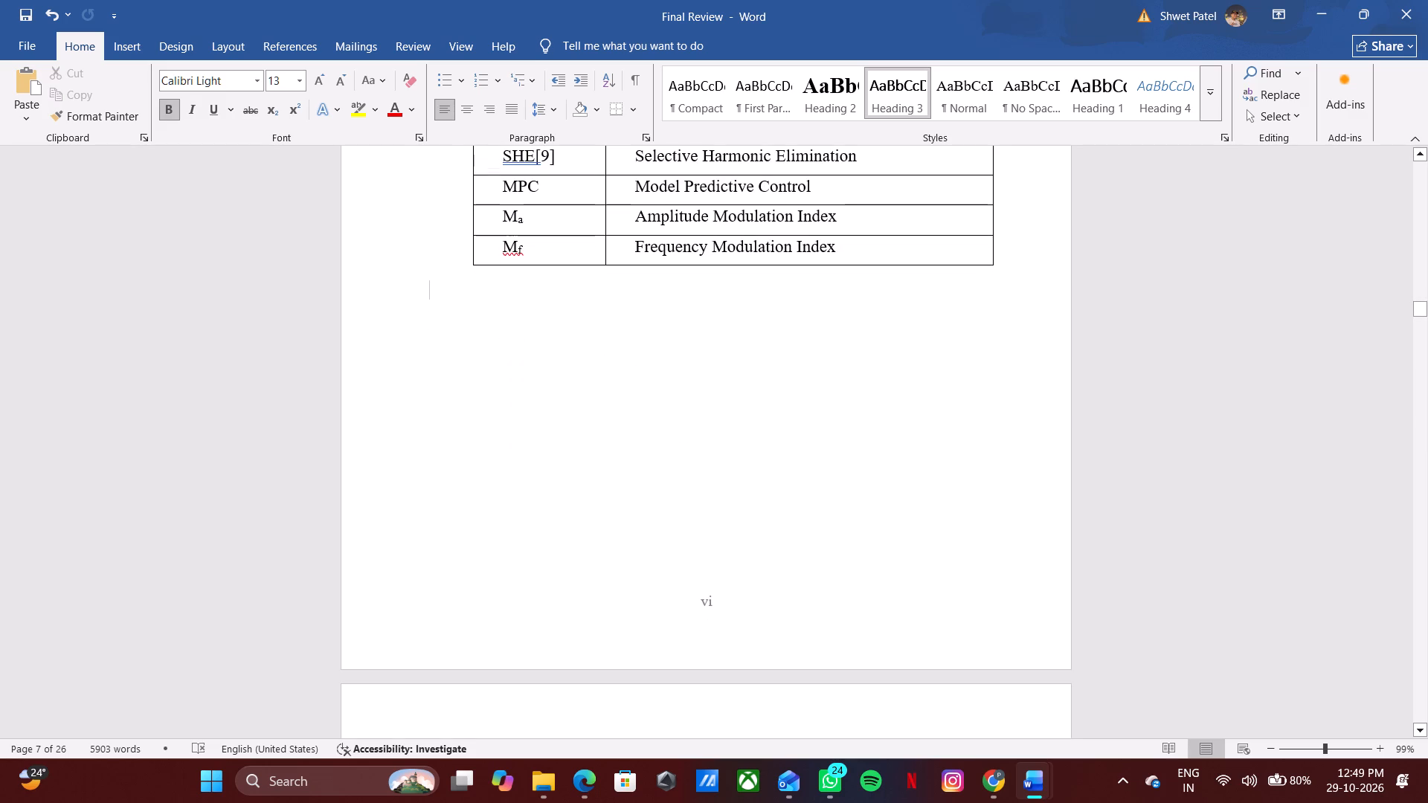
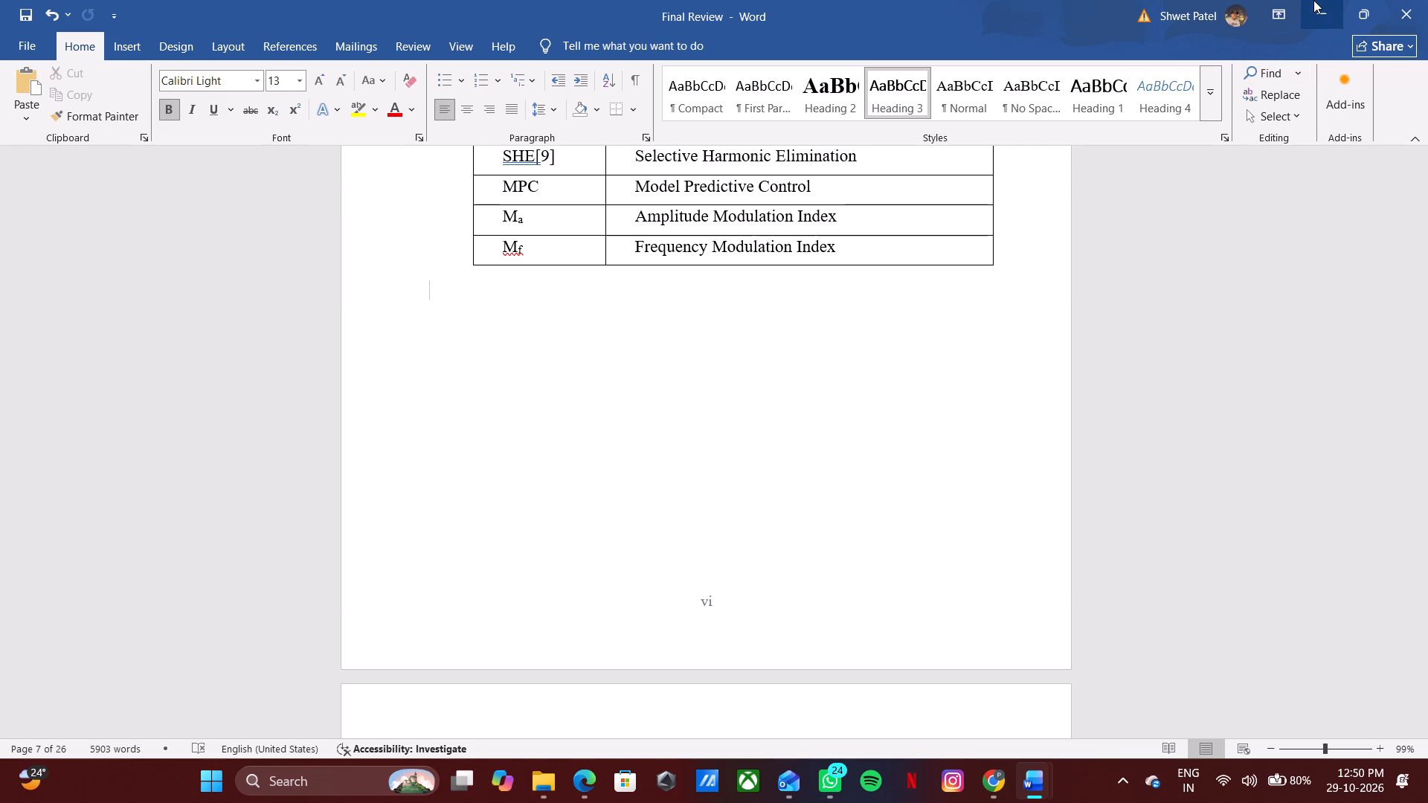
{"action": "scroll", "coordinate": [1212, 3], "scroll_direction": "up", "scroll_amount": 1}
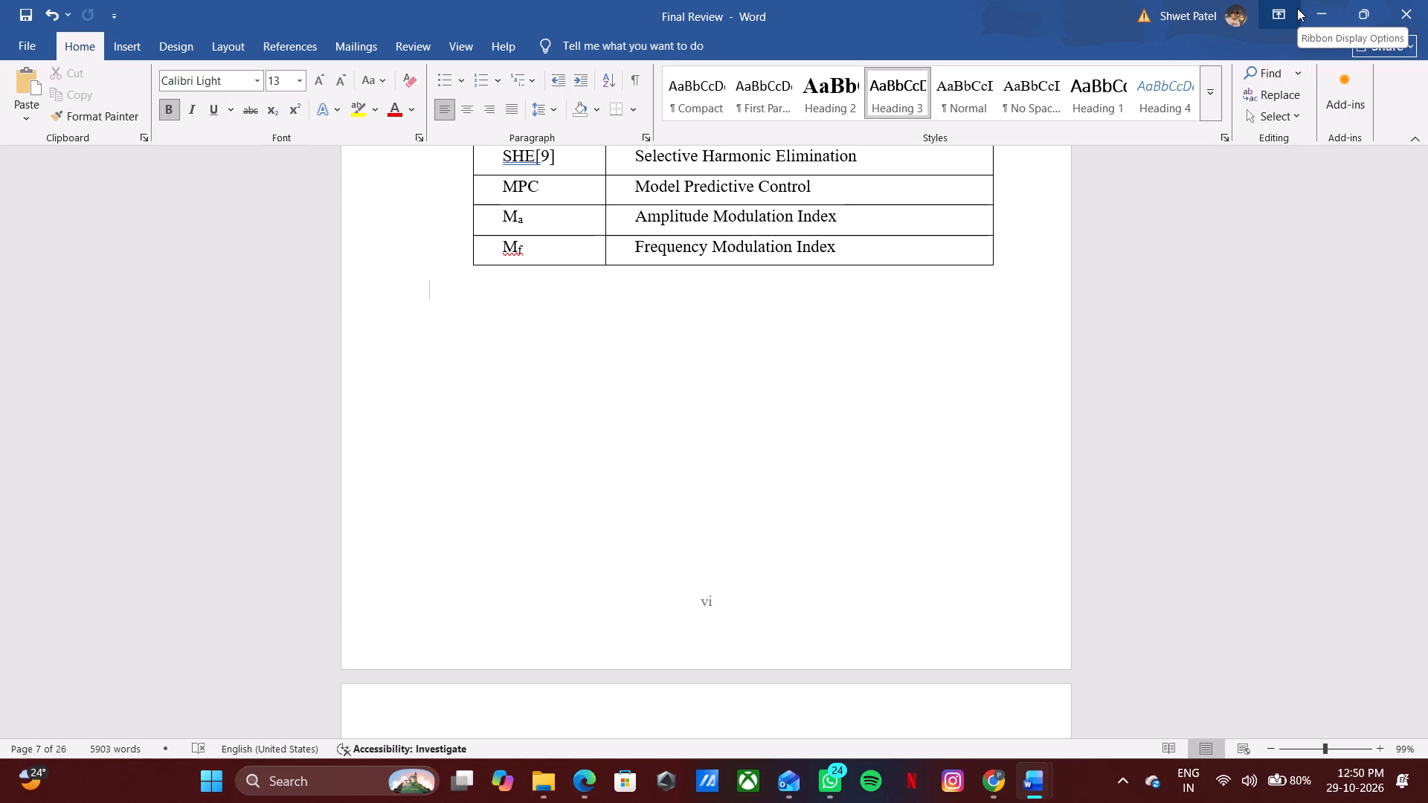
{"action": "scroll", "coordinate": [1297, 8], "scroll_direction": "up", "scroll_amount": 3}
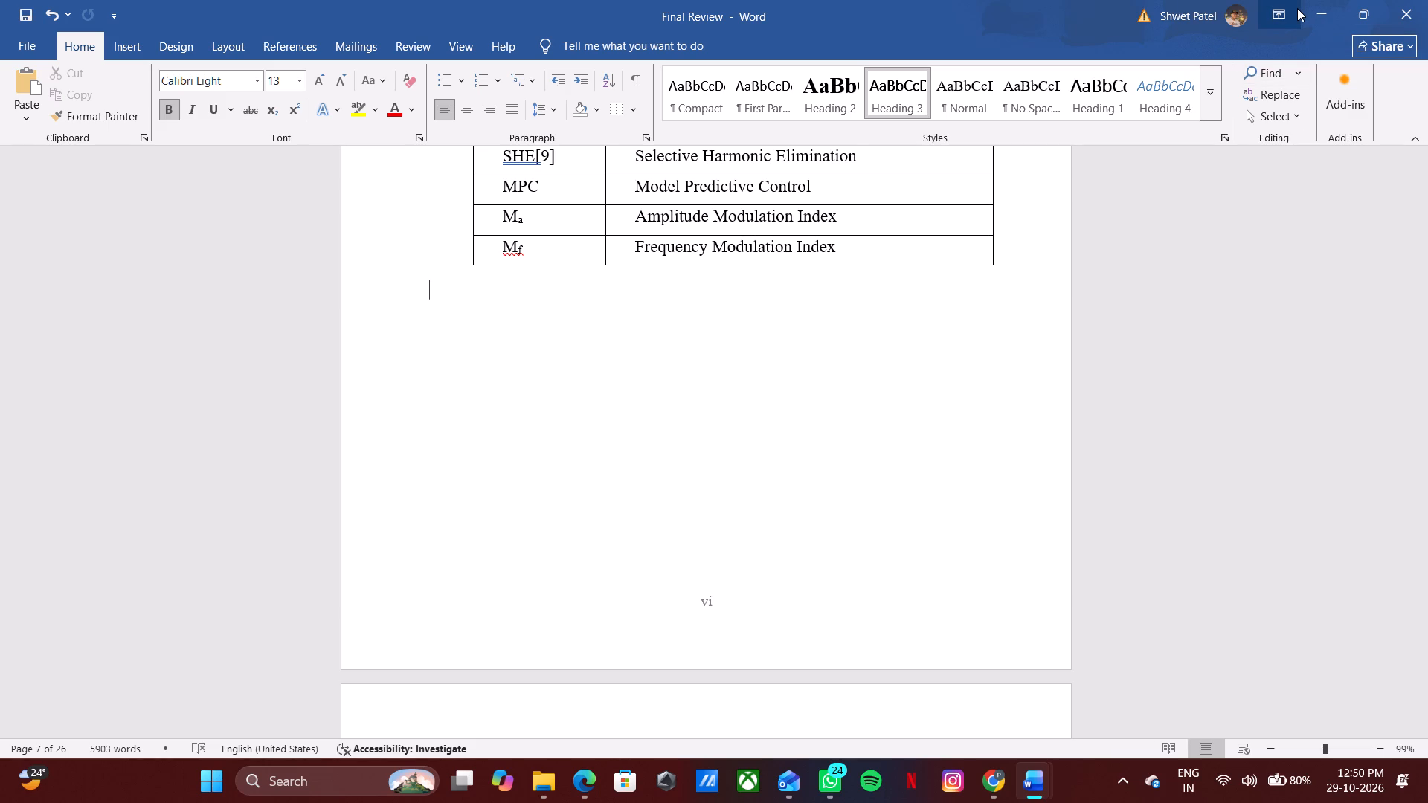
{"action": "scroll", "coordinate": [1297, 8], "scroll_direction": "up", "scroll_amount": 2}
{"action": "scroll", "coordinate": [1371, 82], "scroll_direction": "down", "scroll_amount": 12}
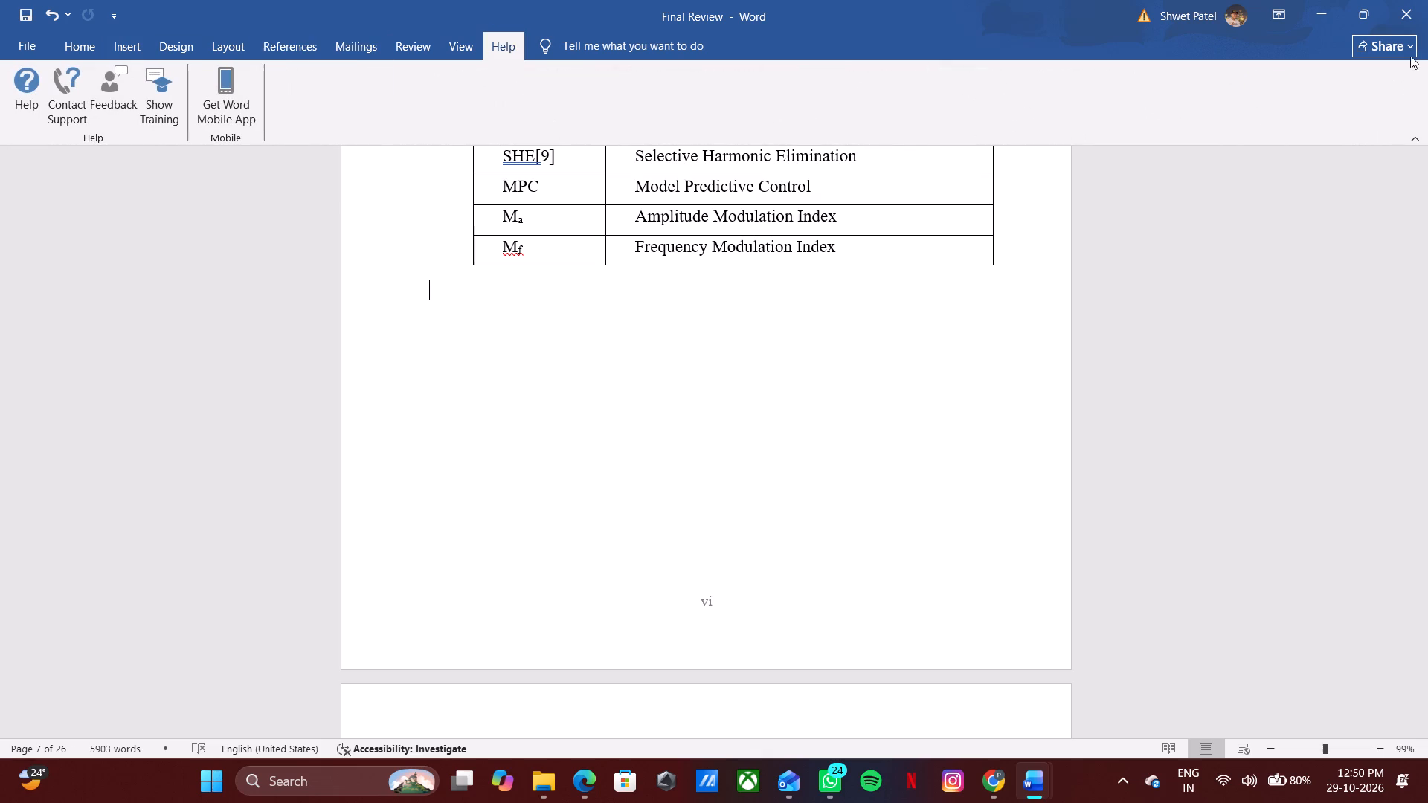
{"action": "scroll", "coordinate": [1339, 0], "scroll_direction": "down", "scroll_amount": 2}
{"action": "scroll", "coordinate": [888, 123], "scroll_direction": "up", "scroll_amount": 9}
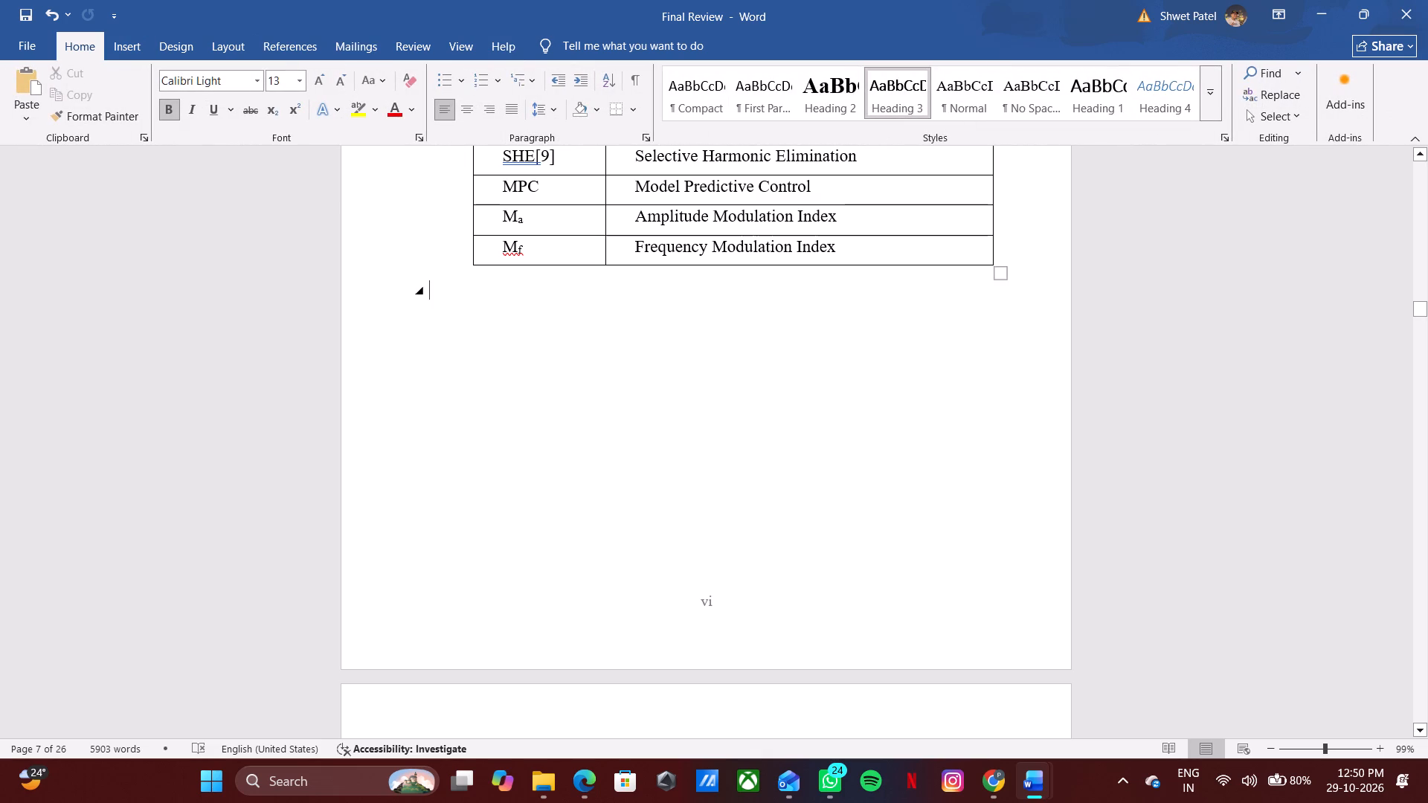
Review the table of contents page after the Nomenclature/Abbreviations table, from its section entries down to the page end.
{"action": "left_click", "coordinate": [672, 297]}
{"action": "scroll", "coordinate": [654, 312], "scroll_direction": "down", "scroll_amount": 7}
{"action": "scroll", "coordinate": [657, 330], "scroll_direction": "up", "scroll_amount": 7}
{"action": "scroll", "coordinate": [657, 343], "scroll_direction": "down", "scroll_amount": 16}
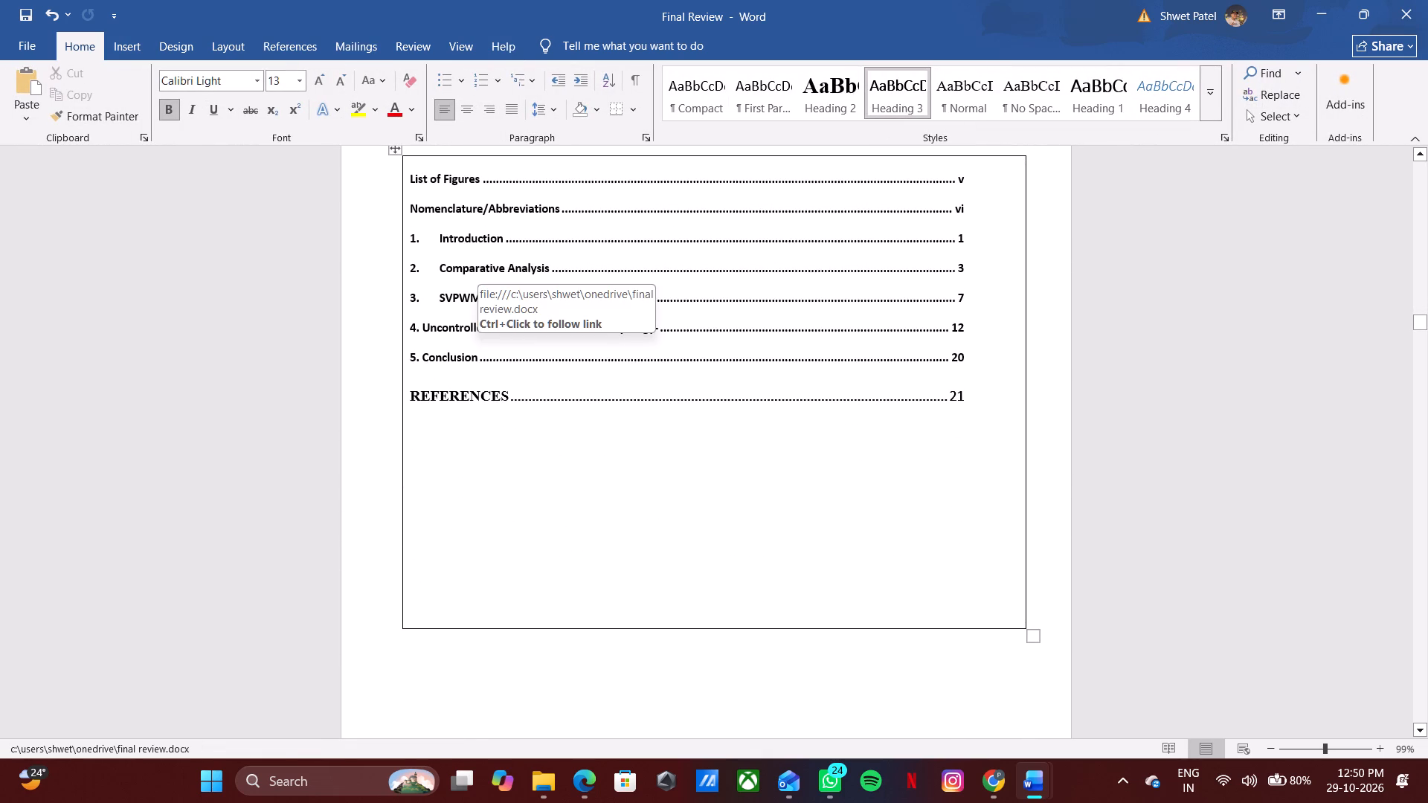
{"action": "scroll", "coordinate": [666, 353], "scroll_direction": "down", "scroll_amount": 1}
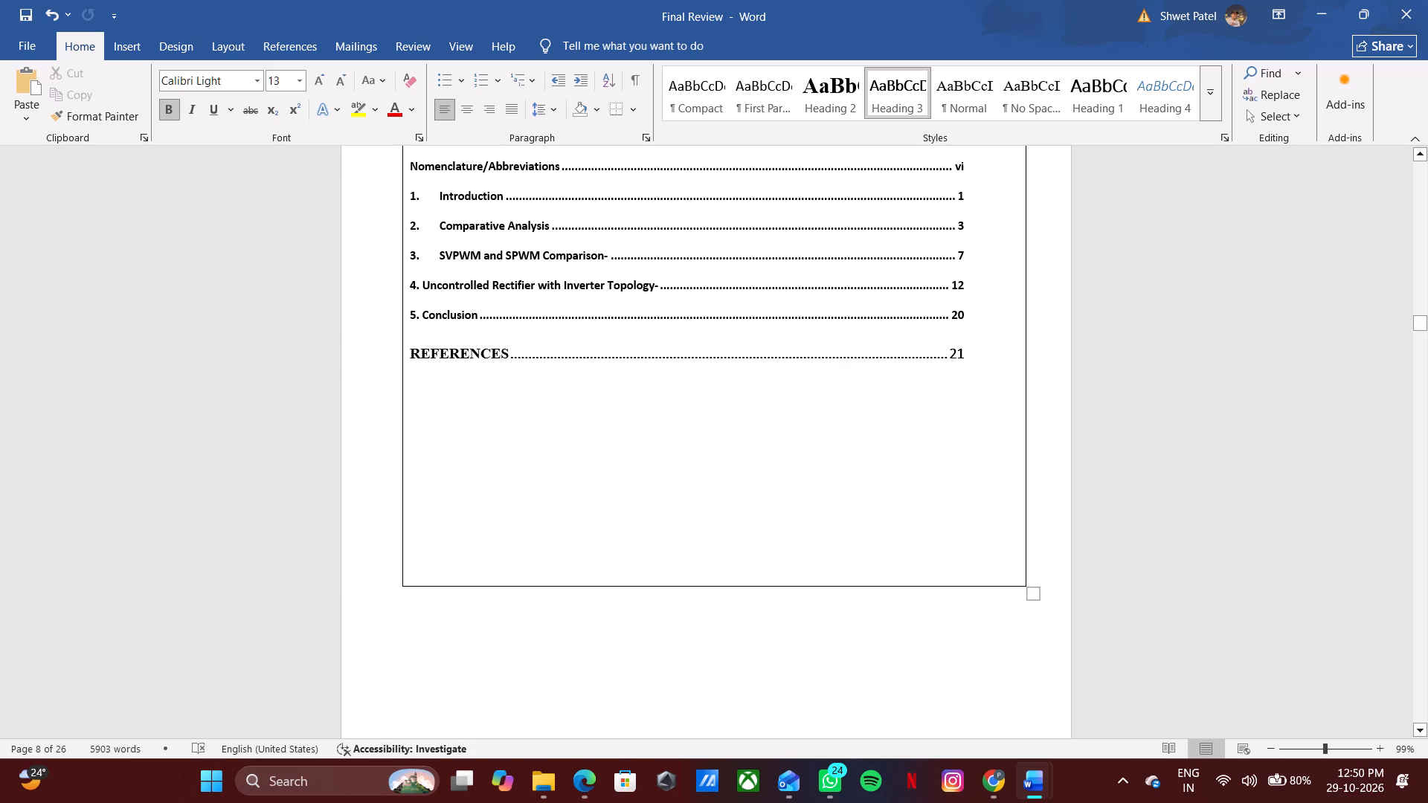
{"action": "scroll", "coordinate": [899, 314], "scroll_direction": "down", "scroll_amount": 1}
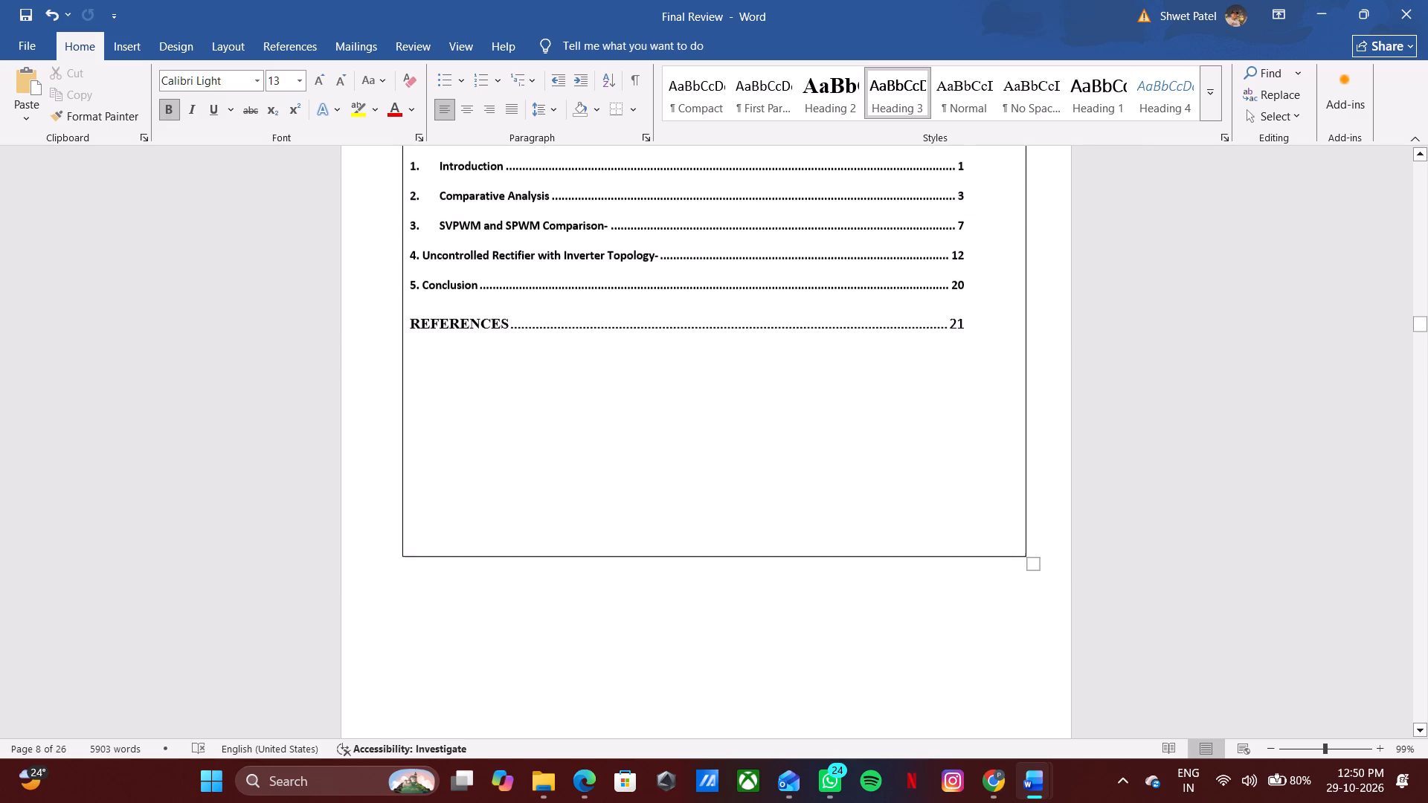
{"action": "scroll", "coordinate": [682, 397], "scroll_direction": "down", "scroll_amount": 4}
{"action": "scroll", "coordinate": [618, 434], "scroll_direction": "down", "scroll_amount": 3}
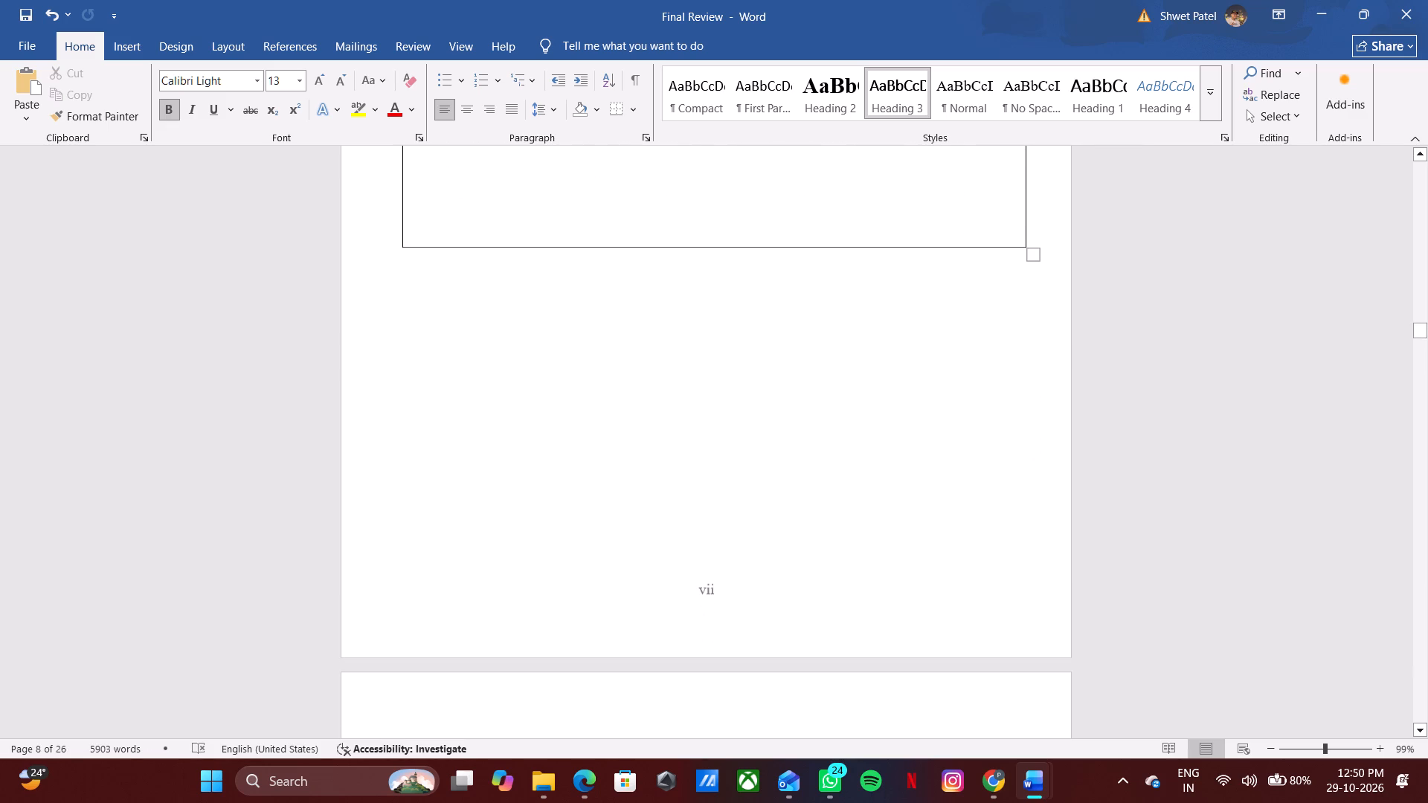
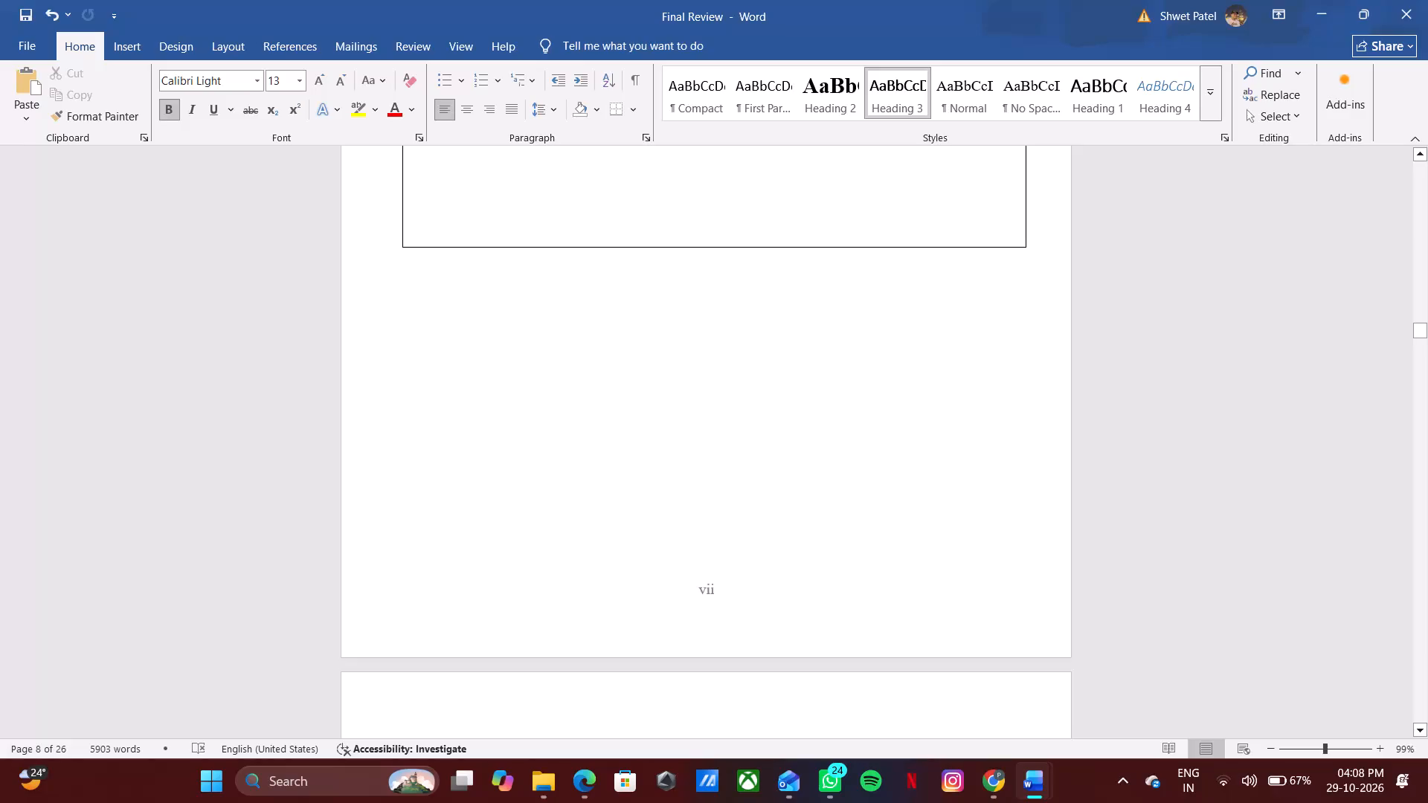
Review the front matter from the title page through the List of Figures to the Contents page.
{"action": "scroll", "coordinate": [647, 454], "scroll_direction": "up", "scroll_amount": 7}
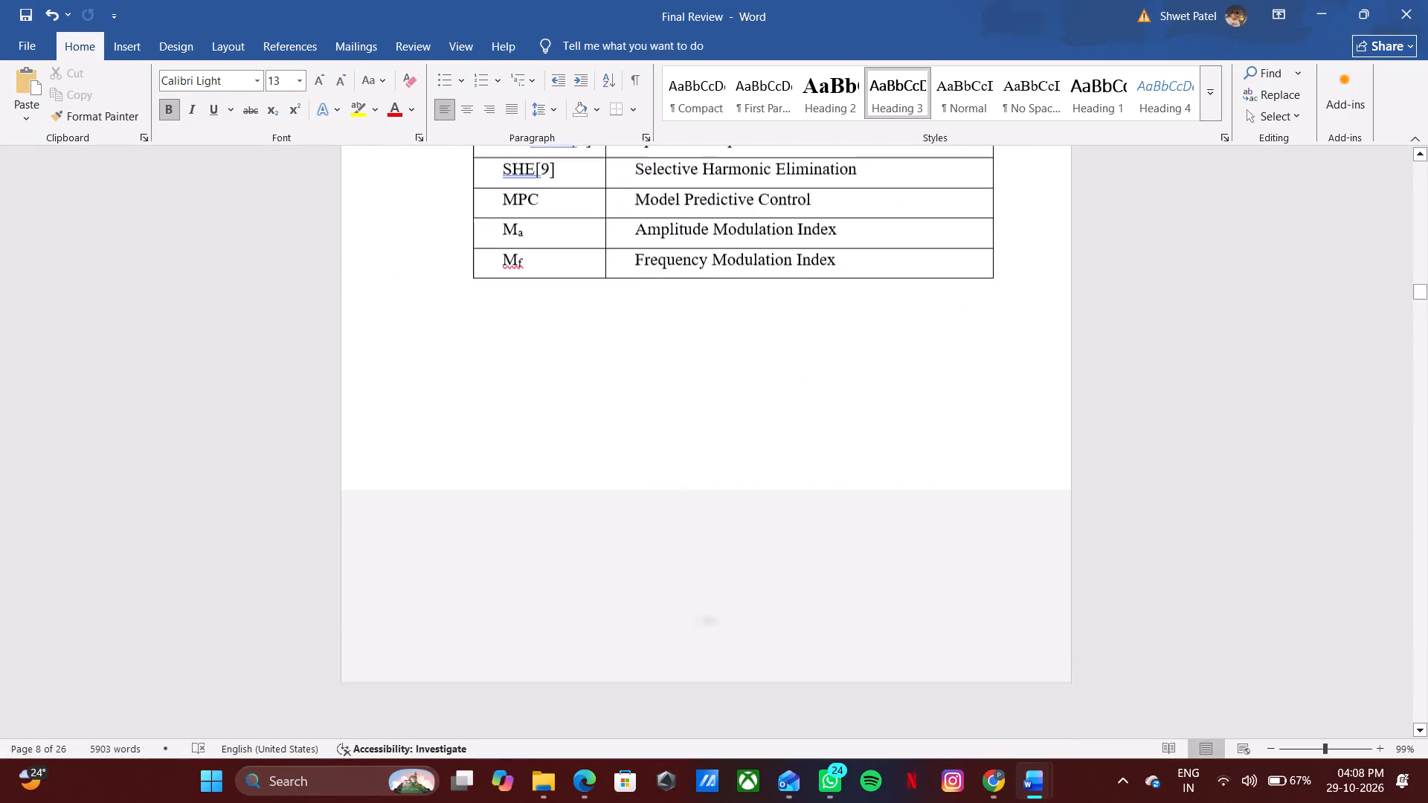
{"action": "scroll", "coordinate": [647, 454], "scroll_direction": "up", "scroll_amount": 20}
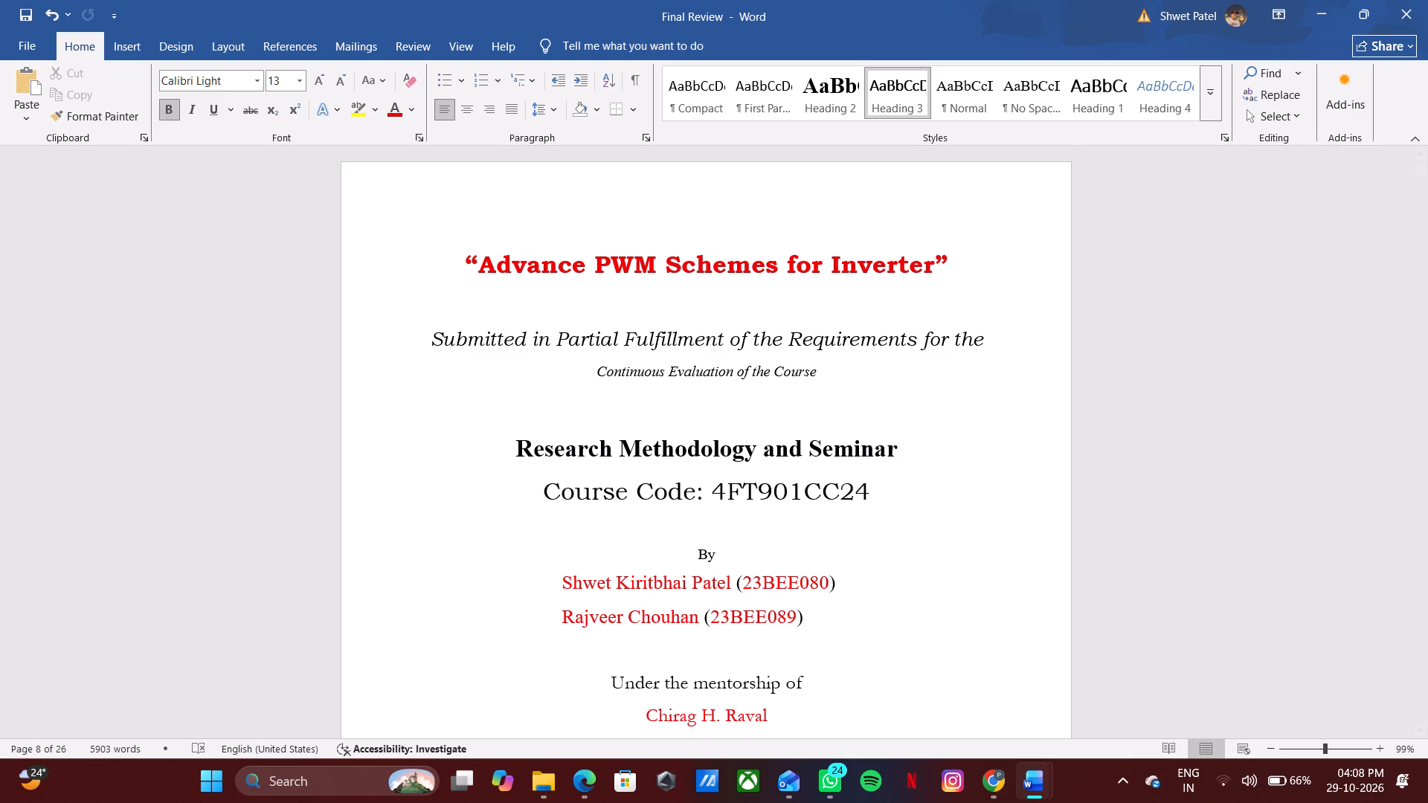
{"action": "key", "text": "Down"}
{"action": "key", "text": "Down"}
{"action": "key", "text": "Down"}
{"action": "key", "text": "Down"}
{"action": "key", "text": "Down"}
{"action": "key", "text": "Down"}
{"action": "key", "text": "Down"}
{"action": "key", "text": "Down"}
{"action": "key", "text": "Down"}
{"action": "key", "text": "Down"}
{"action": "key", "text": "Down"}
{"action": "key", "text": "Down"}
{"action": "key", "text": "Down"}
{"action": "key", "text": "Down"}
{"action": "key", "text": "Down"}
{"action": "key", "text": "Down"}
{"action": "key", "text": "Down"}
{"action": "key", "text": "Down"}
{"action": "key", "text": "Down"}
{"action": "key", "text": "Down"}
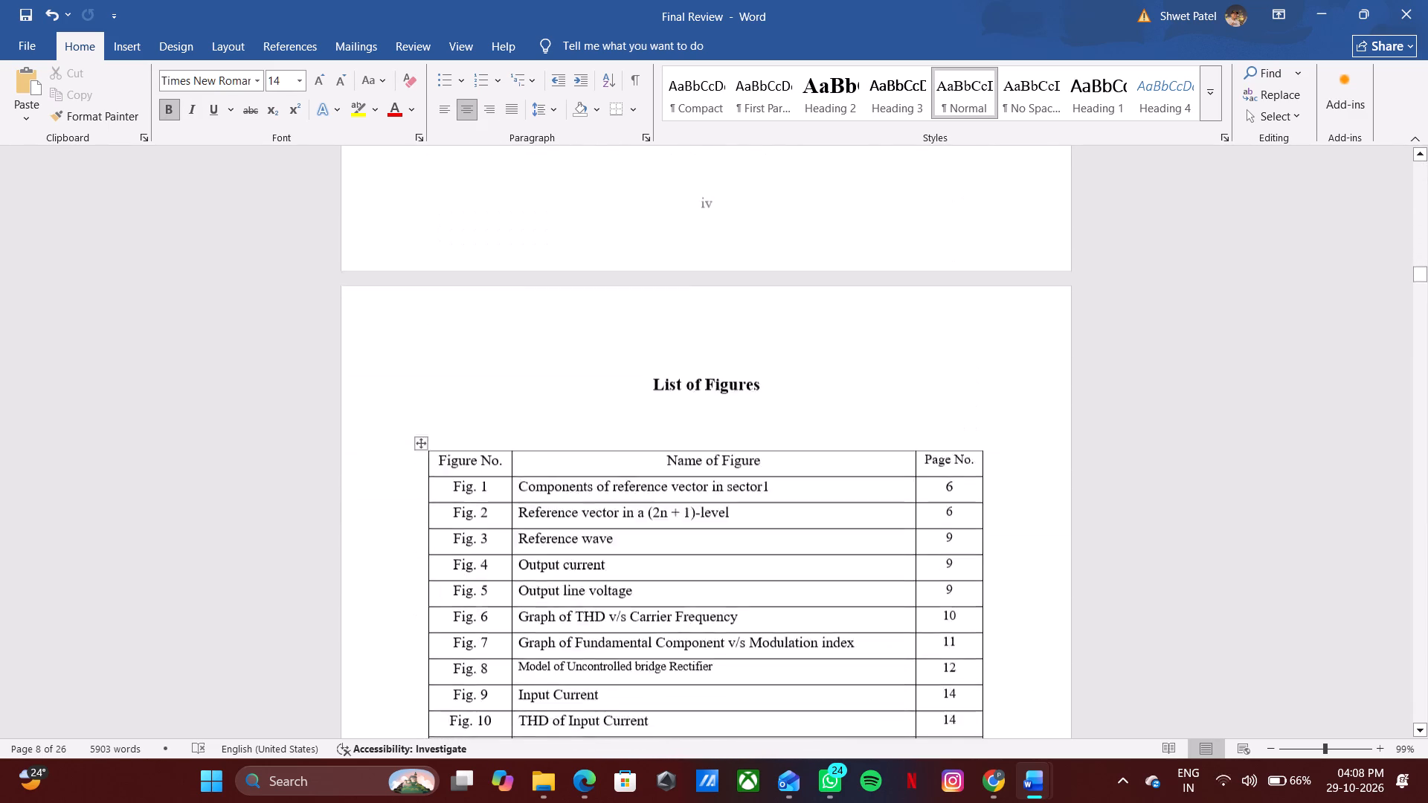
{"action": "scroll", "coordinate": [647, 454], "scroll_direction": "down", "scroll_amount": 2}
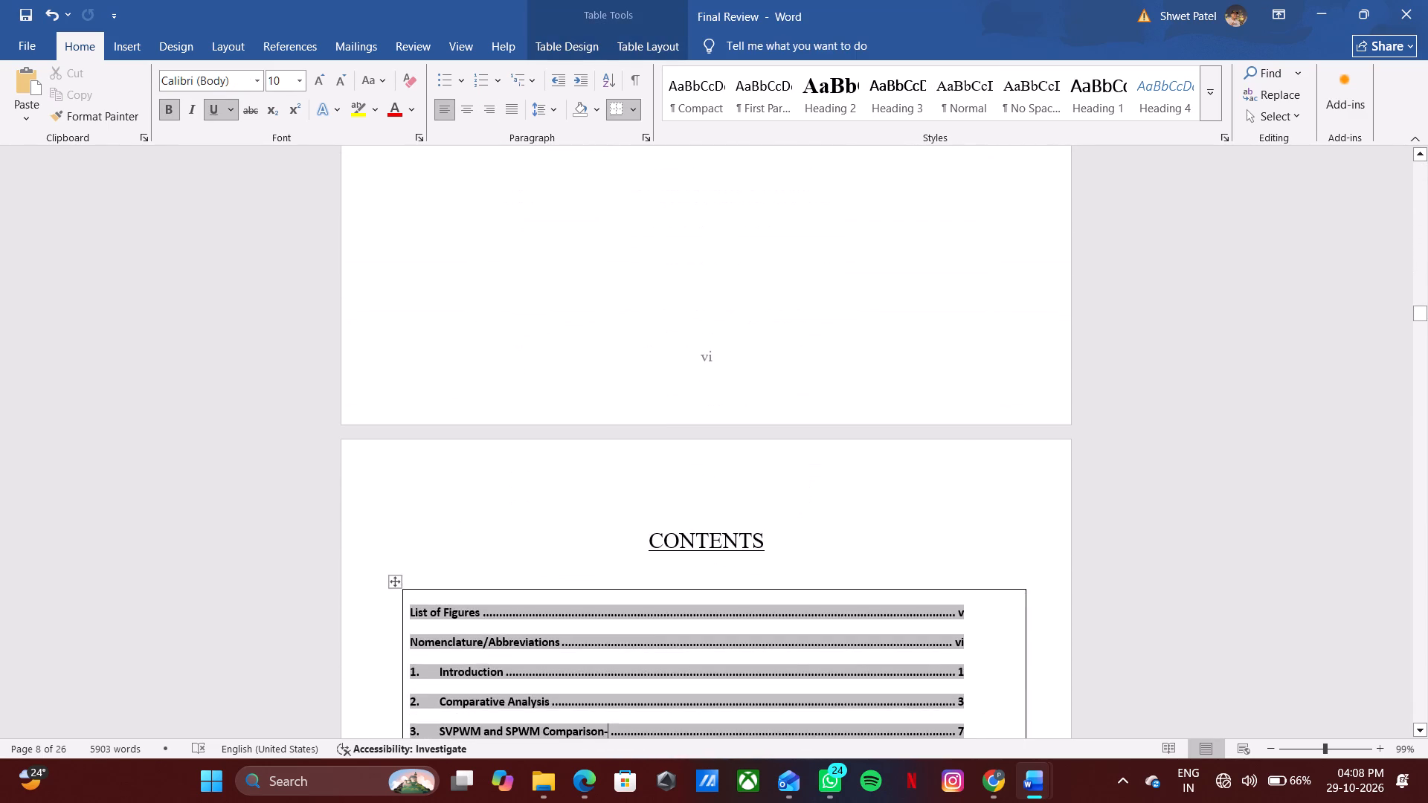
Review the literature comparison table and its closing paragraphs, followed by the Section 3 introduction and the SPWM theory in 3.1.
{"action": "scroll", "coordinate": [647, 454], "scroll_direction": "down", "scroll_amount": 20}
{"action": "scroll", "coordinate": [647, 454], "scroll_direction": "up", "scroll_amount": 1}
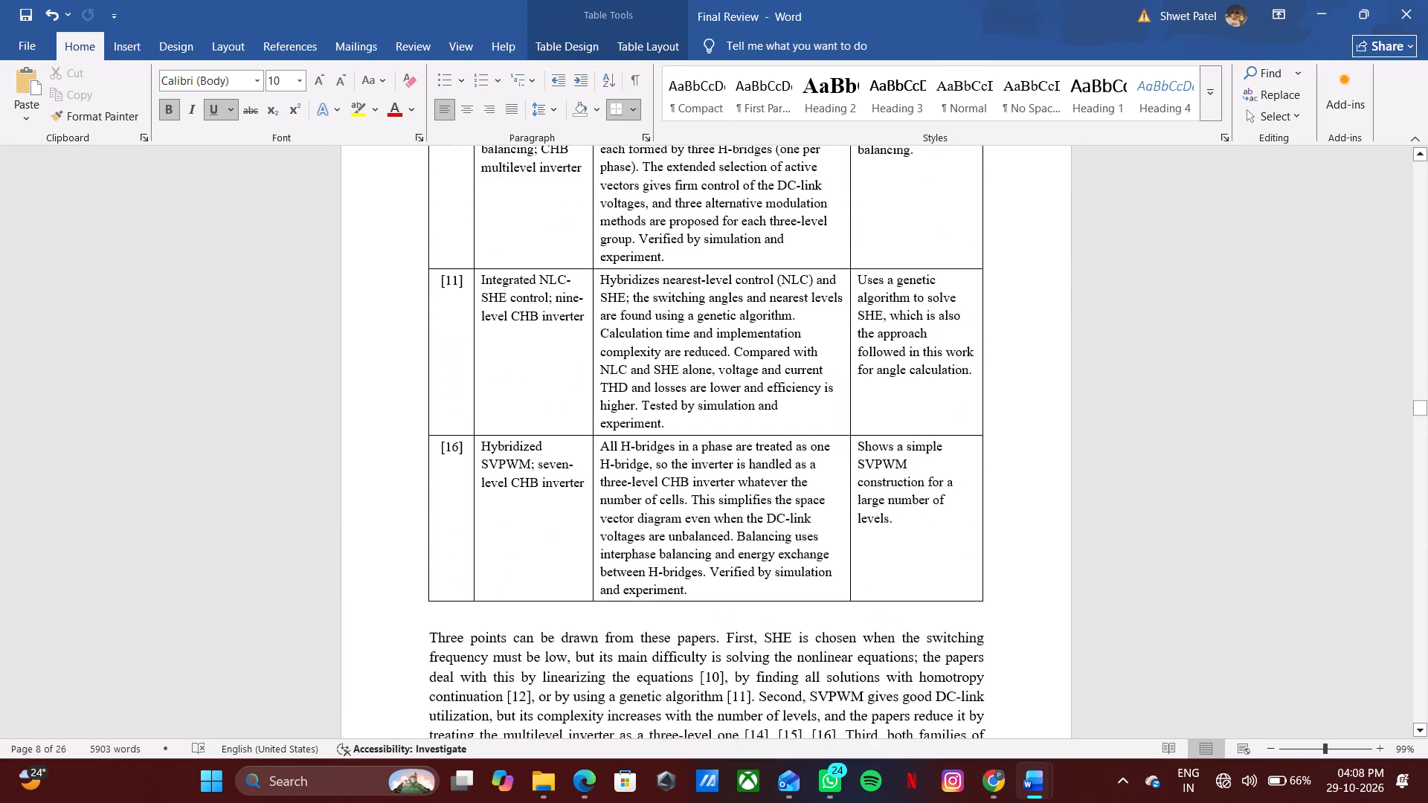
{"action": "right_click", "coordinate": [647, 454]}
{"action": "scroll", "coordinate": [647, 454], "scroll_direction": "down", "scroll_amount": 3}
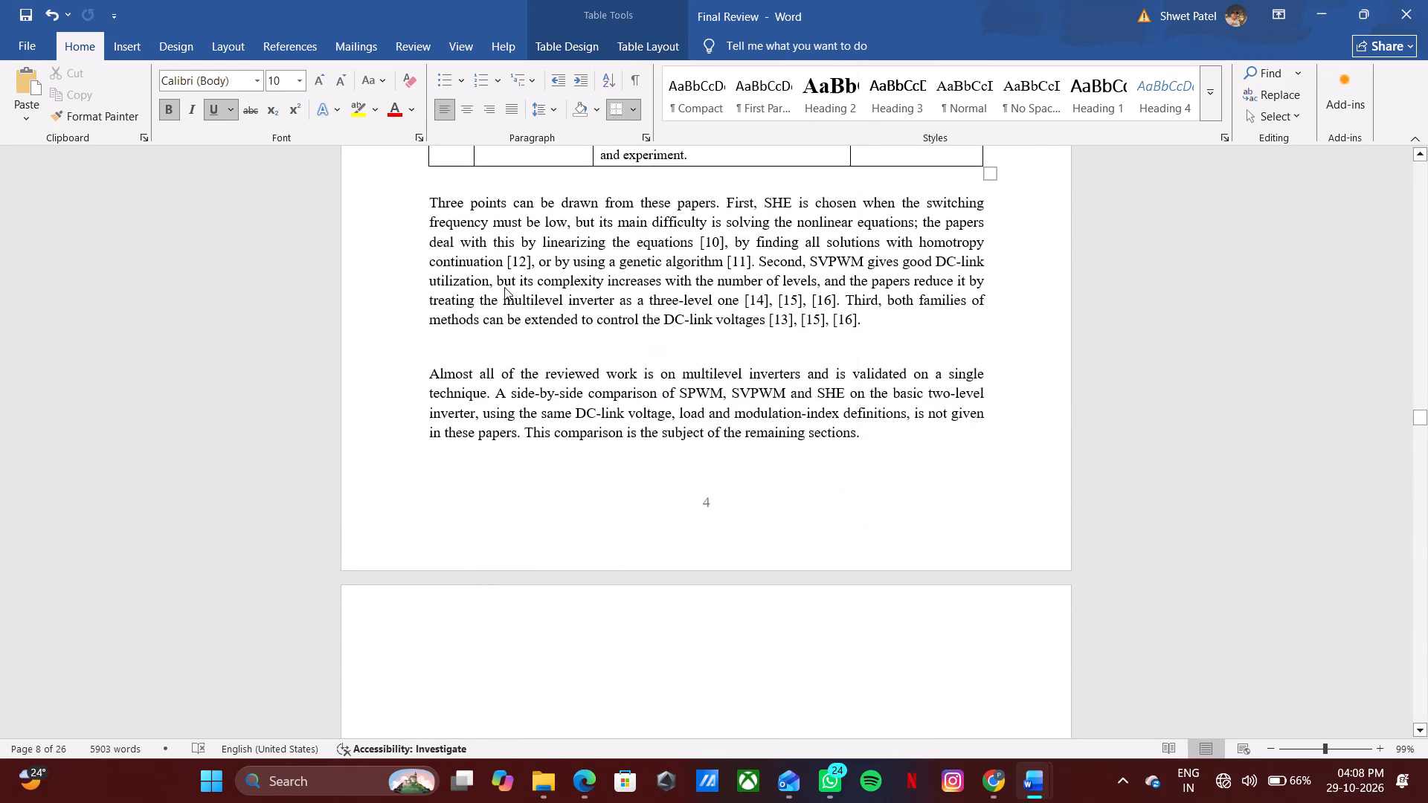
{"action": "left_click", "coordinate": [504, 287]}
{"action": "scroll", "coordinate": [504, 287], "scroll_direction": "down", "scroll_amount": 3}
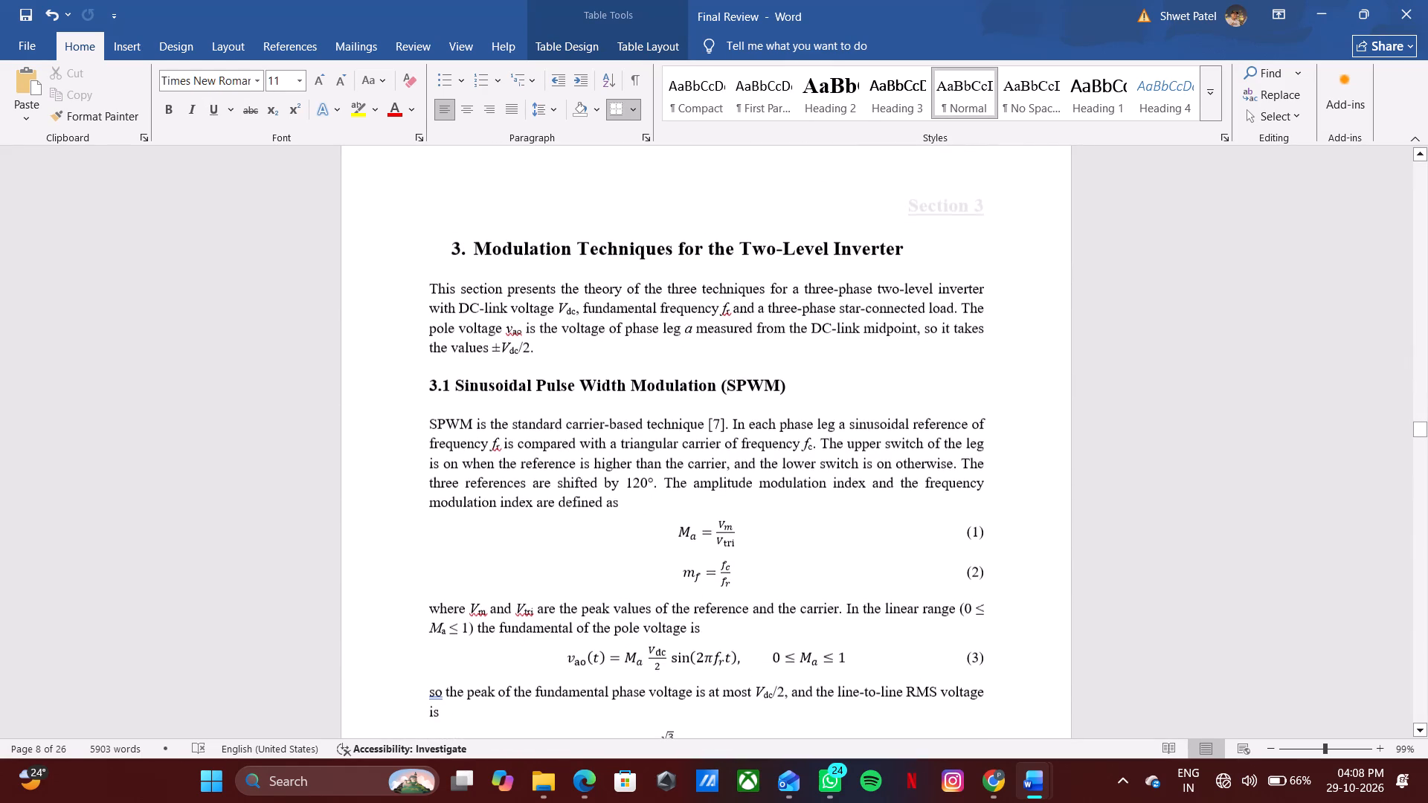
{"action": "scroll", "coordinate": [504, 287], "scroll_direction": "down", "scroll_amount": 1}
{"action": "scroll", "coordinate": [584, 558], "scroll_direction": "down", "scroll_amount": 1}
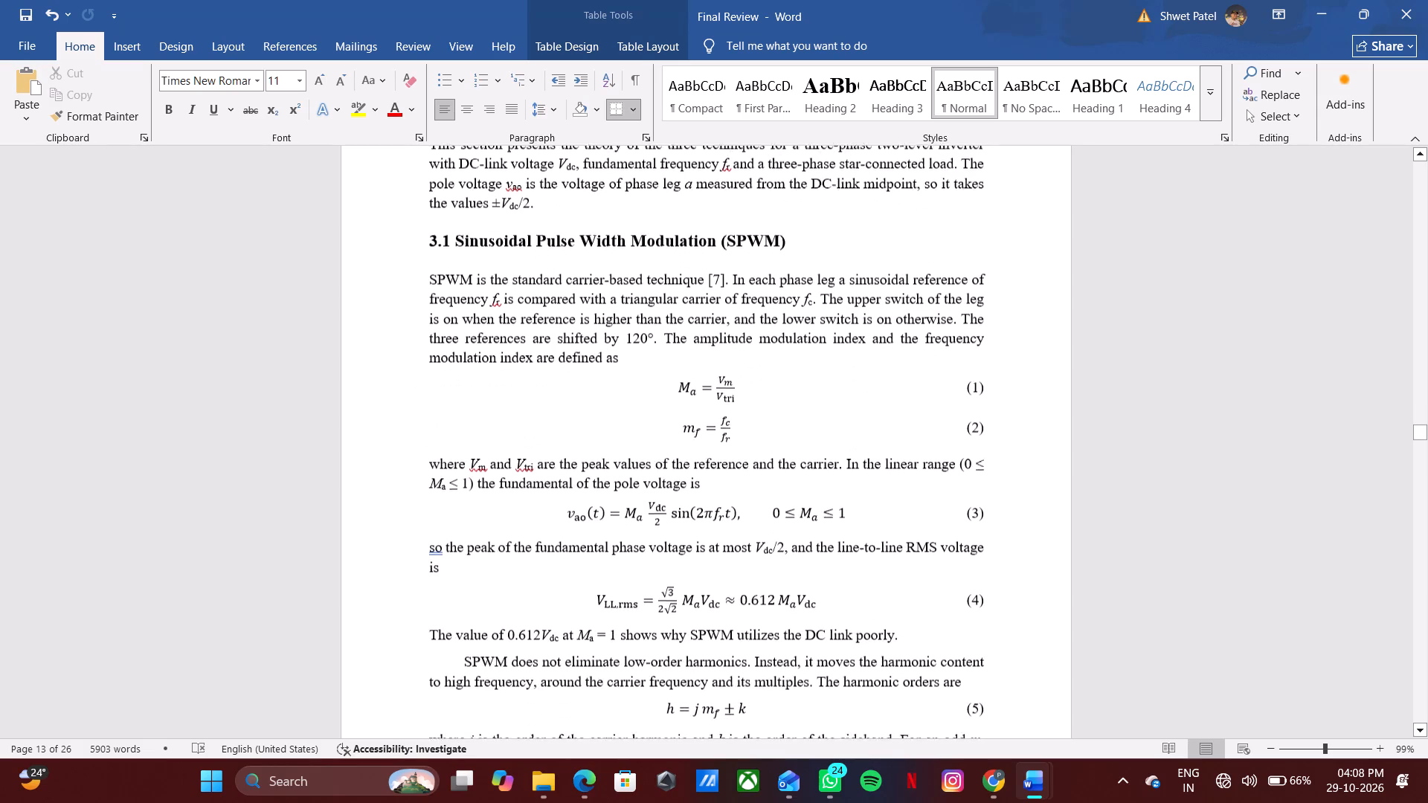
{"action": "scroll", "coordinate": [584, 558], "scroll_direction": "down", "scroll_amount": 1}
{"action": "scroll", "coordinate": [584, 558], "scroll_direction": "up", "scroll_amount": 2}
{"action": "scroll", "coordinate": [584, 558], "scroll_direction": "down", "scroll_amount": 1}
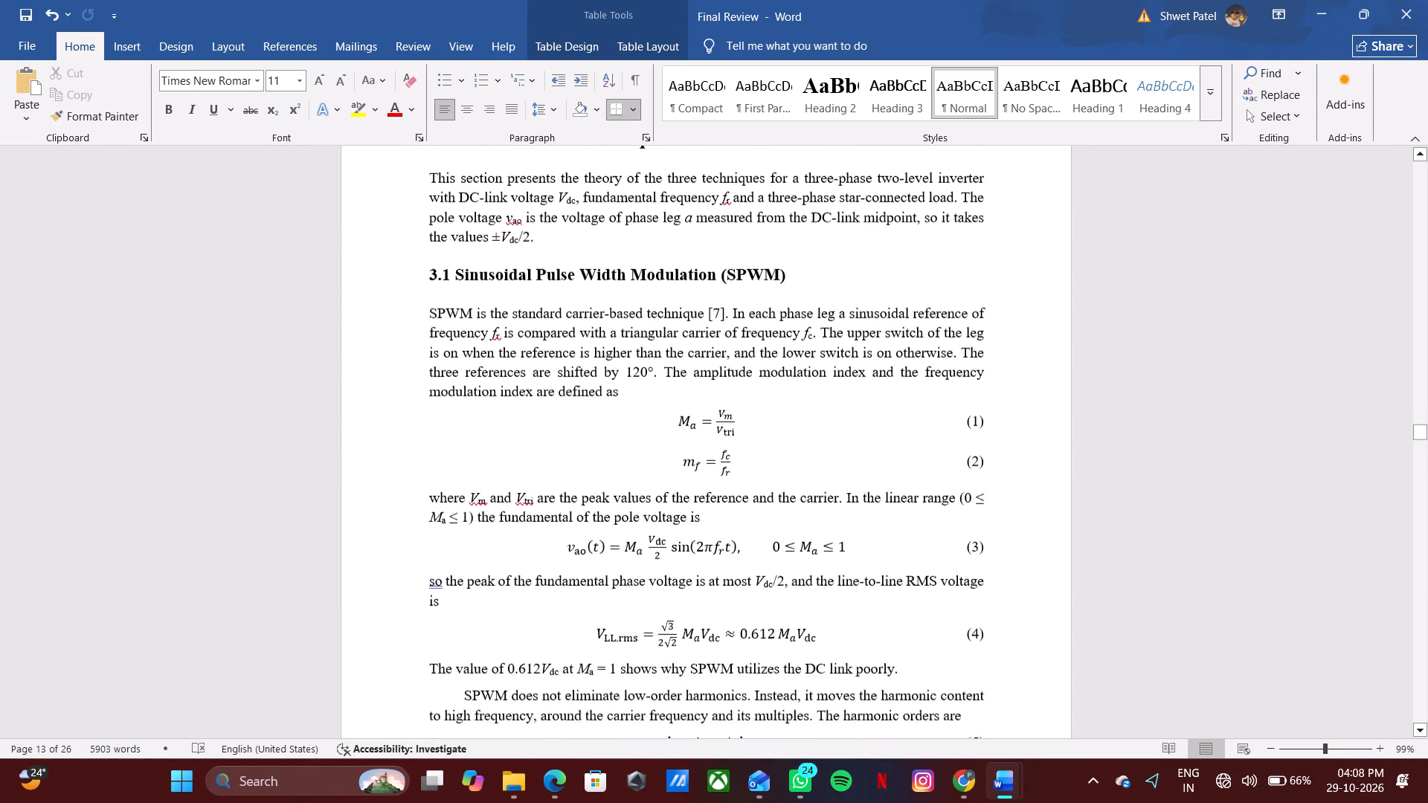
{"action": "scroll", "coordinate": [584, 558], "scroll_direction": "down", "scroll_amount": 2}
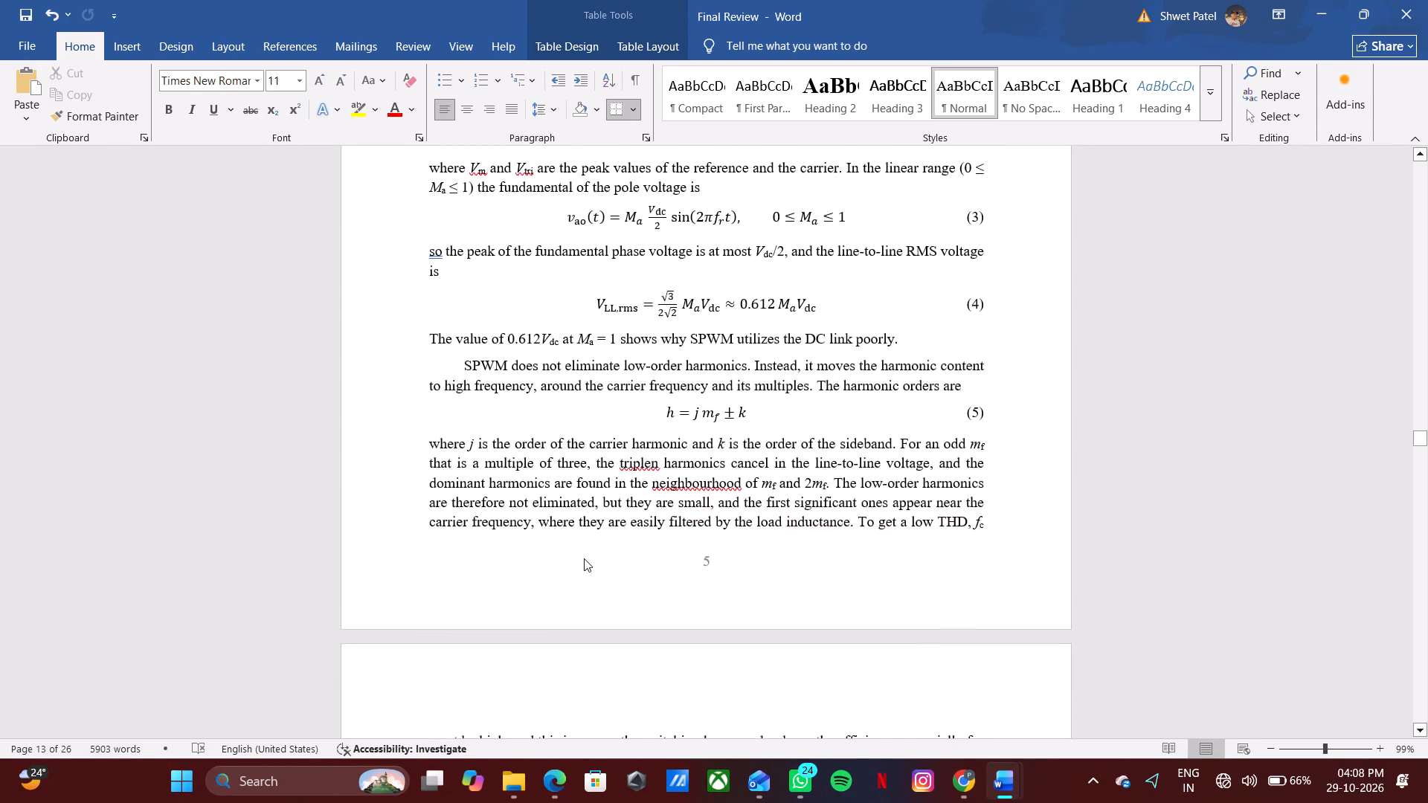
Review section 3.2 on SVPWM, including the space vector figure, the equations and the Fig. 2 placeholder.
{"action": "scroll", "coordinate": [584, 558], "scroll_direction": "down", "scroll_amount": 1}
{"action": "scroll", "coordinate": [686, 544], "scroll_direction": "down", "scroll_amount": 1}
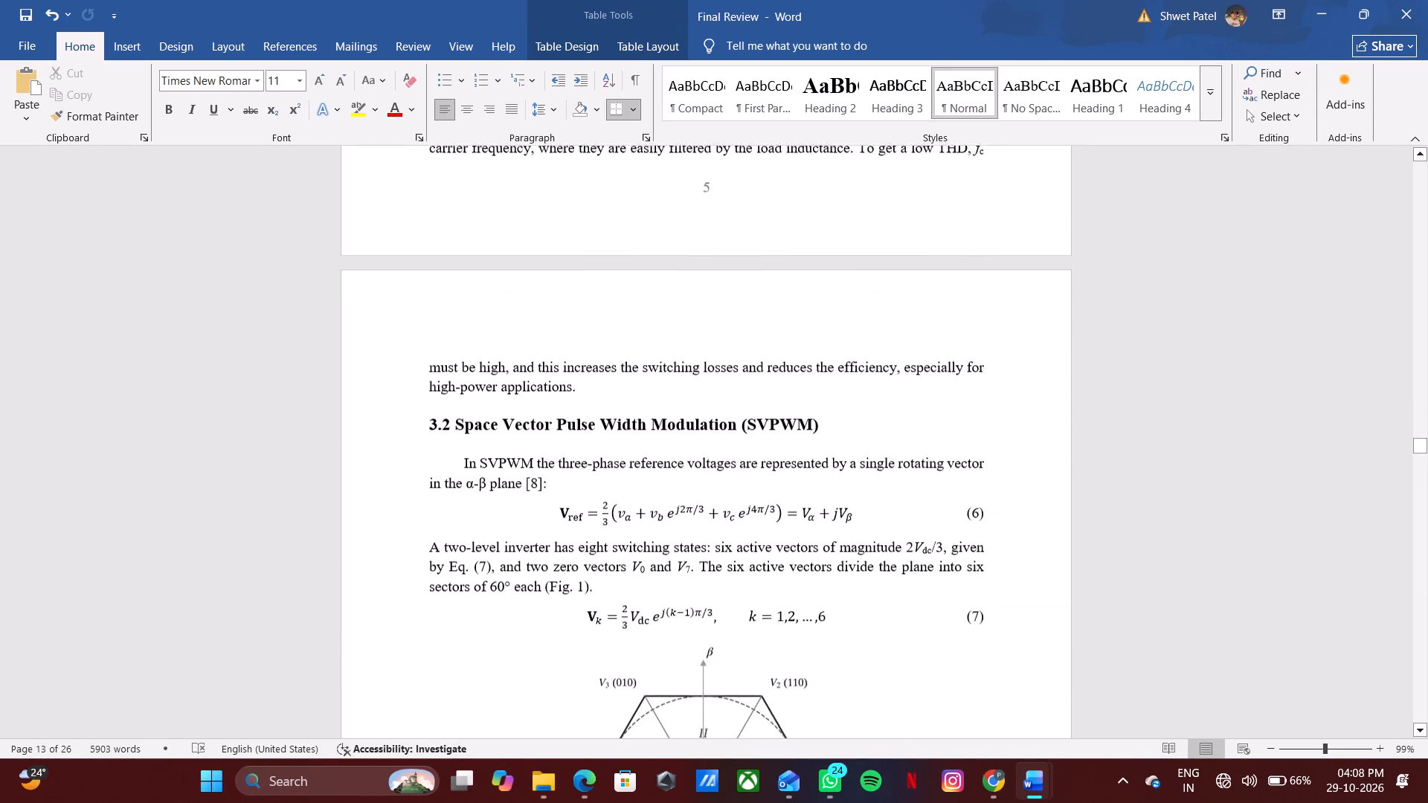
{"action": "scroll", "coordinate": [686, 544], "scroll_direction": "down", "scroll_amount": 1}
{"action": "scroll", "coordinate": [709, 429], "scroll_direction": "down", "scroll_amount": 2}
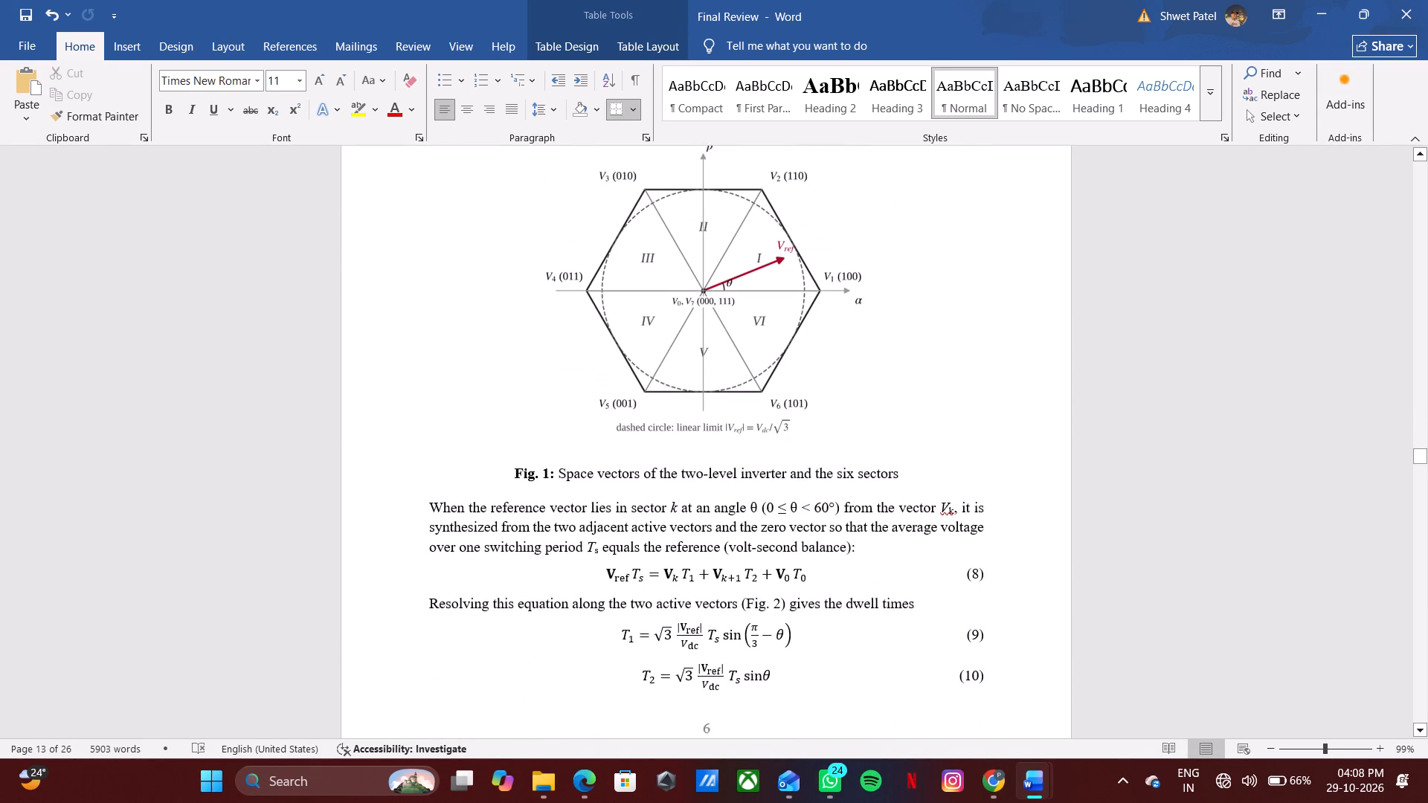
{"action": "scroll", "coordinate": [709, 429], "scroll_direction": "down", "scroll_amount": 2}
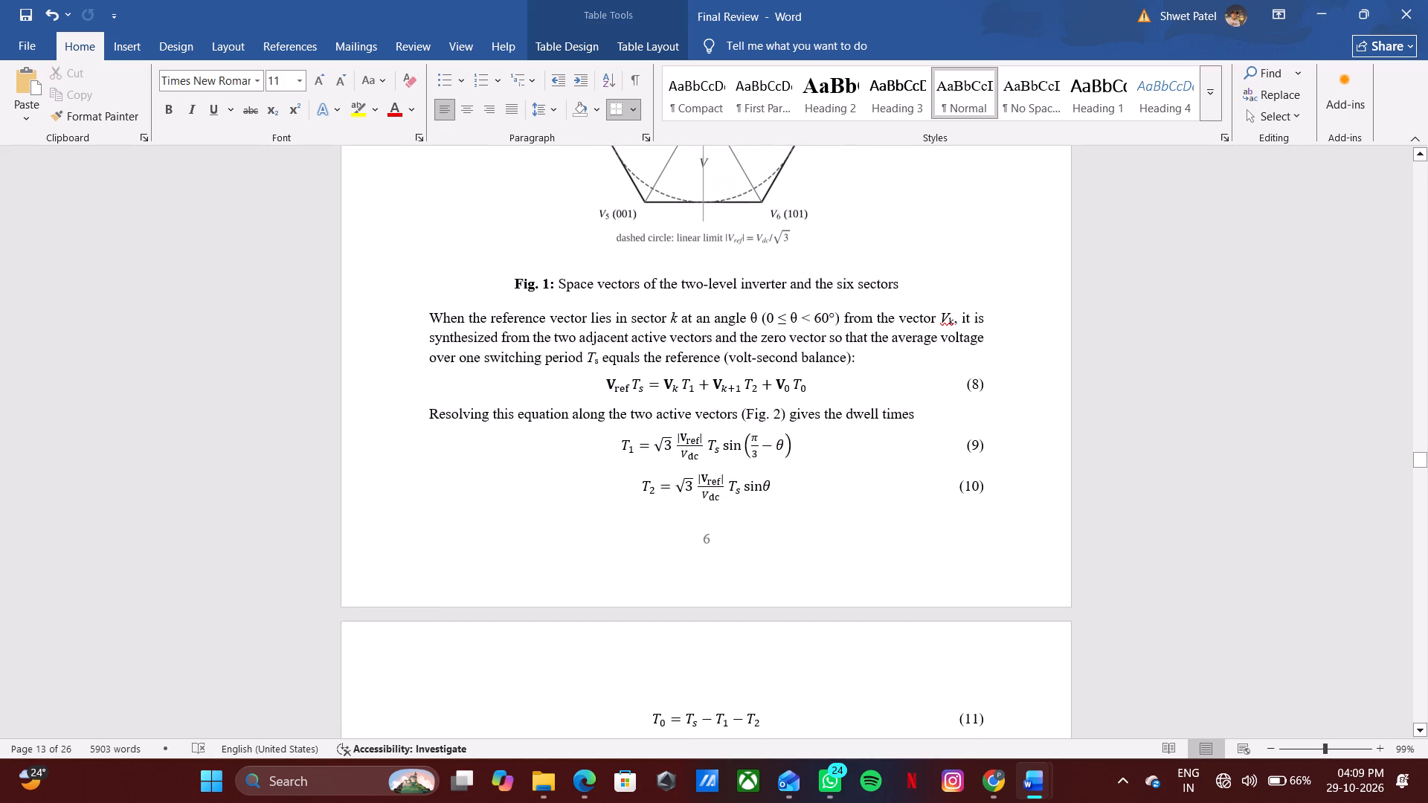
{"action": "scroll", "coordinate": [709, 429], "scroll_direction": "down", "scroll_amount": 3}
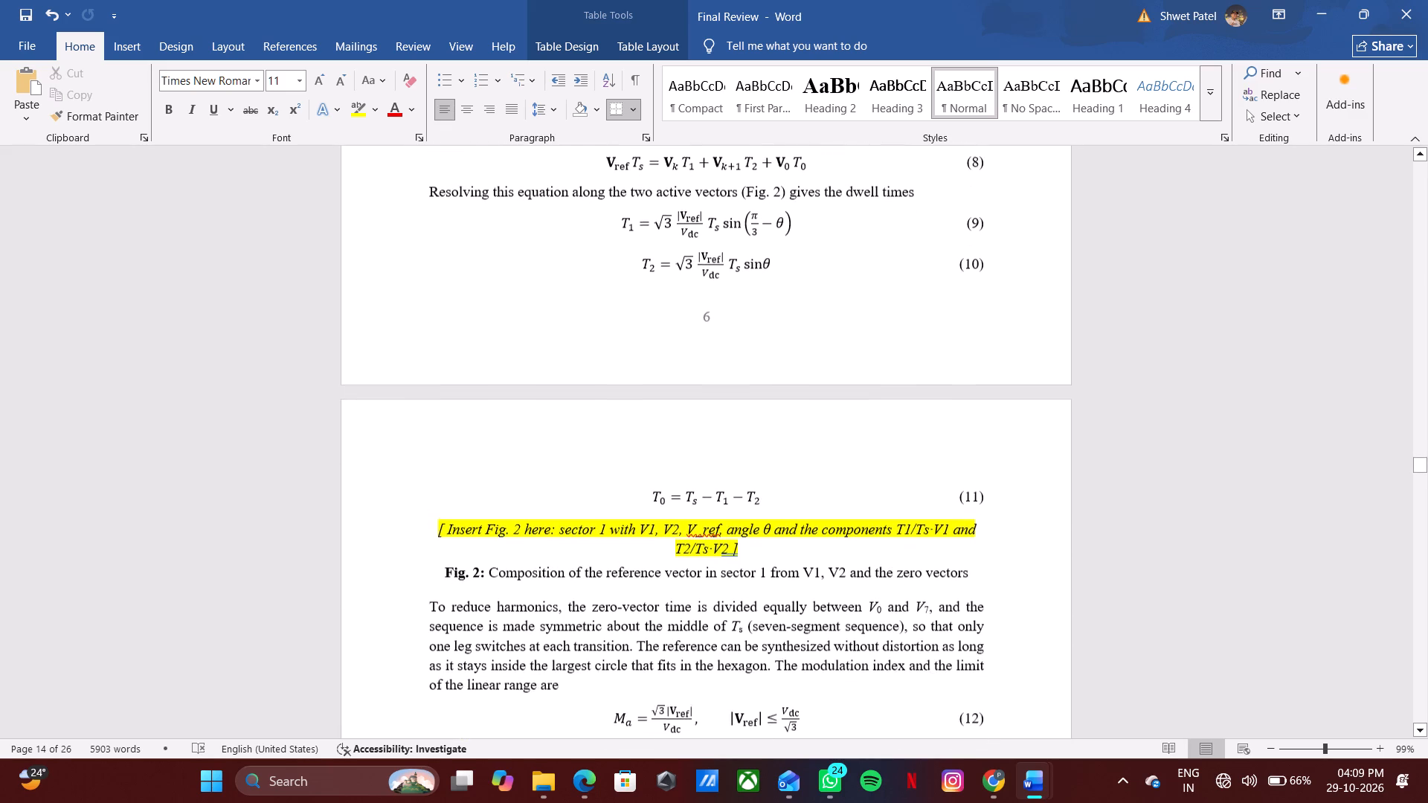
{"action": "scroll", "coordinate": [709, 429], "scroll_direction": "down", "scroll_amount": 1}
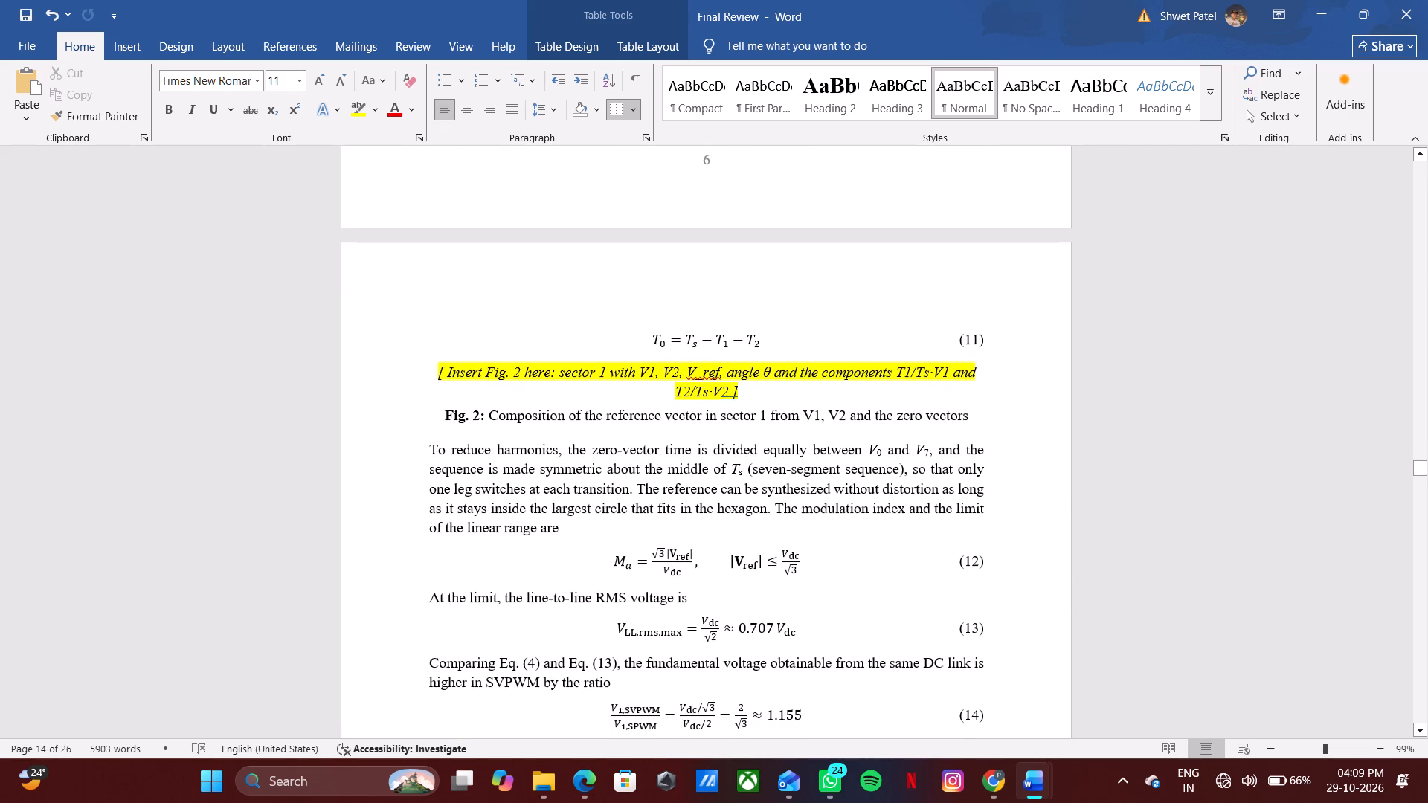
{"action": "scroll", "coordinate": [774, 388], "scroll_direction": "down", "scroll_amount": 3}
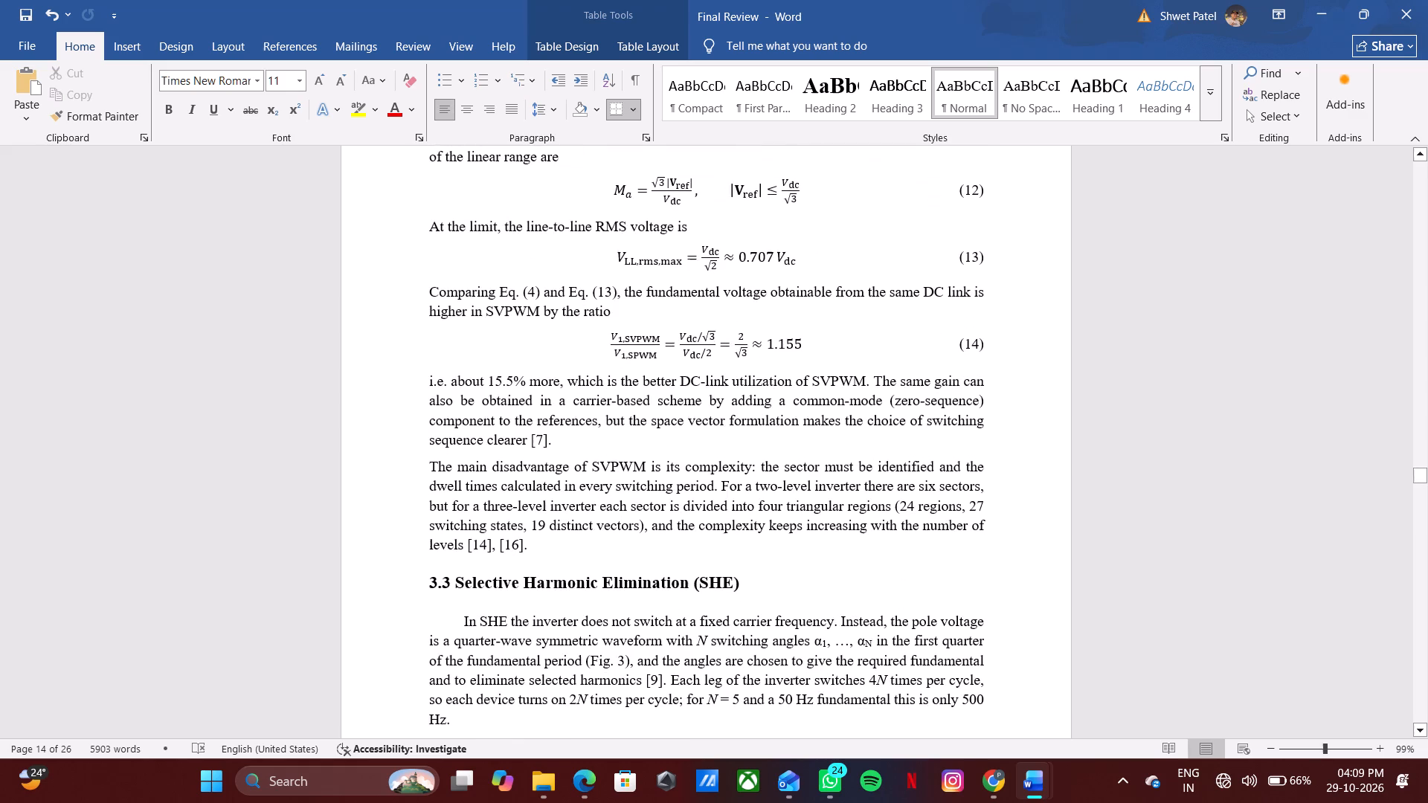
Review section 3.3 on Selective Harmonic Elimination, including the Fig. 3 placeholder and equations 15 to 20.
{"action": "scroll", "coordinate": [774, 388], "scroll_direction": "down", "scroll_amount": 2}
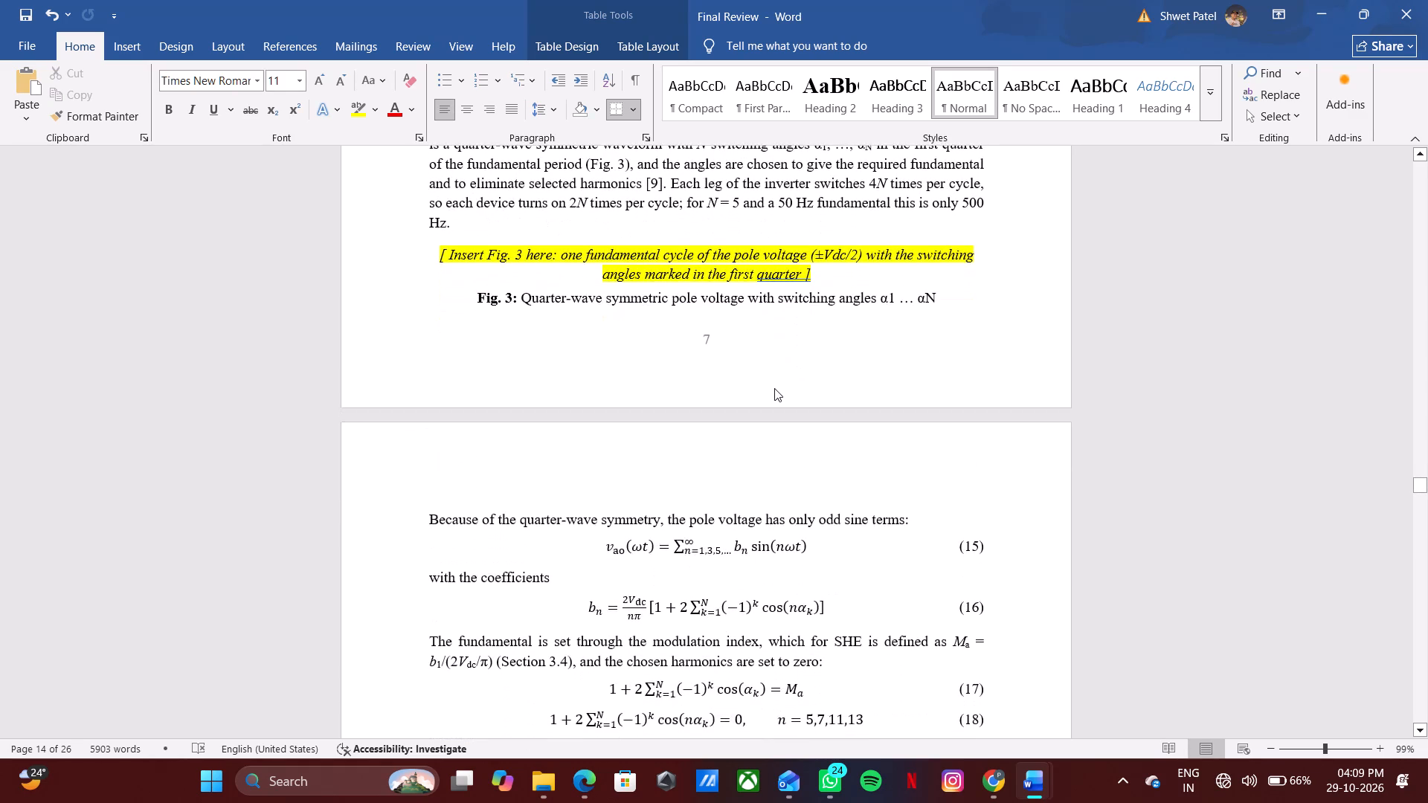
{"action": "scroll", "coordinate": [774, 388], "scroll_direction": "up", "scroll_amount": 1}
{"action": "scroll", "coordinate": [774, 388], "scroll_direction": "down", "scroll_amount": 1}
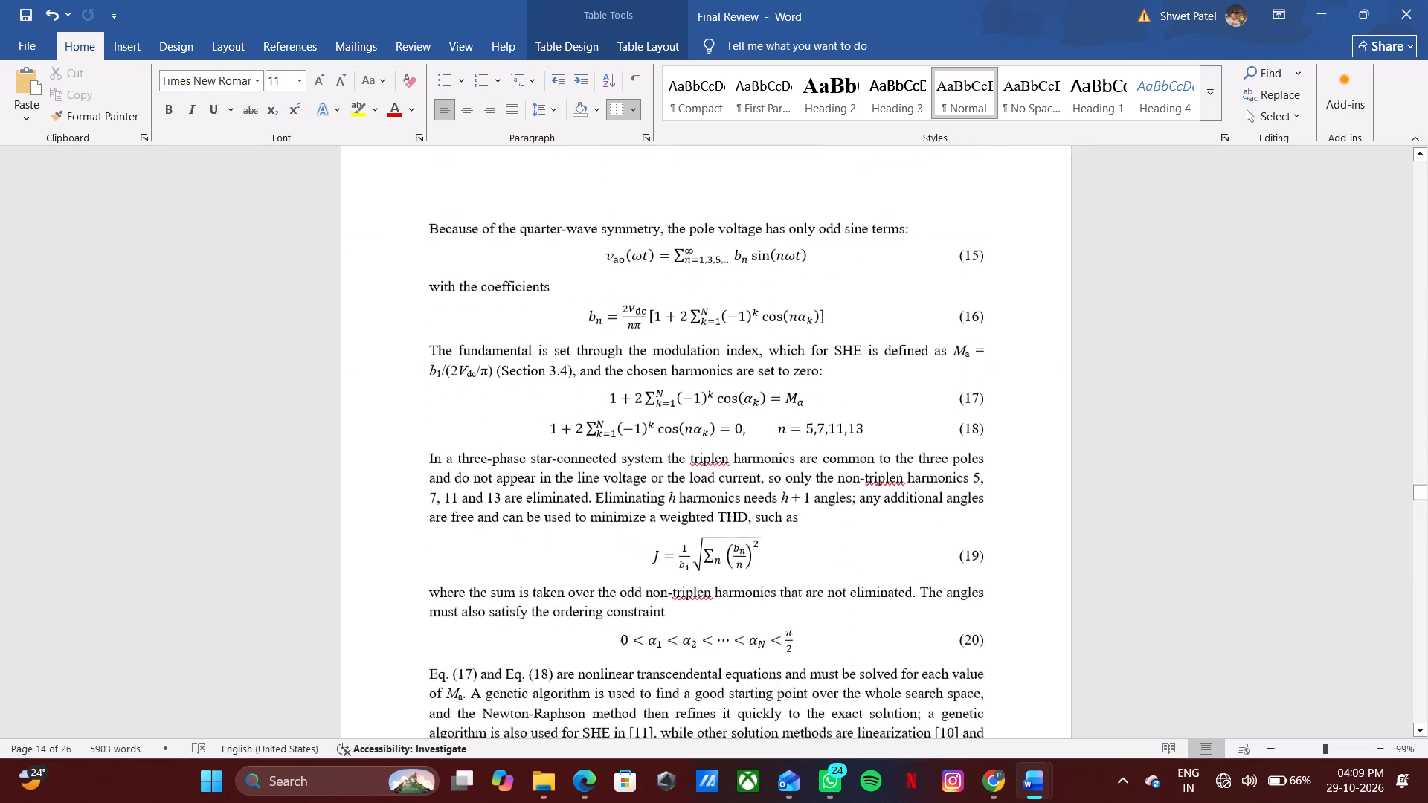
{"action": "scroll", "coordinate": [774, 388], "scroll_direction": "down", "scroll_amount": 1}
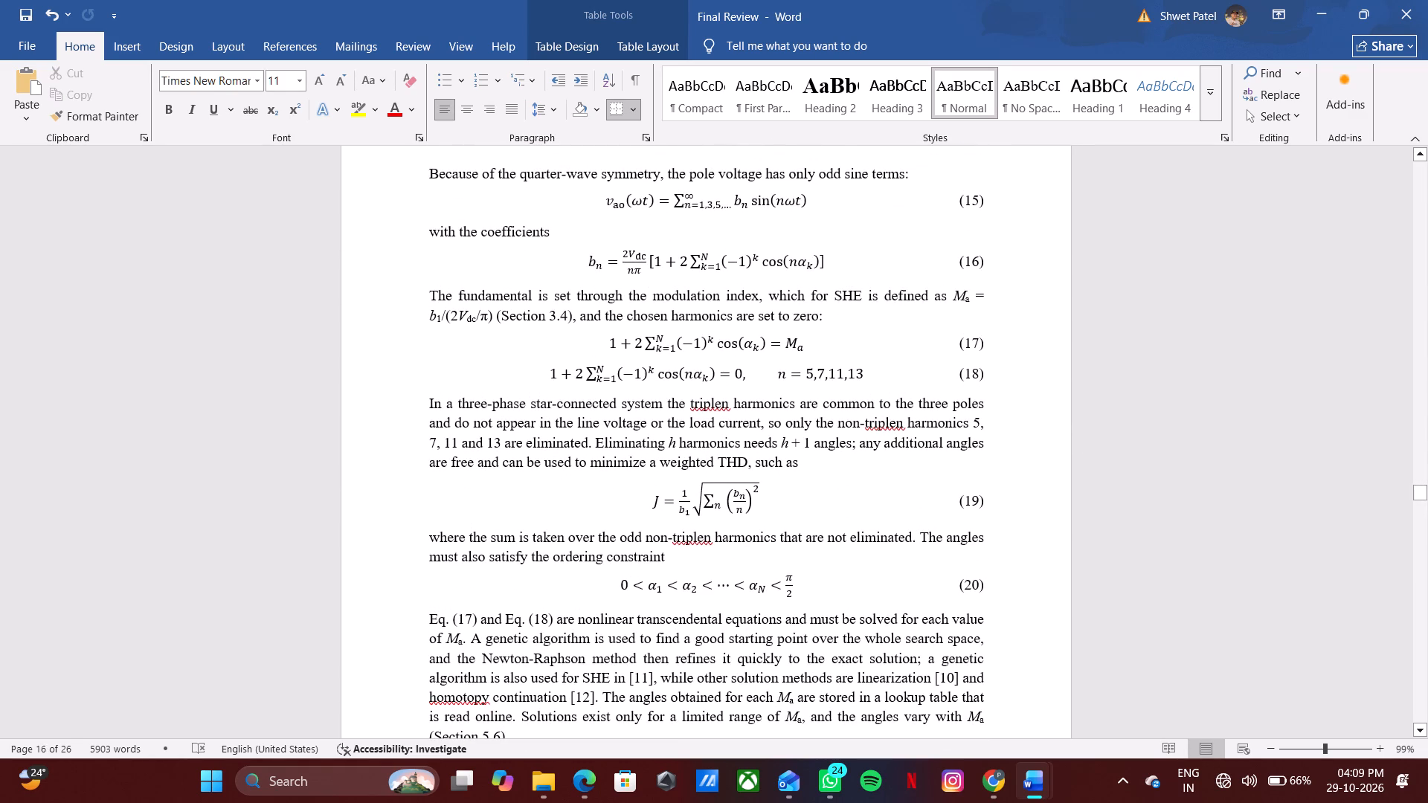
{"action": "scroll", "coordinate": [774, 388], "scroll_direction": "down", "scroll_amount": 2}
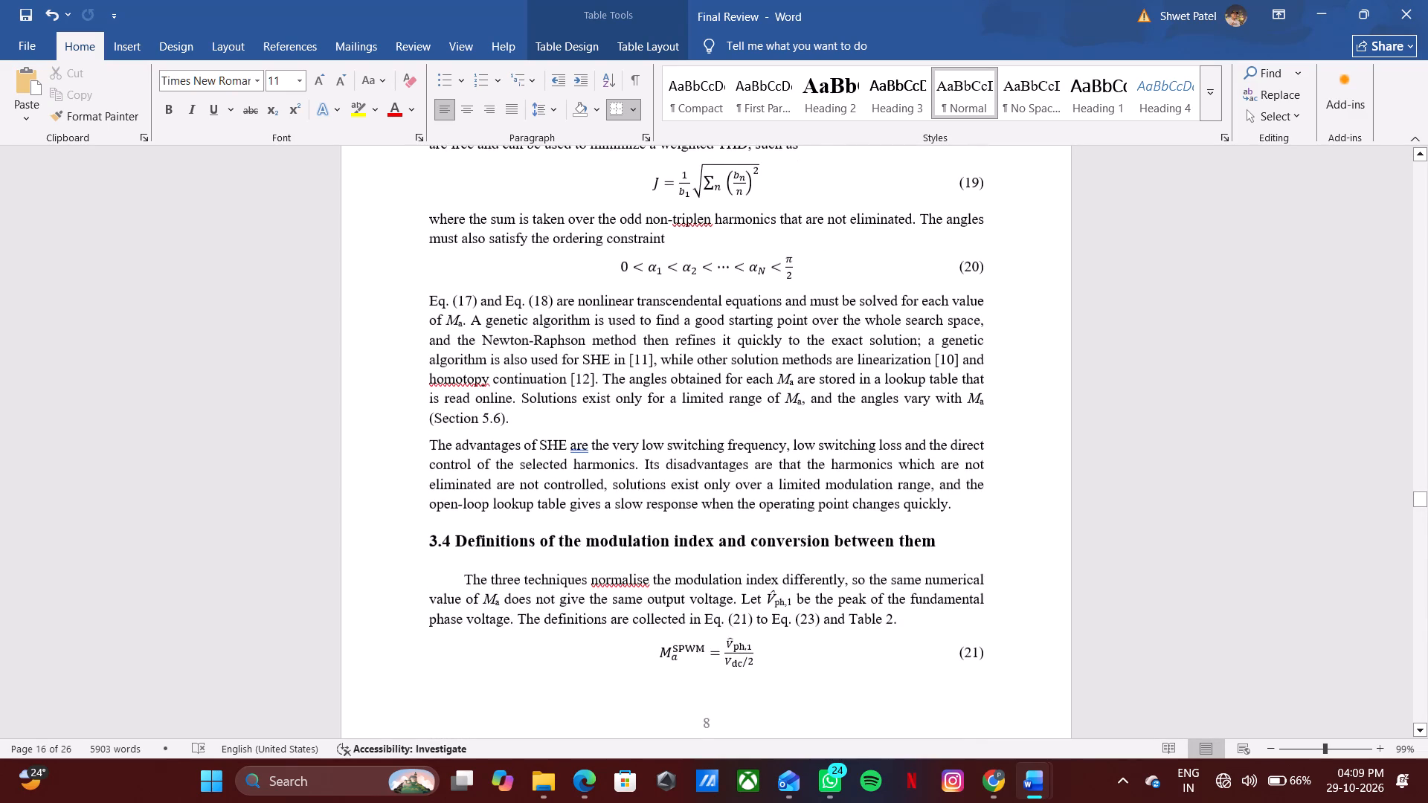
{"action": "scroll", "coordinate": [774, 388], "scroll_direction": "up", "scroll_amount": 1}
{"action": "right_click", "coordinate": [774, 388]}
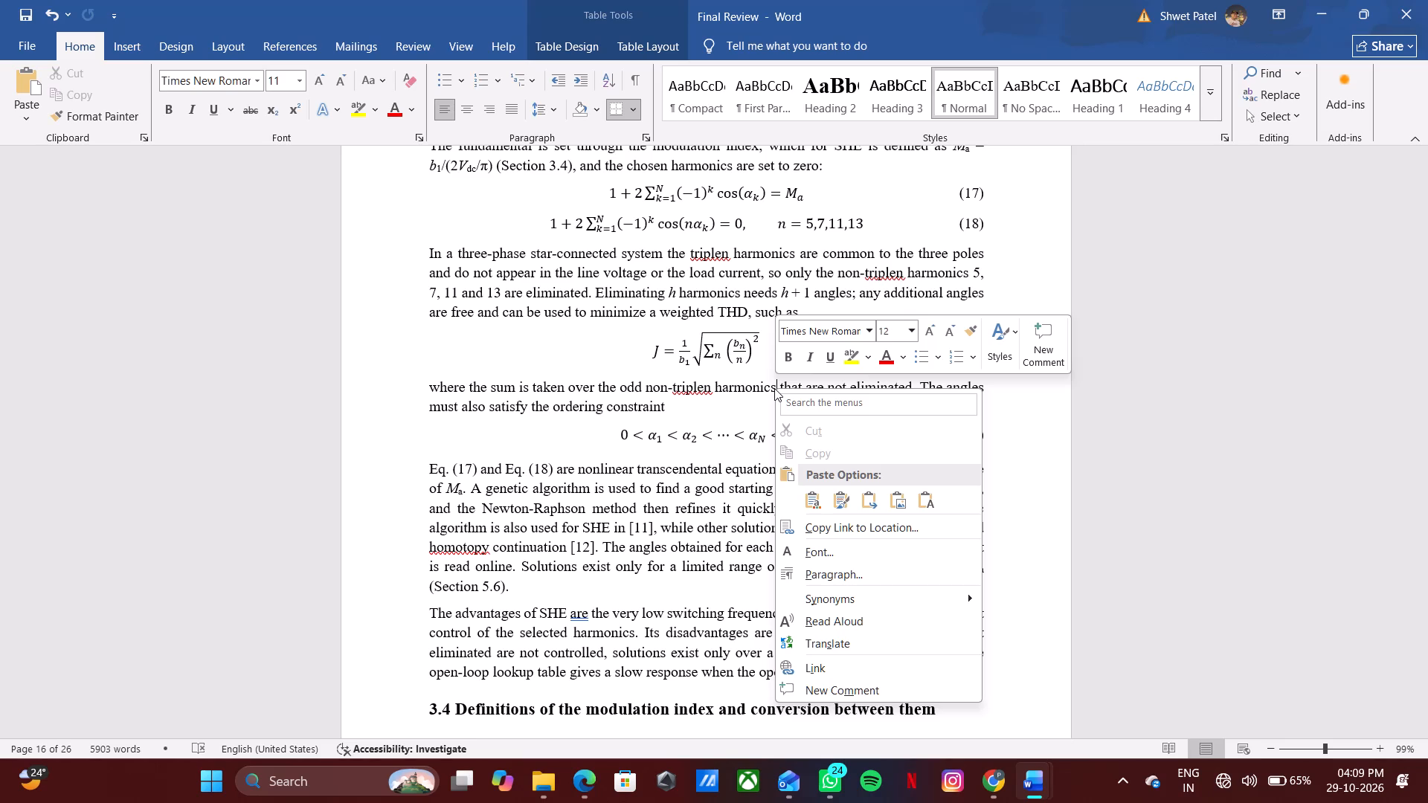
{"action": "left_click", "coordinate": [701, 332]}
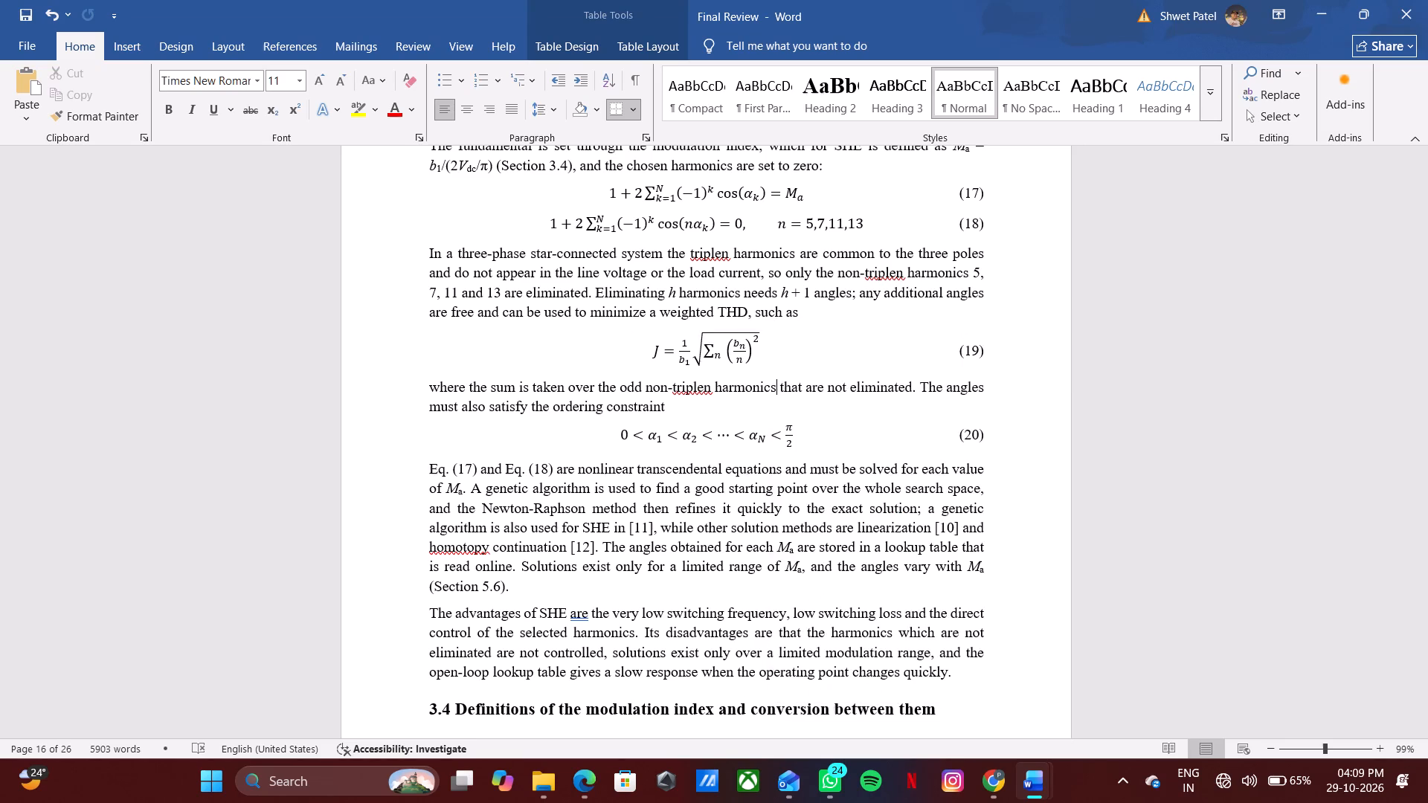
{"action": "scroll", "coordinate": [701, 332], "scroll_direction": "up", "scroll_amount": 1}
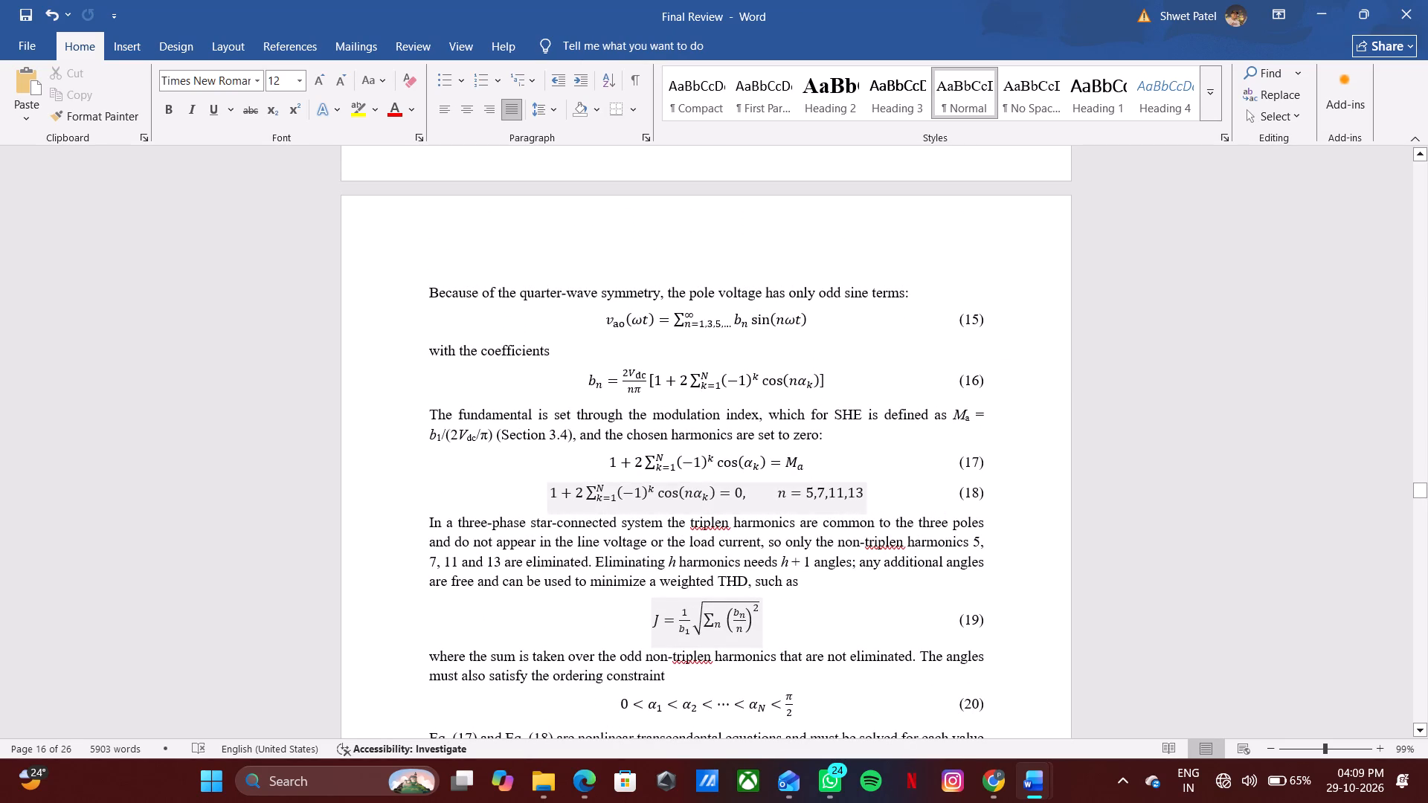
{"action": "scroll", "coordinate": [861, 503], "scroll_direction": "down", "scroll_amount": 1}
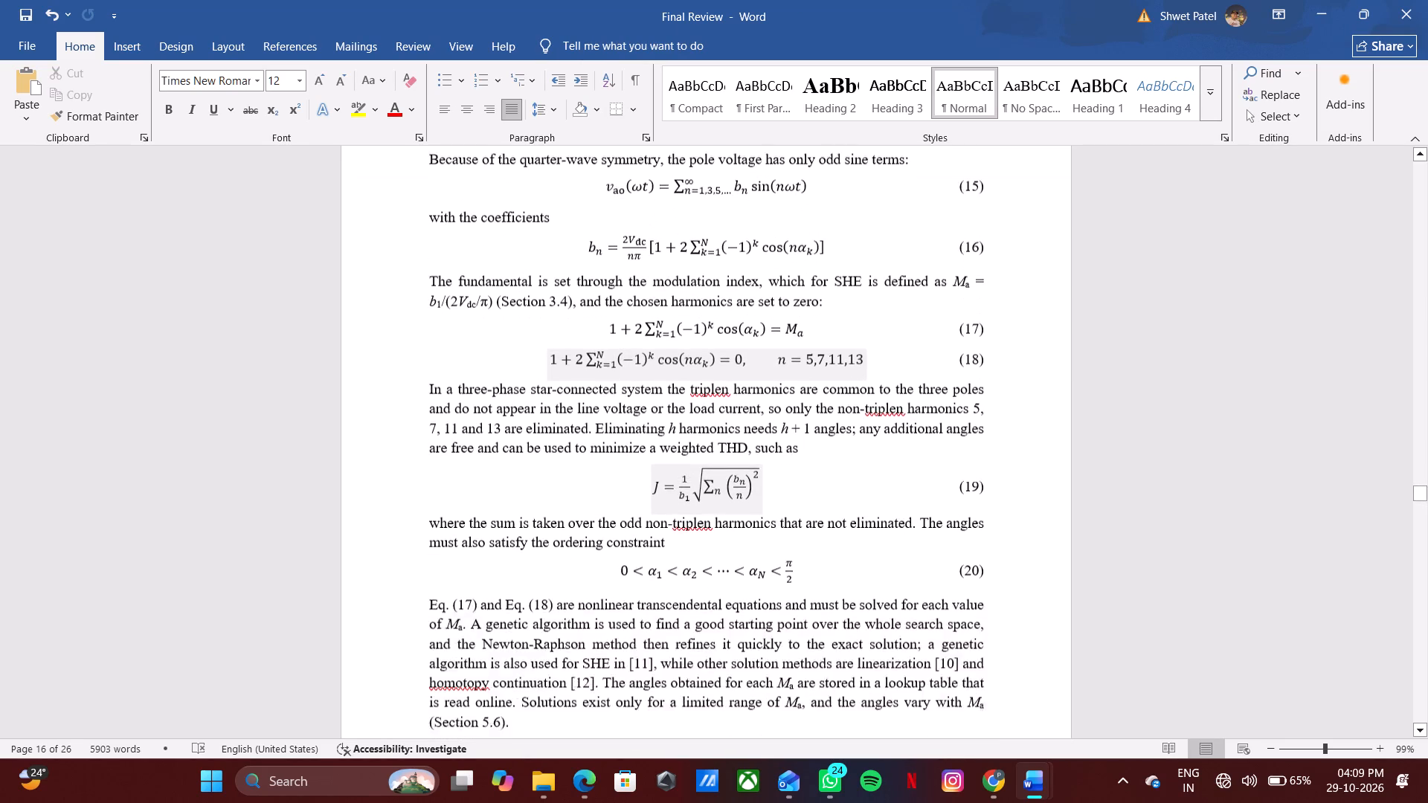
{"action": "scroll", "coordinate": [861, 503], "scroll_direction": "down", "scroll_amount": 4}
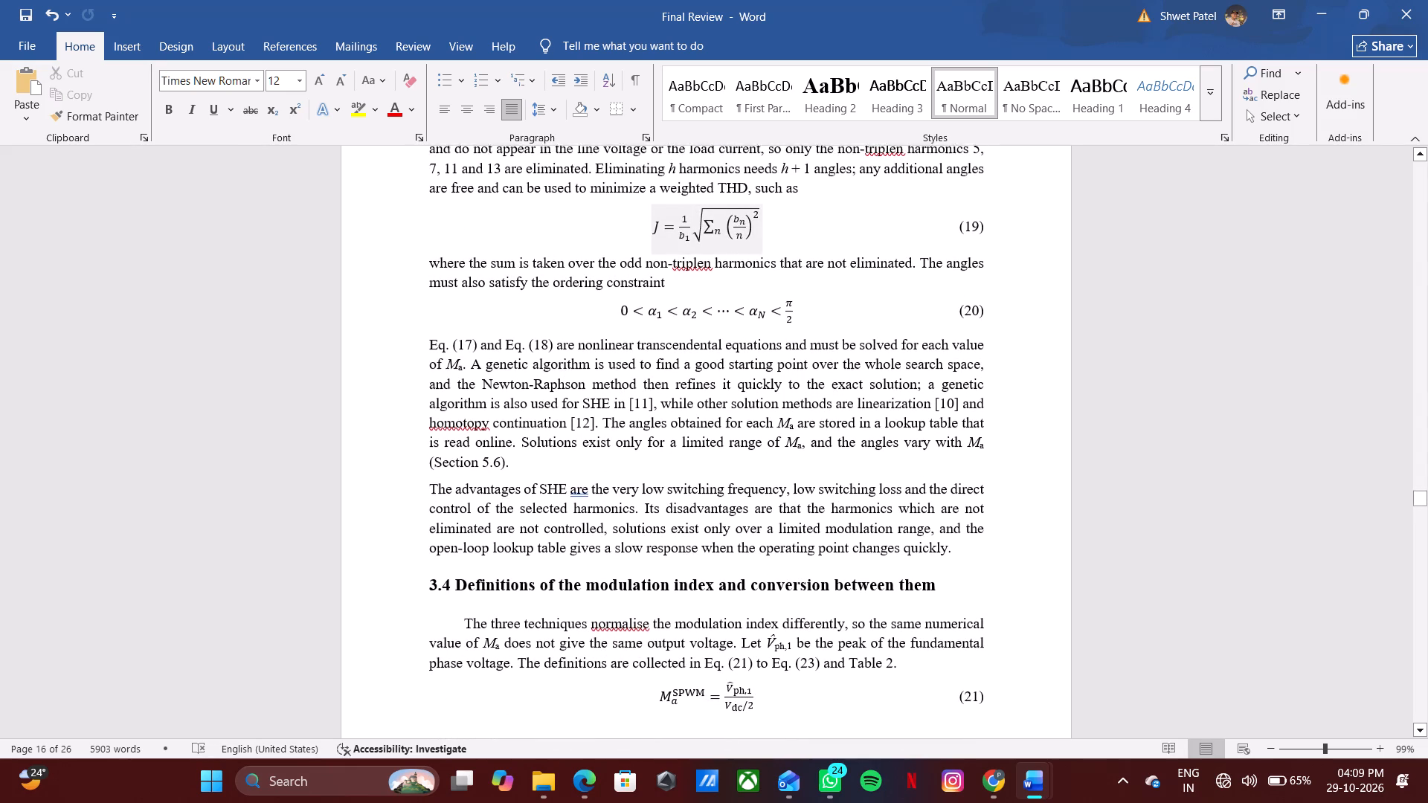
Examine sections 3.4 and 3.5, checking the modulation index equations and the layout of Tables 2, 3 and 4 across pages.
{"action": "scroll", "coordinate": [861, 503], "scroll_direction": "down", "scroll_amount": 2}
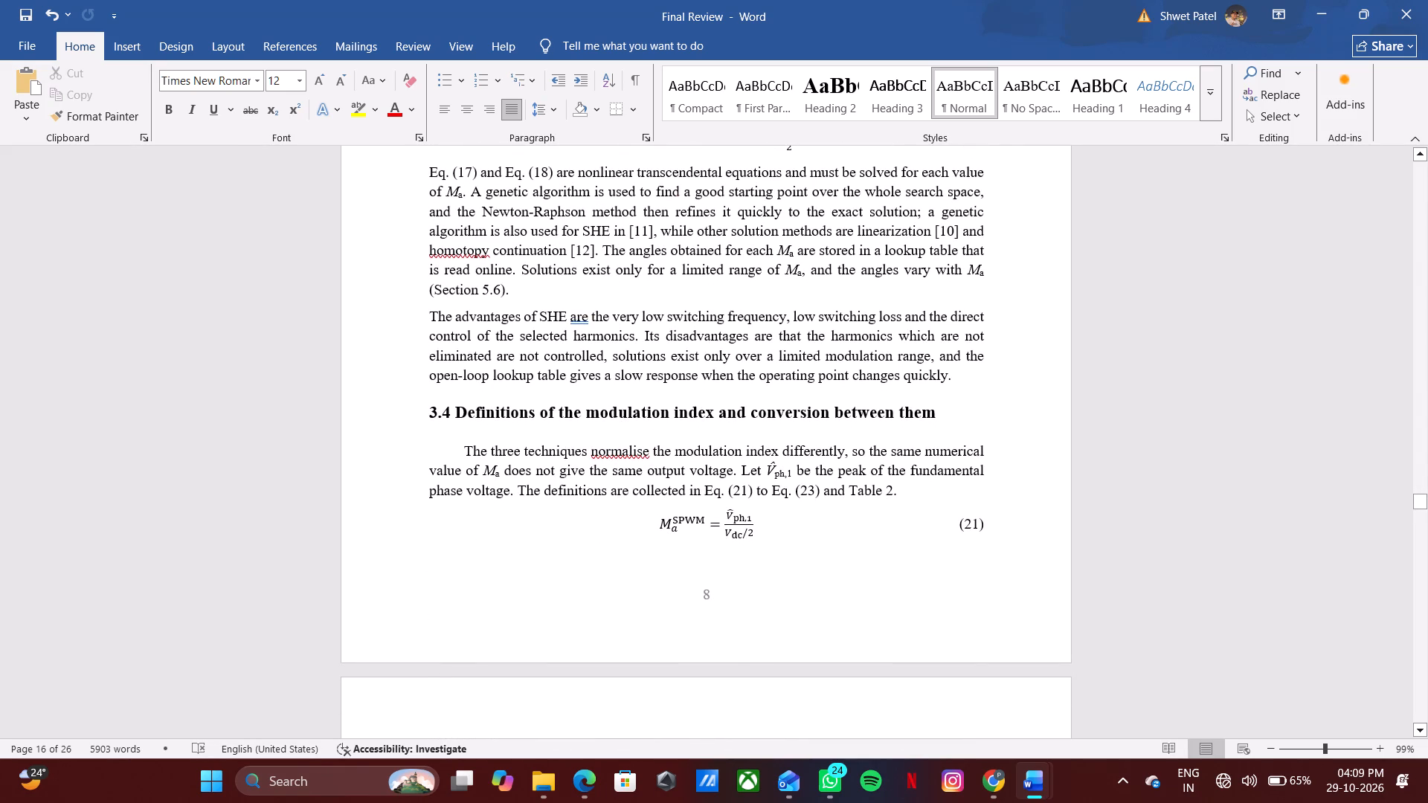
{"action": "scroll", "coordinate": [803, 515], "scroll_direction": "down", "scroll_amount": 1}
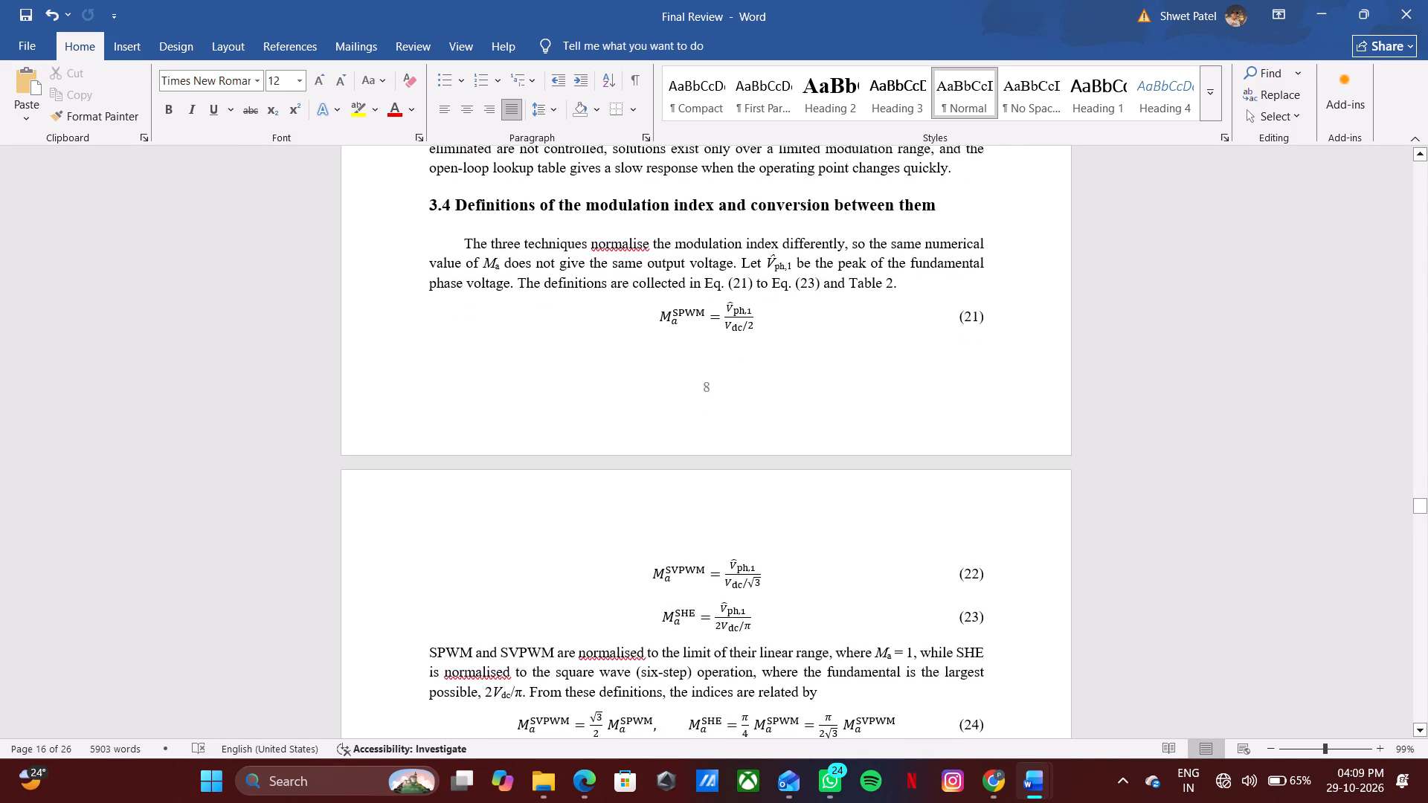
{"action": "scroll", "coordinate": [744, 471], "scroll_direction": "down", "scroll_amount": 2}
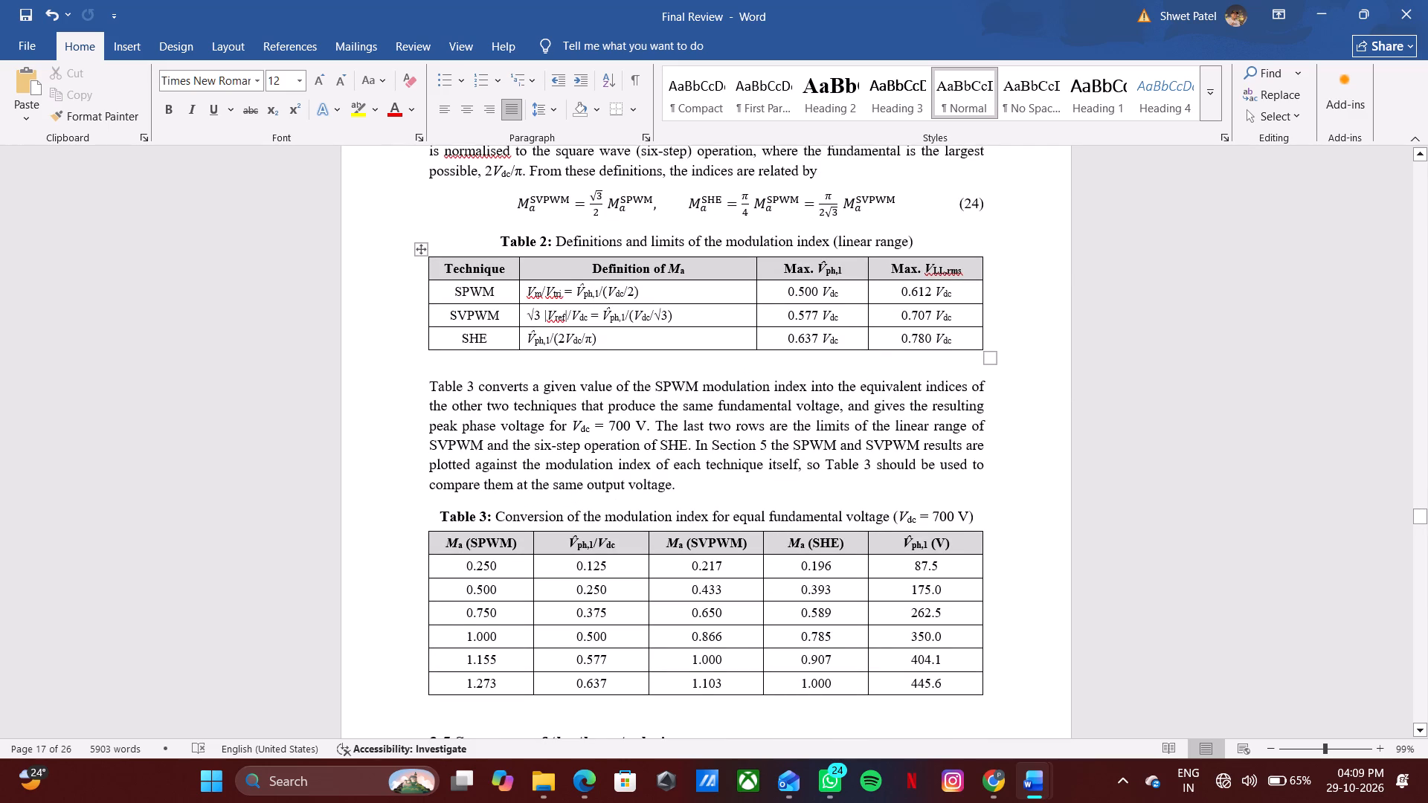
{"action": "left_click", "coordinate": [845, 361]}
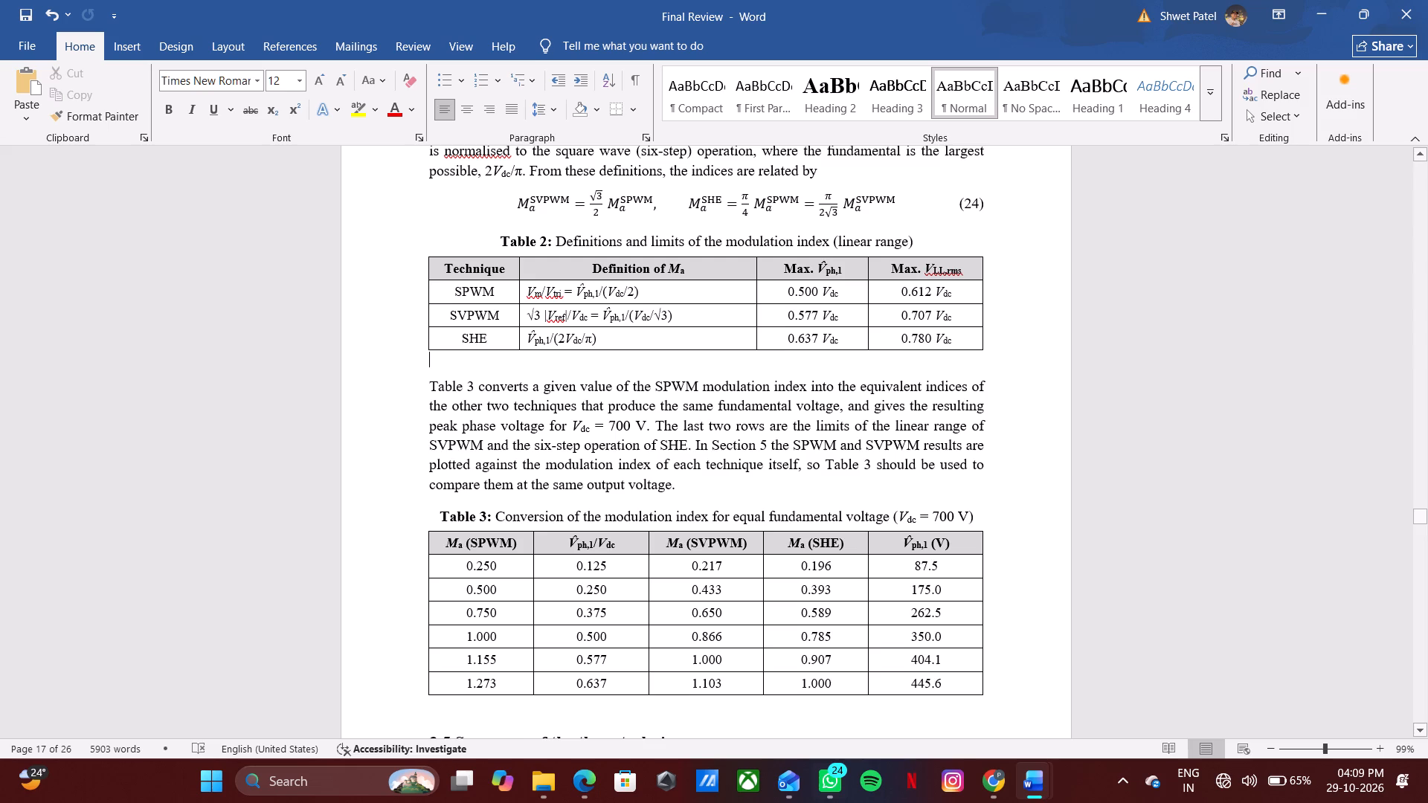
{"action": "scroll", "coordinate": [729, 606], "scroll_direction": "down", "scroll_amount": 3}
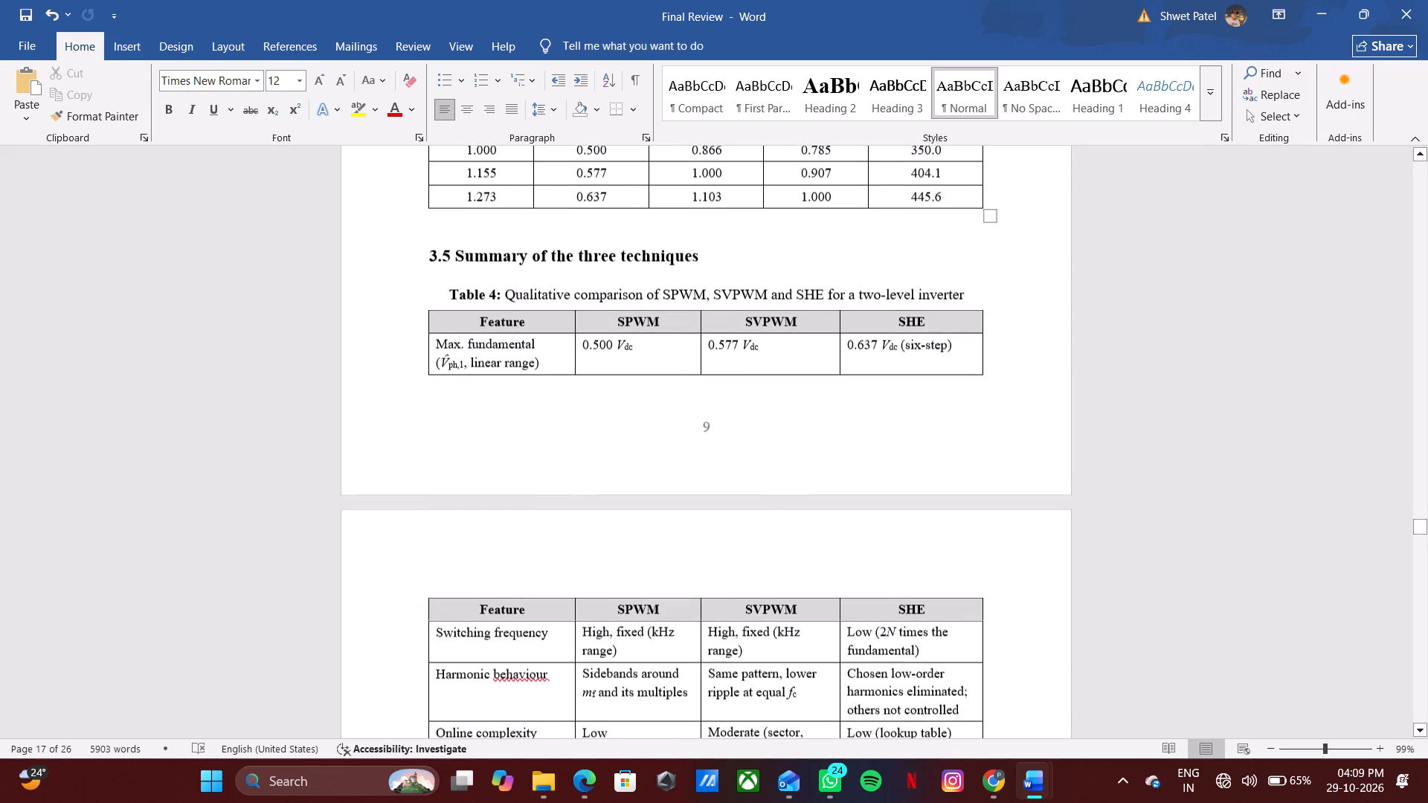
{"action": "scroll", "coordinate": [729, 606], "scroll_direction": "up", "scroll_amount": 2}
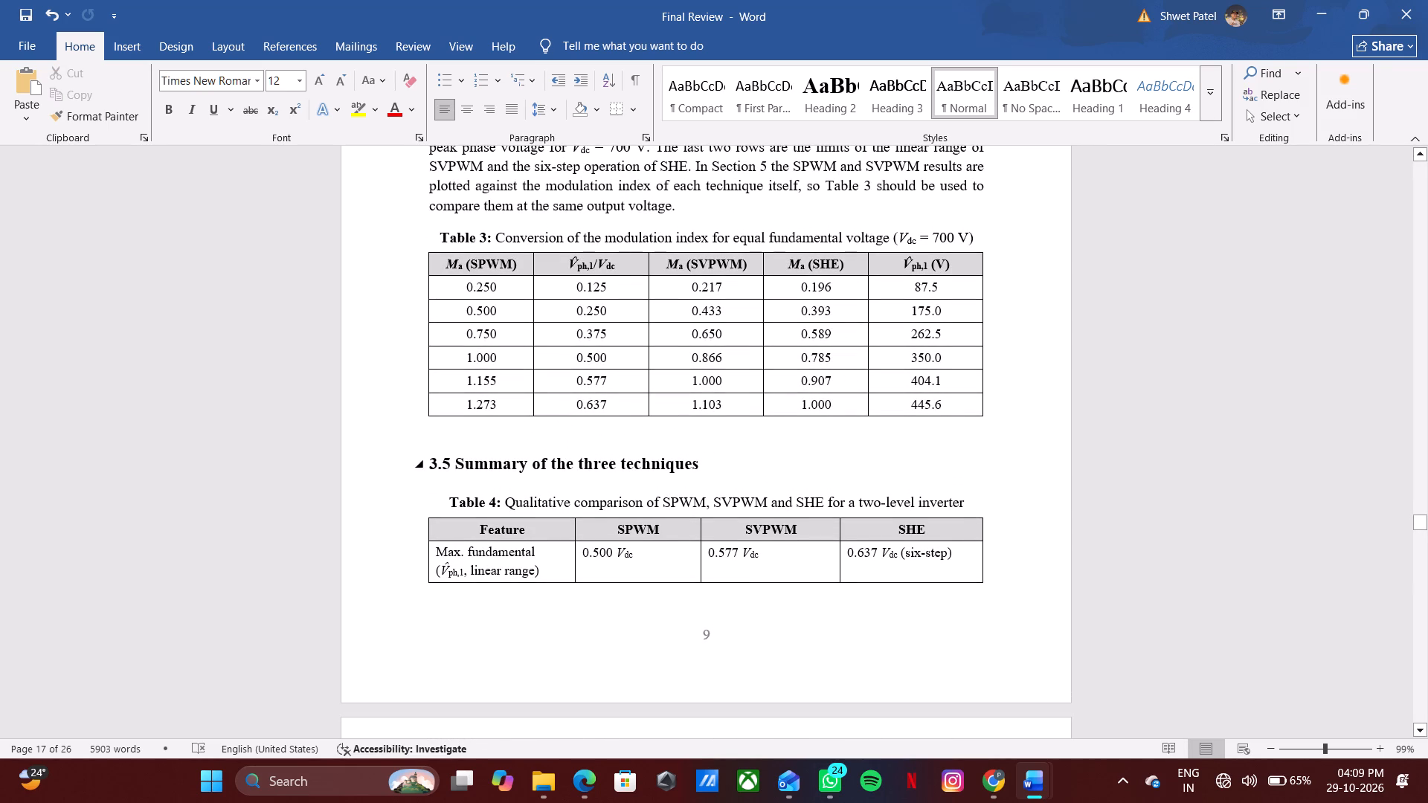
{"action": "scroll", "coordinate": [766, 575], "scroll_direction": "down", "scroll_amount": 3}
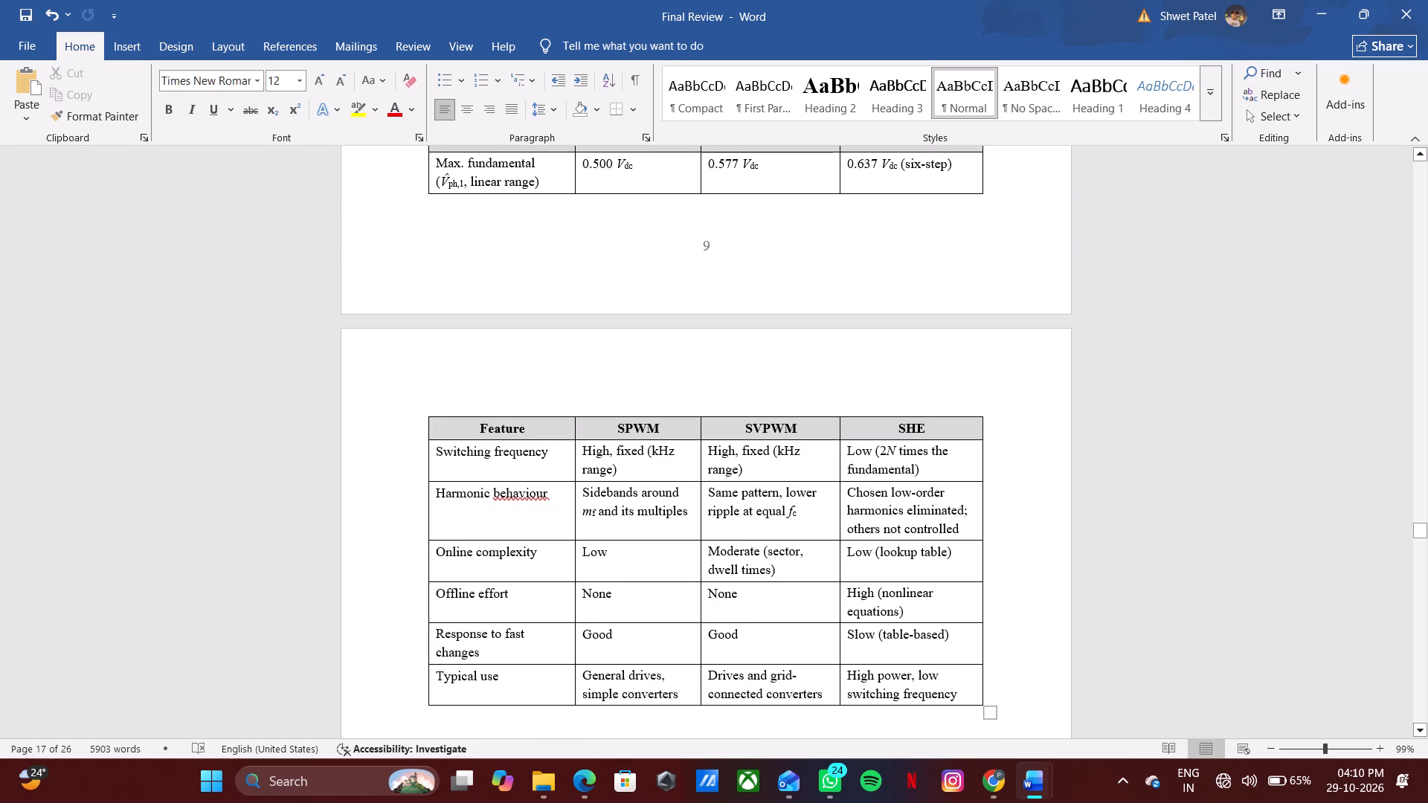
{"action": "scroll", "coordinate": [766, 575], "scroll_direction": "down", "scroll_amount": 1}
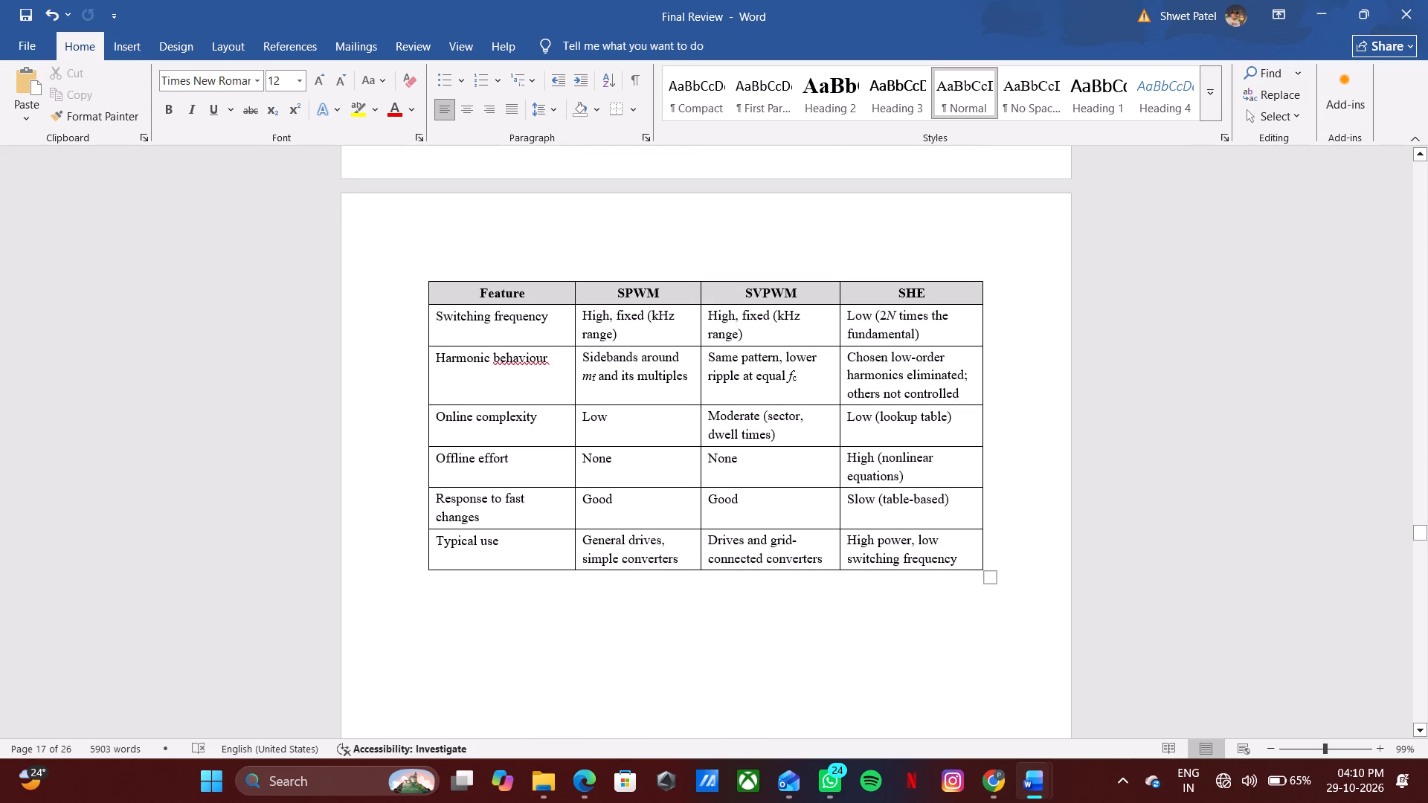
Review Section 4, System Description and Modelling, including its subheadings, highlighted placeholders and Table 6, and continue to the reference list.
{"action": "scroll", "coordinate": [766, 575], "scroll_direction": "down", "scroll_amount": 3}
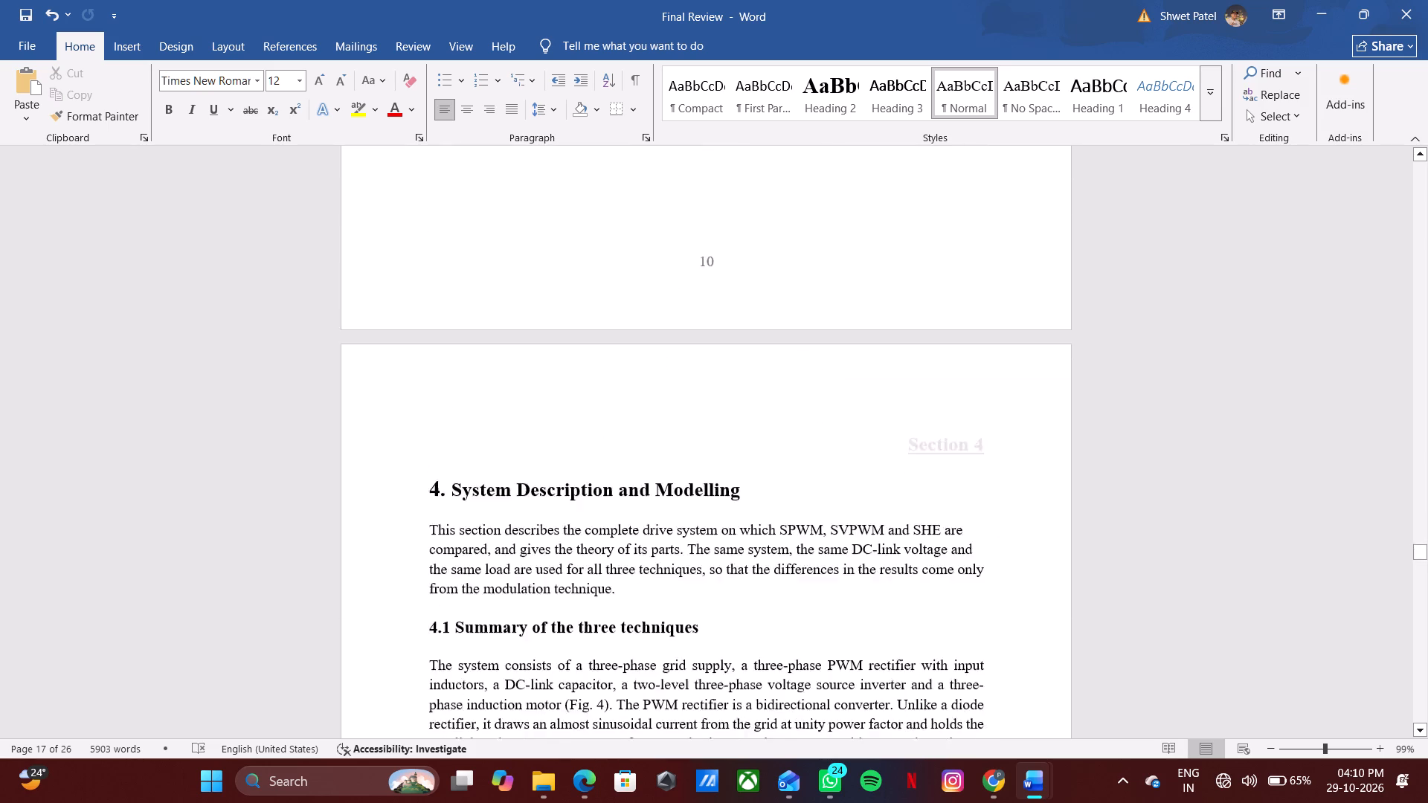
{"action": "scroll", "coordinate": [766, 575], "scroll_direction": "down", "scroll_amount": 1}
{"action": "scroll", "coordinate": [766, 575], "scroll_direction": "up", "scroll_amount": 2}
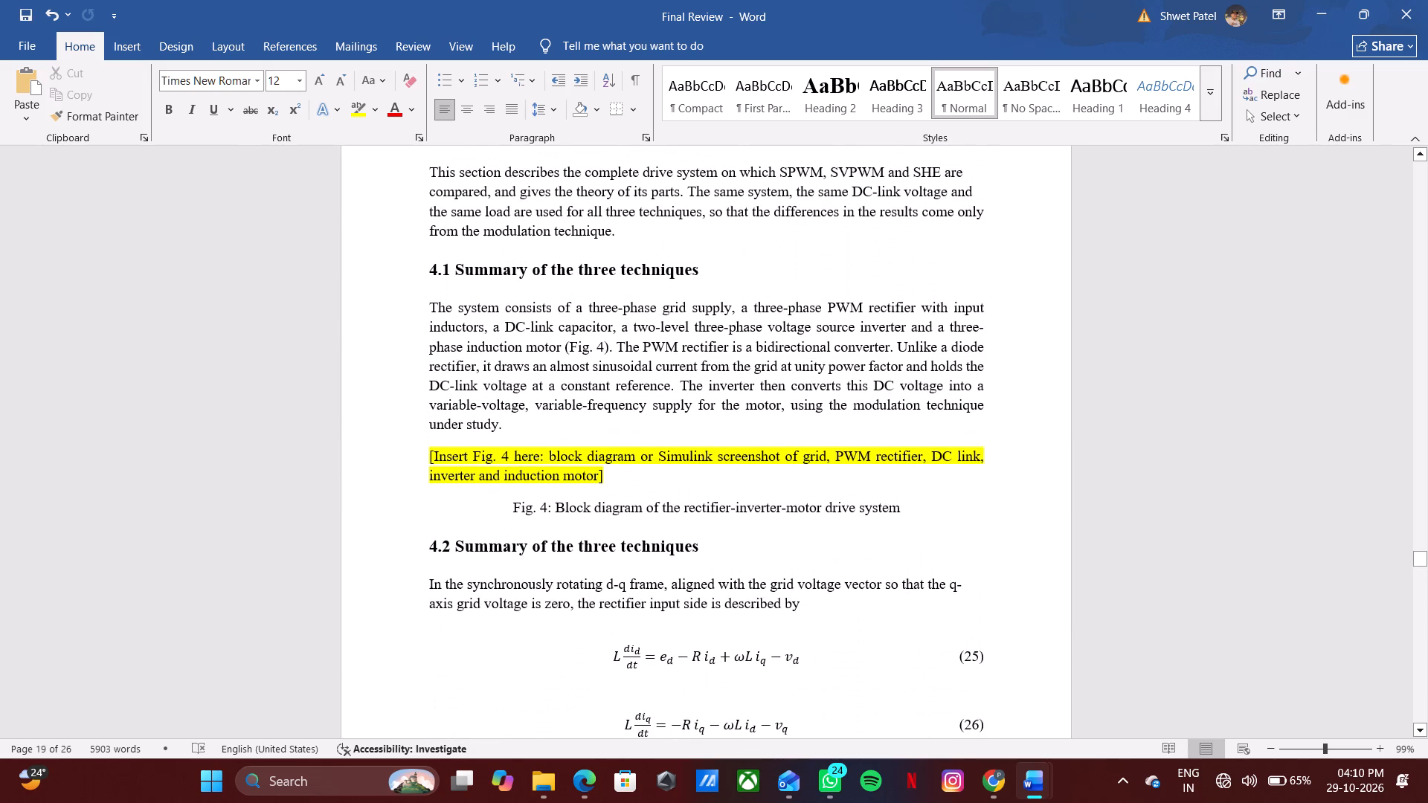
{"action": "scroll", "coordinate": [766, 575], "scroll_direction": "up", "scroll_amount": 1}
{"action": "scroll", "coordinate": [931, 503], "scroll_direction": "down", "scroll_amount": 1}
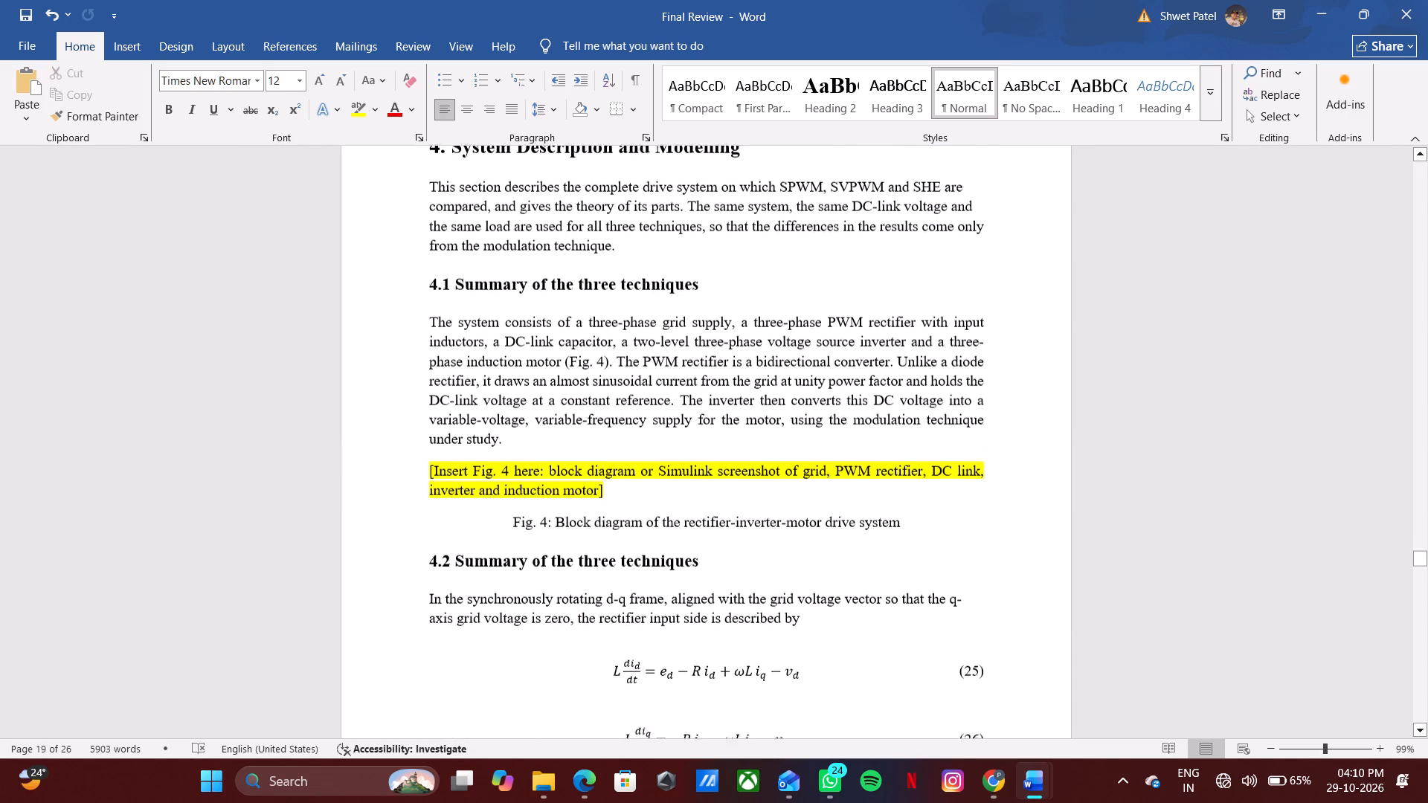
{"action": "scroll", "coordinate": [931, 503], "scroll_direction": "down", "scroll_amount": 1}
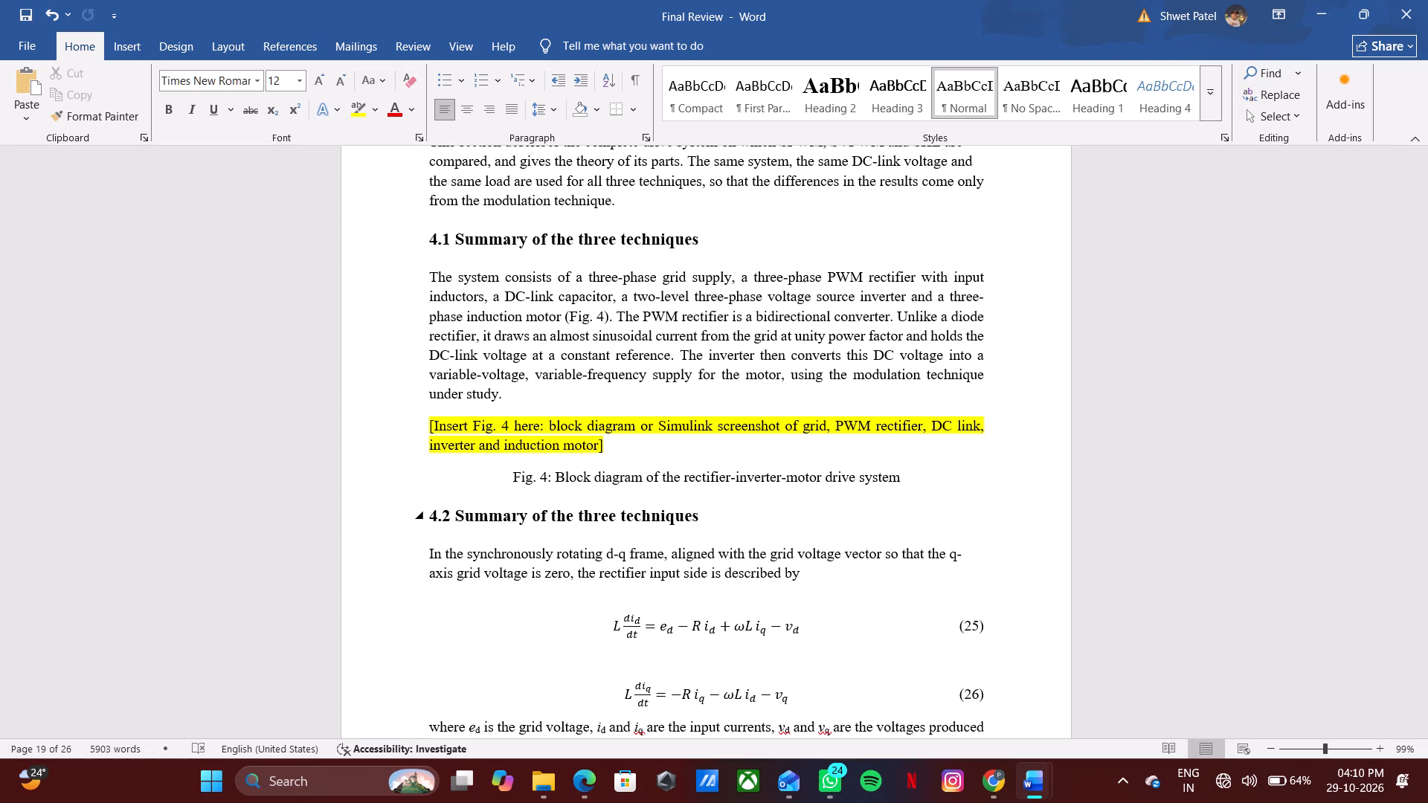
{"action": "scroll", "coordinate": [931, 503], "scroll_direction": "down", "scroll_amount": 6}
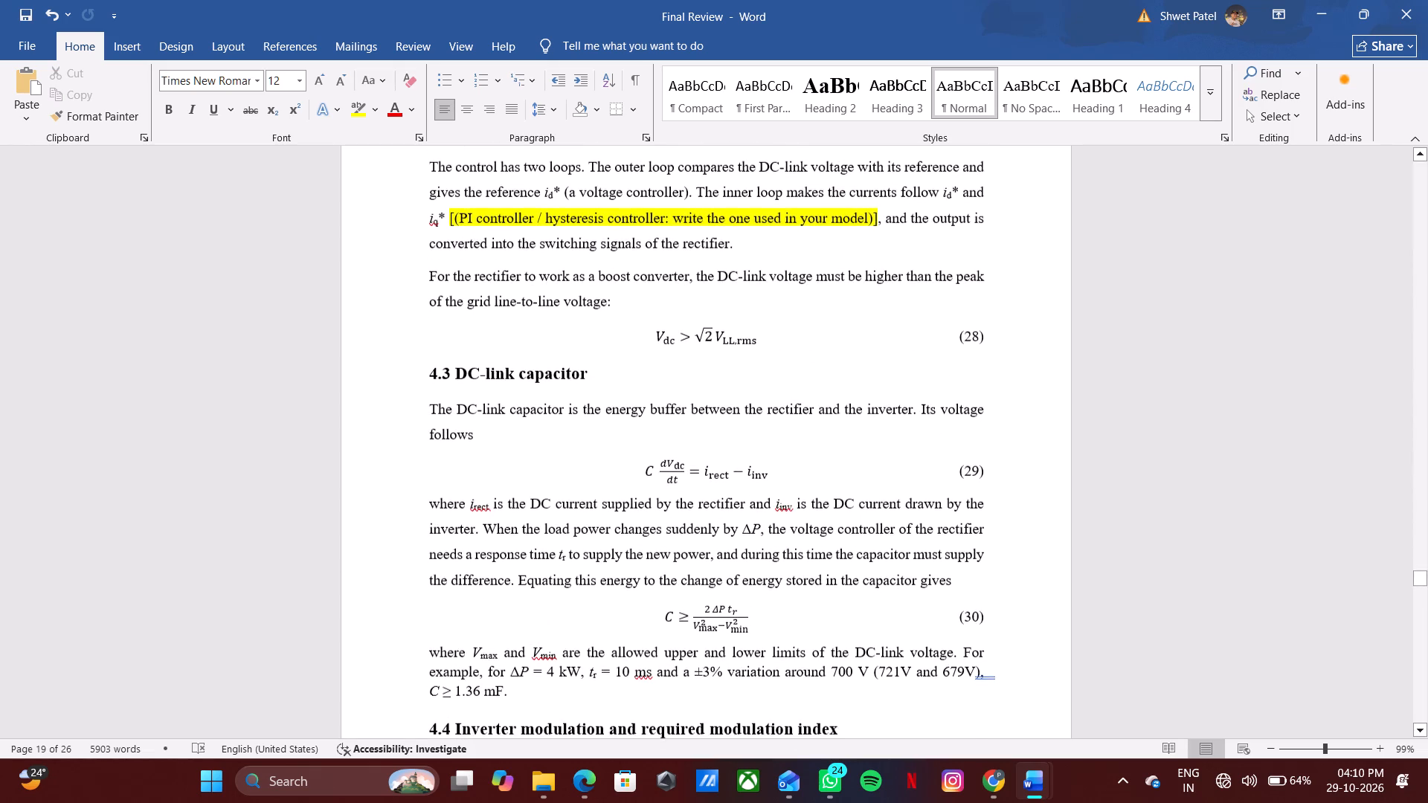
{"action": "scroll", "coordinate": [931, 503], "scroll_direction": "down", "scroll_amount": 3}
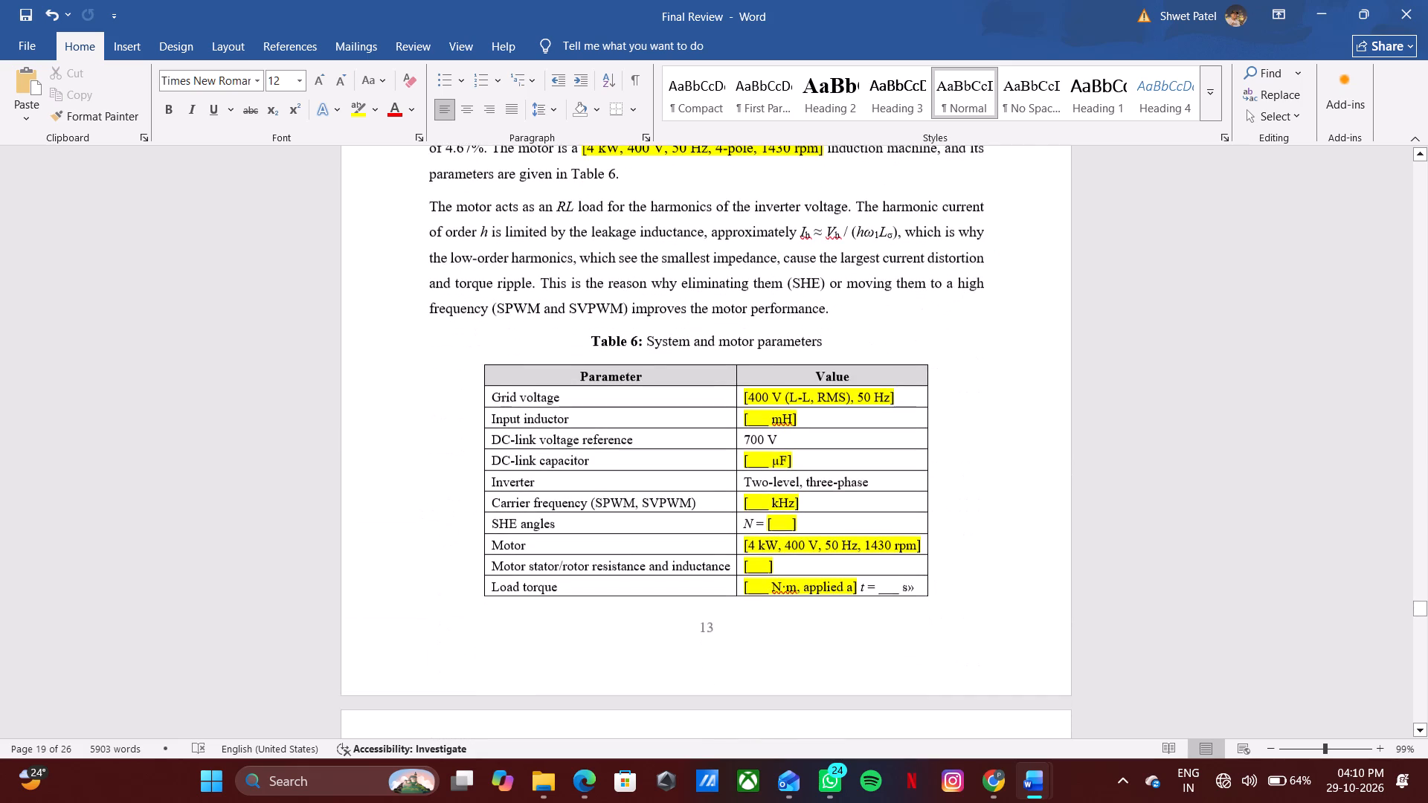
{"action": "scroll", "coordinate": [931, 503], "scroll_direction": "down", "scroll_amount": 12}
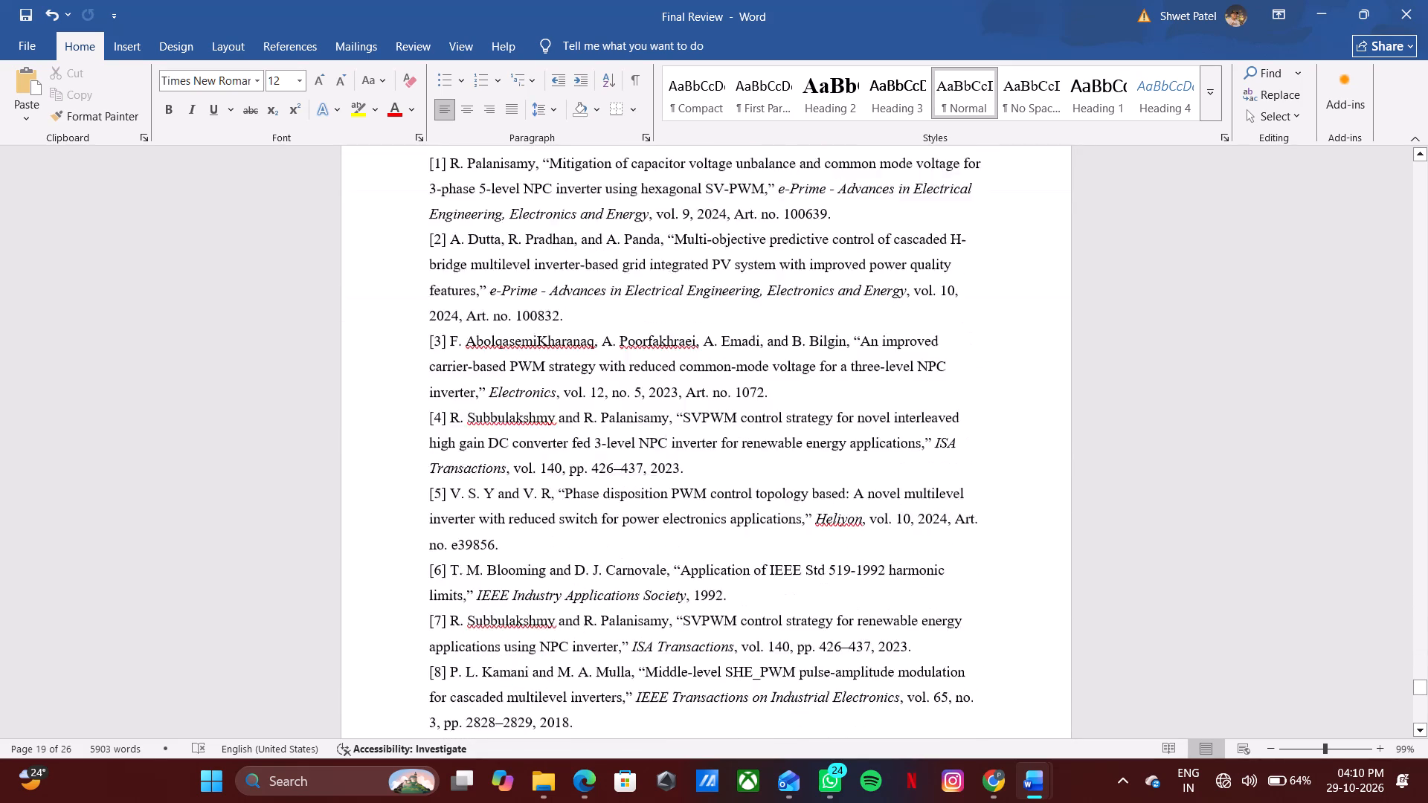
Skim the report from the reference list back through Section 4 and the front matter to the cover page.
{"action": "scroll", "coordinate": [931, 503], "scroll_direction": "down", "scroll_amount": 12}
{"action": "scroll", "coordinate": [931, 503], "scroll_direction": "up", "scroll_amount": 15}
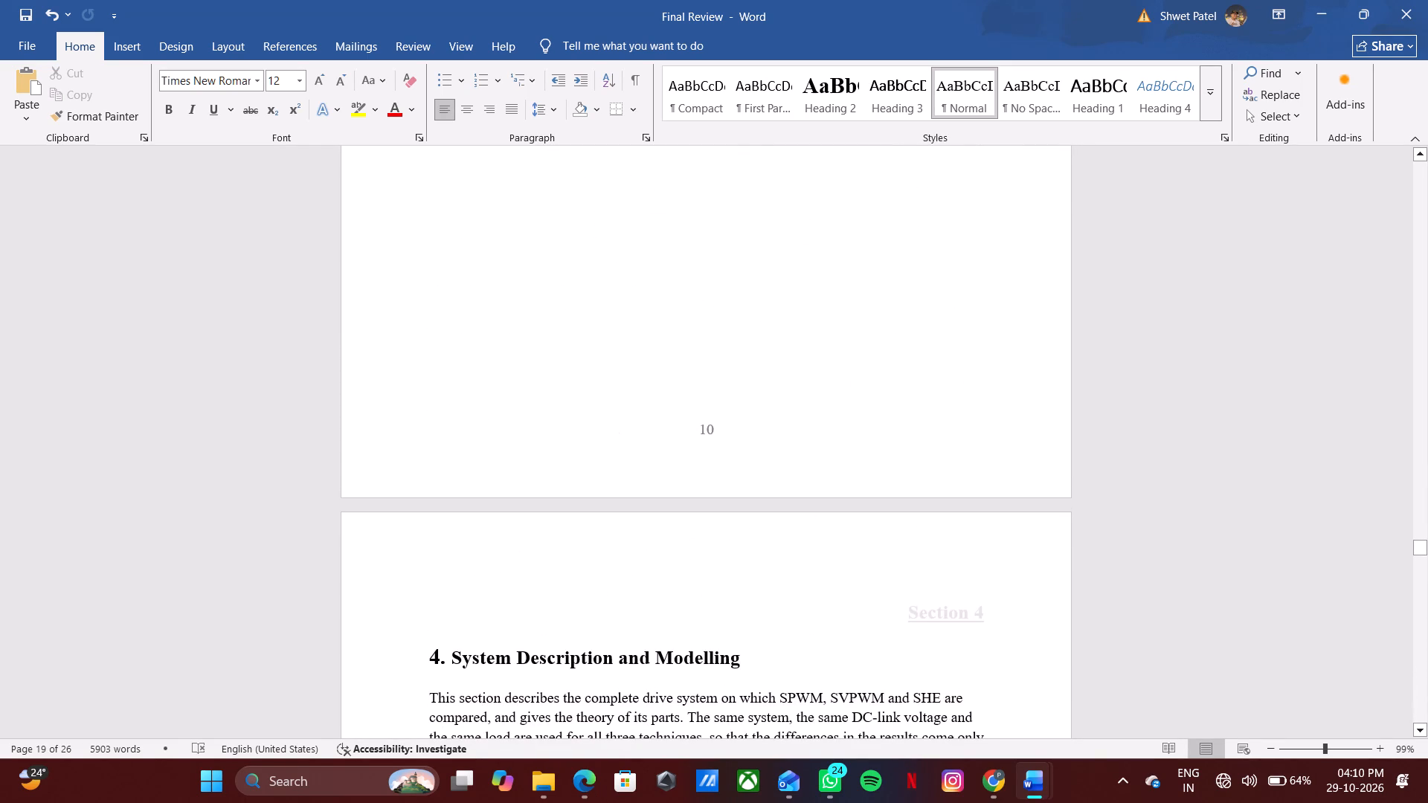
{"action": "scroll", "coordinate": [773, 459], "scroll_direction": "up", "scroll_amount": 18}
{"action": "scroll", "coordinate": [773, 459], "scroll_direction": "up", "scroll_amount": 7}
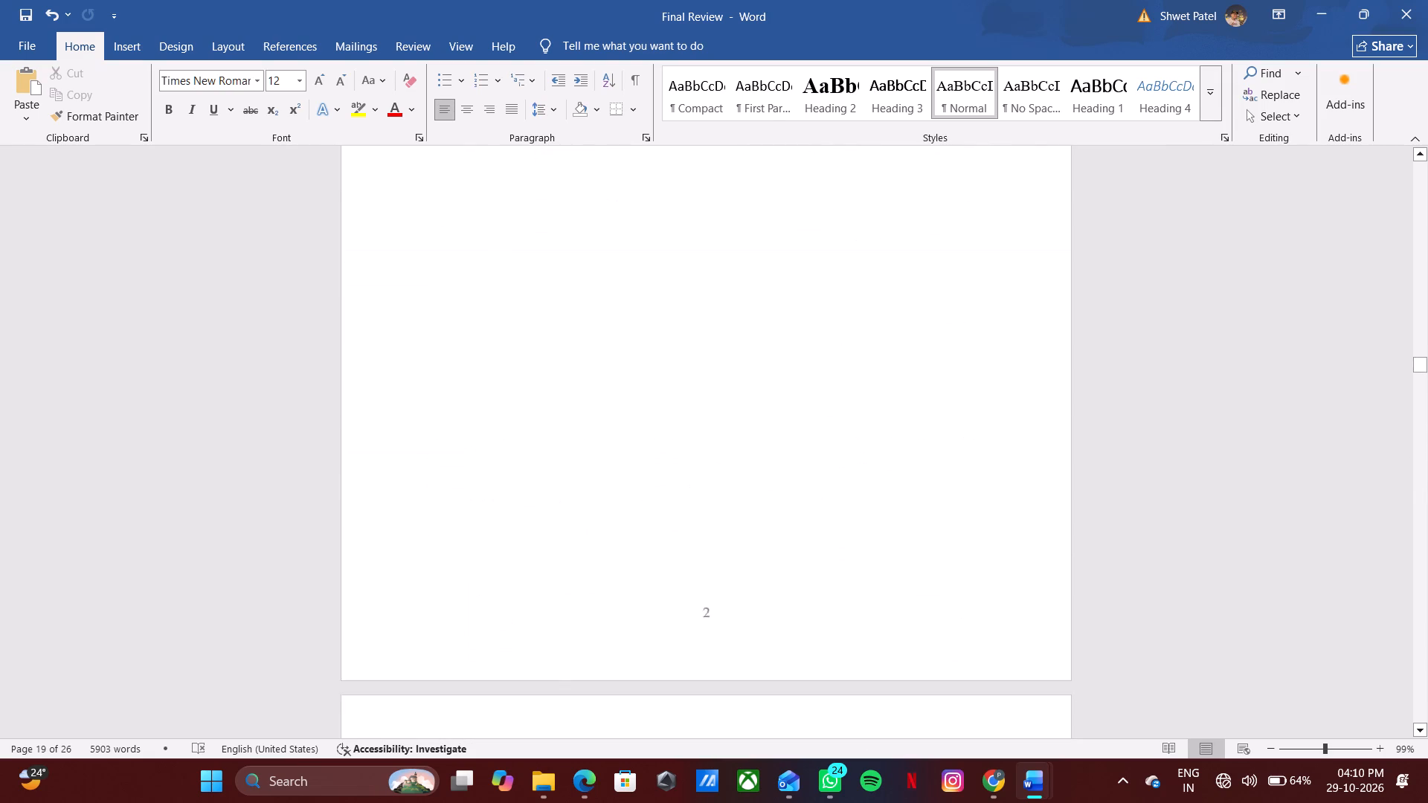
{"action": "scroll", "coordinate": [773, 459], "scroll_direction": "up", "scroll_amount": 15}
{"action": "scroll", "coordinate": [773, 459], "scroll_direction": "up", "scroll_amount": 7}
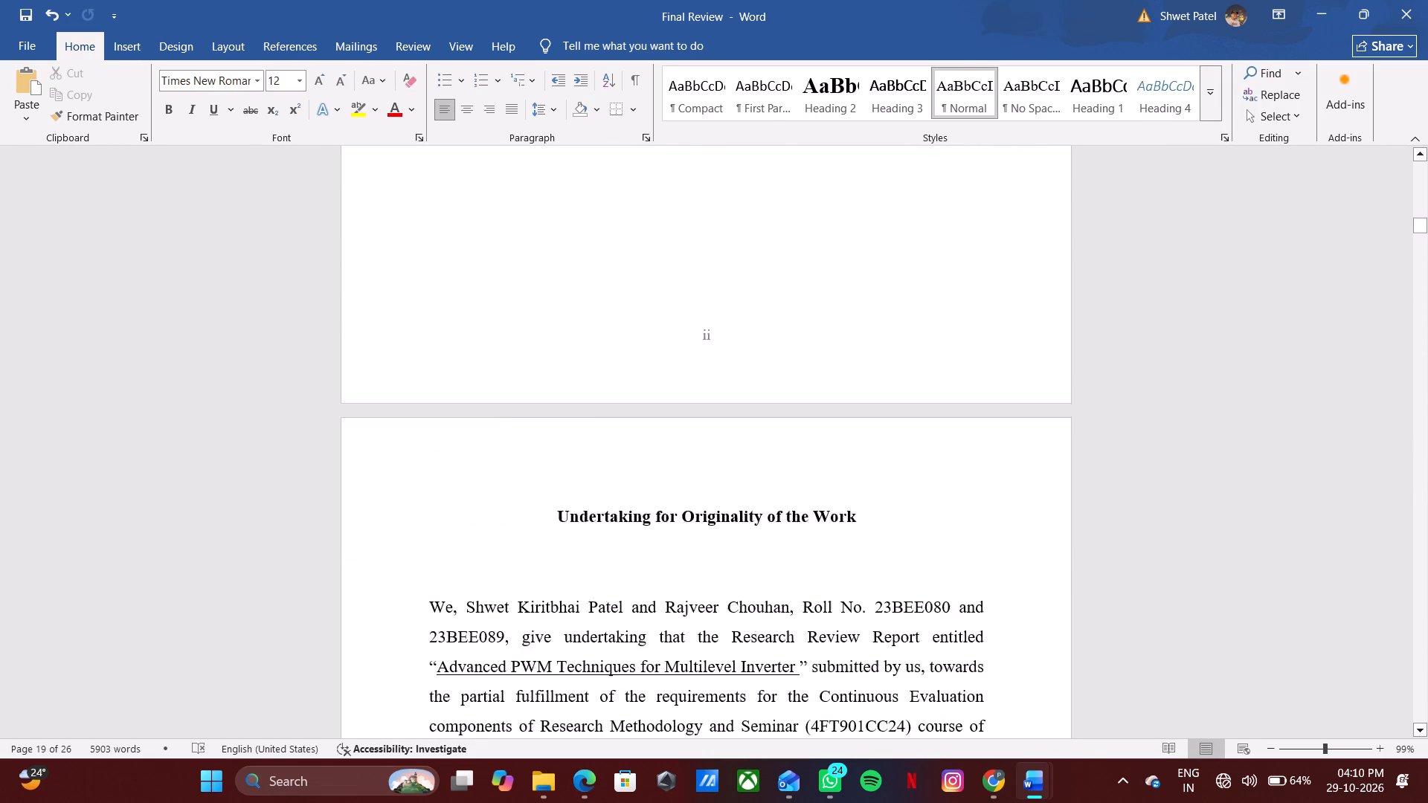
{"action": "scroll", "coordinate": [773, 459], "scroll_direction": "up", "scroll_amount": 20}
{"action": "scroll", "coordinate": [773, 459], "scroll_direction": "up", "scroll_amount": 18}
{"action": "scroll", "coordinate": [773, 459], "scroll_direction": "up", "scroll_amount": 11}
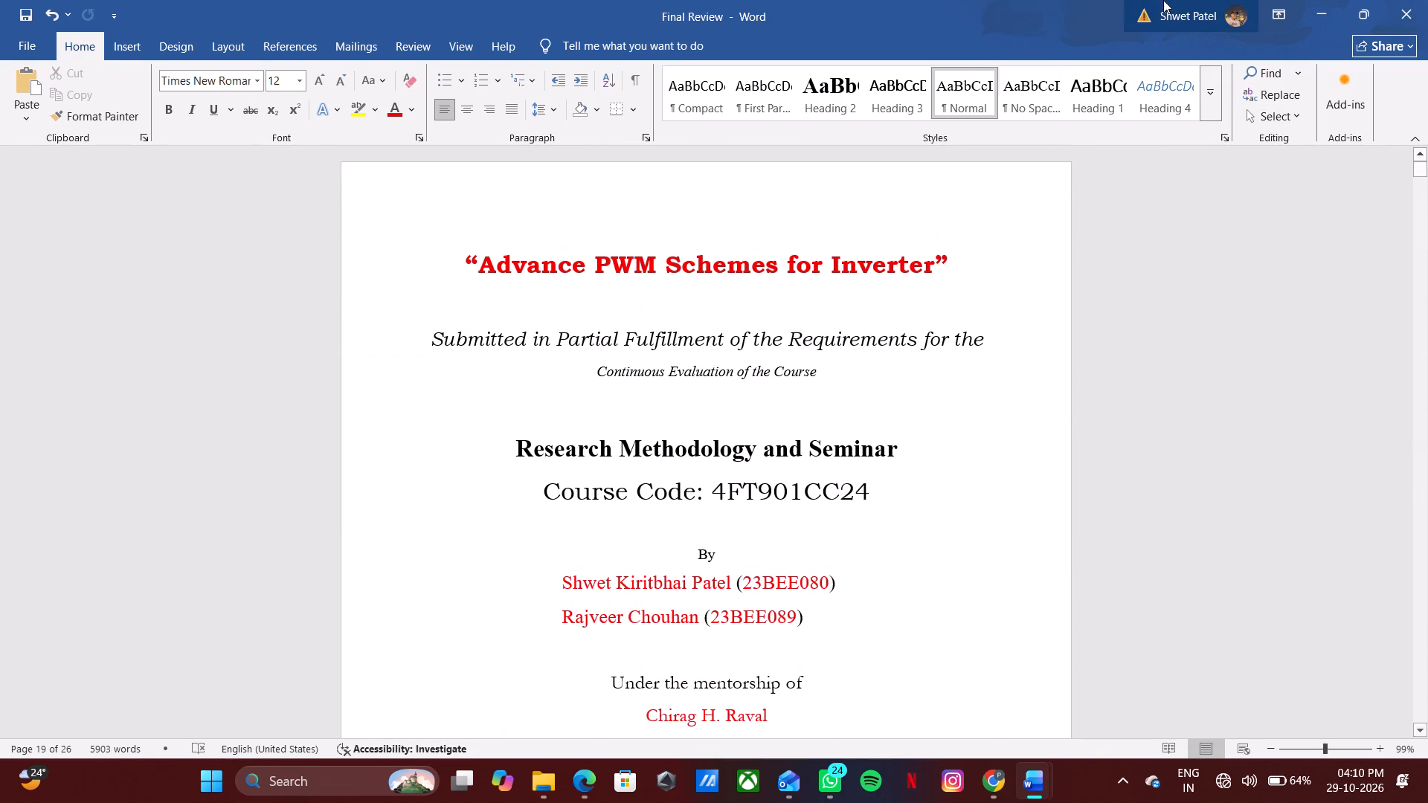
Save the Final Review document and minimize its window.
{"action": "key", "text": "ctrl+s"}
{"action": "left_click", "coordinate": [1314, 4]}
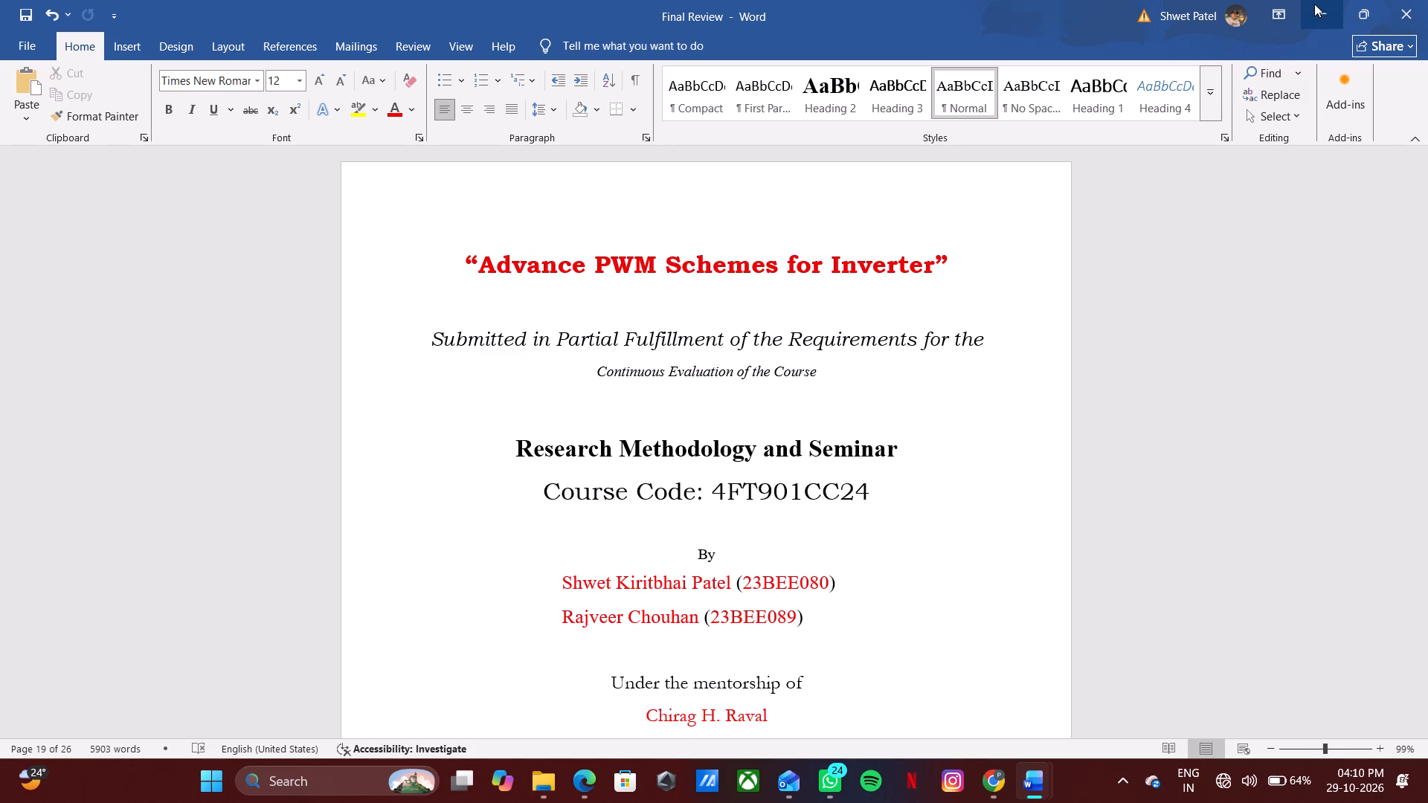